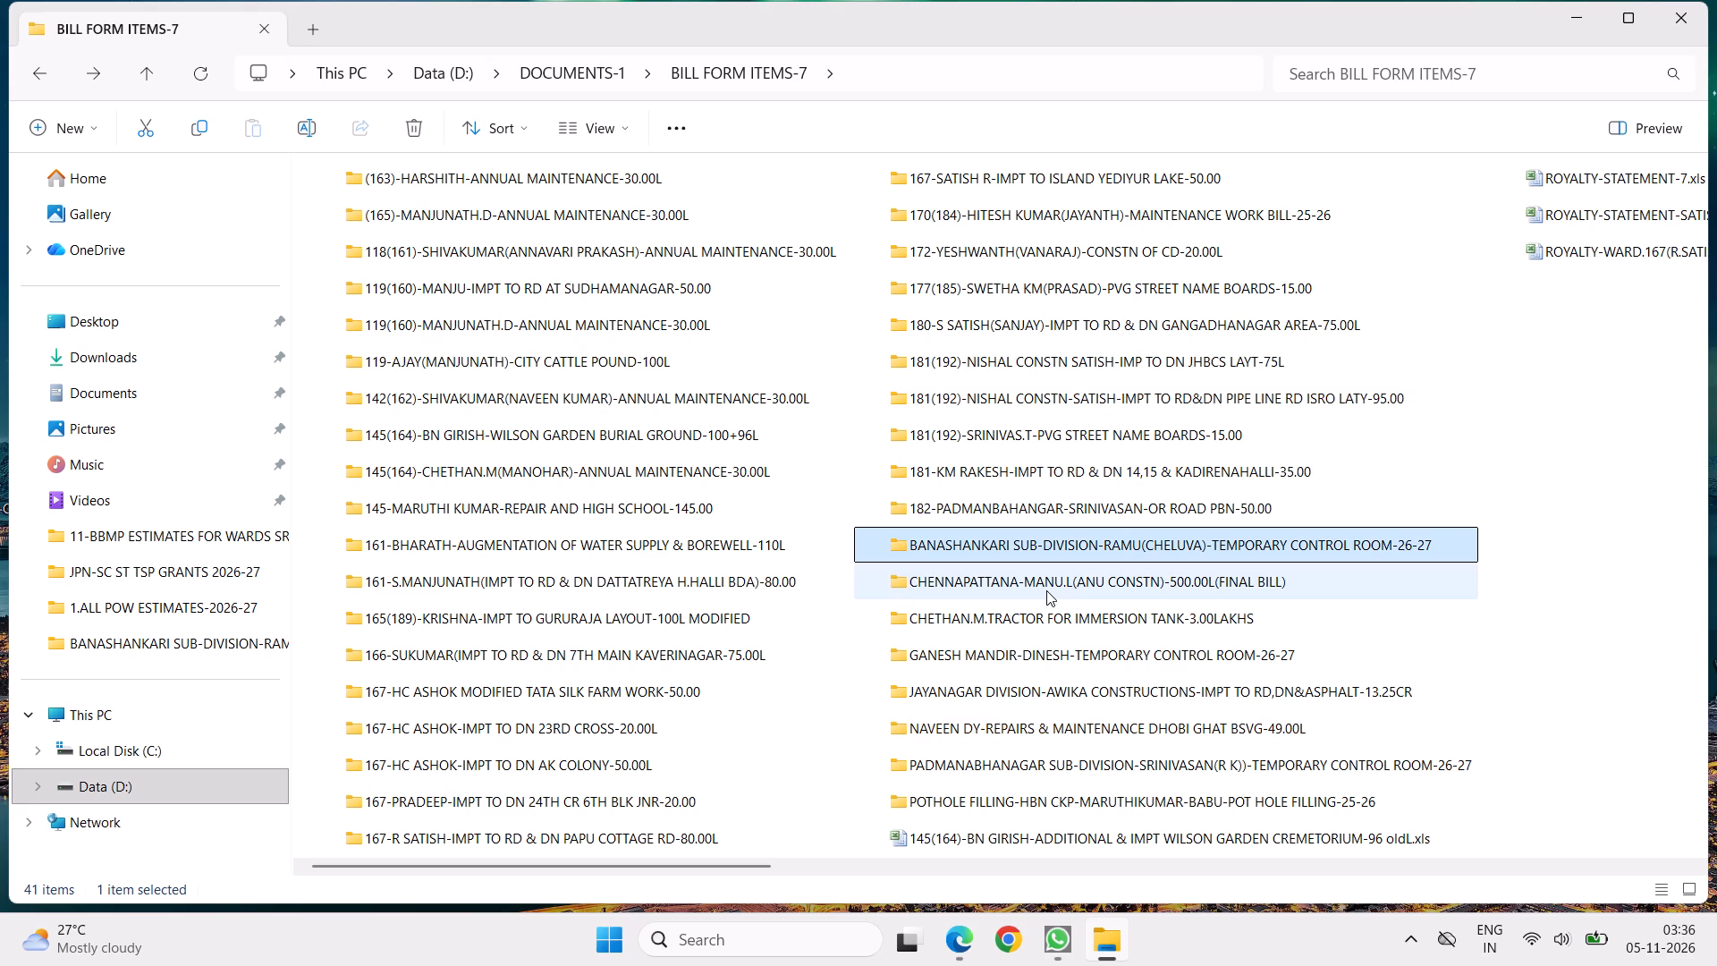
# Open the "TRACTOR FOR IMMERSION TANK-3.00LAKHS" folder inside BILL FORM ITEMS-7.
pyautogui.click(1144, 583)
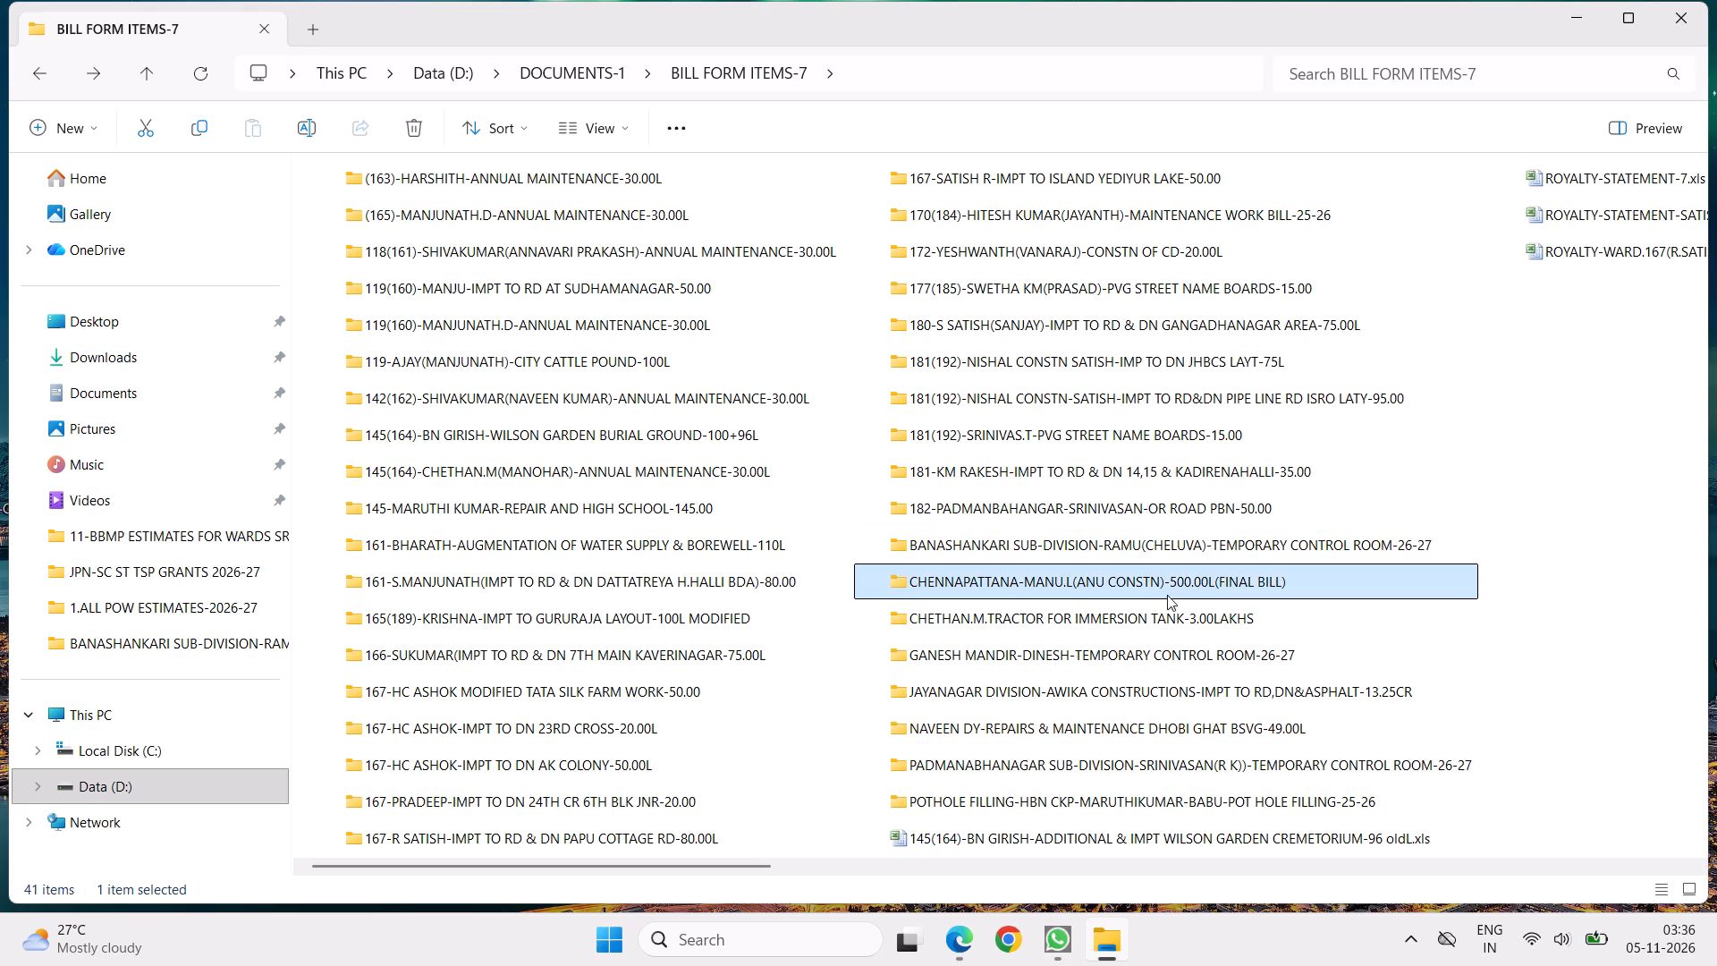
pyautogui.click(1138, 617)
pyautogui.doubleClick(1129, 619)
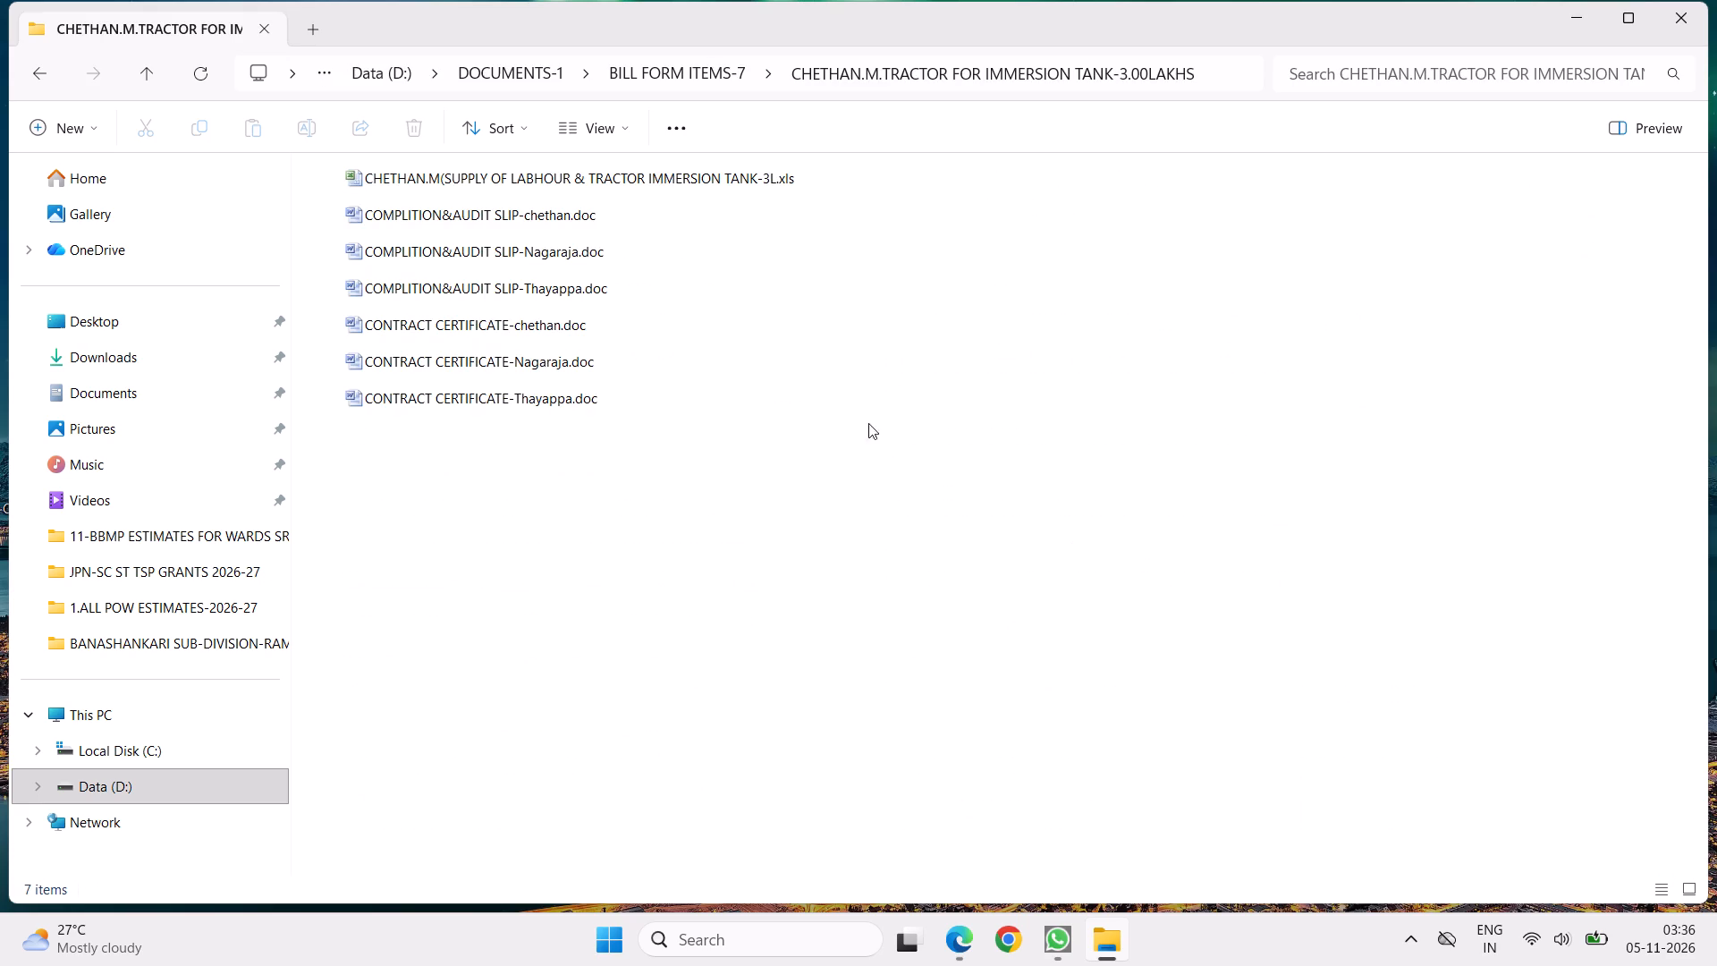
pyautogui.click(628, 495)
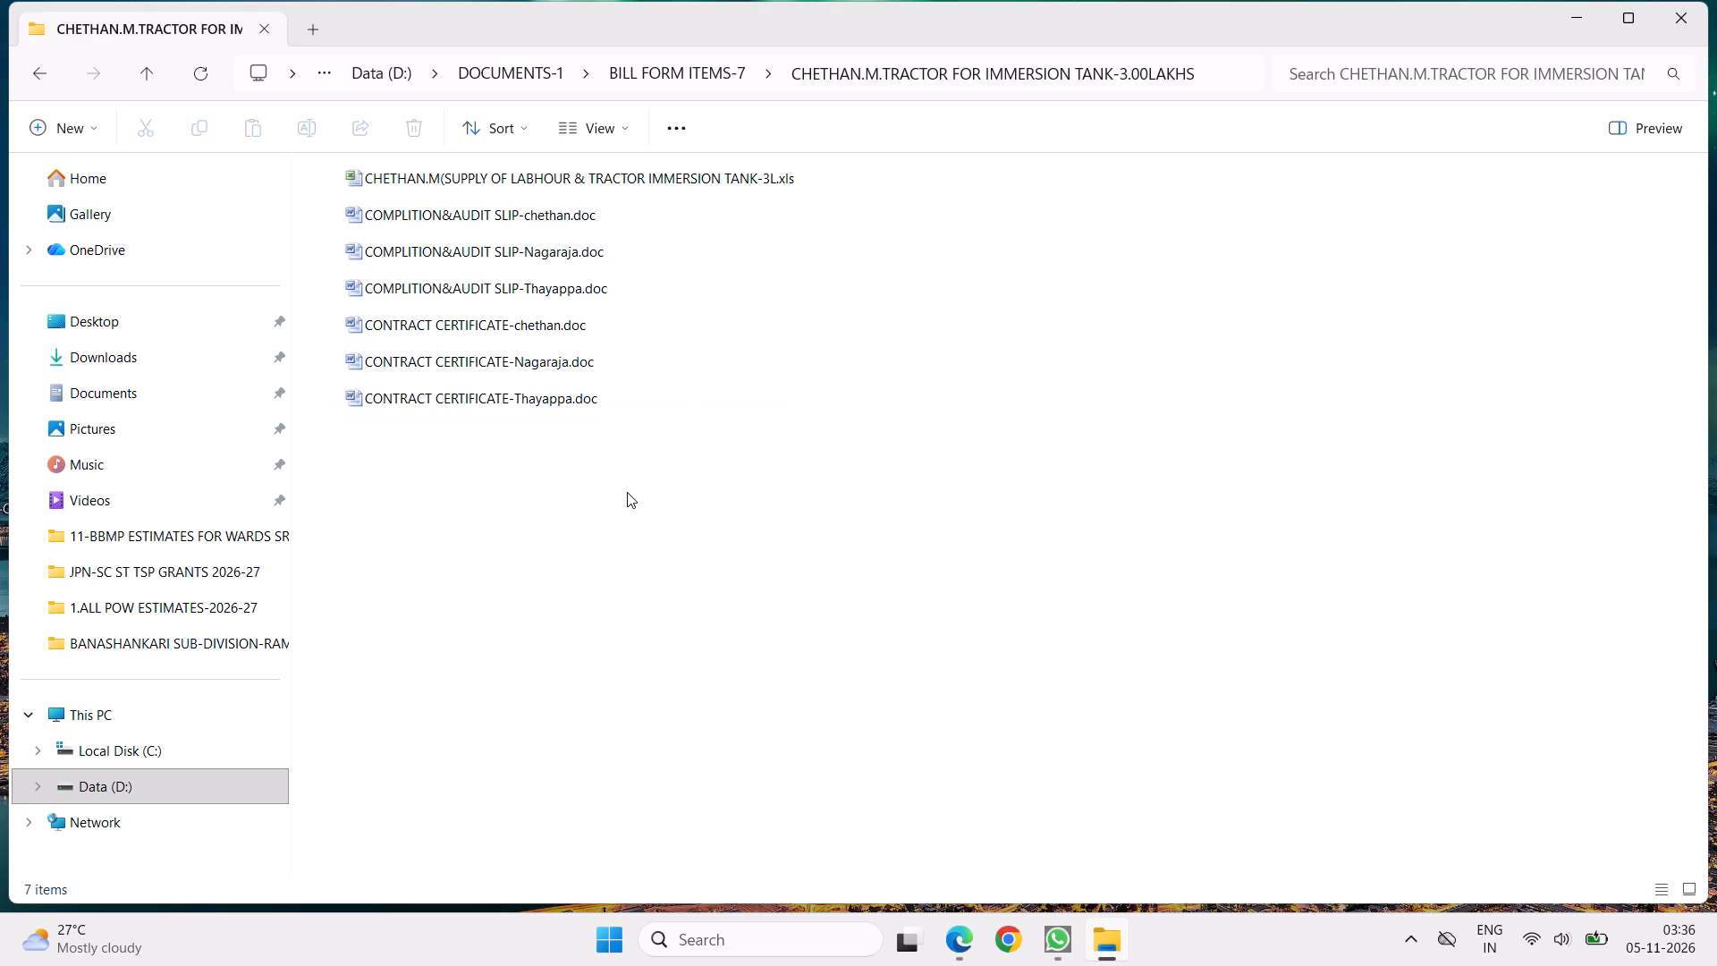
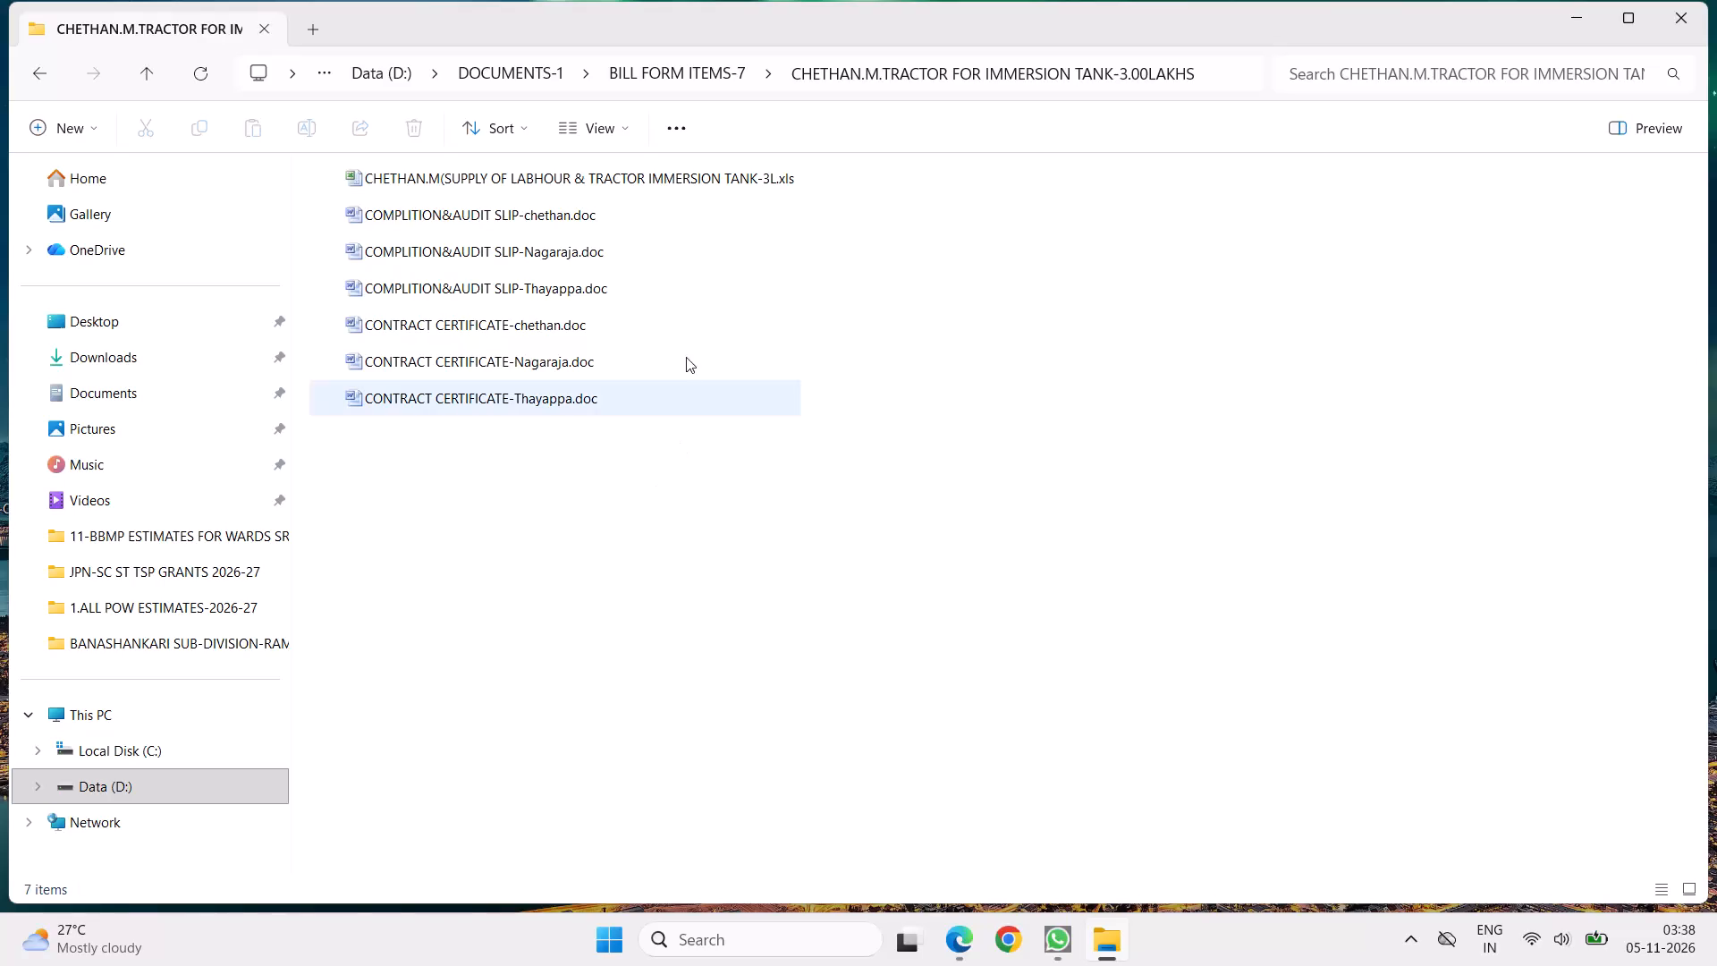
# Open the "SUPPLY OF LABHOUR & TRACTOR IMMERSION TANK-3L" bill workbook.
pyautogui.doubleClick(545, 179)
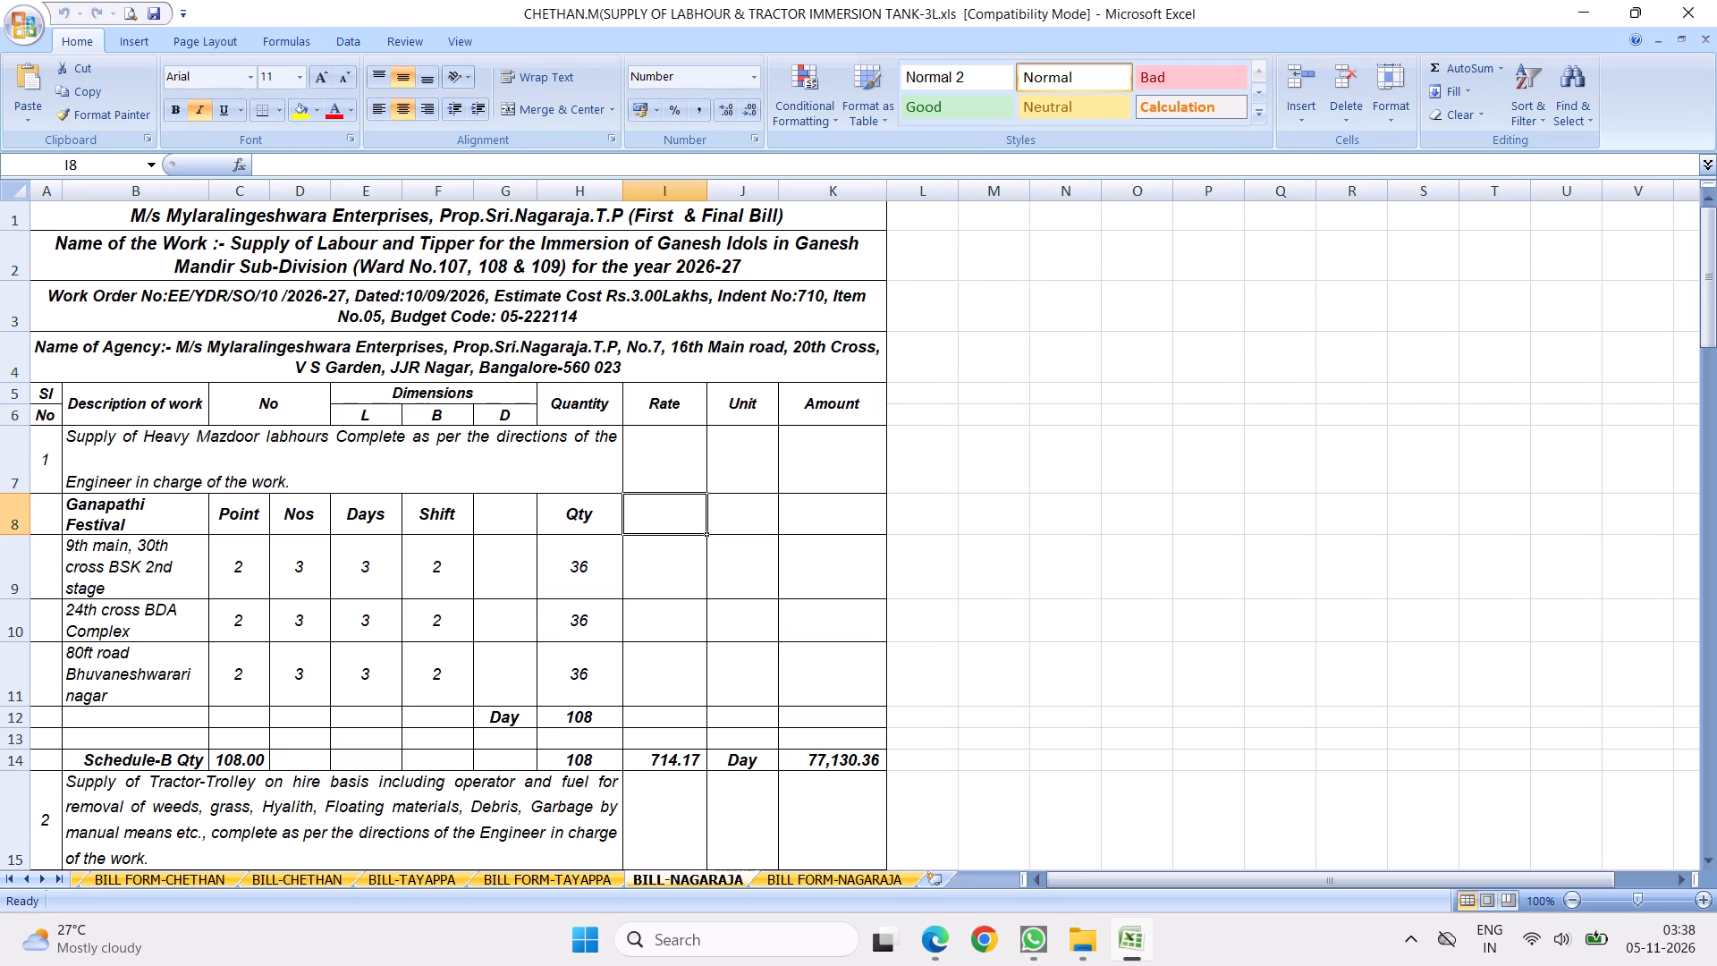
# Examine the item descriptions, quantities, rates and bill totals of all eight items on the BILL-NAGARAJA sheet.
pyautogui.click(168, 465)
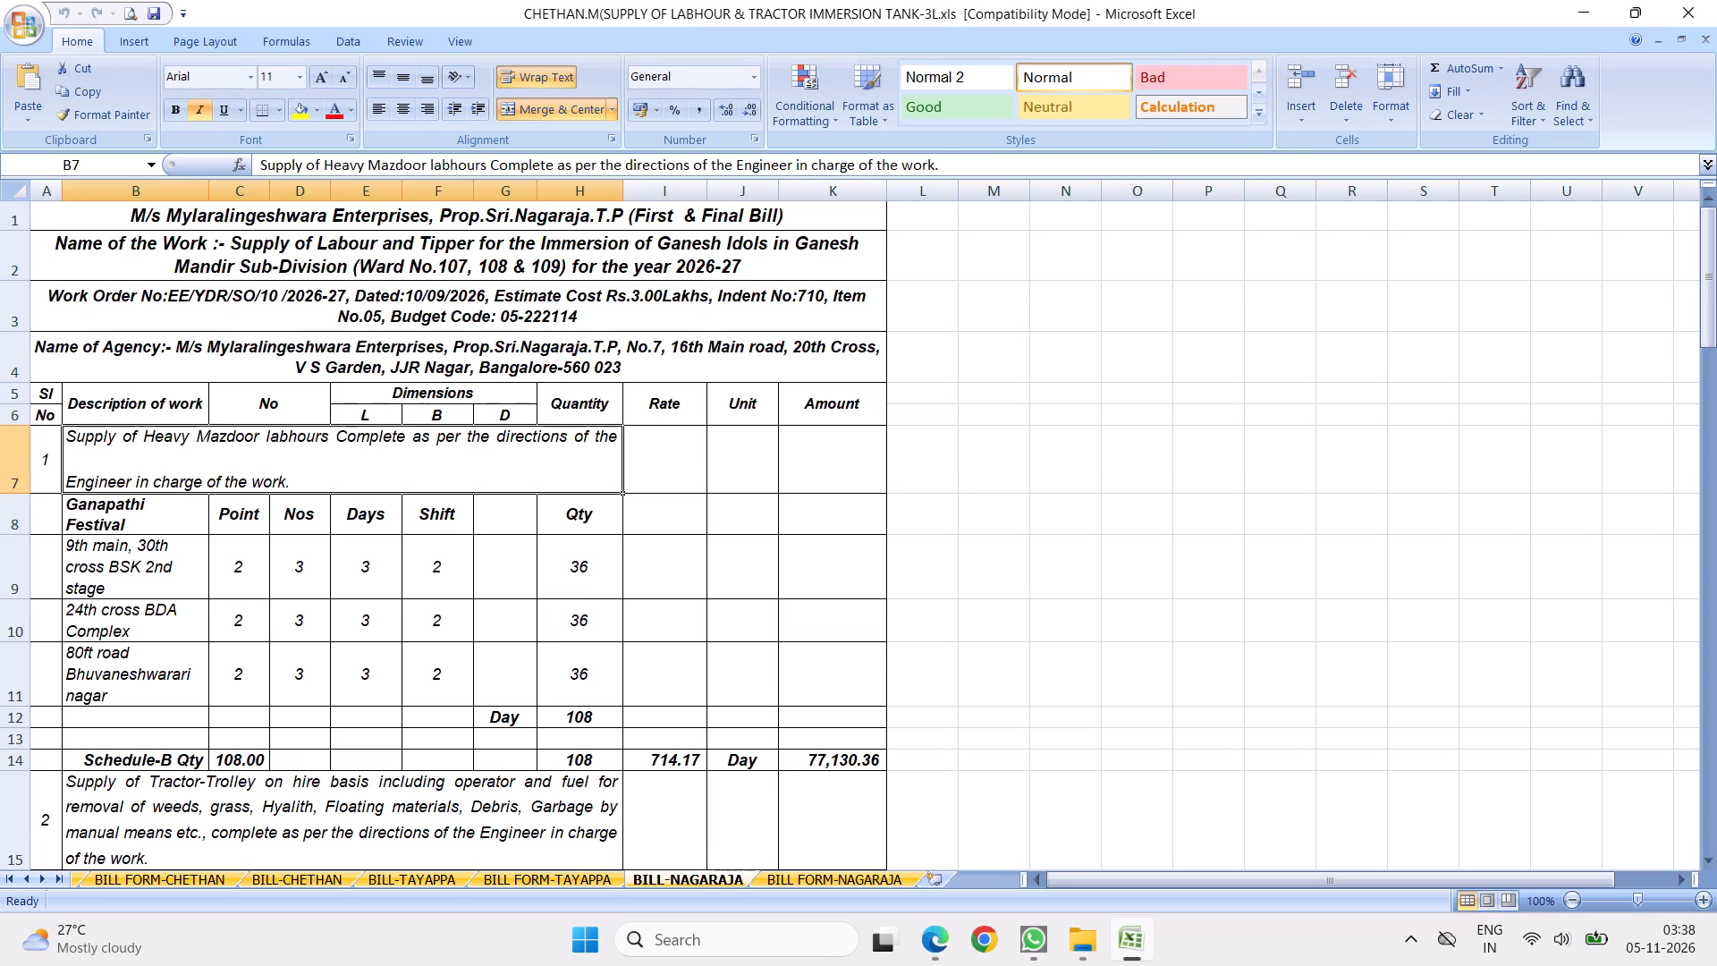
pyautogui.scroll(-4, 447, 586)
pyautogui.click(220, 283)
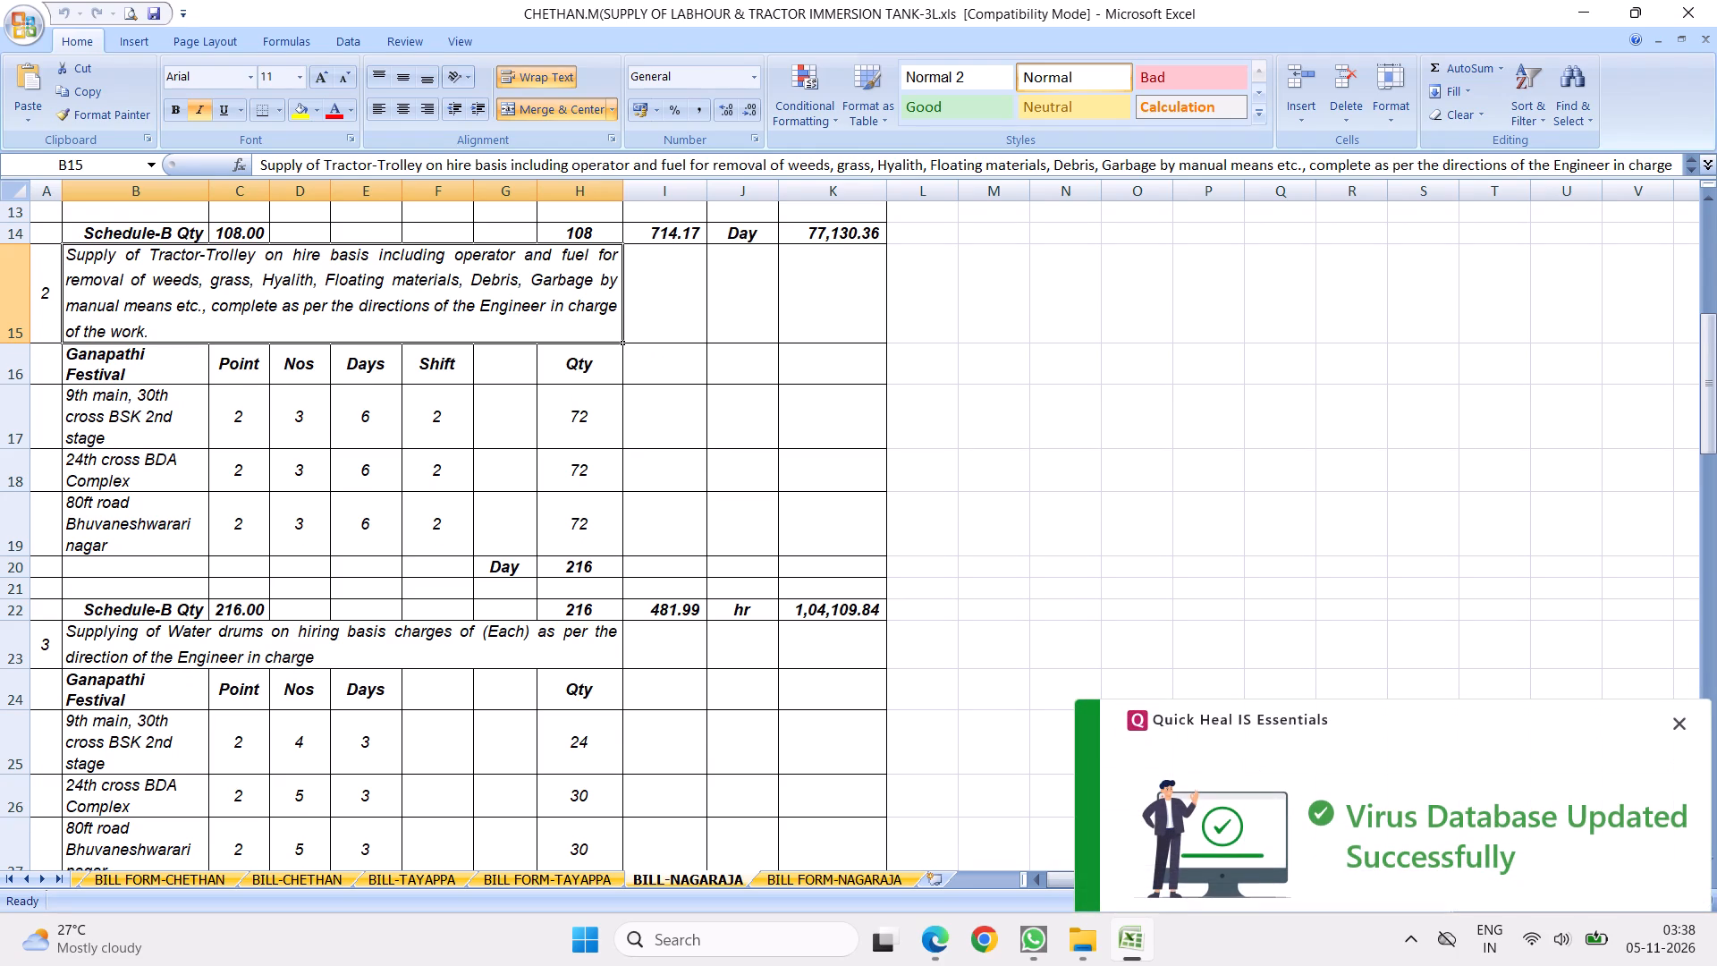
pyautogui.click(1673, 724)
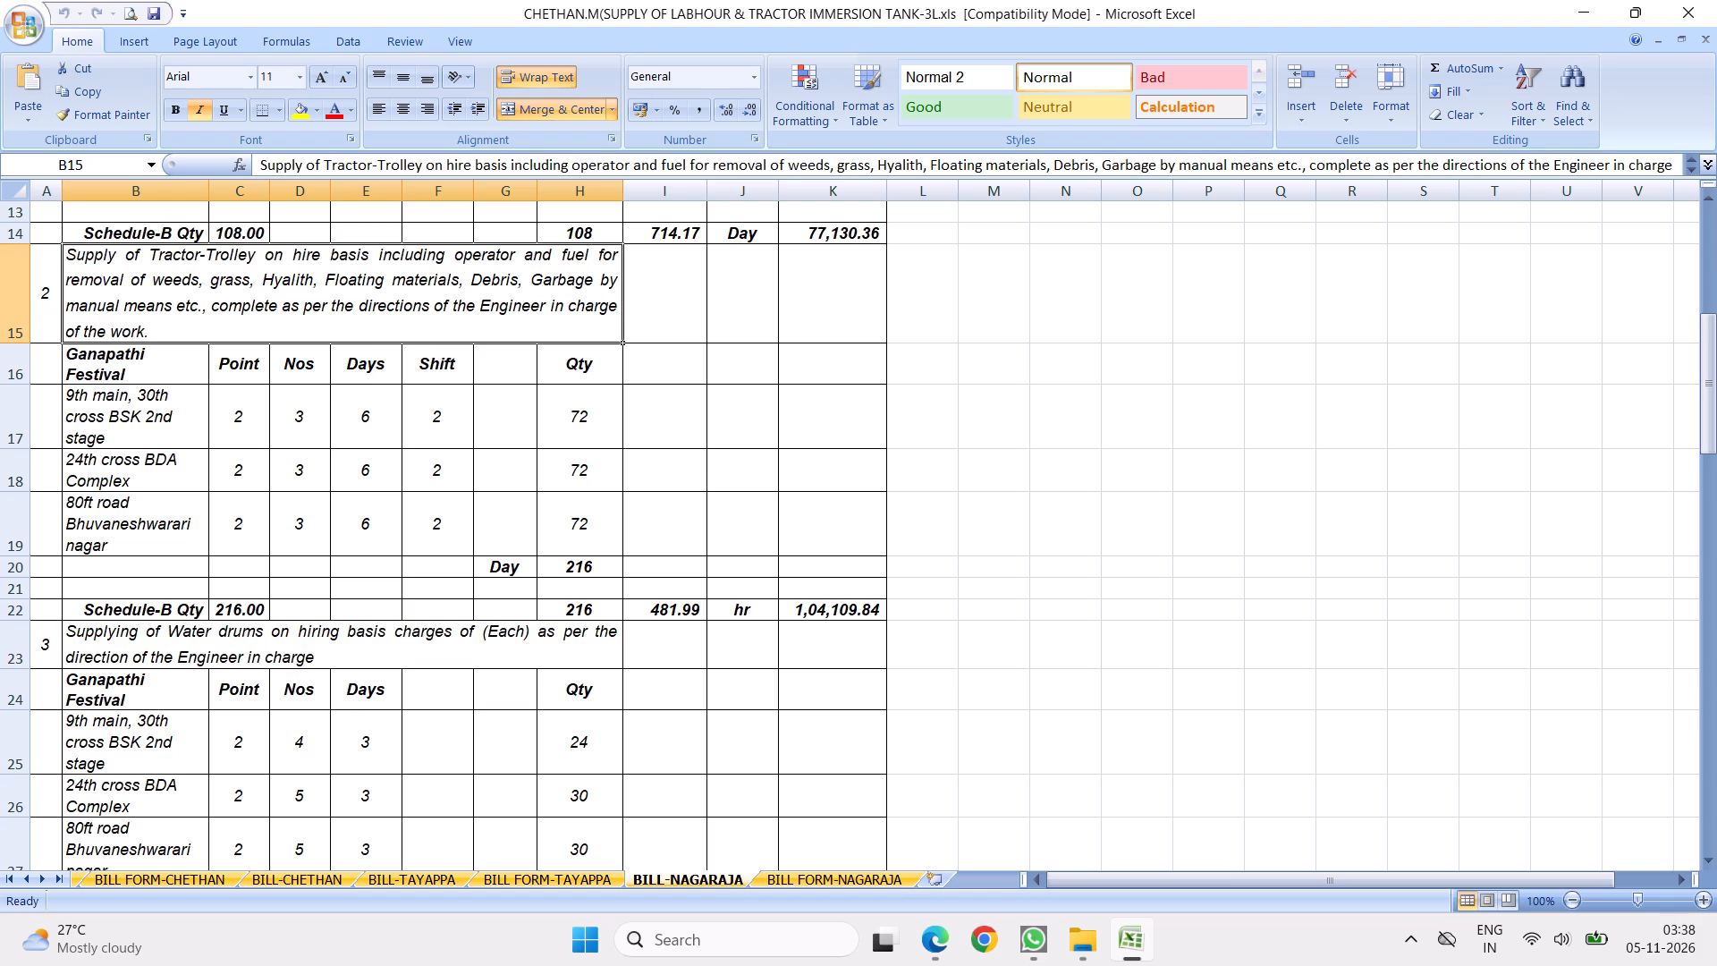
pyautogui.click(335, 644)
pyautogui.scroll(-4, 456, 574)
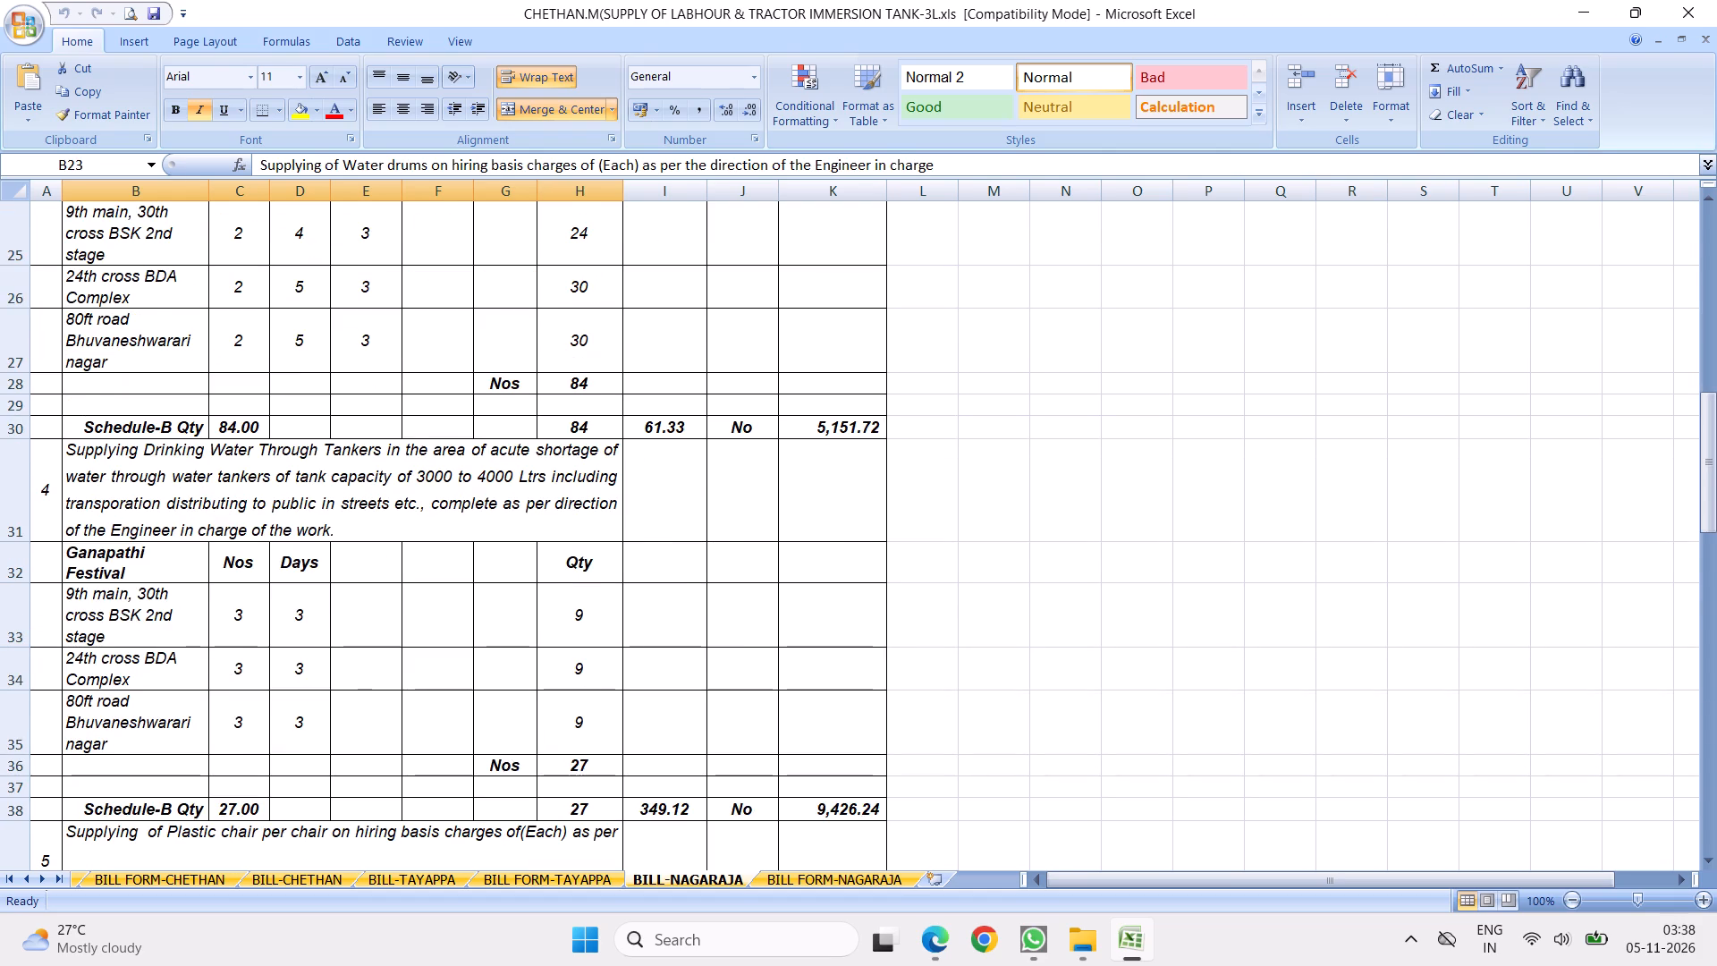
pyautogui.scroll(1, 461, 555)
pyautogui.click(351, 606)
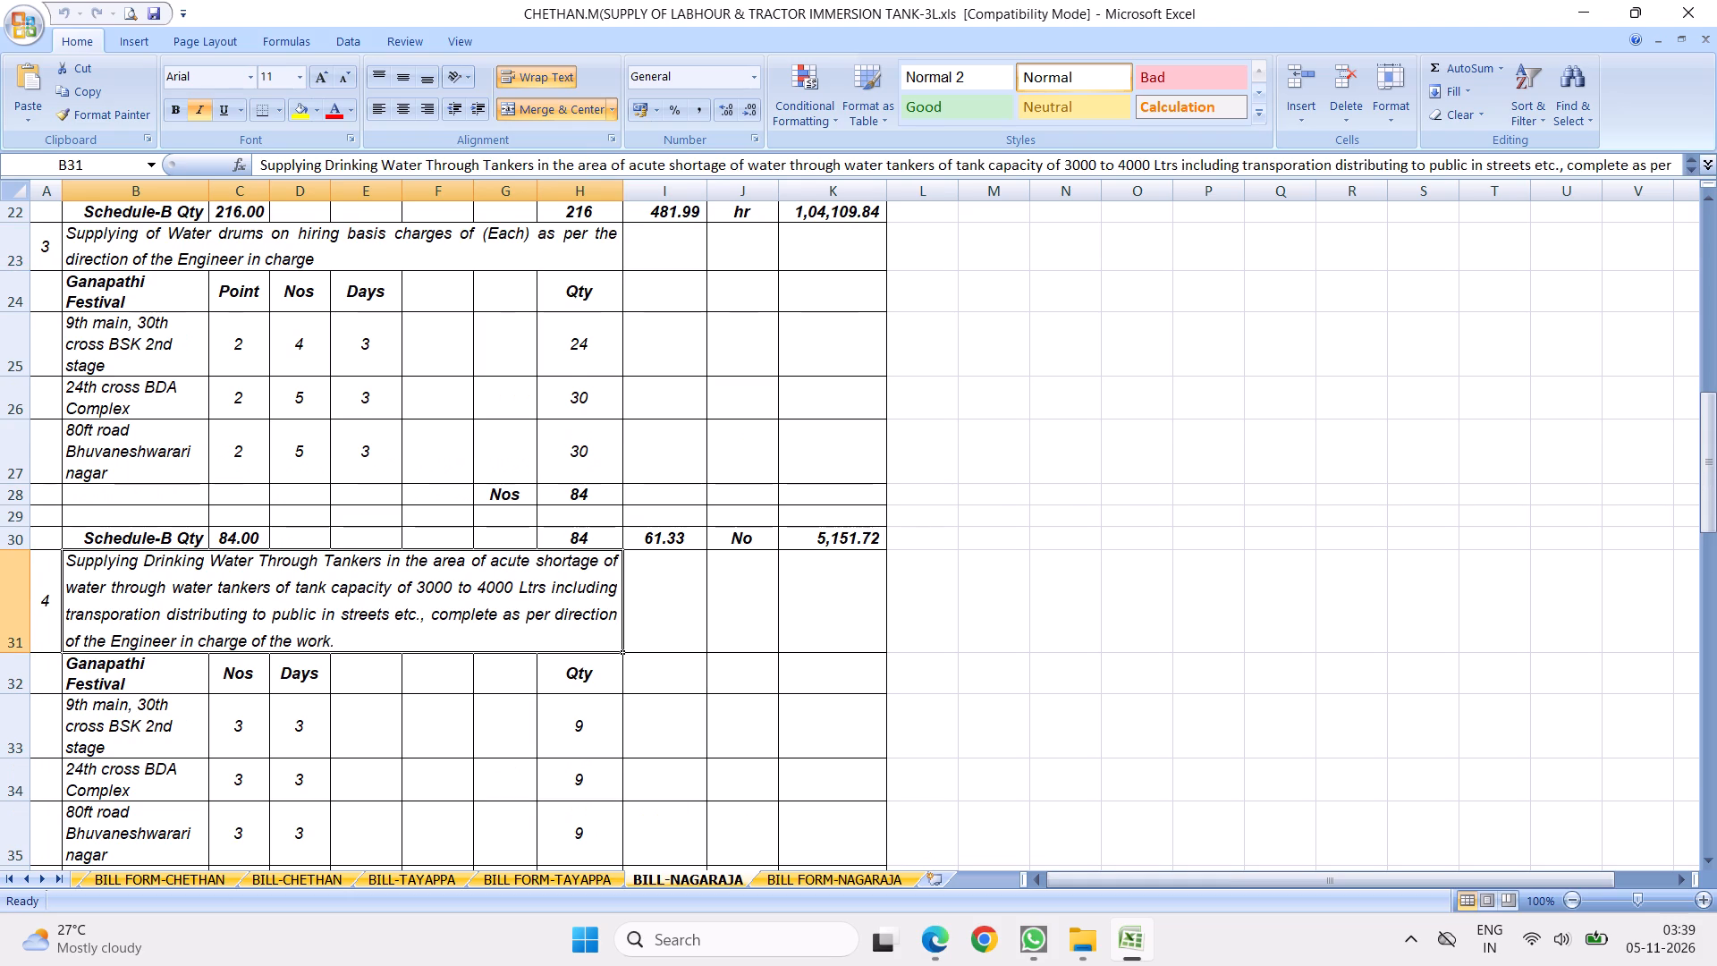
pyautogui.scroll(-4, 433, 554)
pyautogui.click(271, 431)
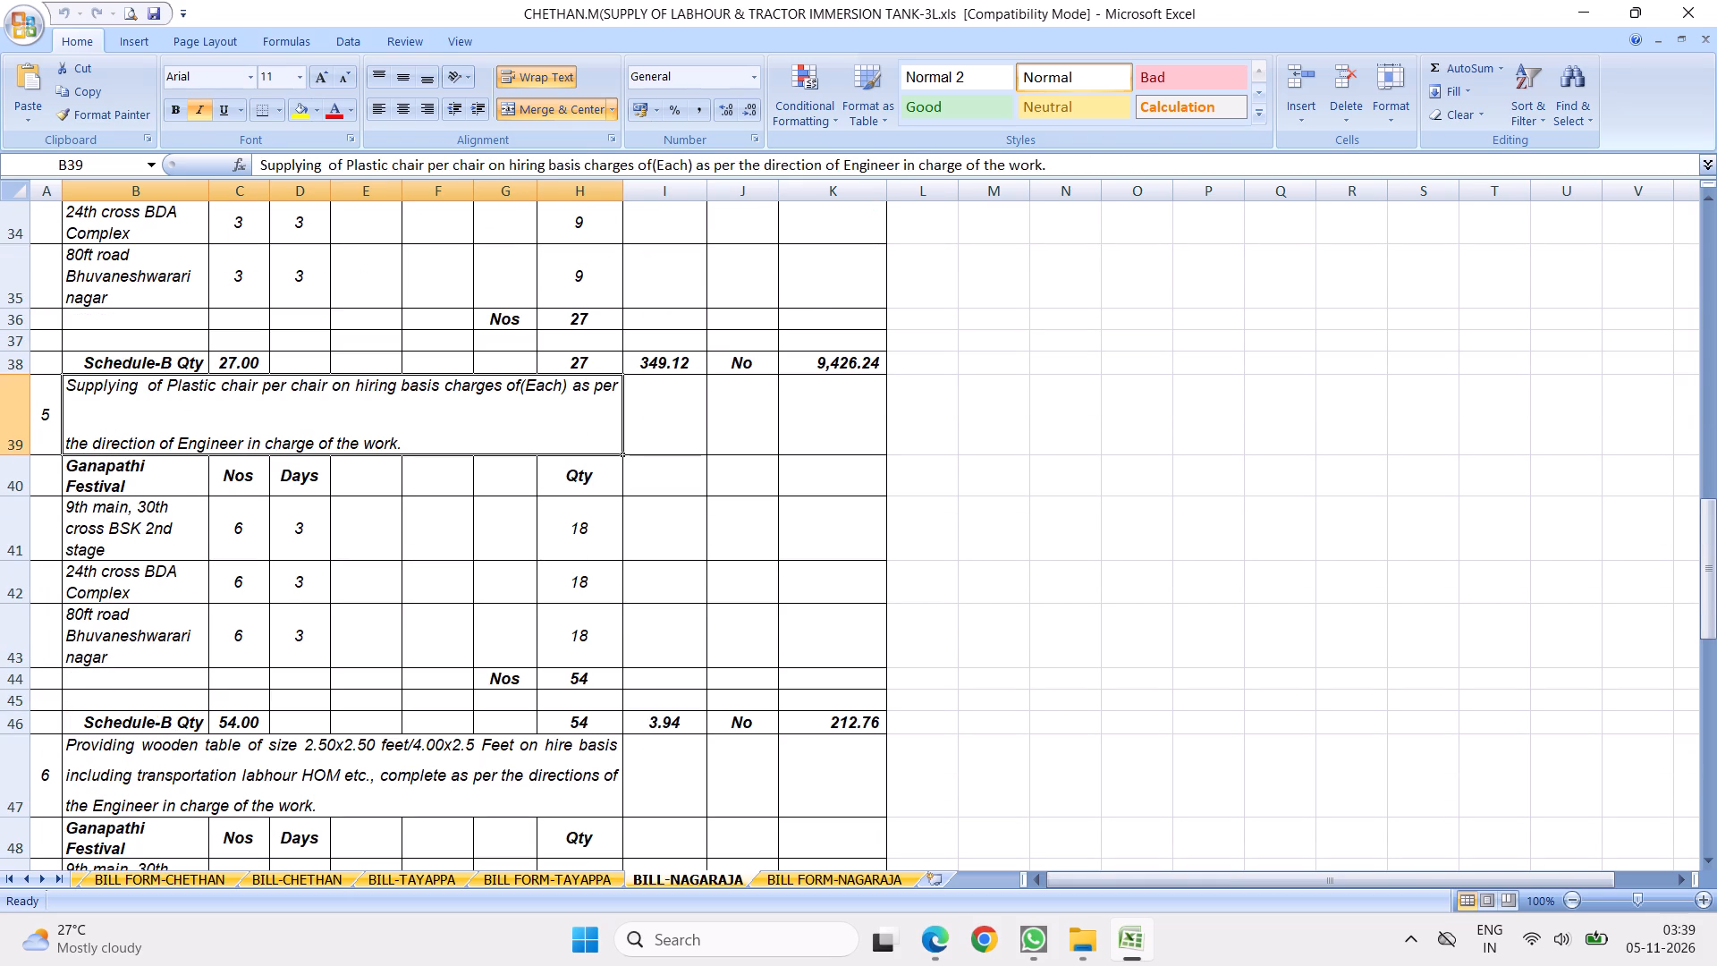
pyautogui.click(282, 774)
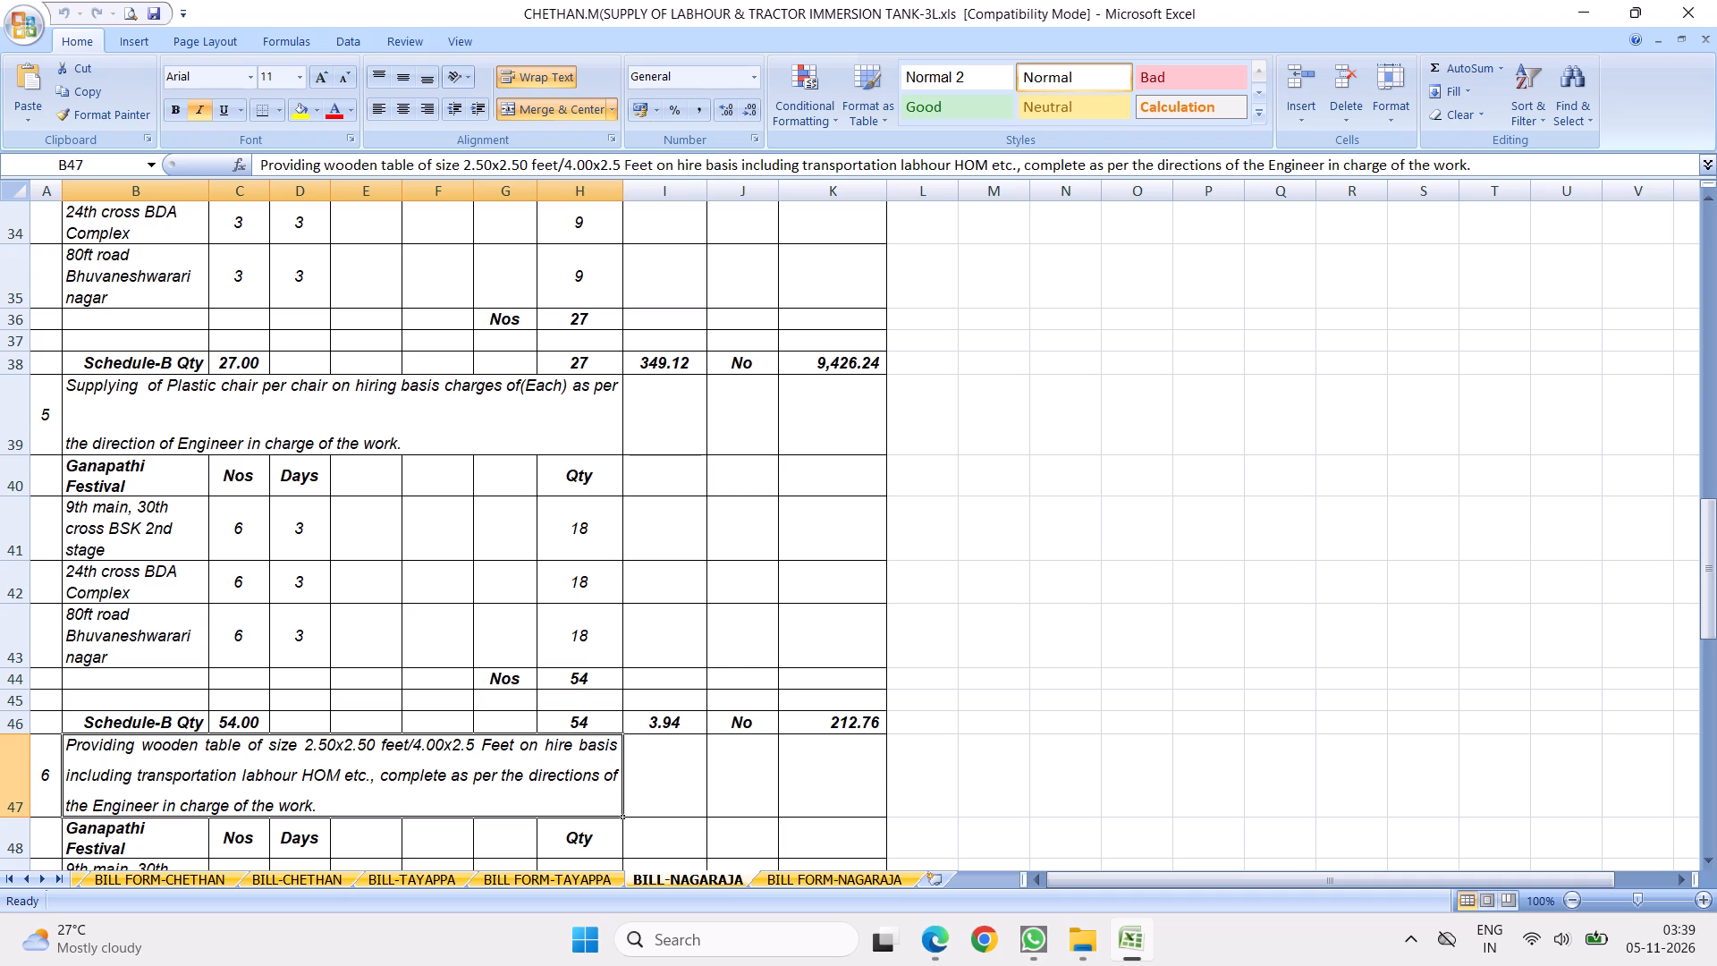
pyautogui.scroll(-5, 320, 665)
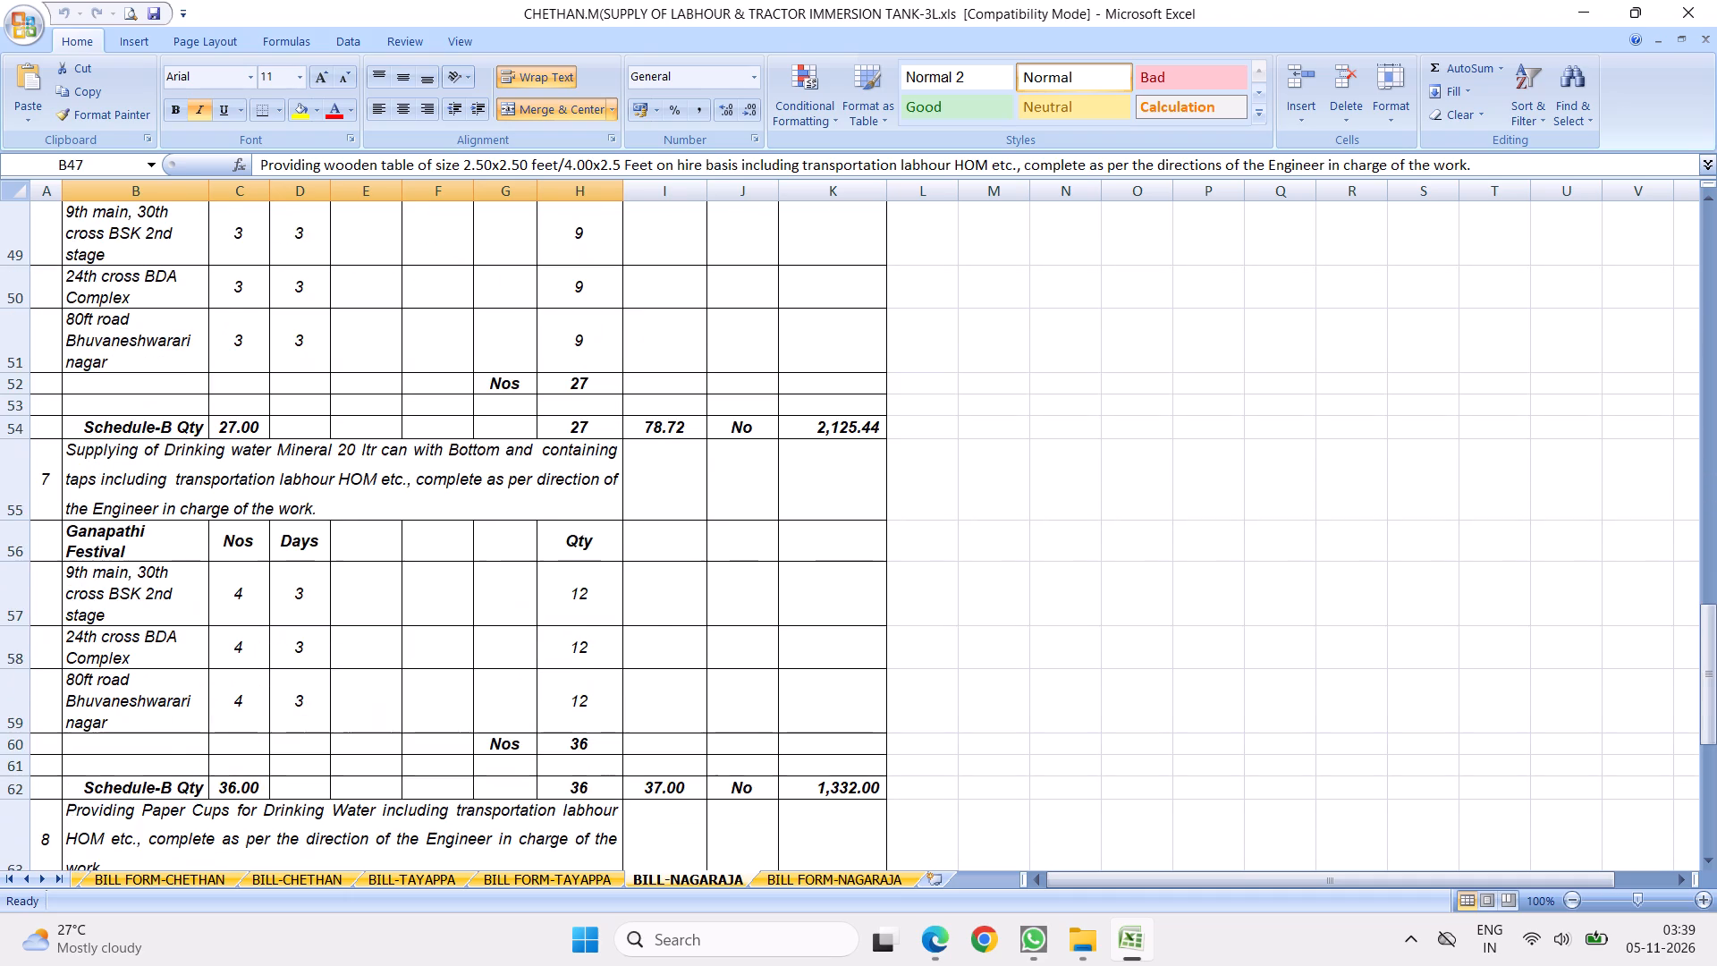
pyautogui.scroll(-3, 487, 498)
pyautogui.click(241, 424)
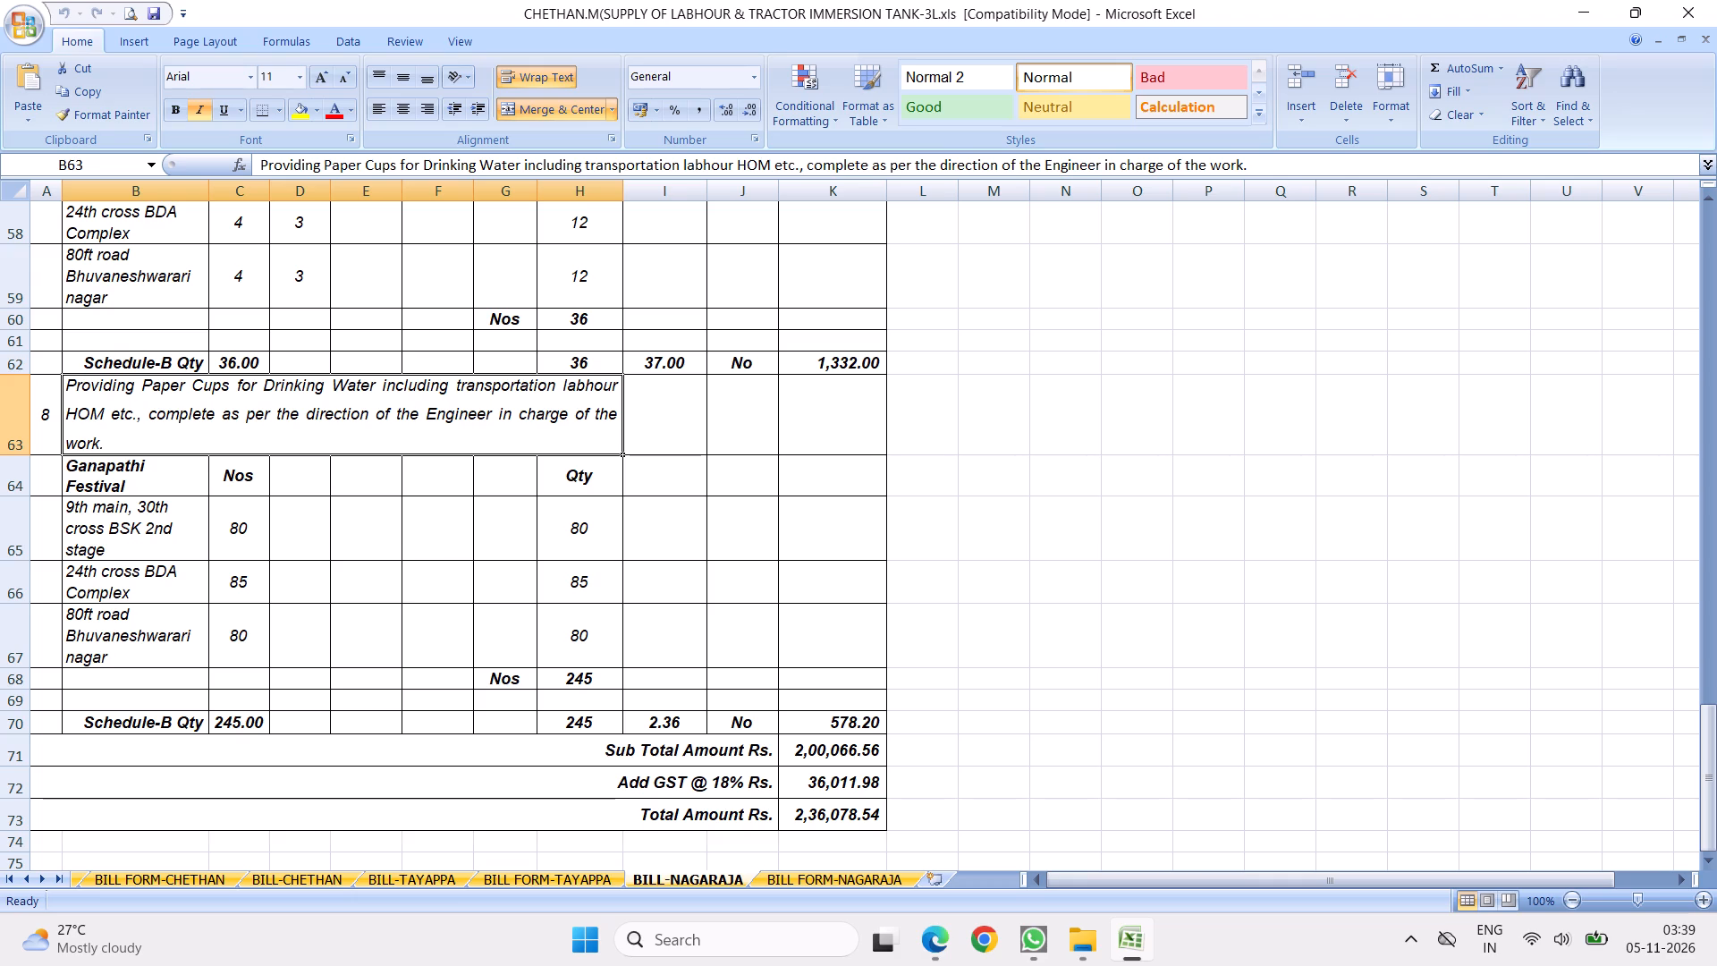
pyautogui.click(368, 395)
pyautogui.scroll(-5, 416, 540)
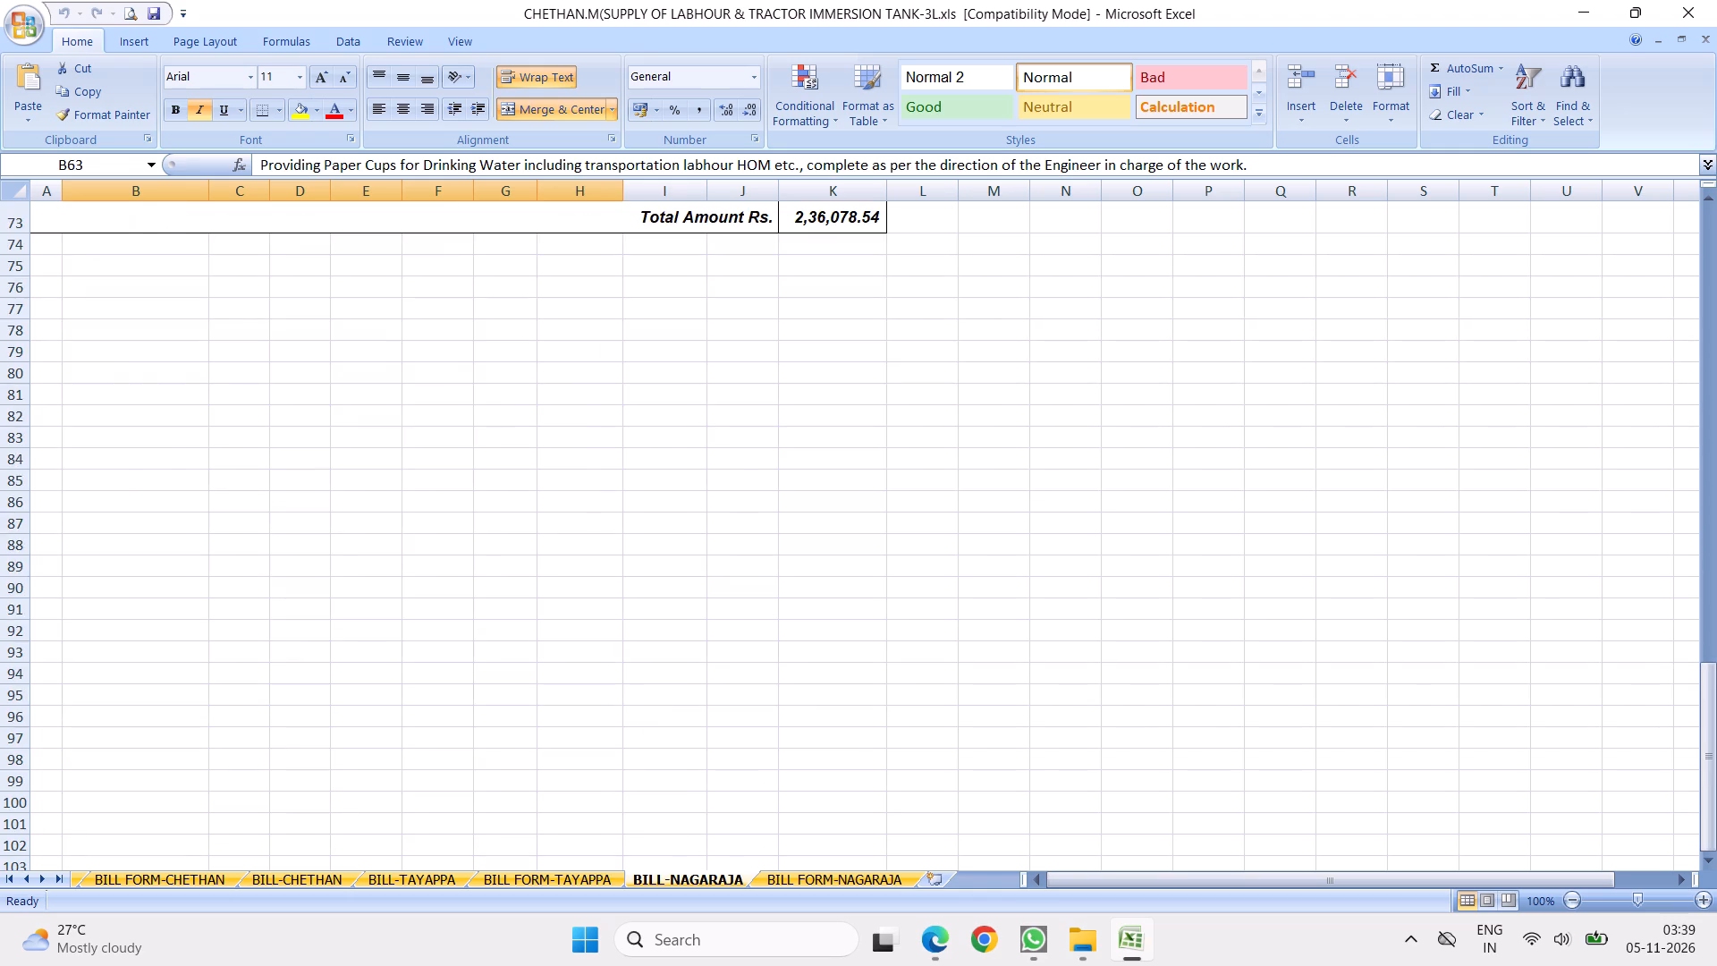
pyautogui.scroll(8, 572, 511)
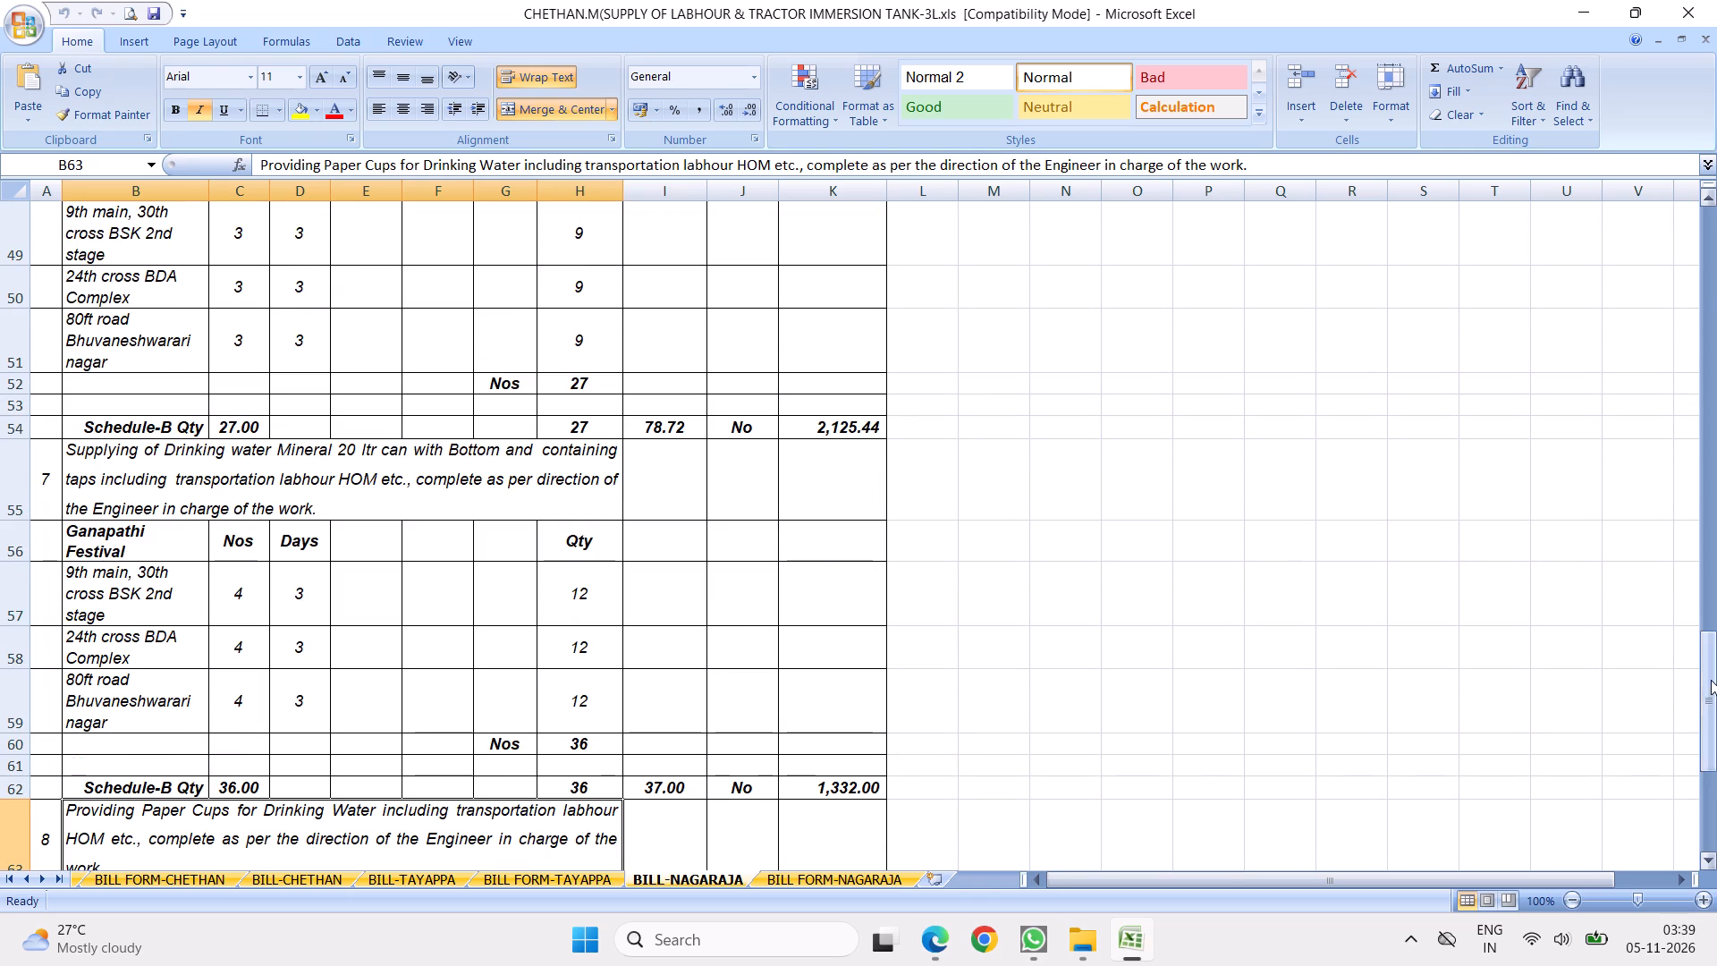
pyautogui.moveTo(1711, 678); pyautogui.dragTo(1716, 0)
pyautogui.click(950, 352)
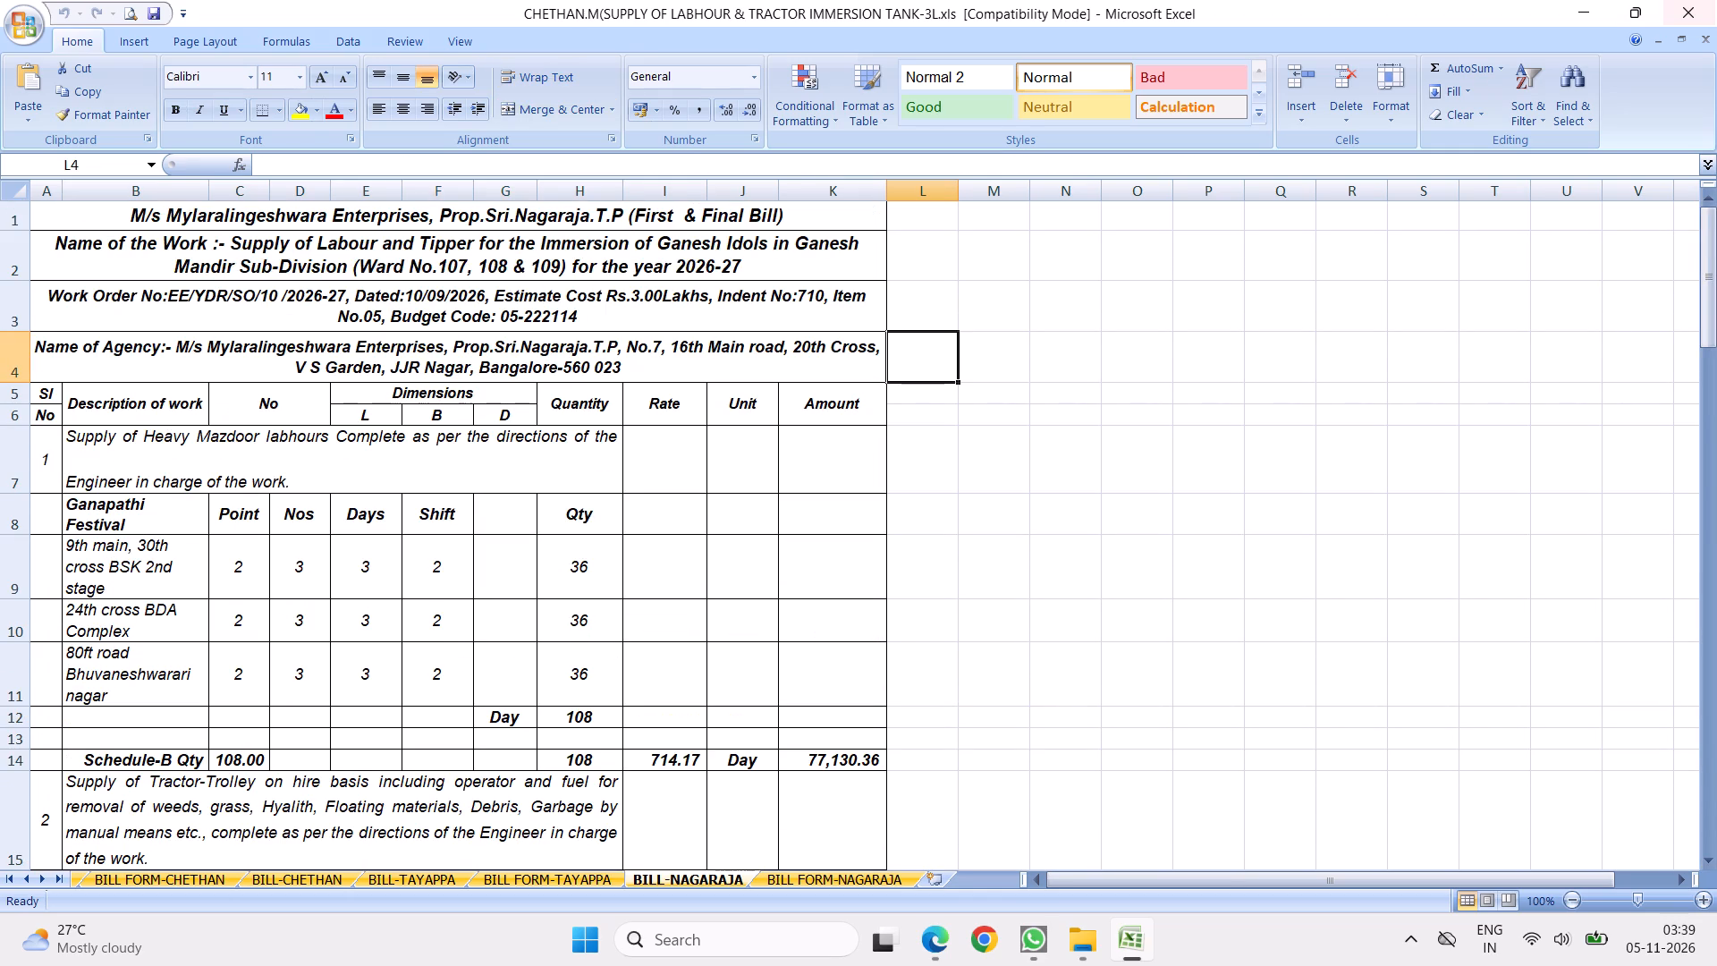
# View the BILL FORM-NAGARAJA sheet and the BILL FORM-CHETHAN sheet.
pyautogui.click(792, 877)
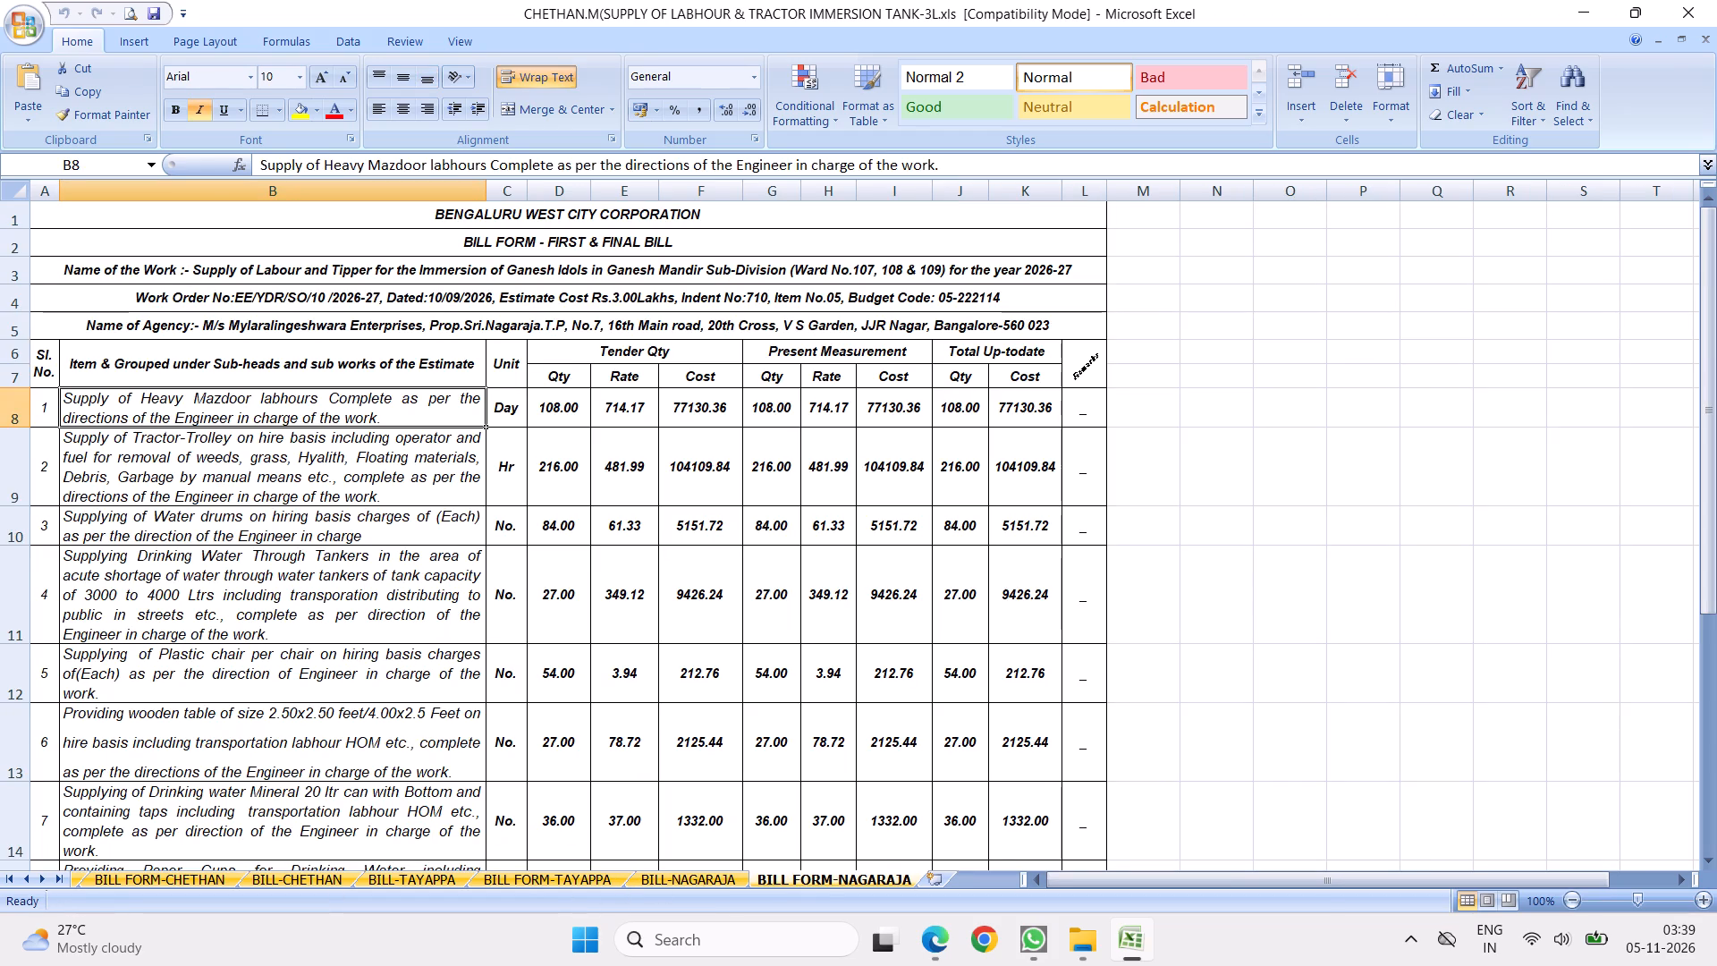
pyautogui.click(512, 371)
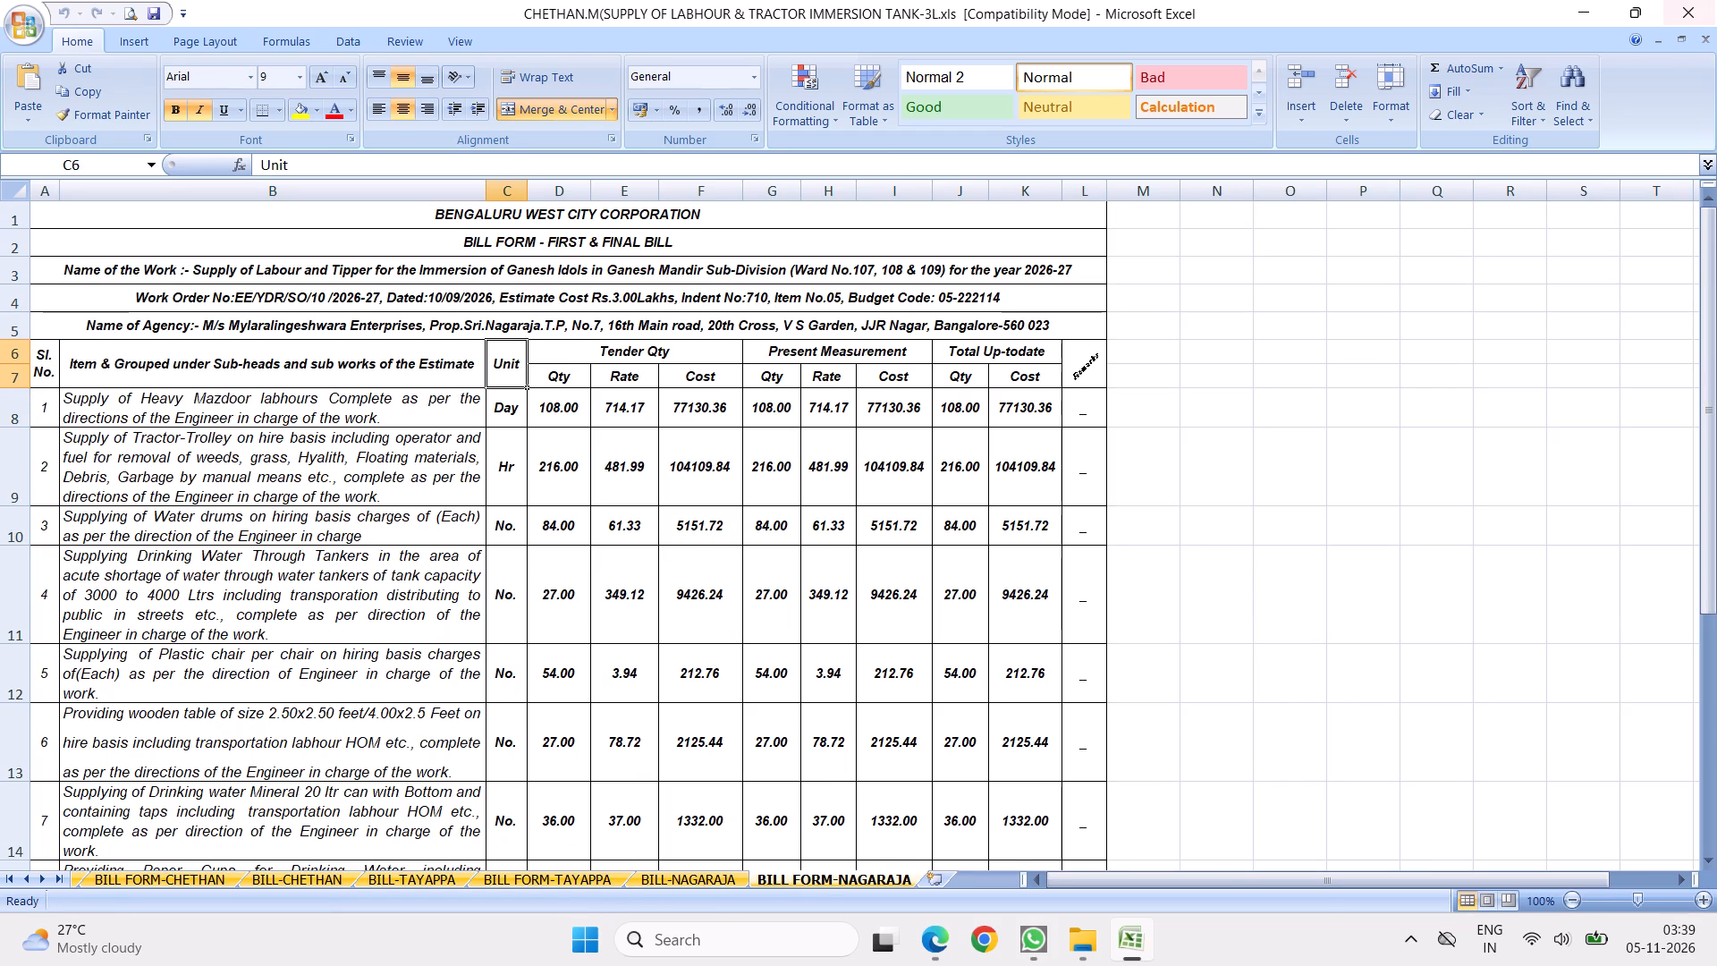
pyautogui.click(190, 877)
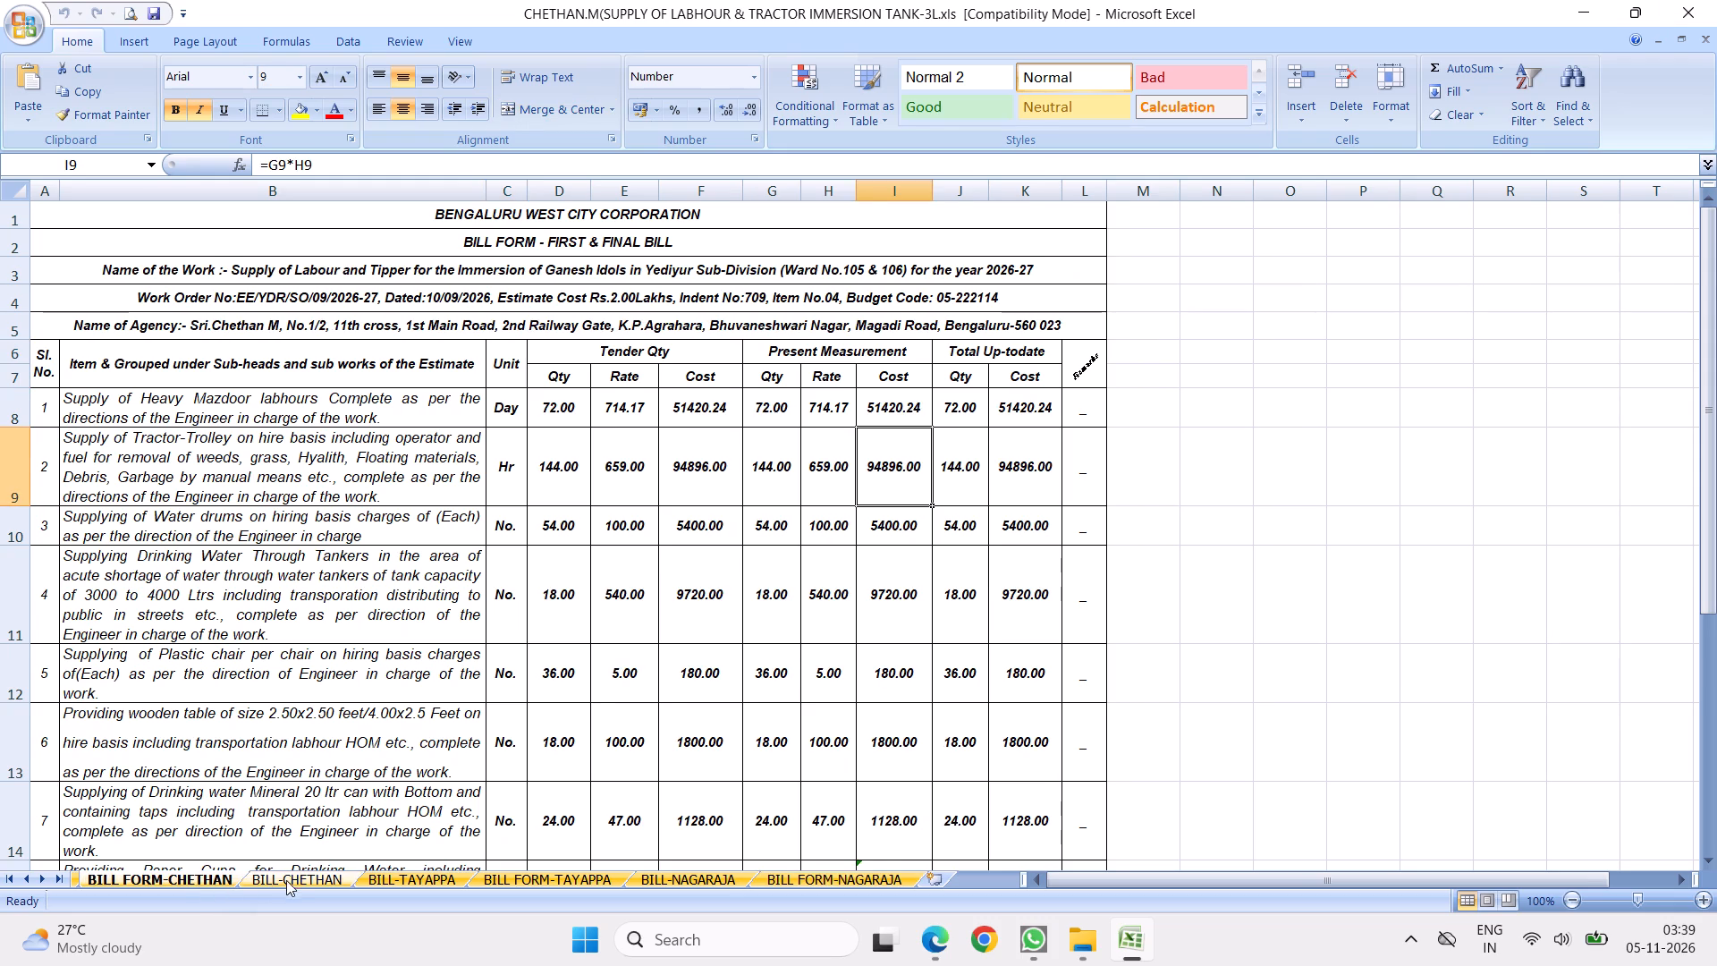
# Examine the BILL-CHETHAN sheet from the work heading through its items to the total amount.
pyautogui.click(290, 877)
pyautogui.scroll(-13, 684, 490)
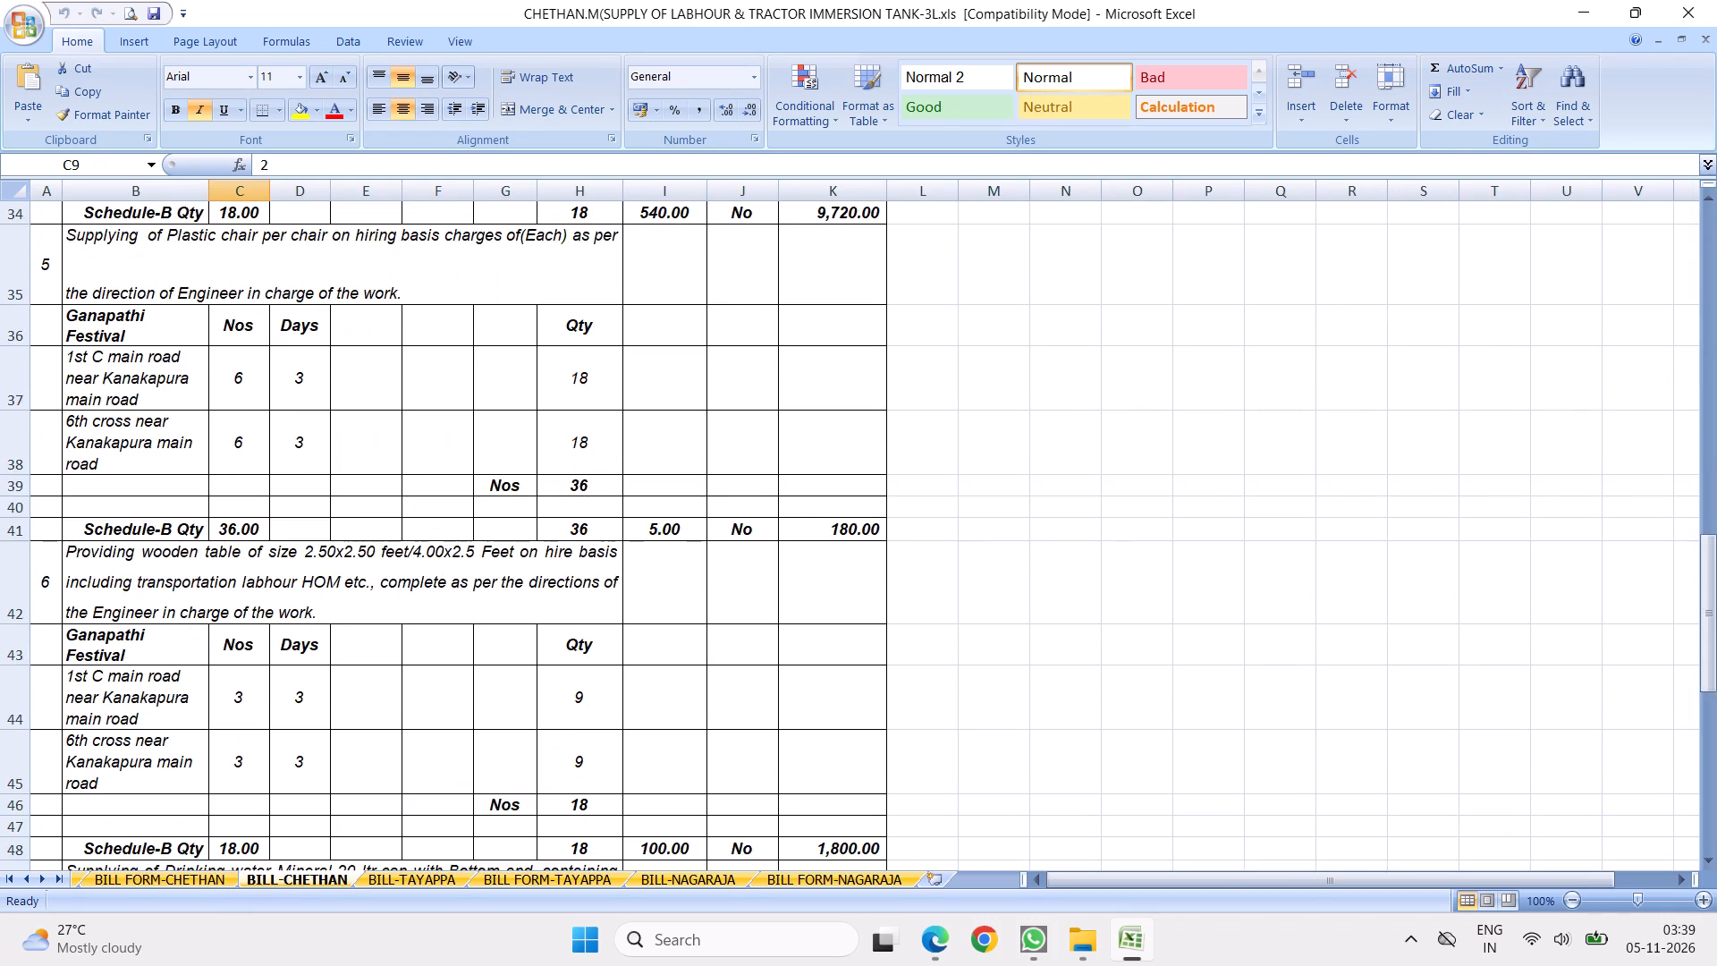
pyautogui.scroll(-5, 793, 434)
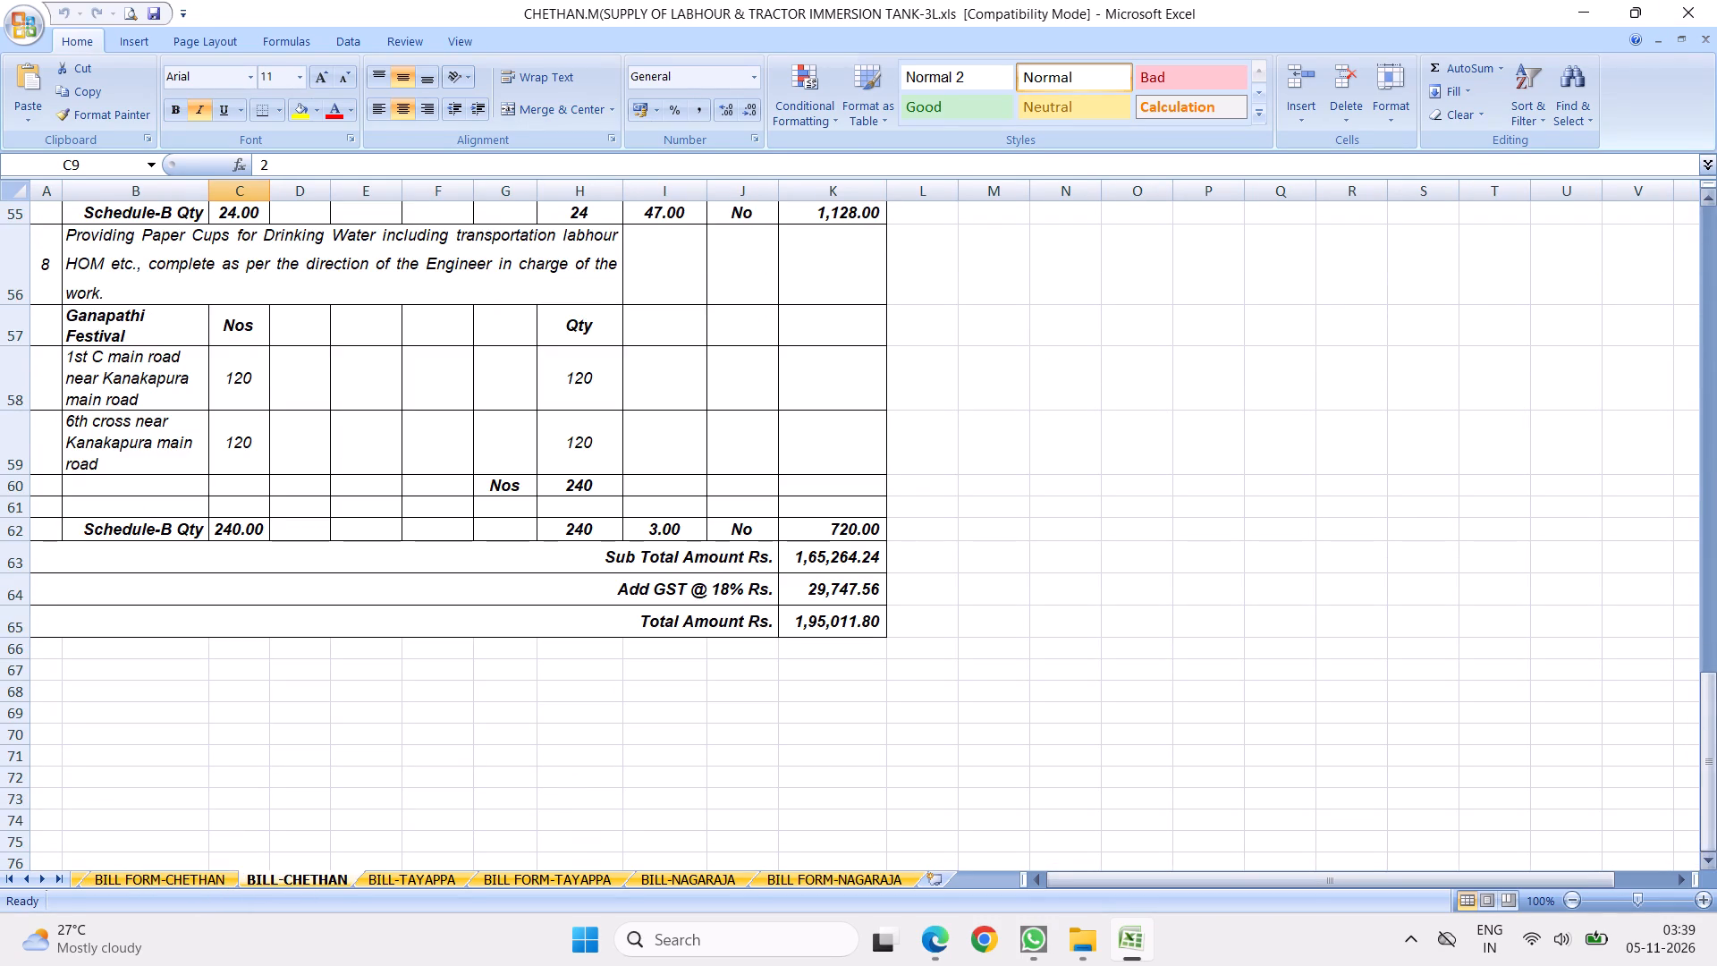
pyautogui.moveTo(1707, 747); pyautogui.dragTo(1716, 123)
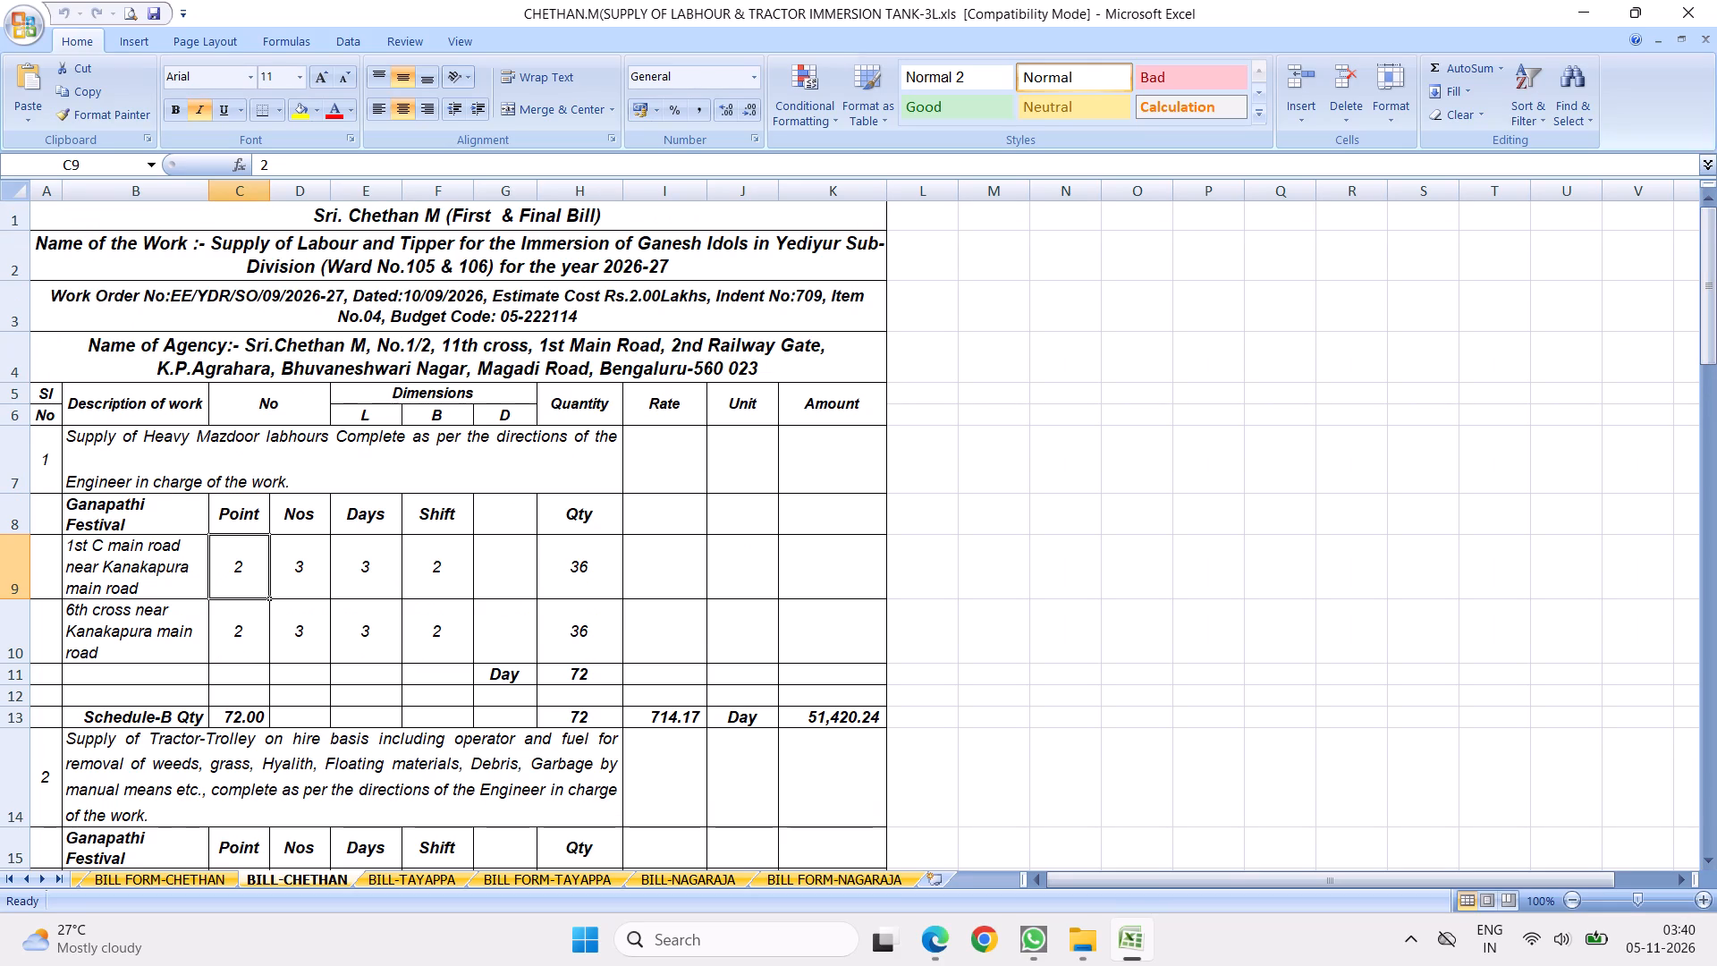
pyautogui.click(591, 577)
pyautogui.click(423, 462)
pyautogui.scroll(-5, 498, 562)
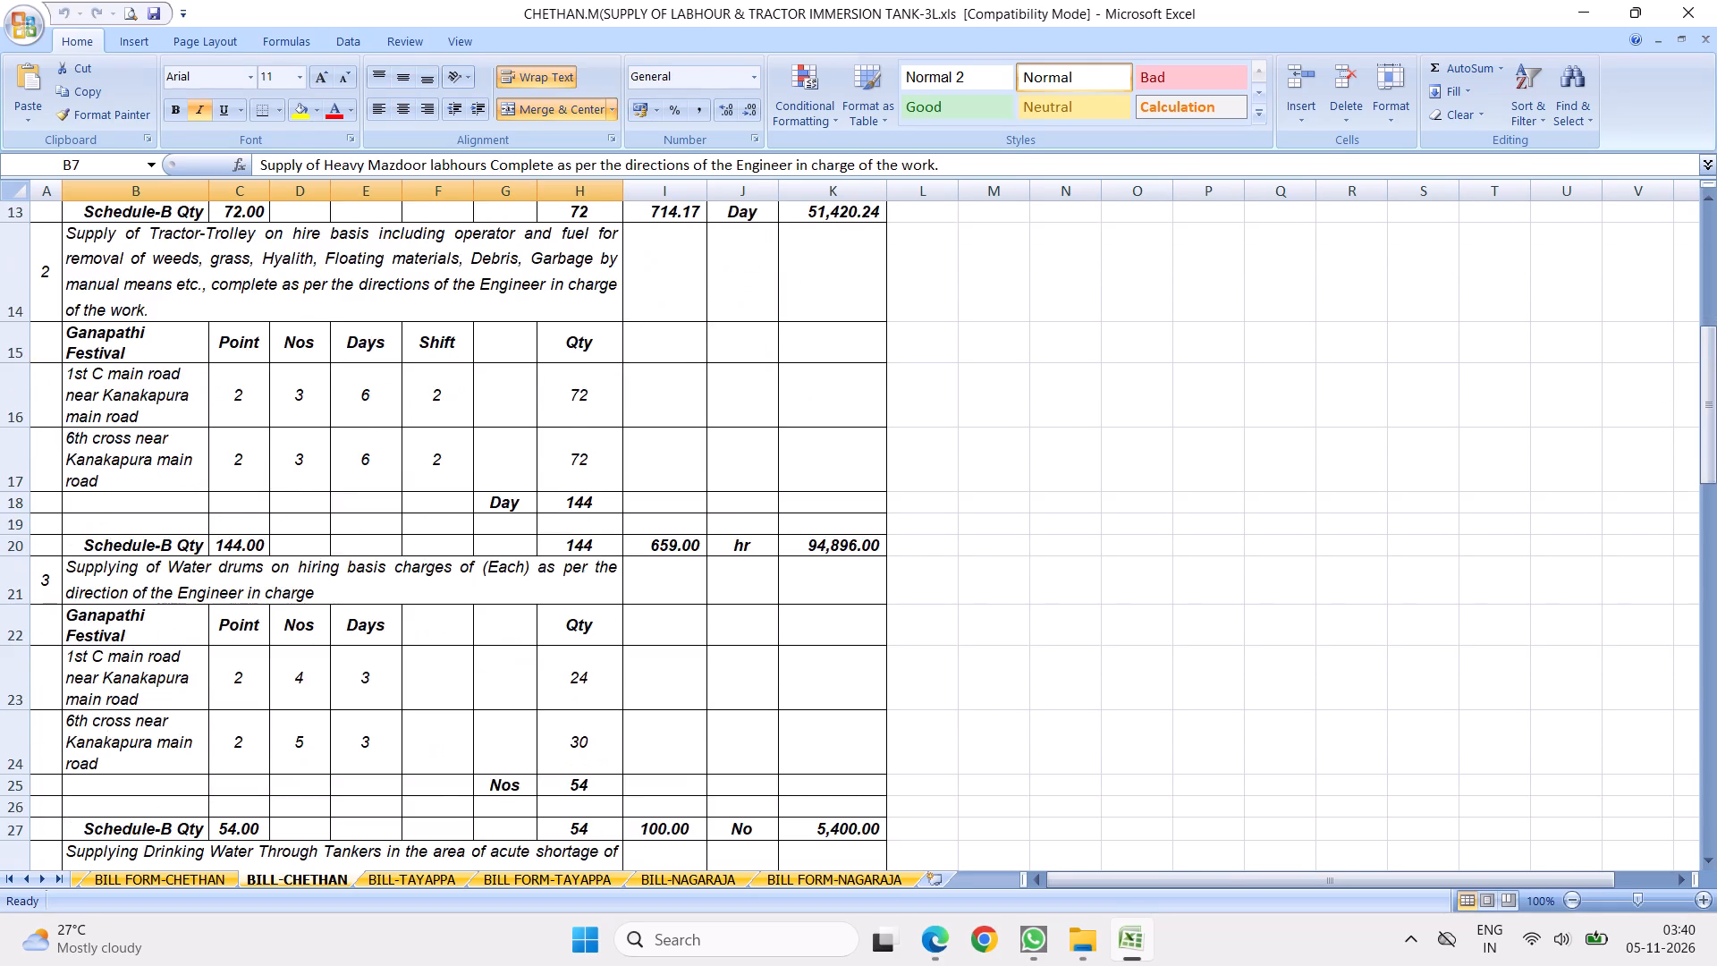
pyautogui.scroll(-7, 725, 533)
pyautogui.scroll(-8, 639, 534)
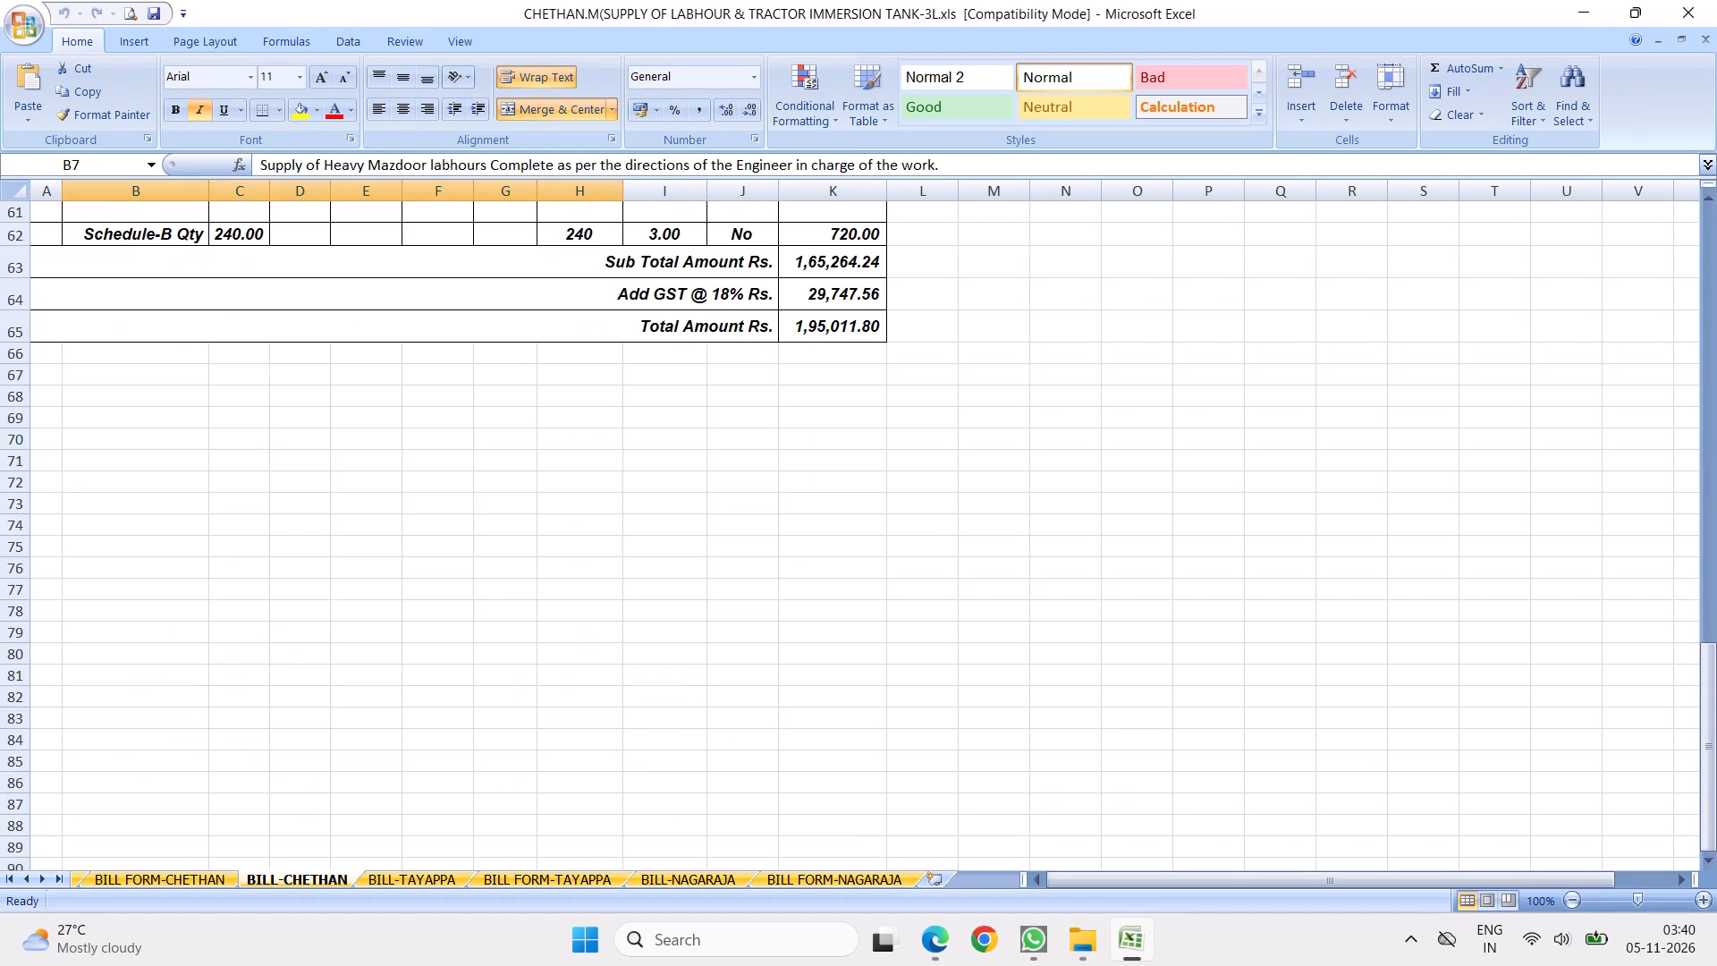
pyautogui.scroll(-2, 662, 516)
pyautogui.scroll(6, 661, 514)
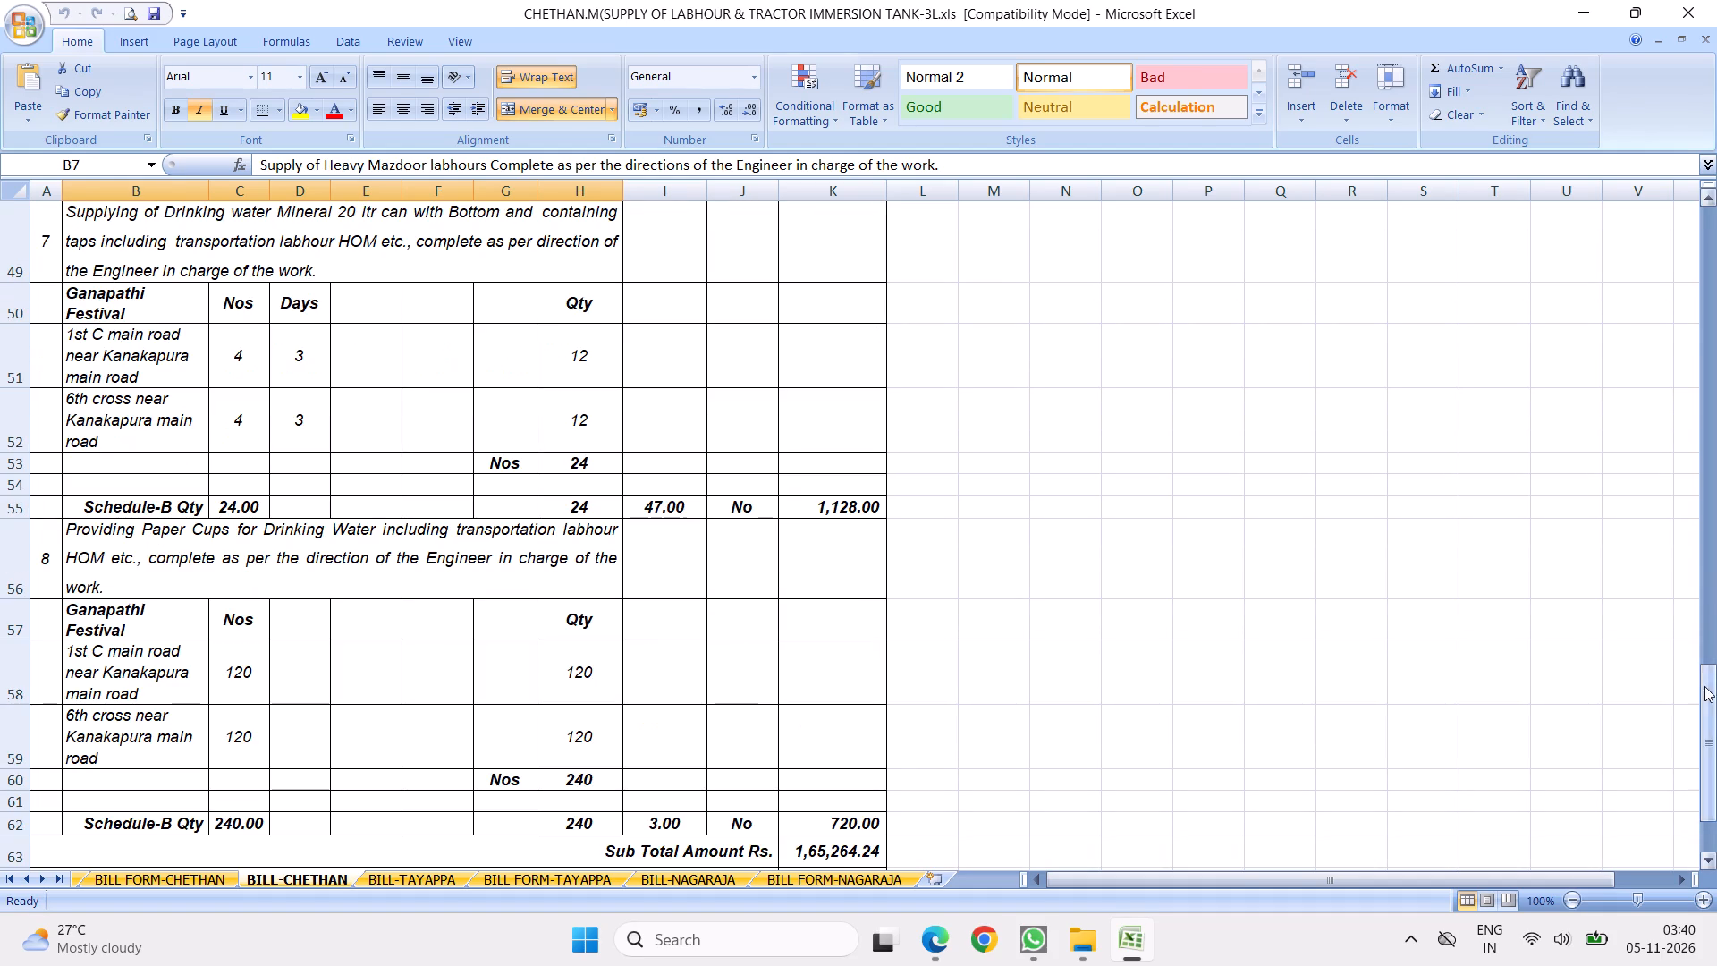
pyautogui.moveTo(1705, 693); pyautogui.dragTo(1716, 246)
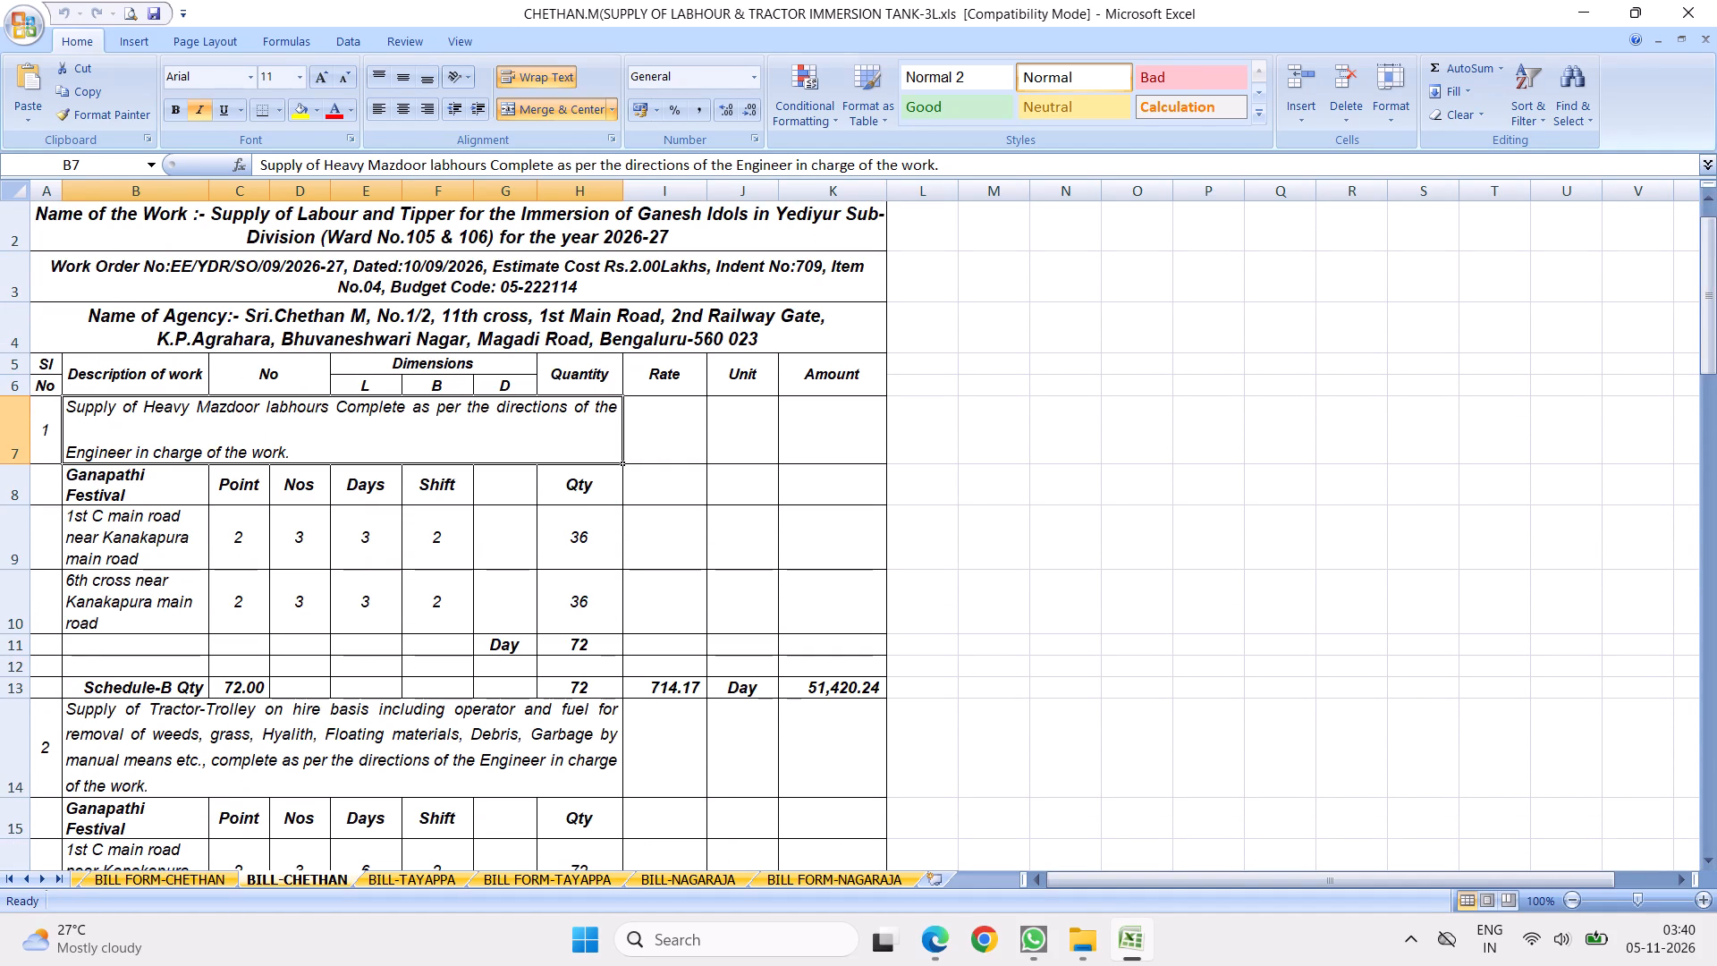
pyautogui.click(789, 459)
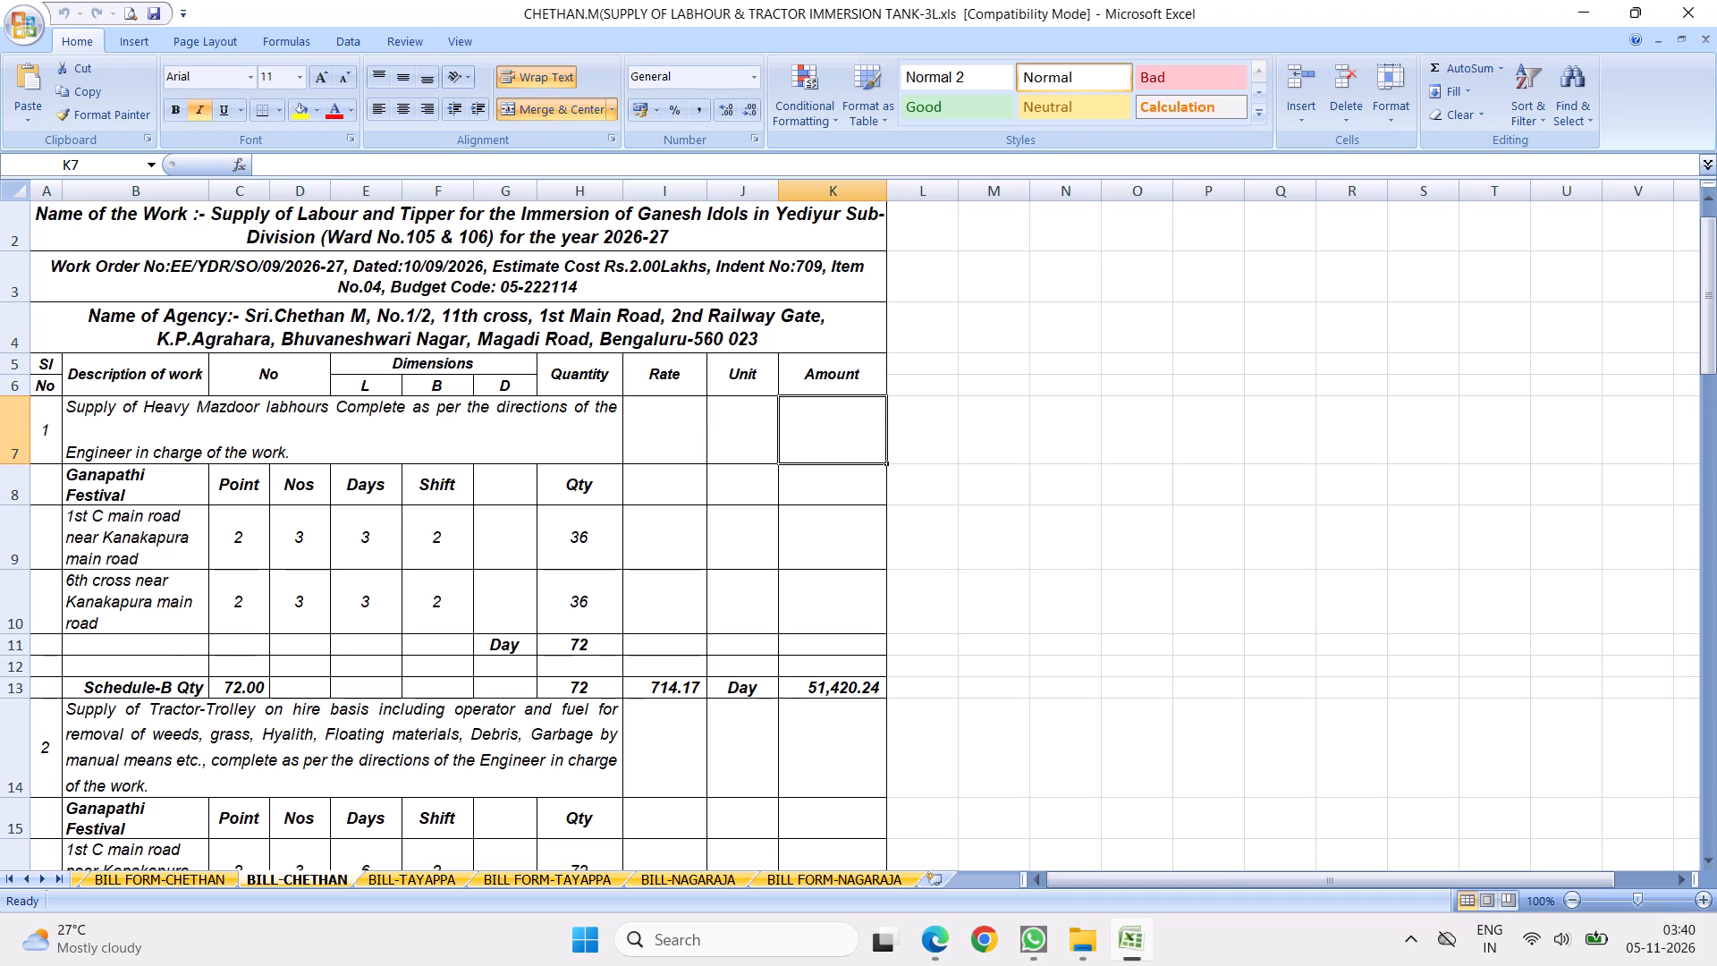
pyautogui.click(703, 502)
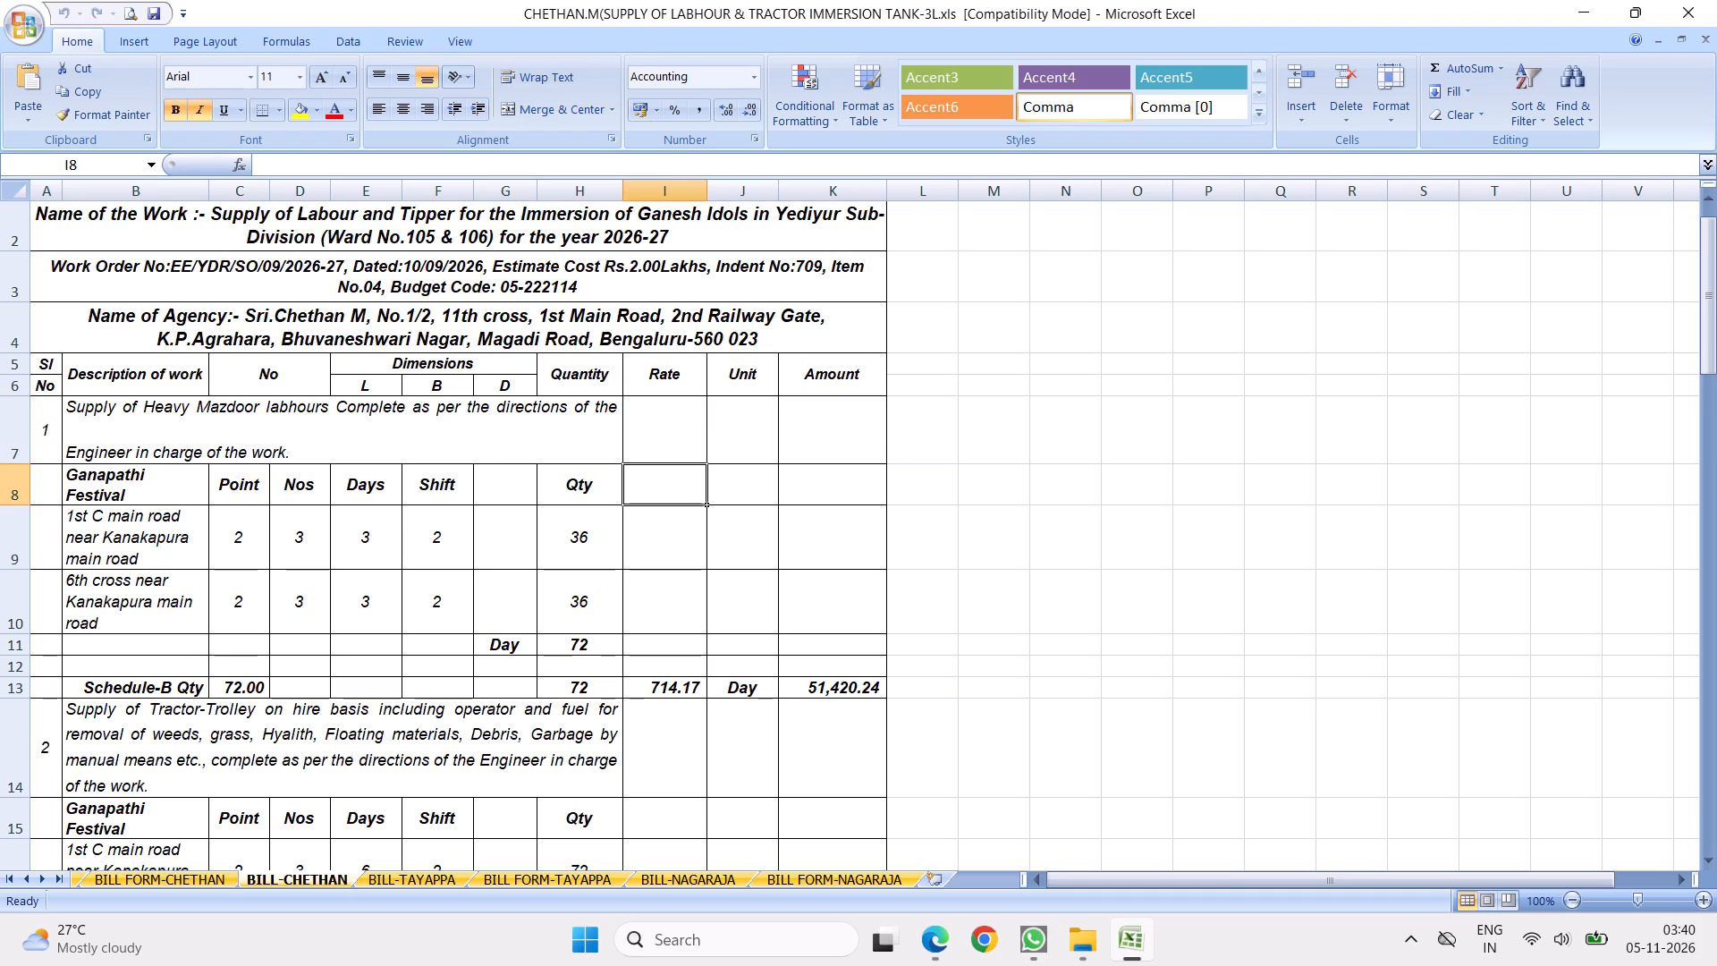
# Close the bill workbook and return to the BILL FORM ITEMS-7 folder.
pyautogui.click(1692, 9)
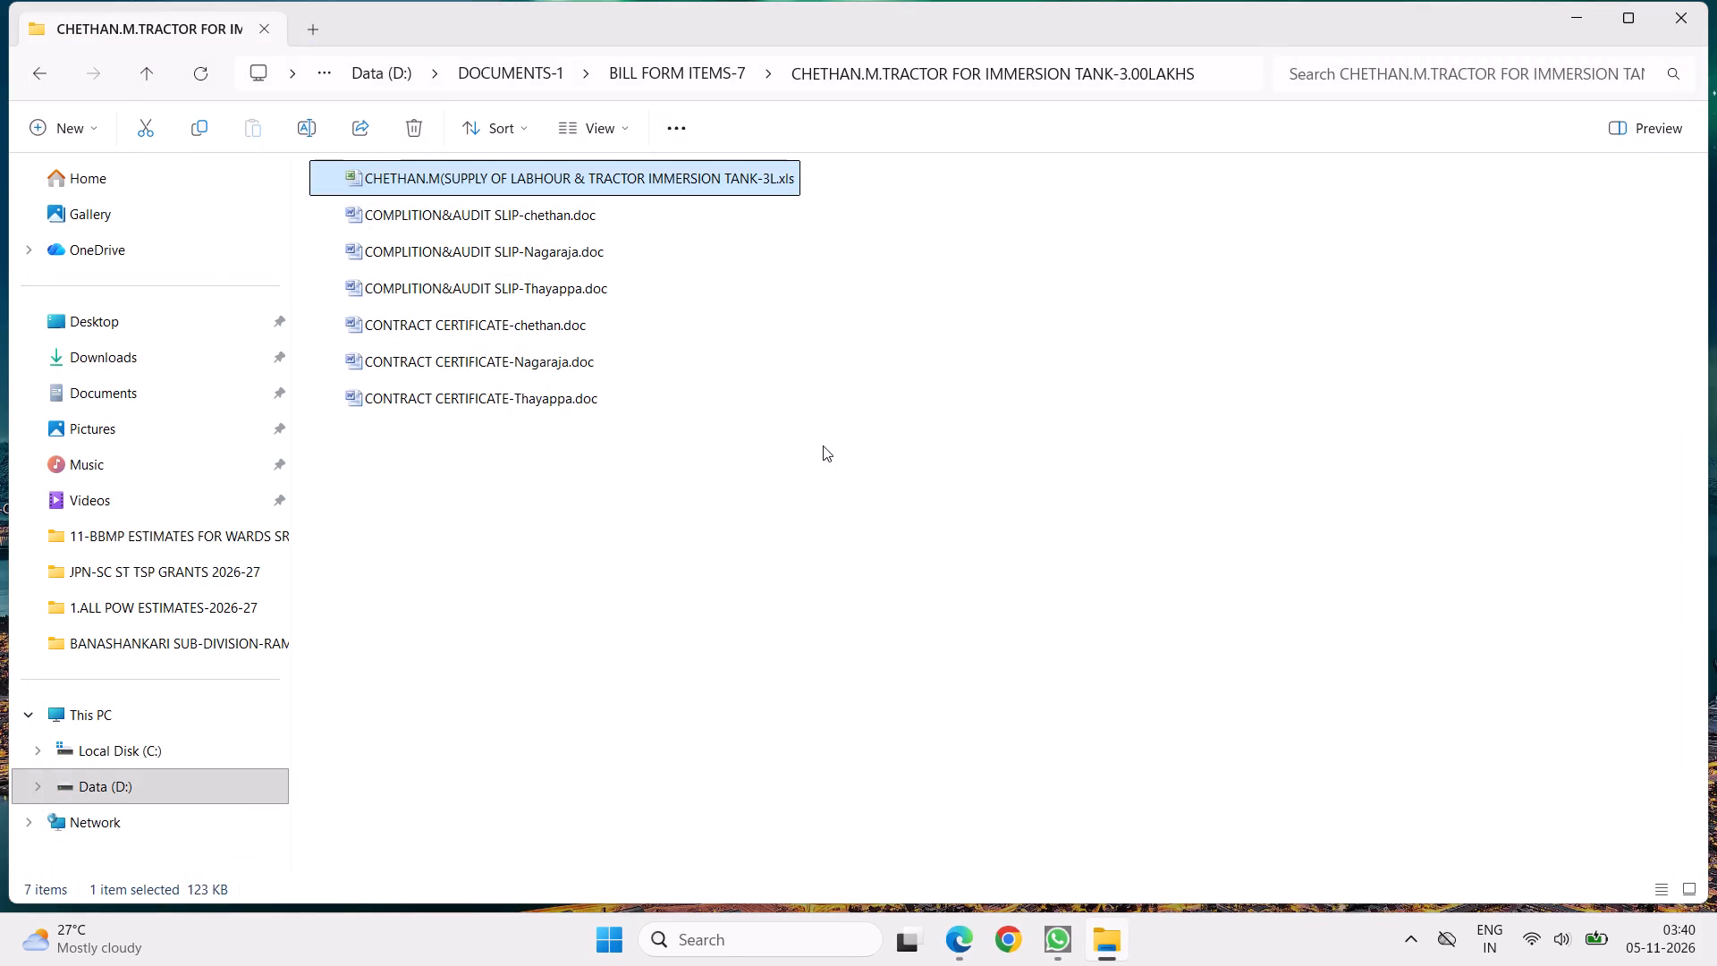
pyautogui.click(820, 446)
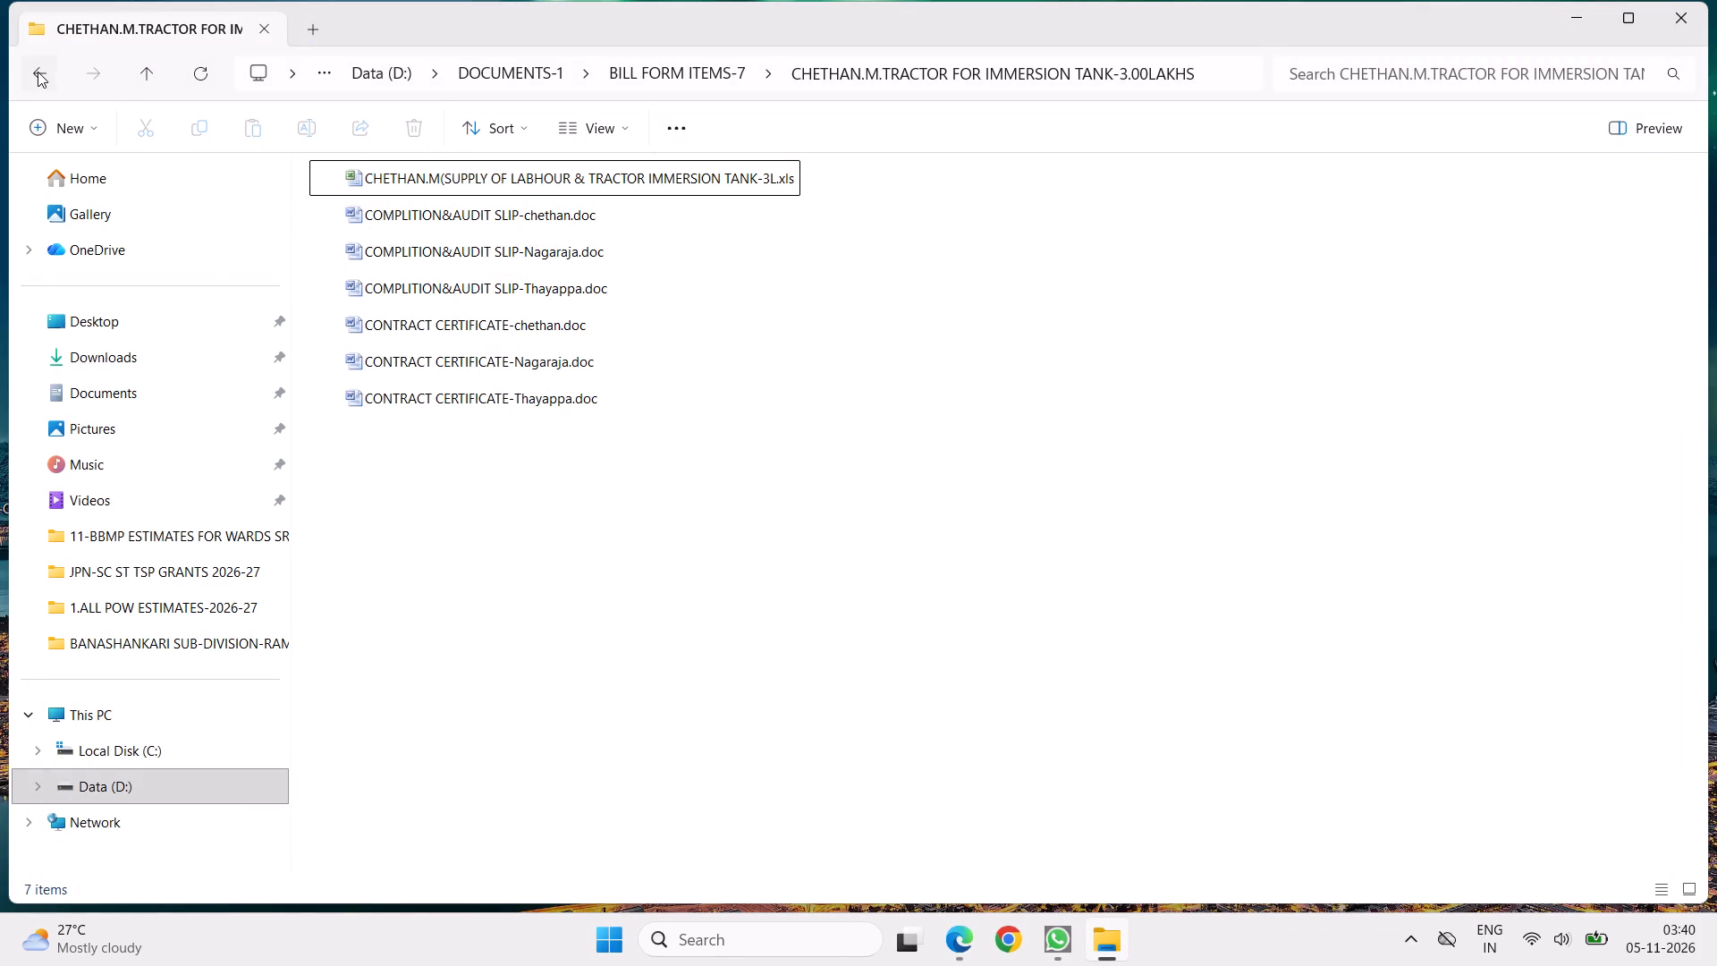
pyautogui.click(38, 72)
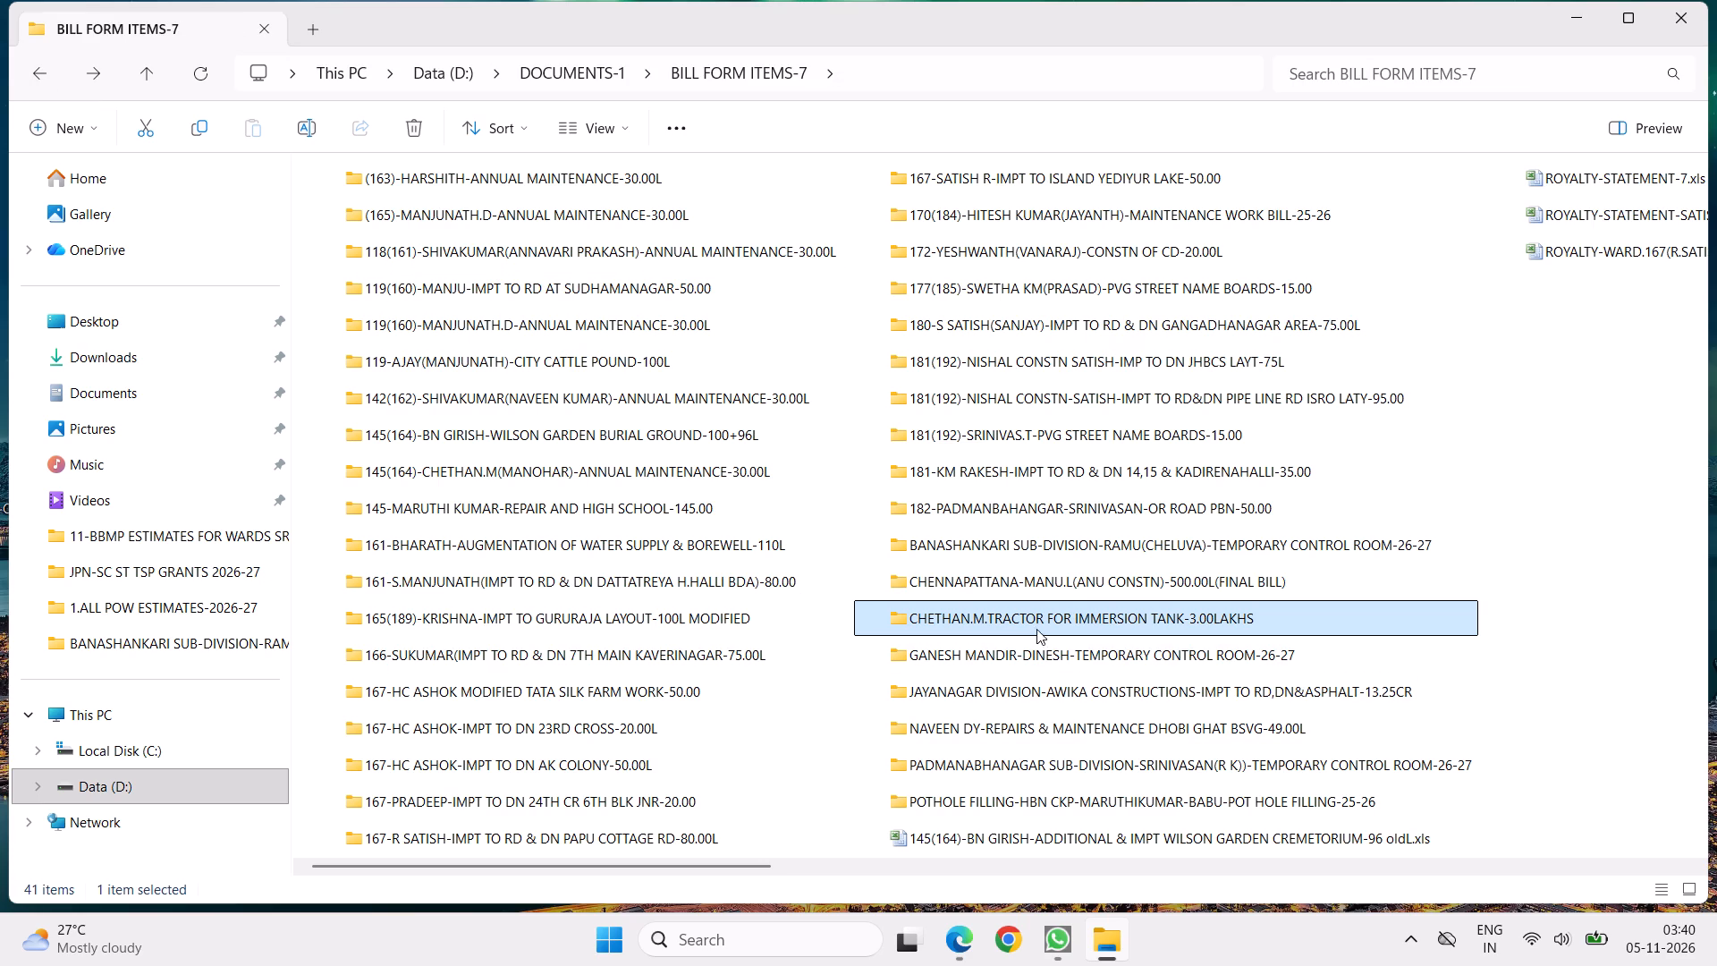
# Duplicate the "TRACTOR FOR IMMERSION TANK-3.00LAKHS" folder within BILL FORM ITEMS-7.
pyautogui.click(1034, 617)
pyautogui.rightClick(1034, 617)
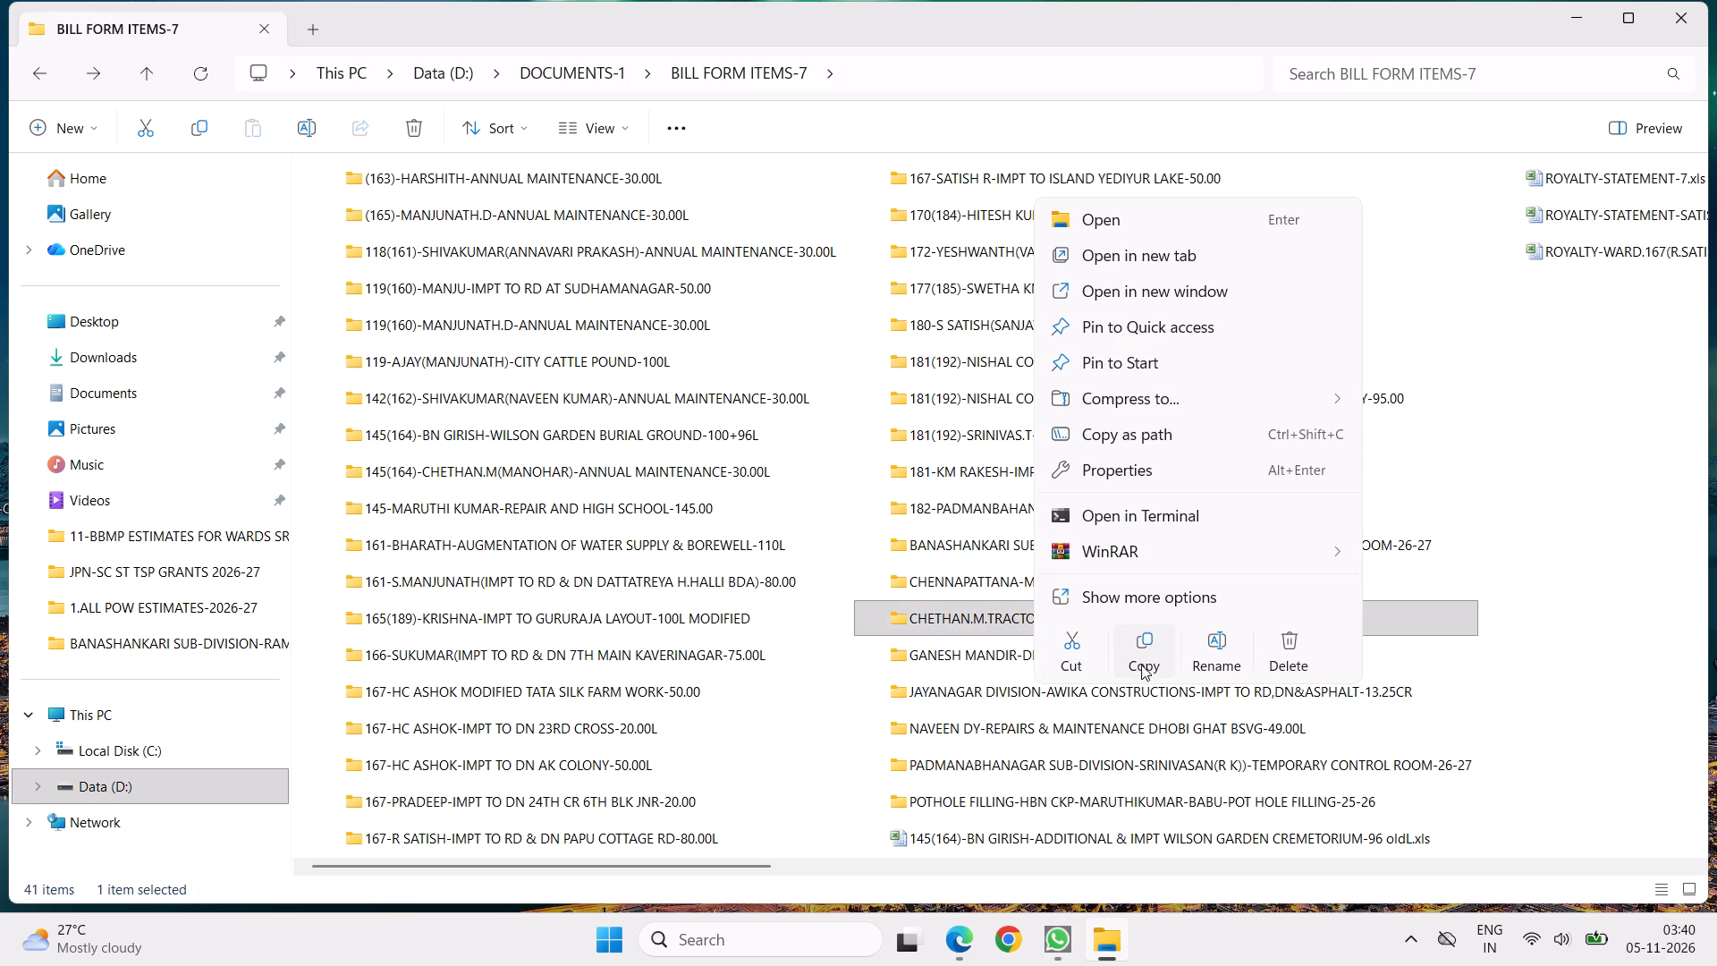
pyautogui.click(1145, 644)
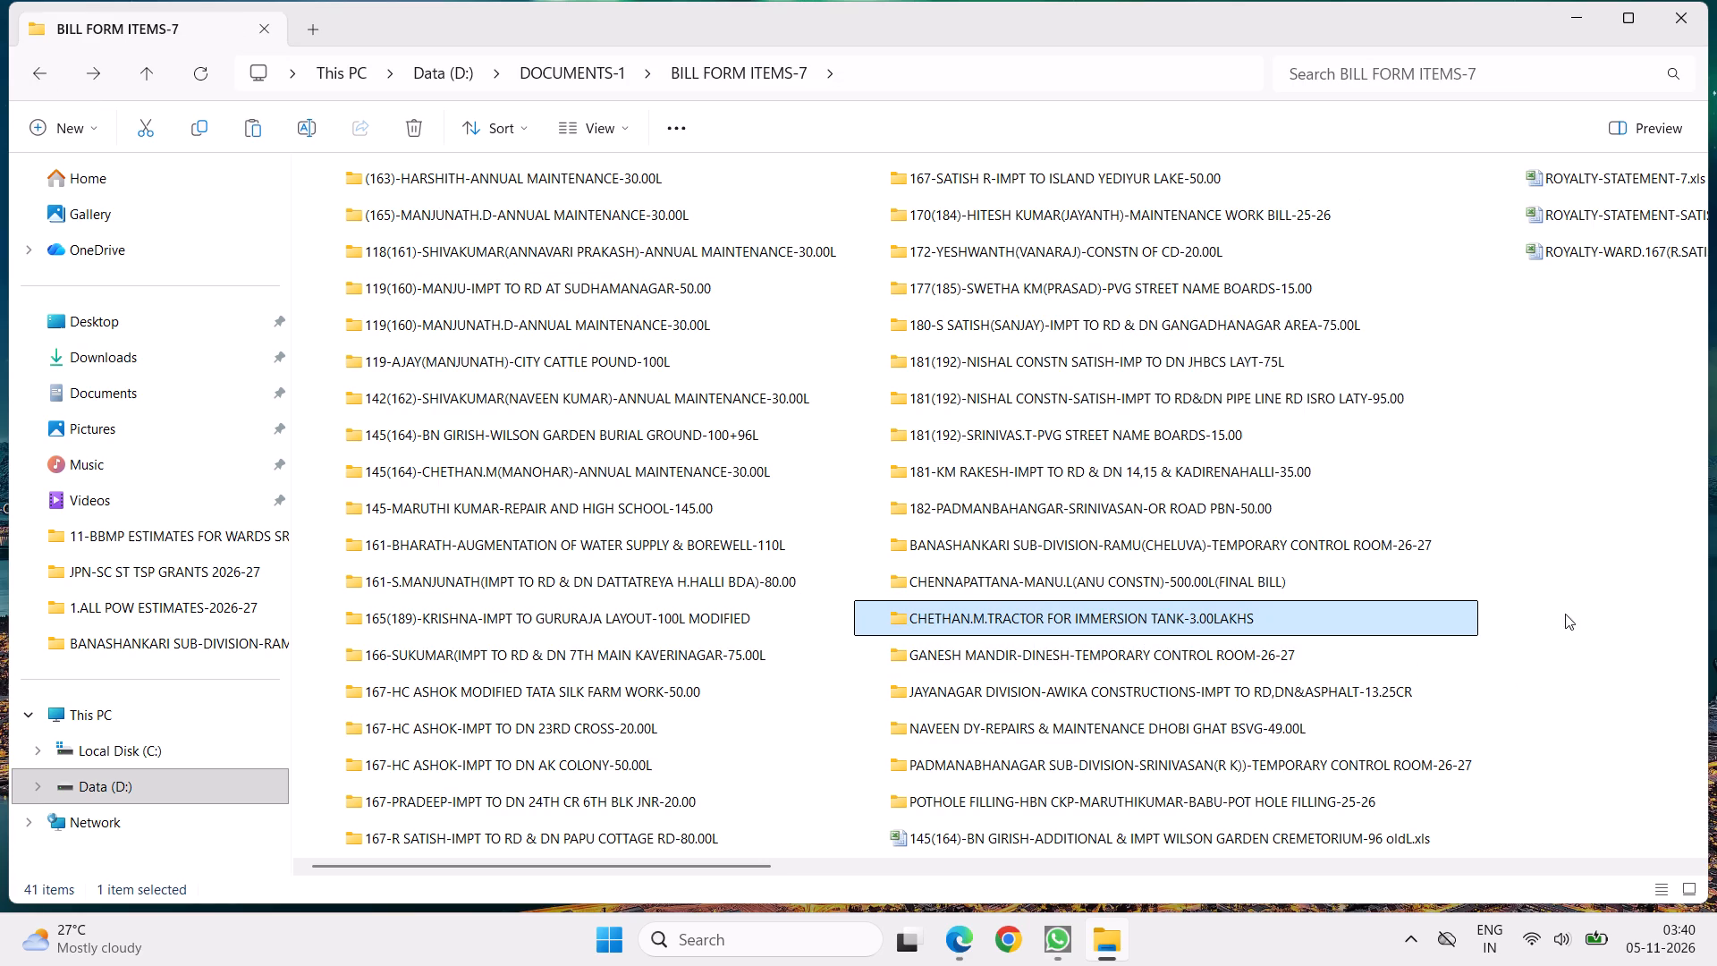
pyautogui.rightClick(1518, 599)
pyautogui.click(1255, 625)
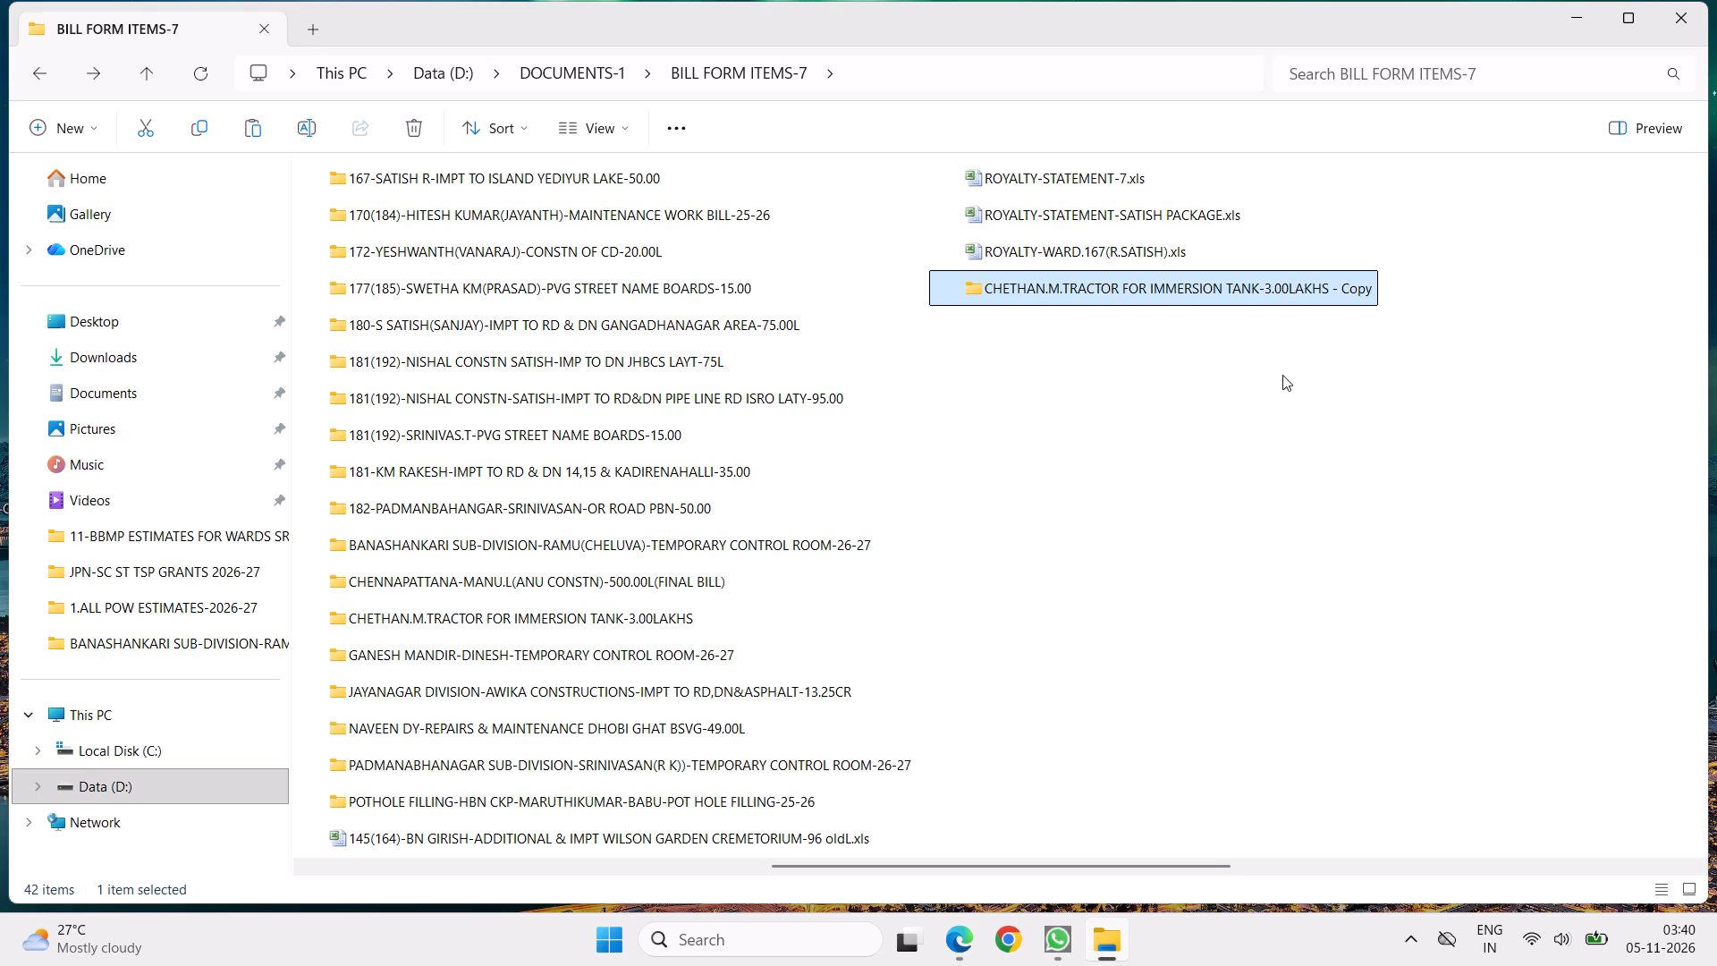
# Rename the copied immersion tank tractor folder to "PBN TIPPER&LABHOUR FOR IMMERSION IDOLS-5.00LAKHS".
pyautogui.rightClick(1155, 291)
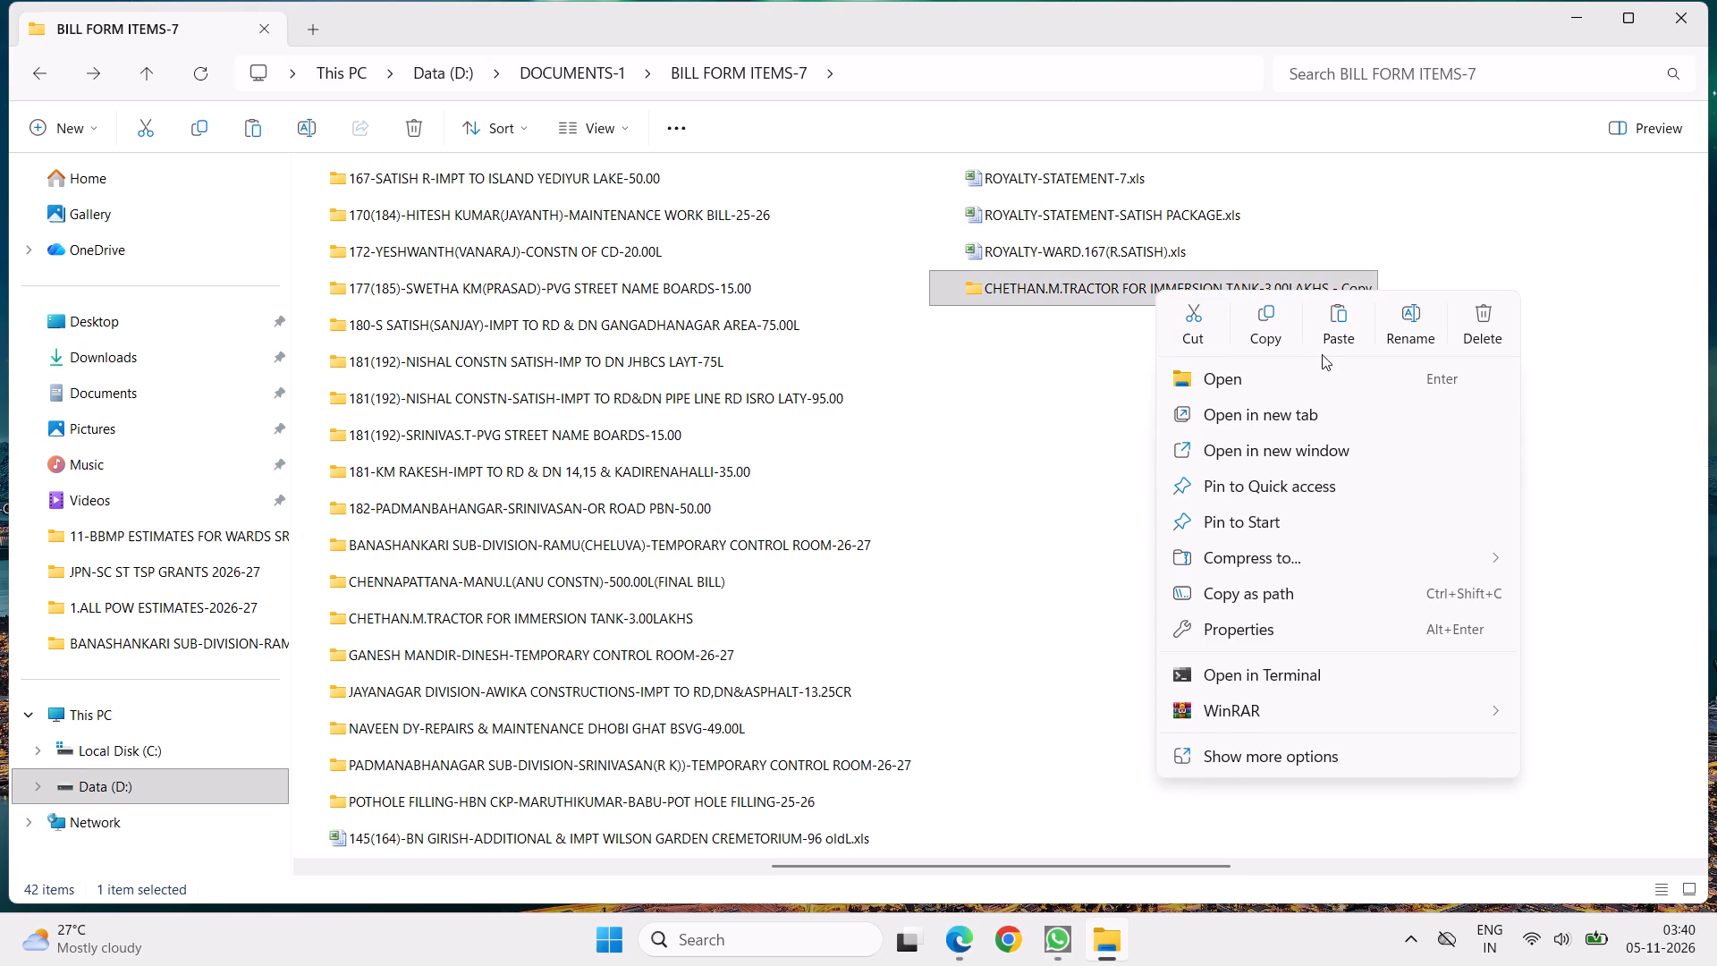
pyautogui.click(1414, 321)
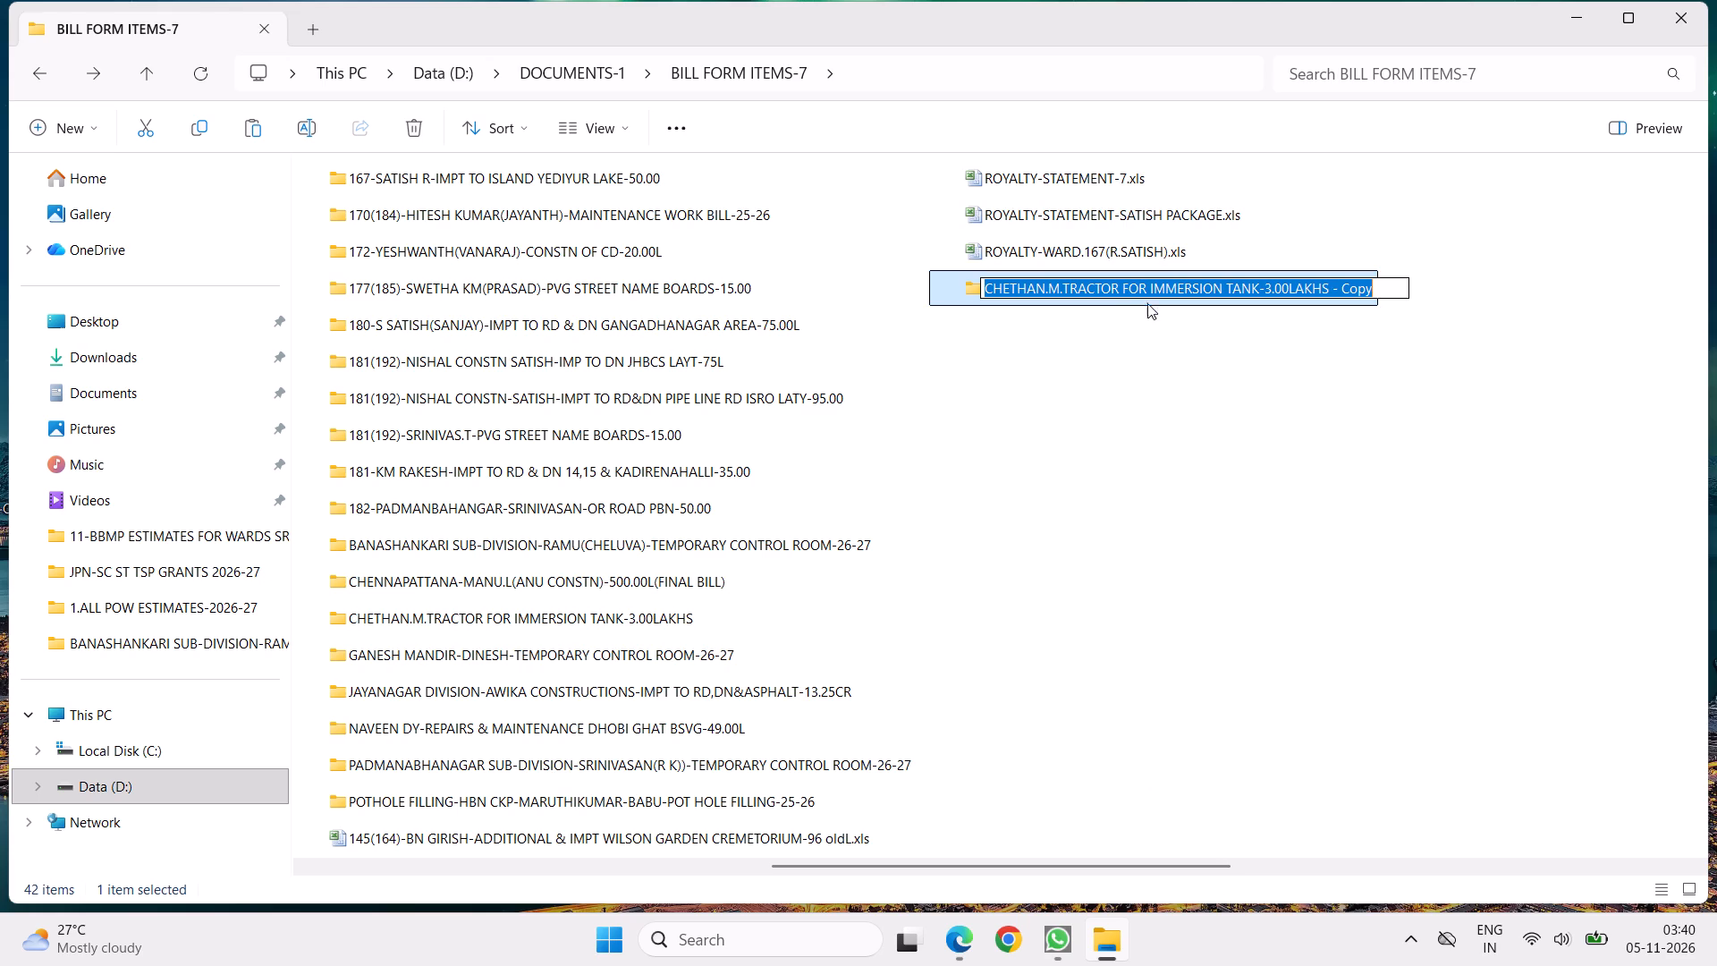
pyautogui.click(1116, 284)
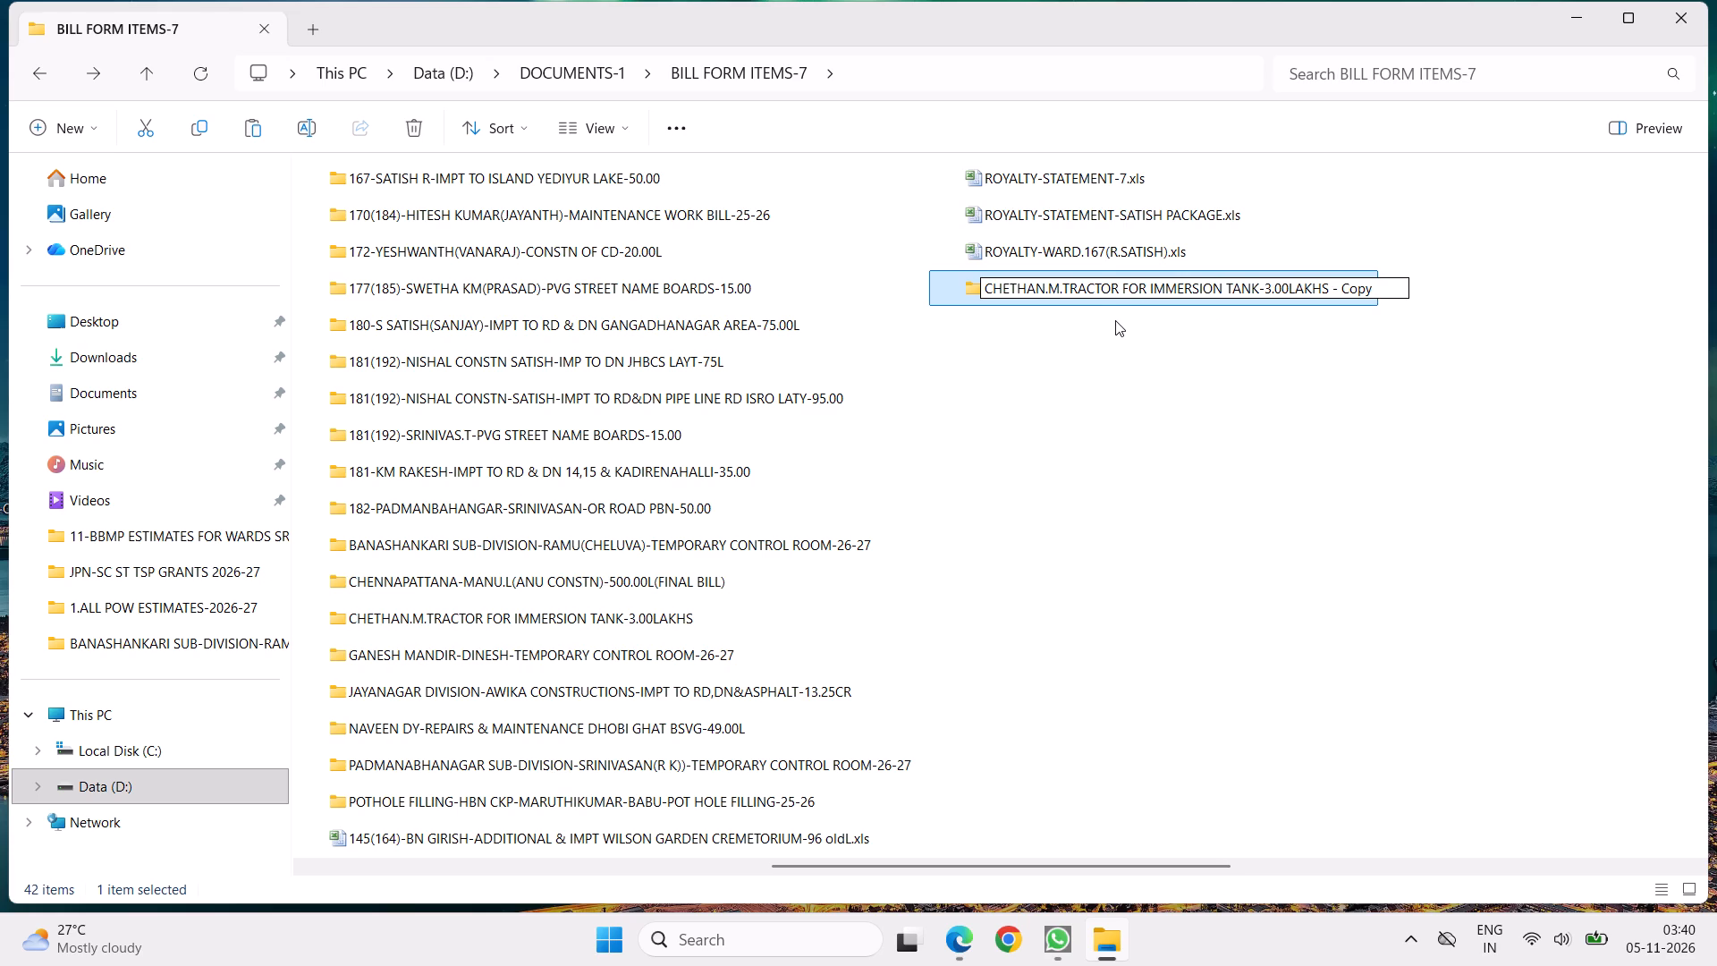
pyautogui.press('BackSpace')
pyautogui.press('BackSpace')
pyautogui.press('BackSpace')
pyautogui.press('BackSpace')
pyautogui.press('BackSpace')
pyautogui.press('BackSpace')
pyautogui.press('BackSpace')
pyautogui.press('BackSpace')
pyautogui.press('BackSpace')
pyautogui.press('BackSpace')
pyautogui.press('BackSpace')
pyautogui.press('BackSpace')
pyautogui.press('BackSpace')
pyautogui.press('BackSpace')
pyautogui.press('BackSpace')
pyautogui.press('BackSpace')
pyautogui.press('BackSpace')
pyautogui.press('BackSpace')
pyautogui.press('BackSpace')
pyautogui.press('BackSpace')
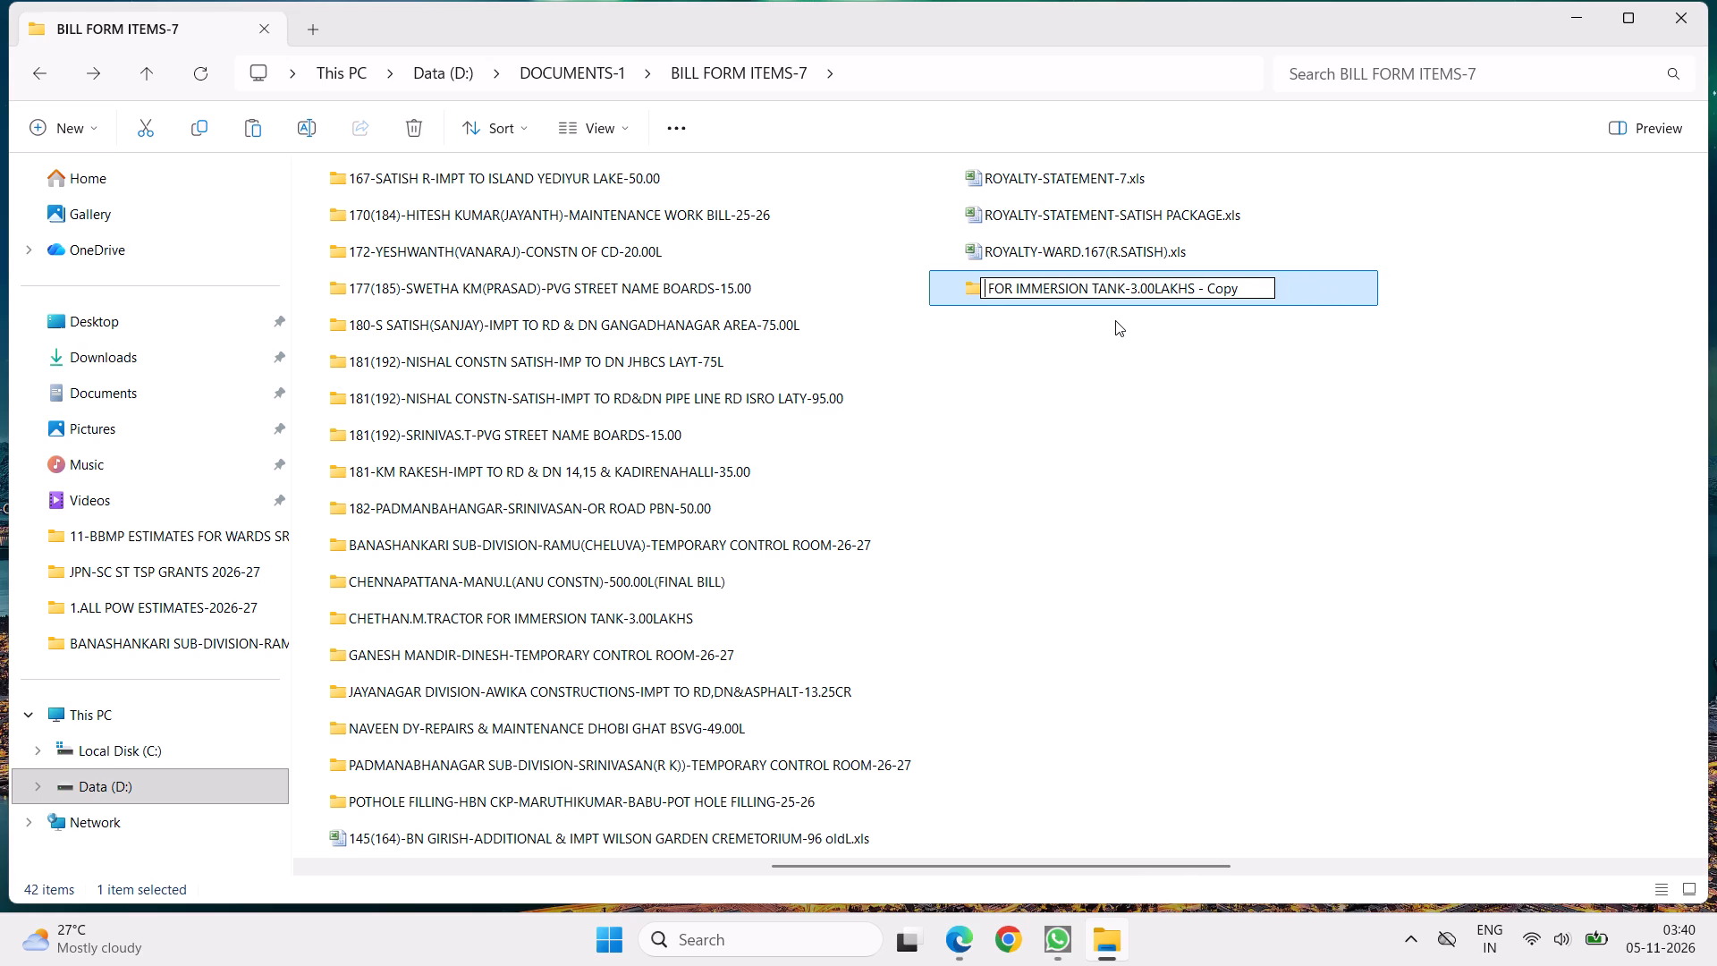
pyautogui.write('pb')
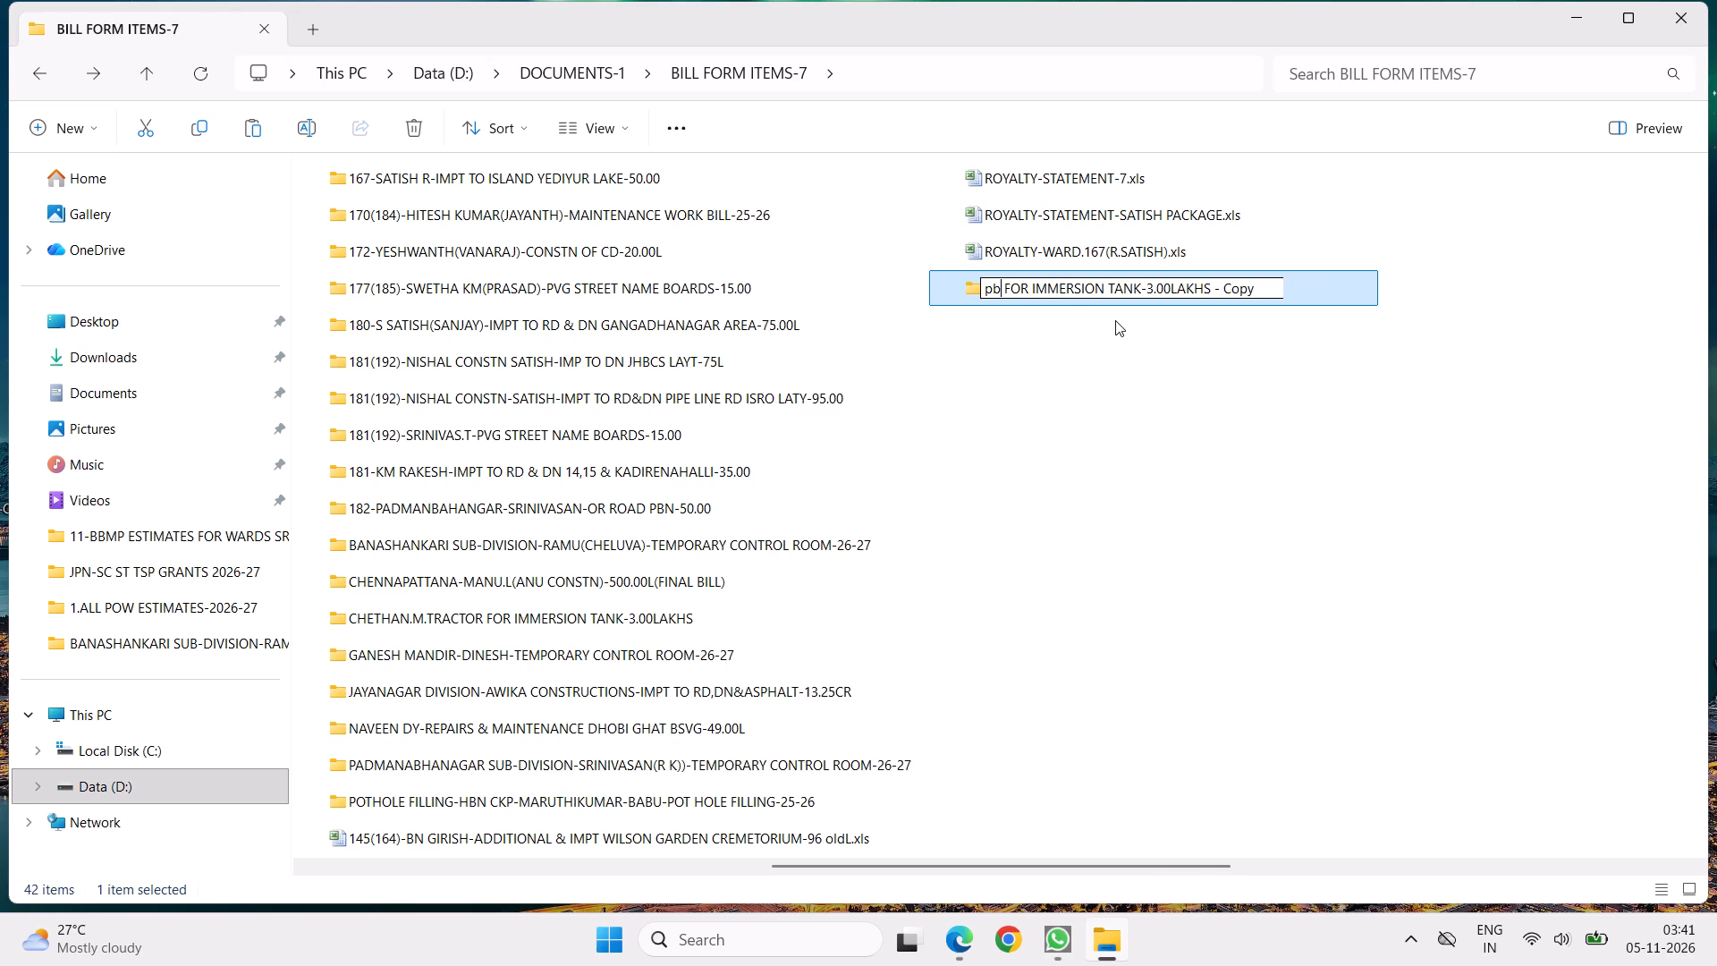
pyautogui.press('BackSpace')
pyautogui.write('PB')
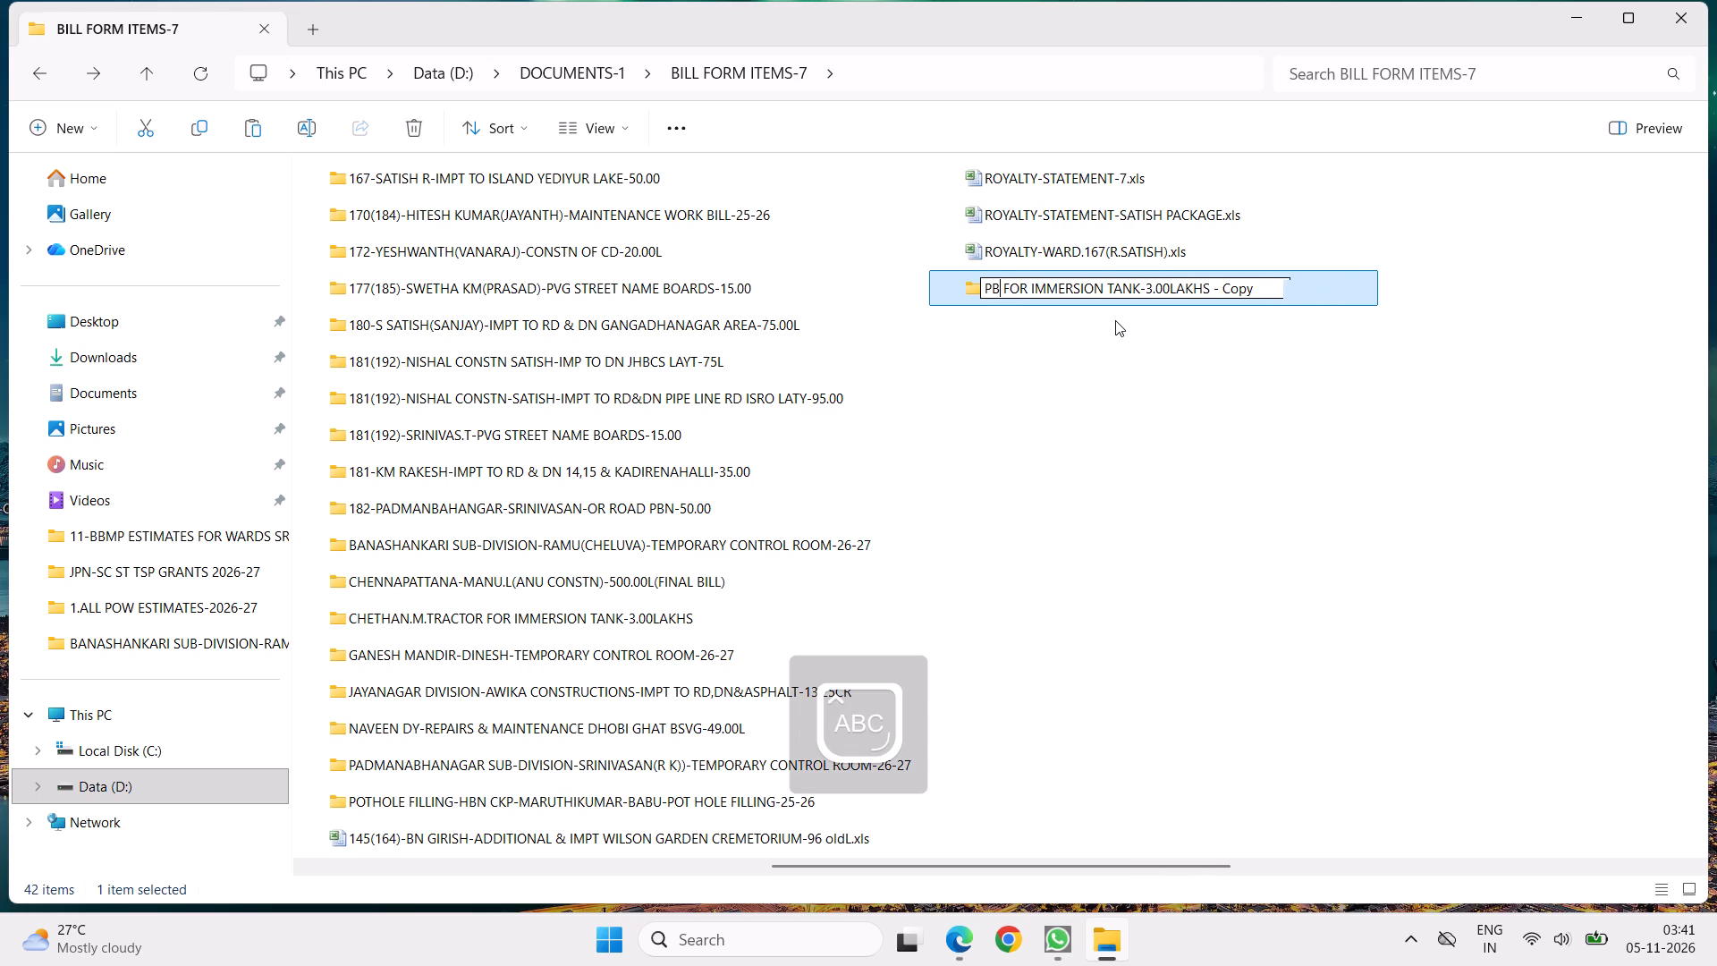
pyautogui.press('m')
pyautogui.press('BackSpace')
pyautogui.press('n')
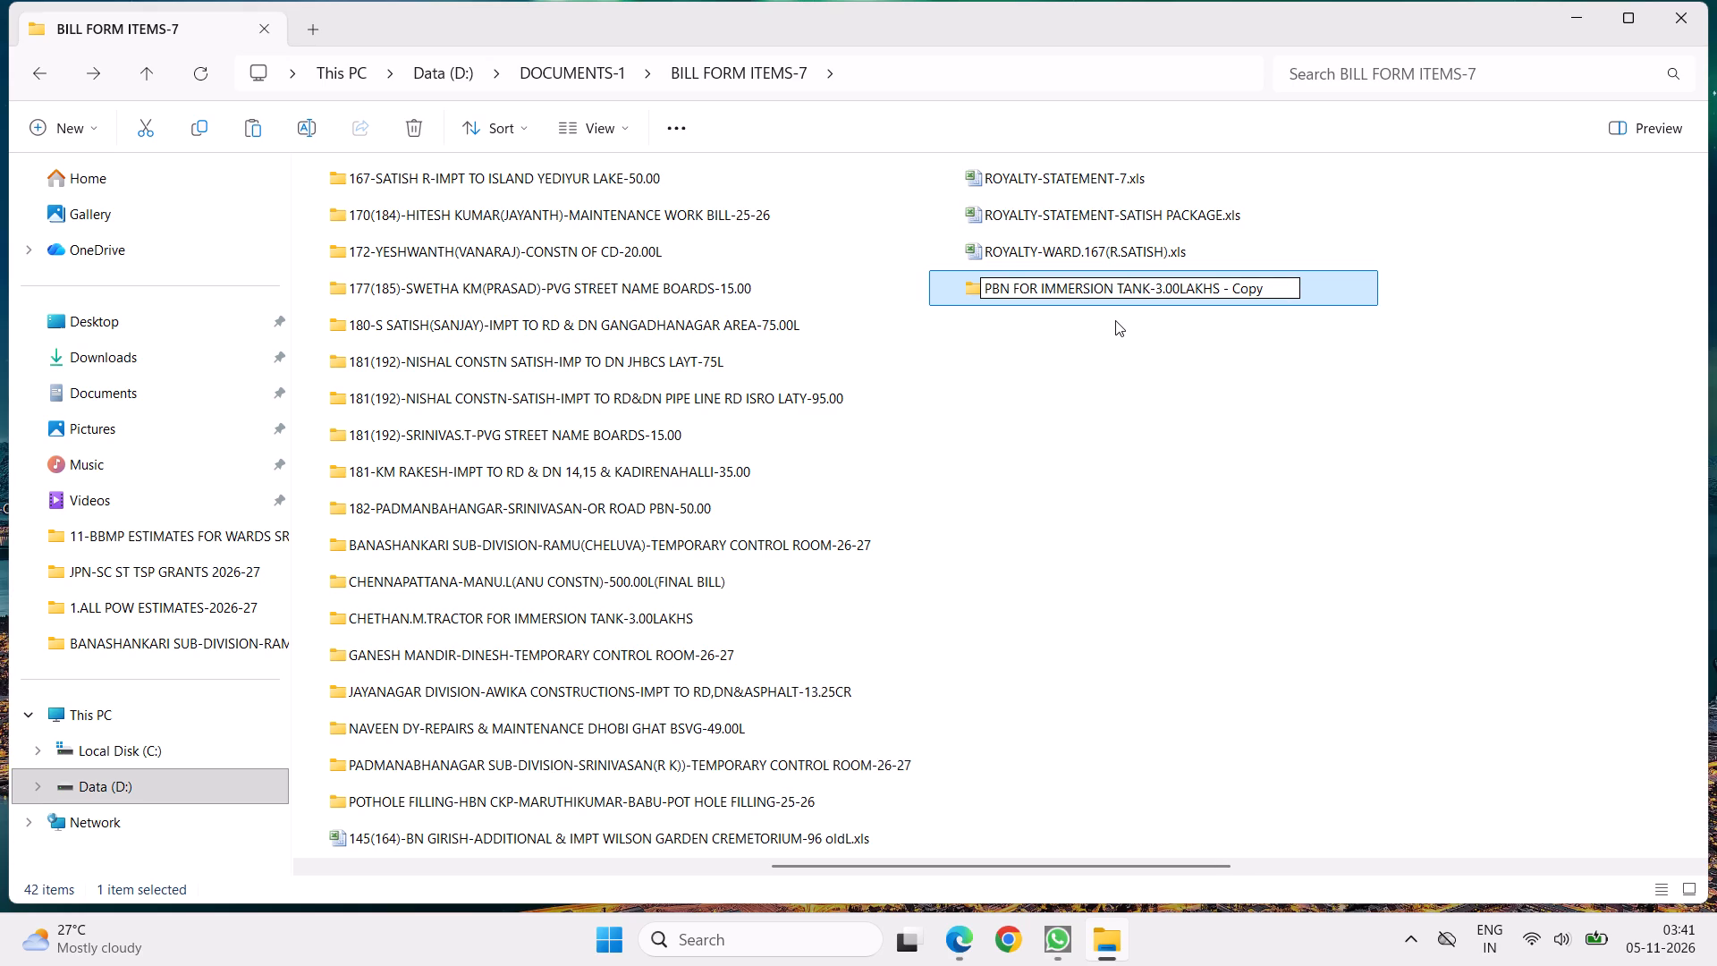
pyautogui.press('space')
pyautogui.write('TIPPER')
pyautogui.write('&LABHOUR')
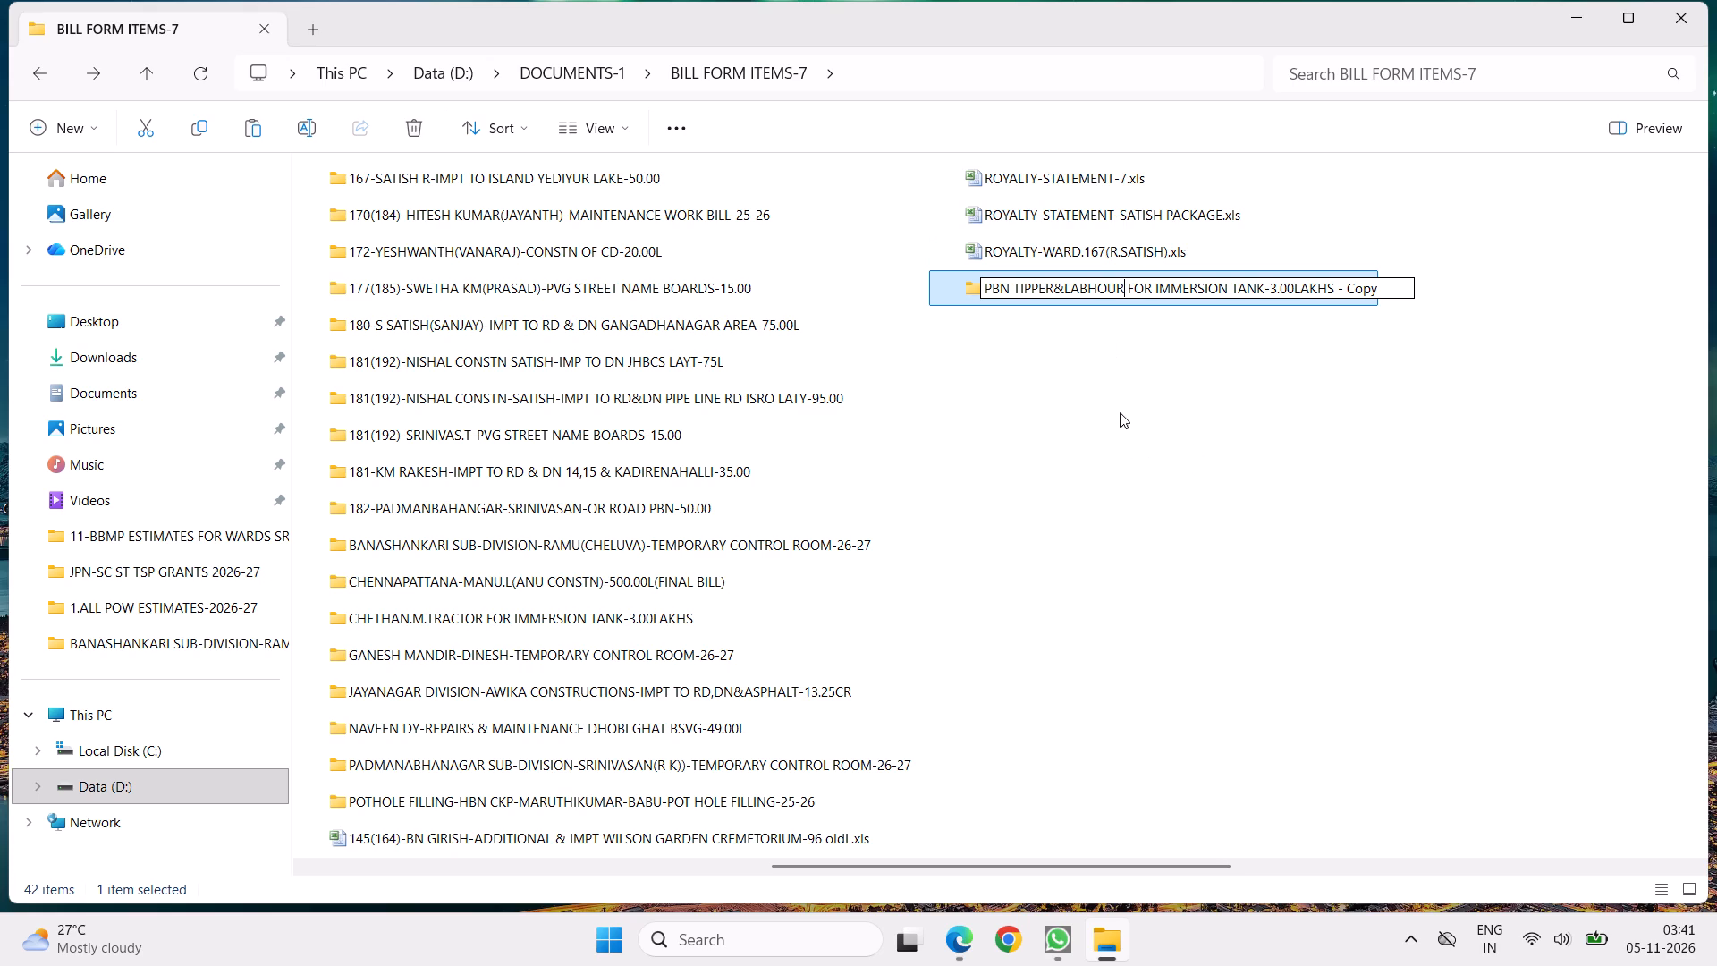
pyautogui.click(1263, 286)
pyautogui.press('BackSpace')
pyautogui.press('BackSpace')
pyautogui.press('BackSpace')
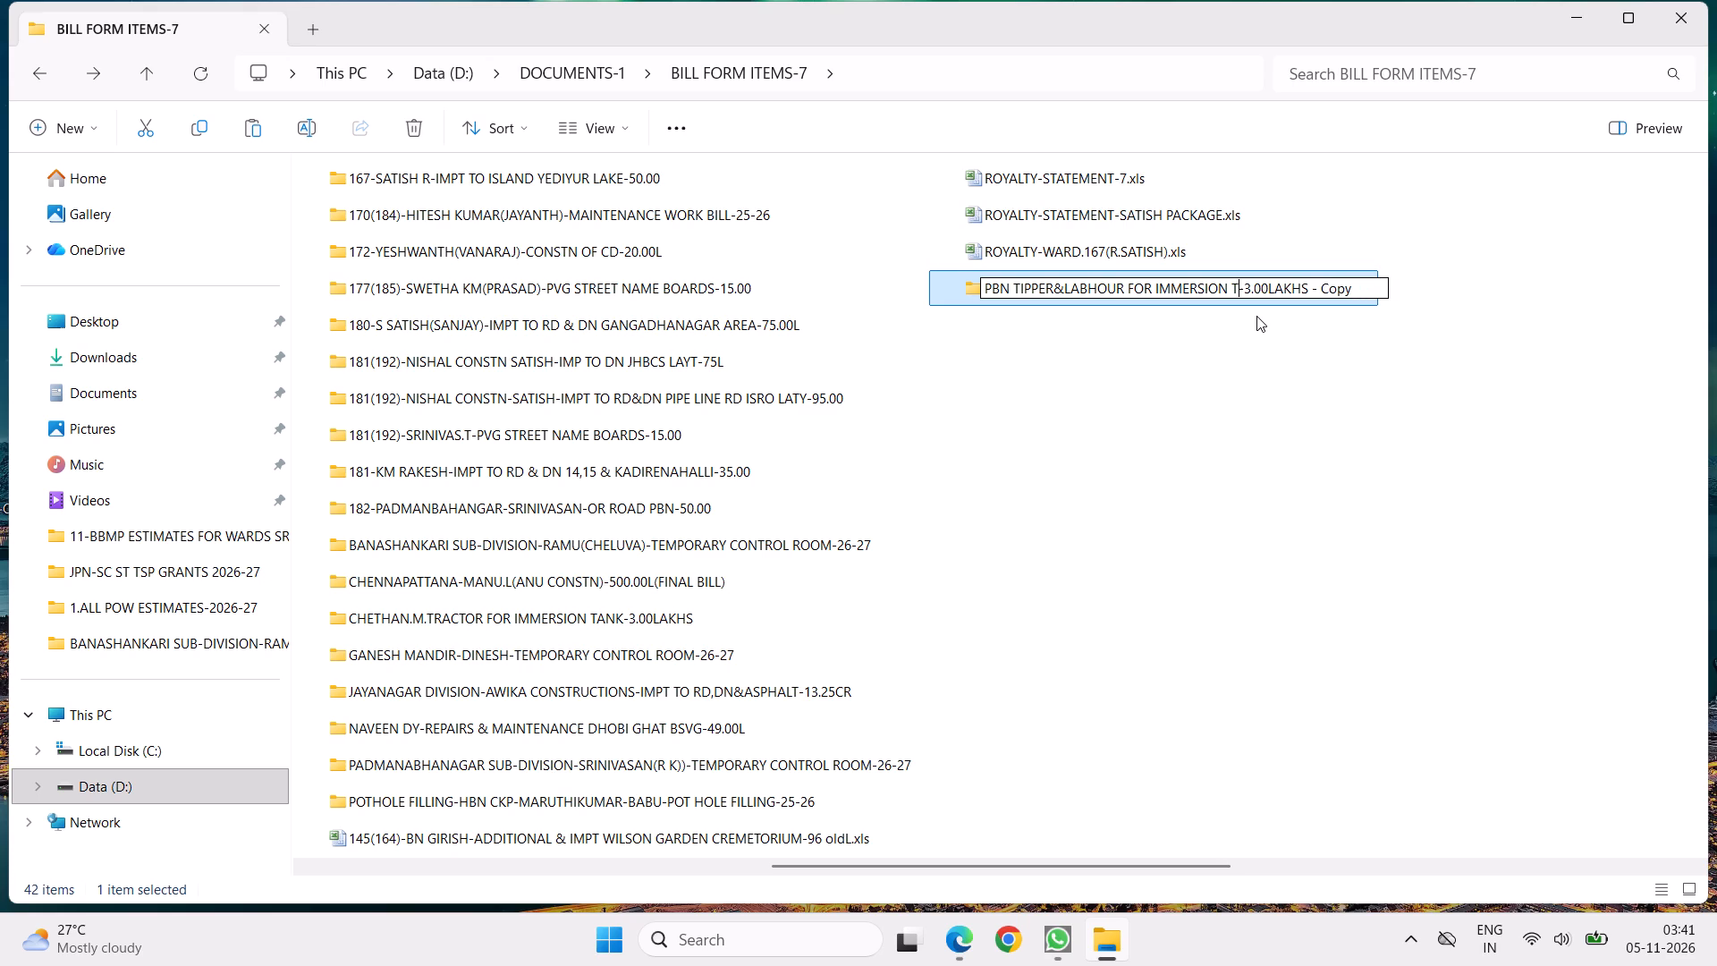
pyautogui.press('BackSpace')
pyautogui.write('IDOL')
pyautogui.press('s')
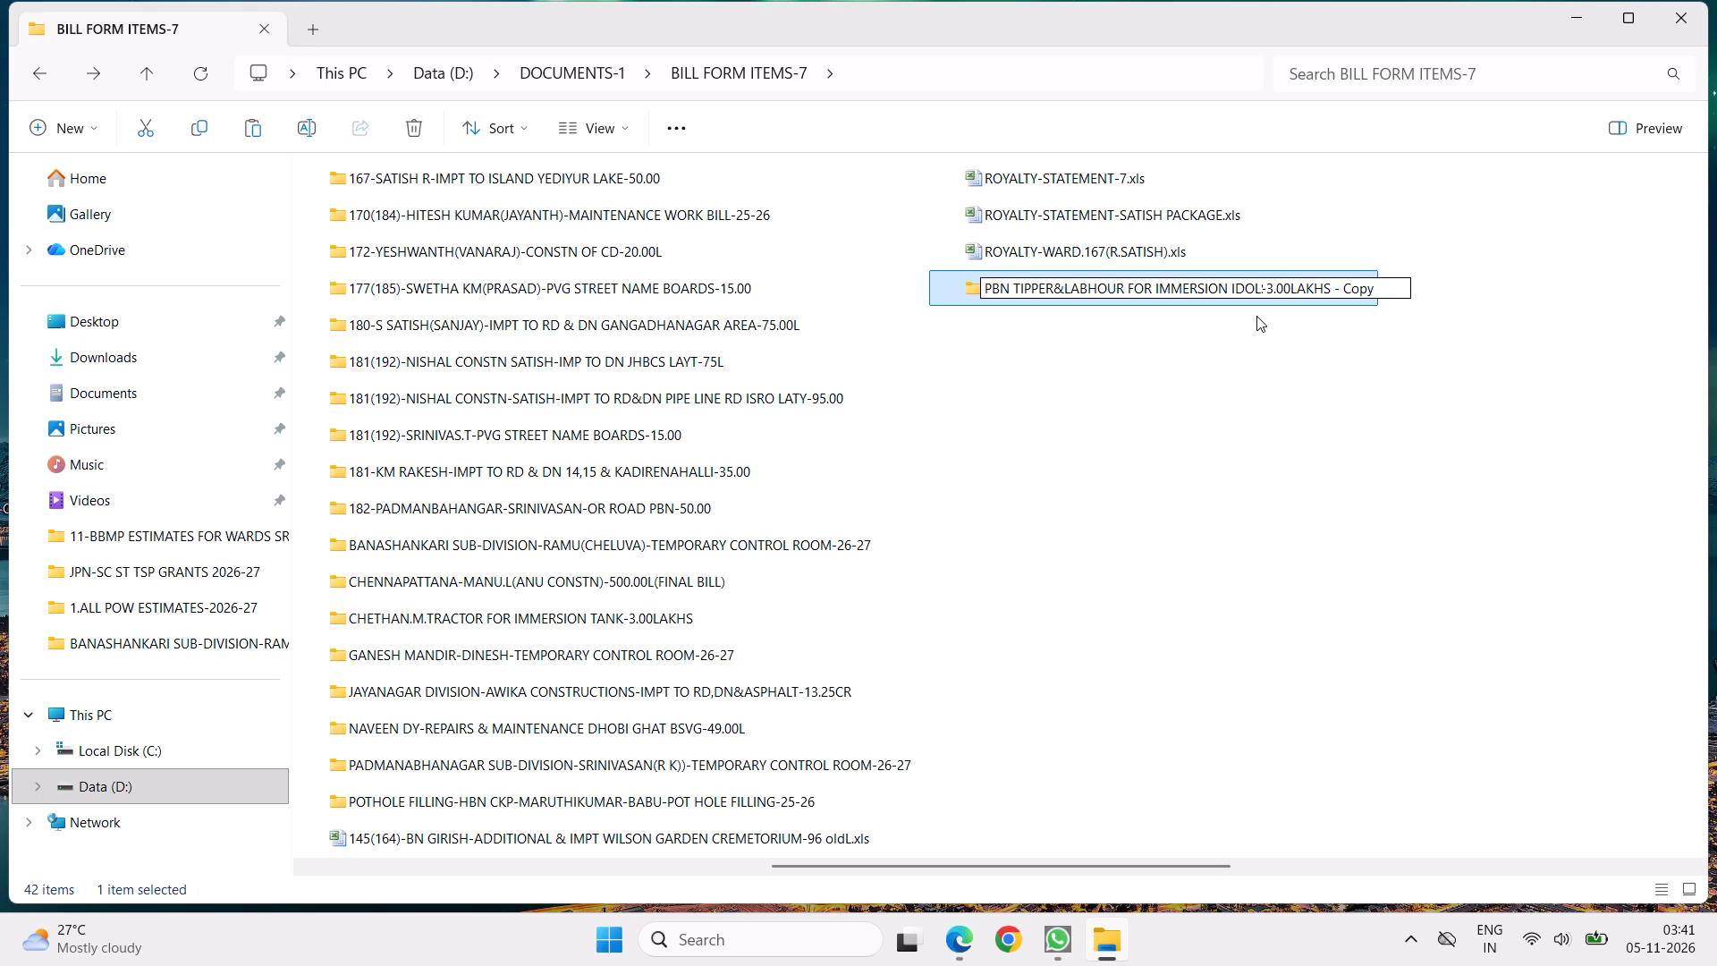
pyautogui.click(1384, 287)
pyautogui.press('BackSpace')
pyautogui.press('BackSpace')
pyautogui.press('BackSpace')
pyautogui.press('BackSpace')
pyautogui.press('BackSpace')
pyautogui.press('BackSpace')
pyautogui.press('BackSpace')
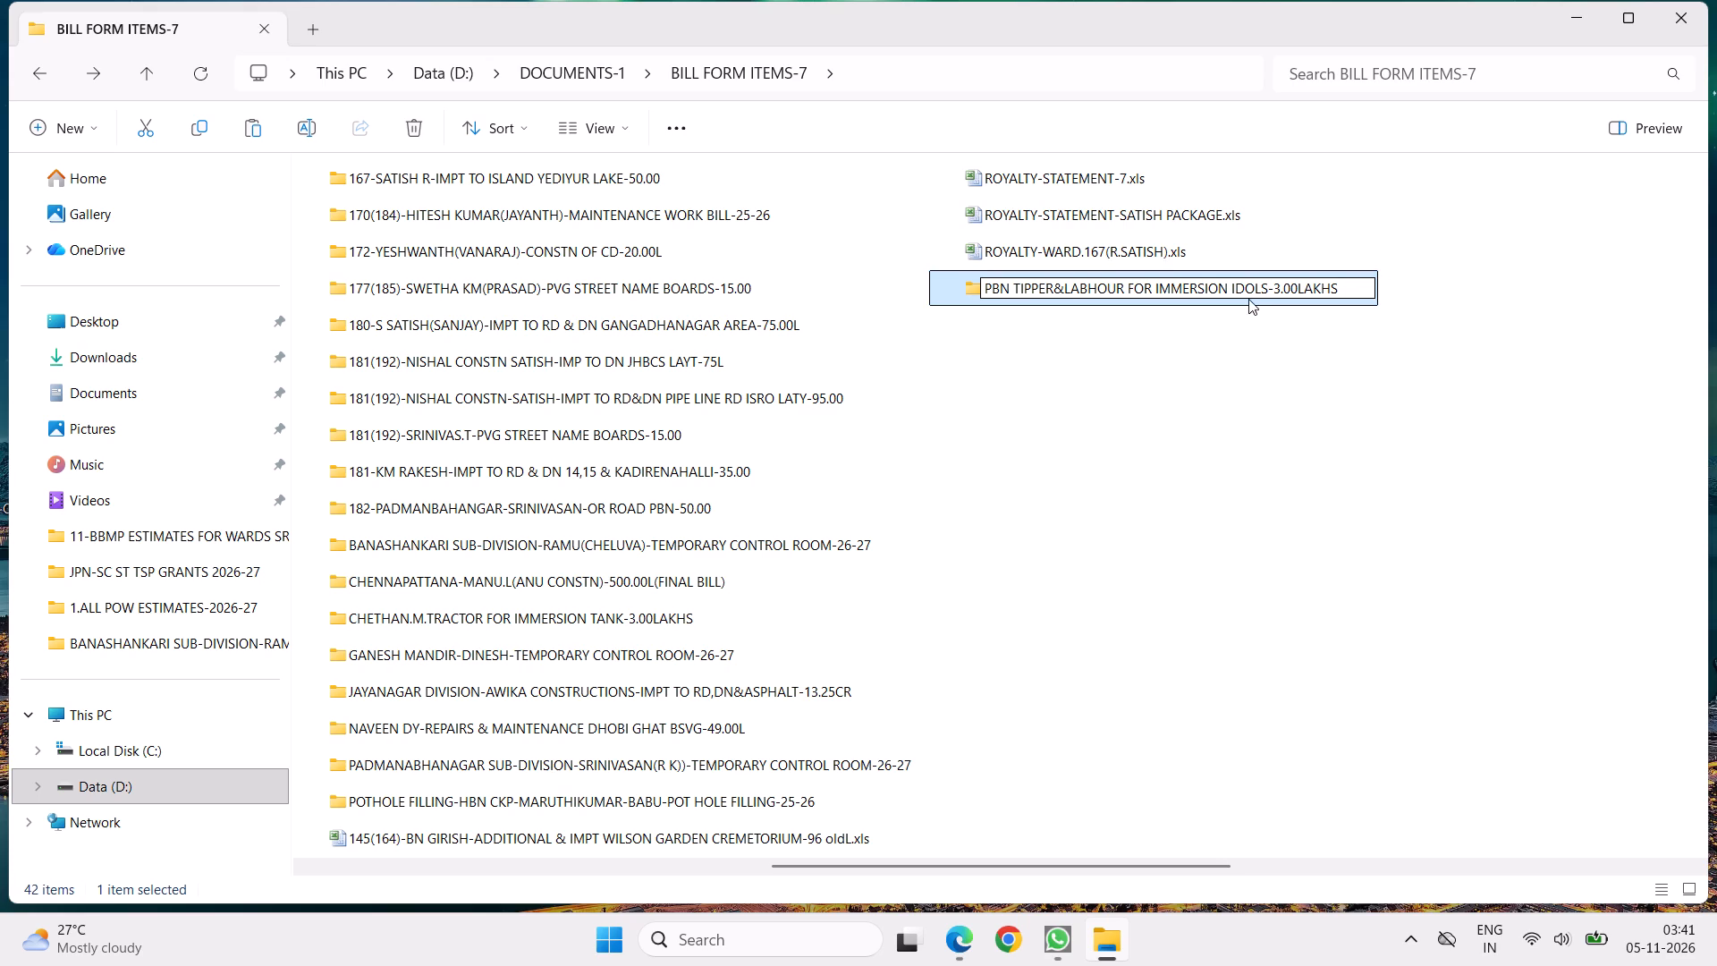
pyautogui.click(1277, 288)
pyautogui.press('BackSpace')
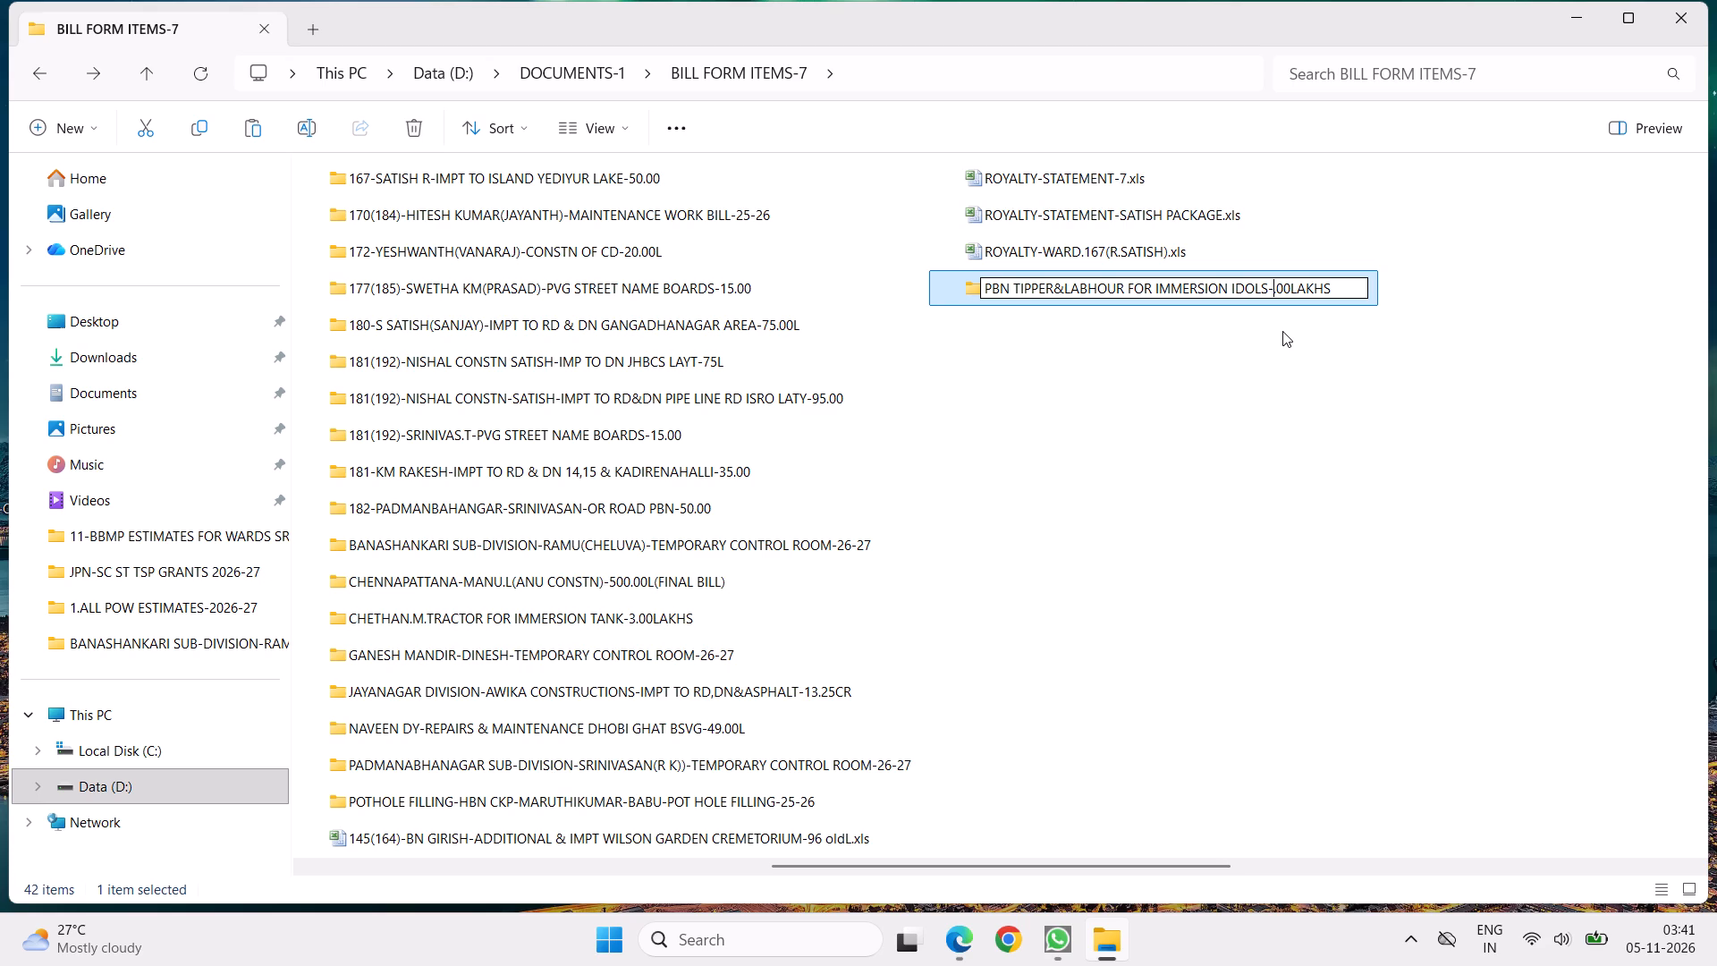
pyautogui.press('5')
pyautogui.click(1133, 423)
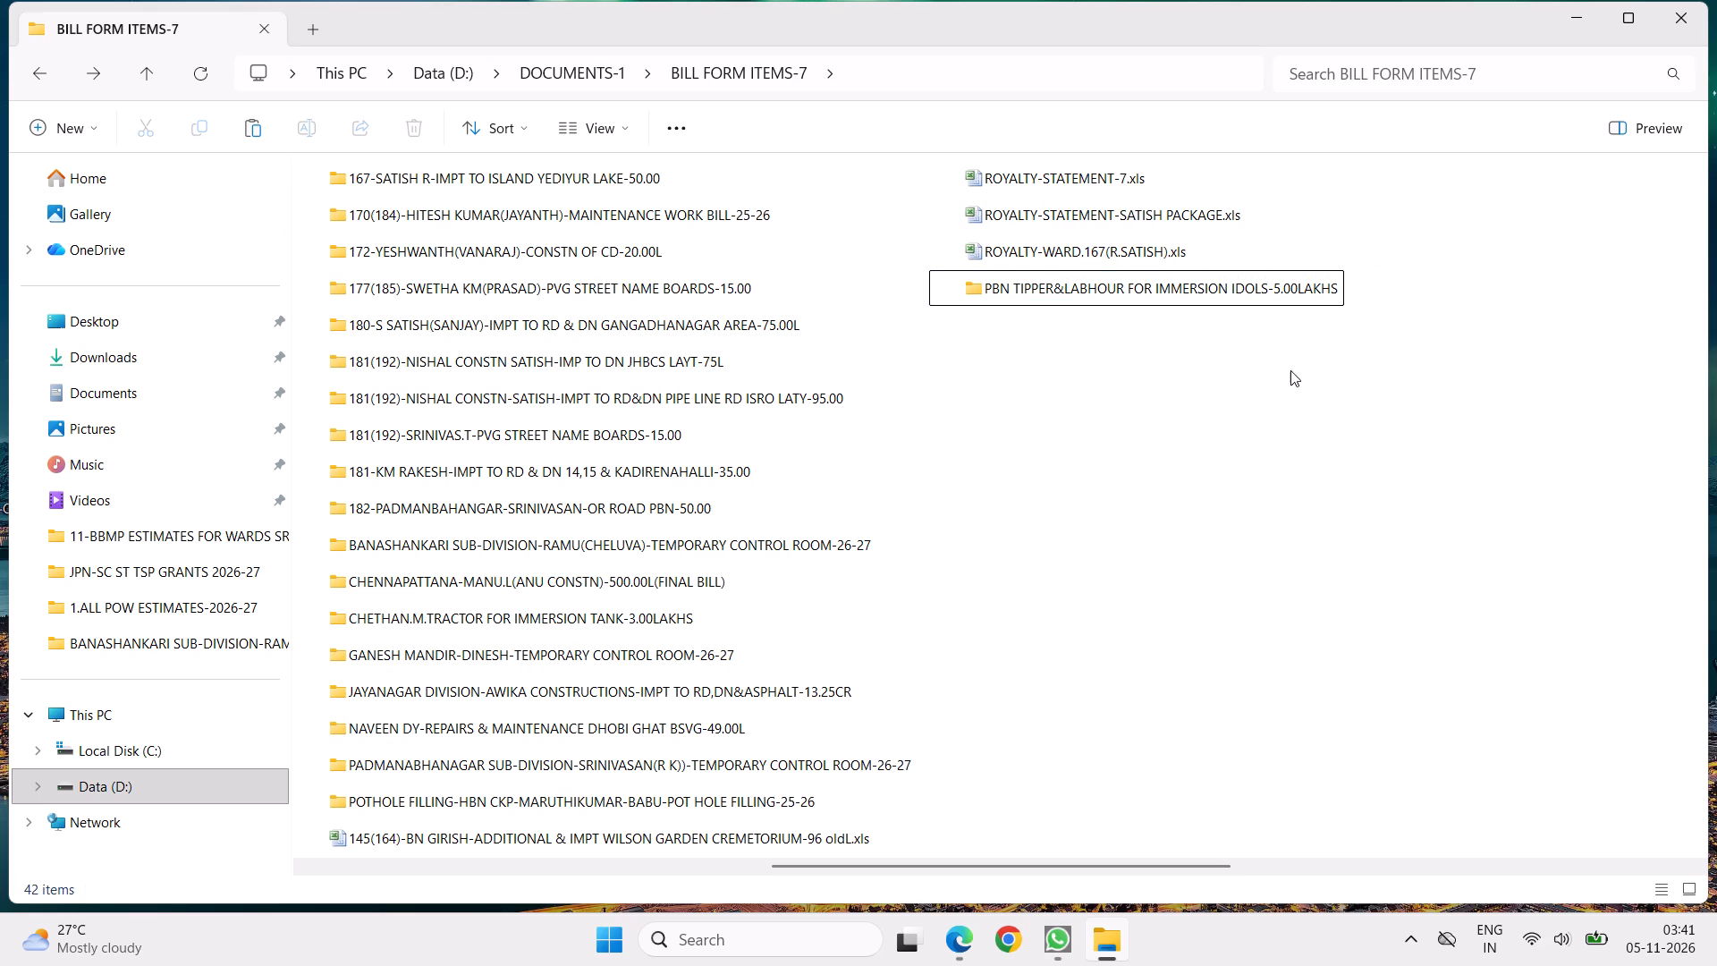
# Open the PBN immersion idols folder from a freshly reopened BILL FORM ITEMS-7 and display its files as a list.
pyautogui.click(38, 72)
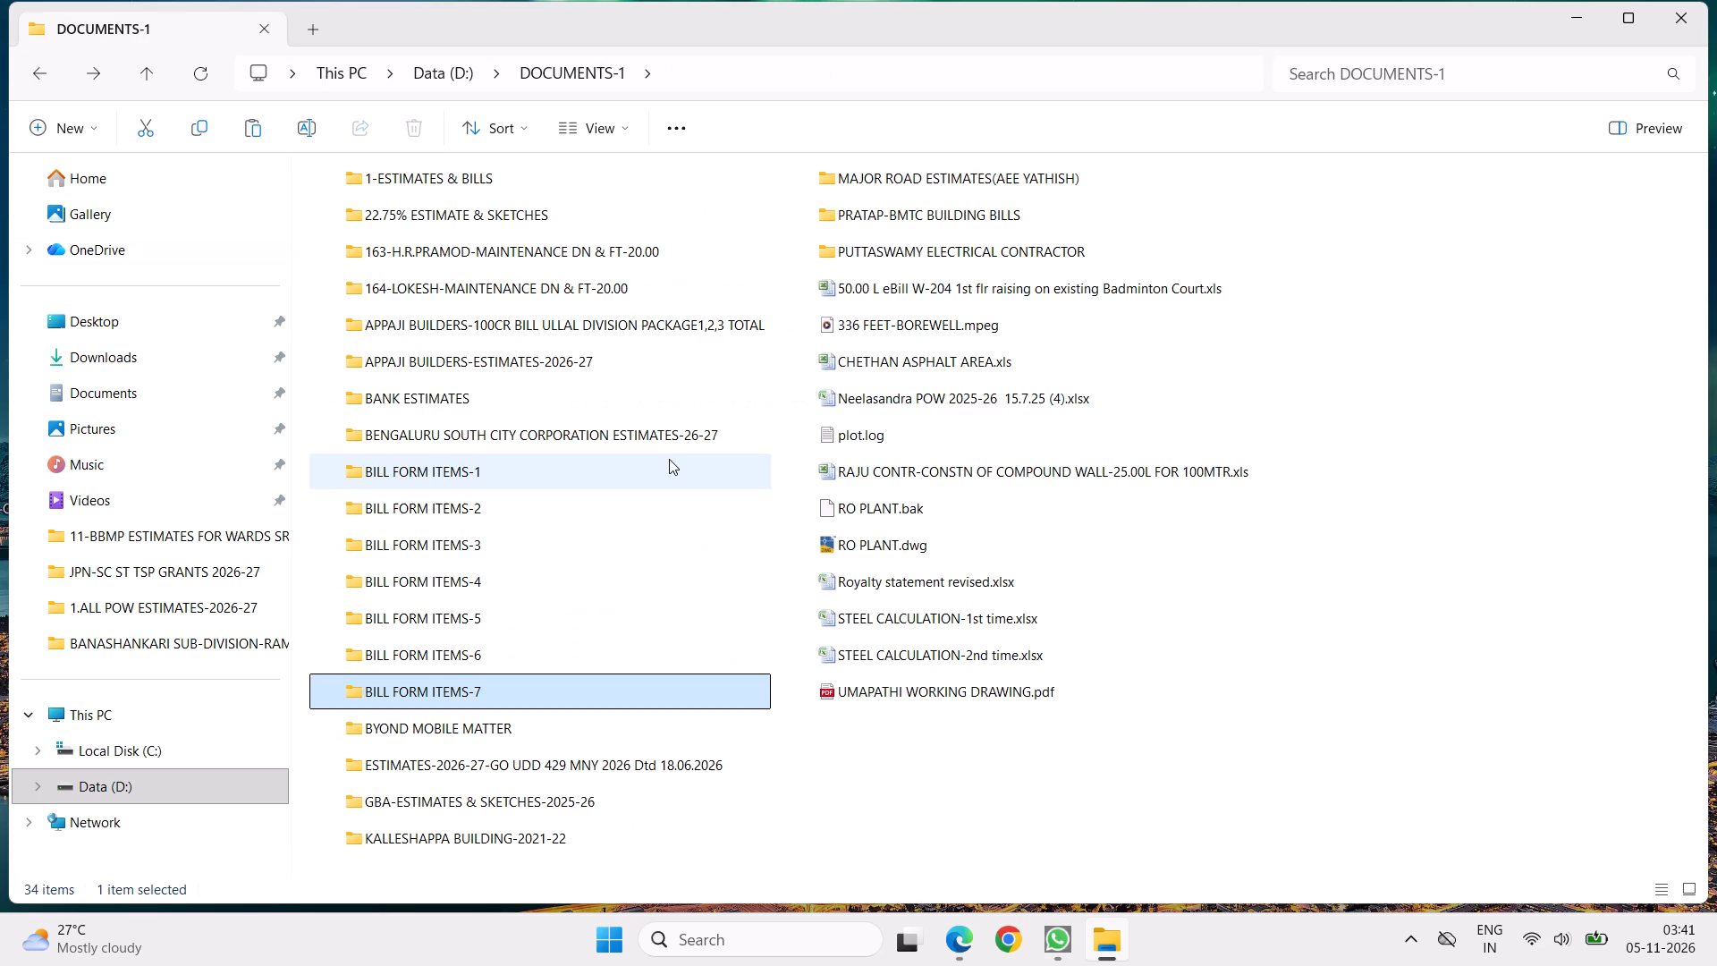
pyautogui.doubleClick(470, 692)
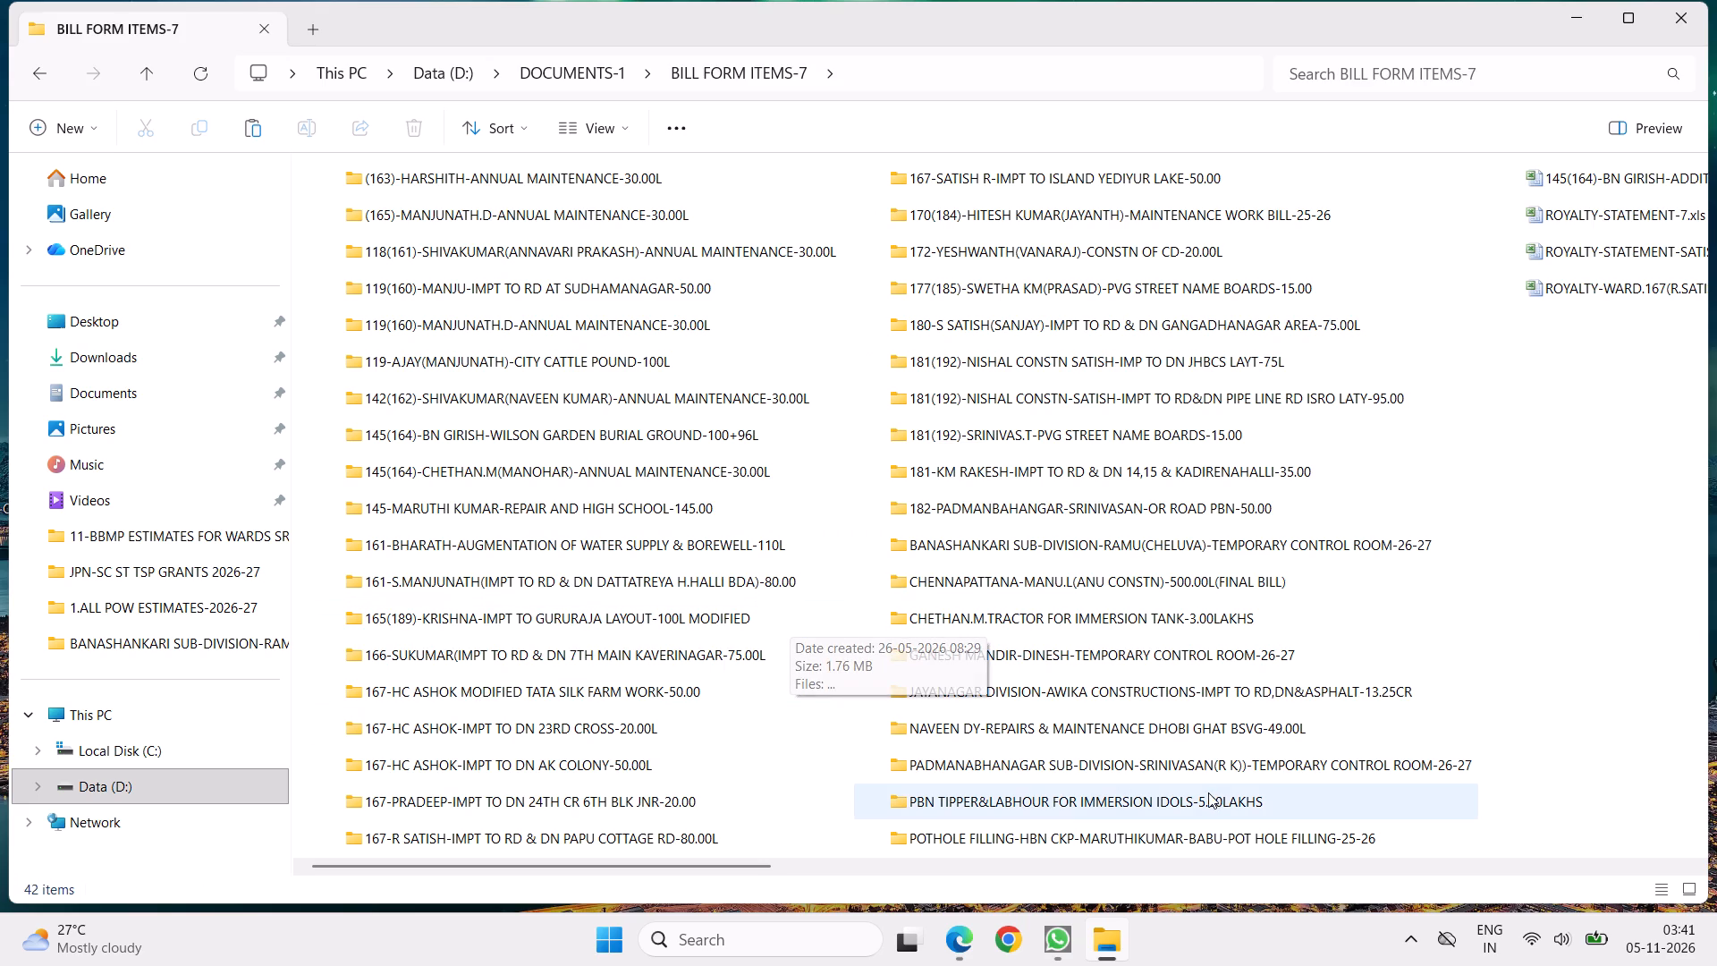
pyautogui.doubleClick(1084, 801)
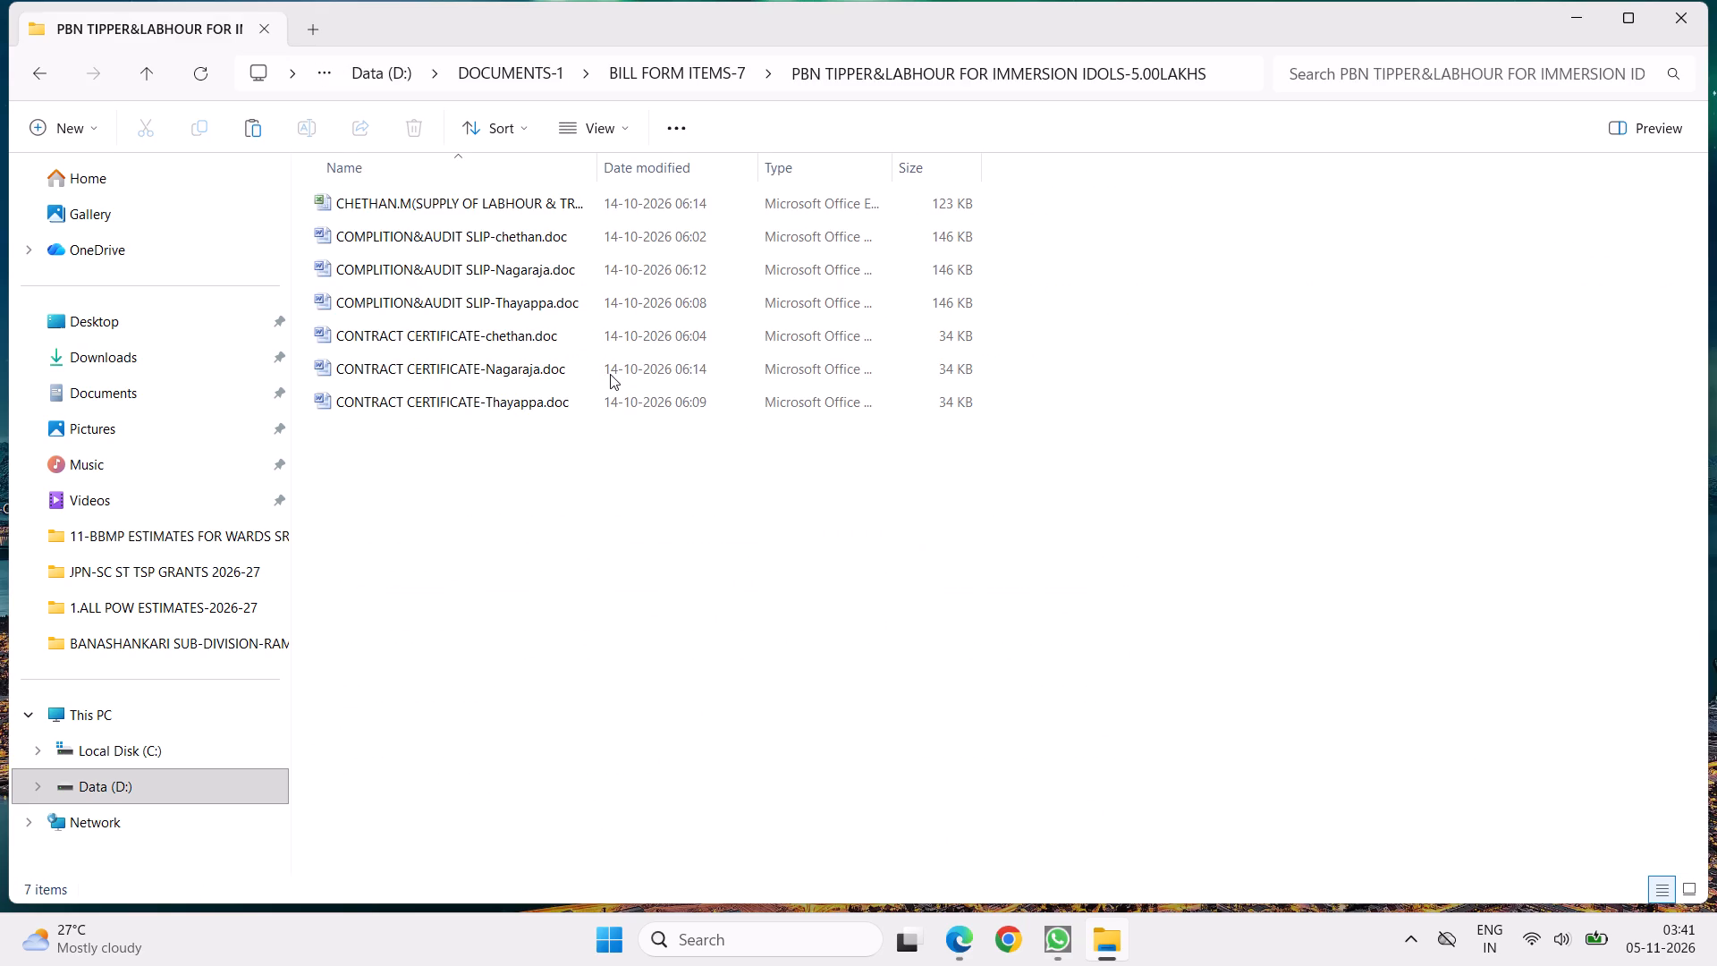
pyautogui.click(622, 126)
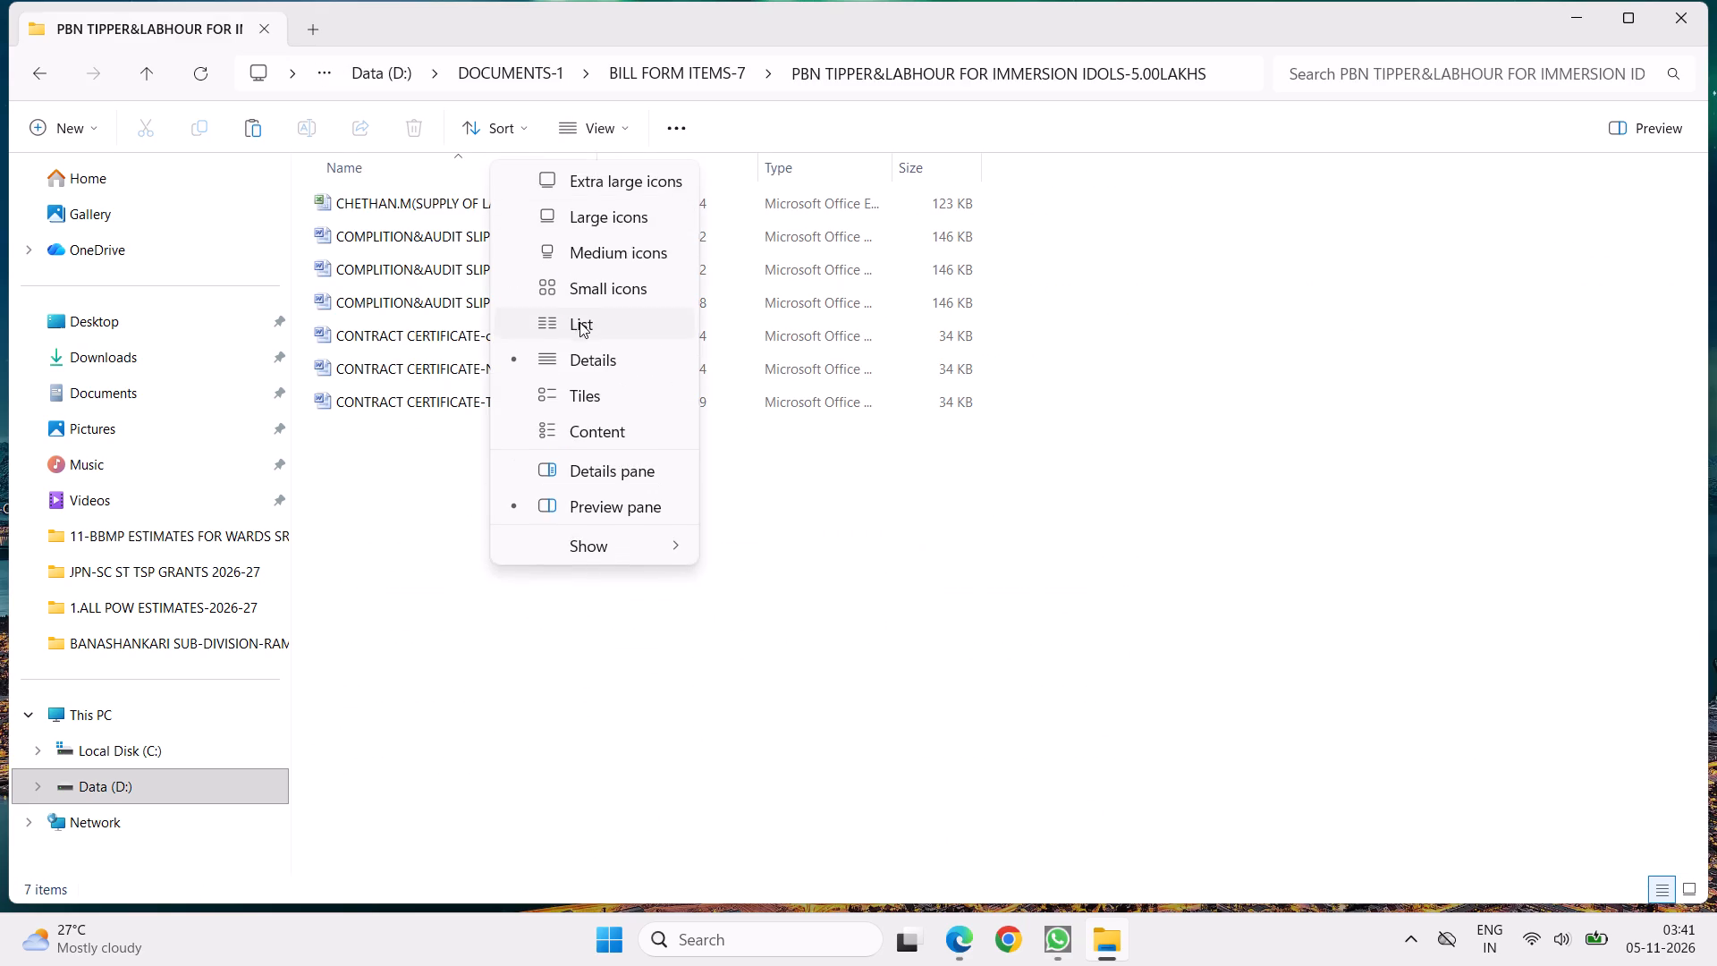
pyautogui.click(580, 320)
# Delete the Nagaraja and Thayappa versions of the completion and audit slip and the contract certificate from the folder.
pyautogui.click(437, 217)
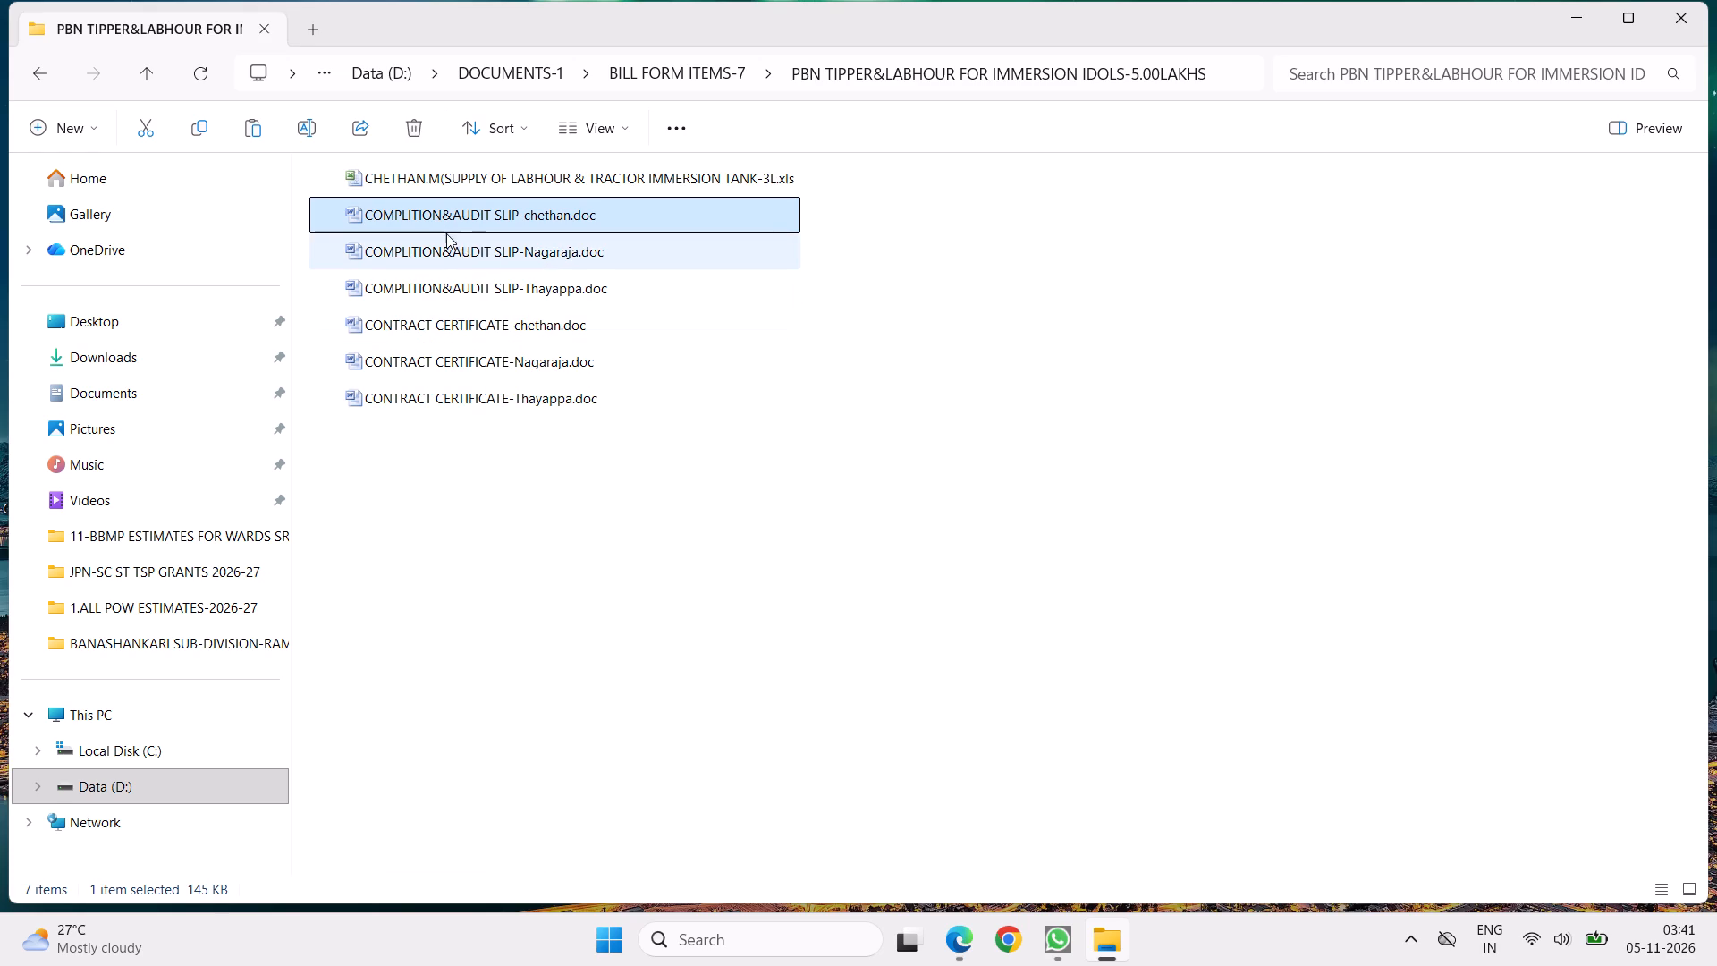
pyautogui.click(457, 250)
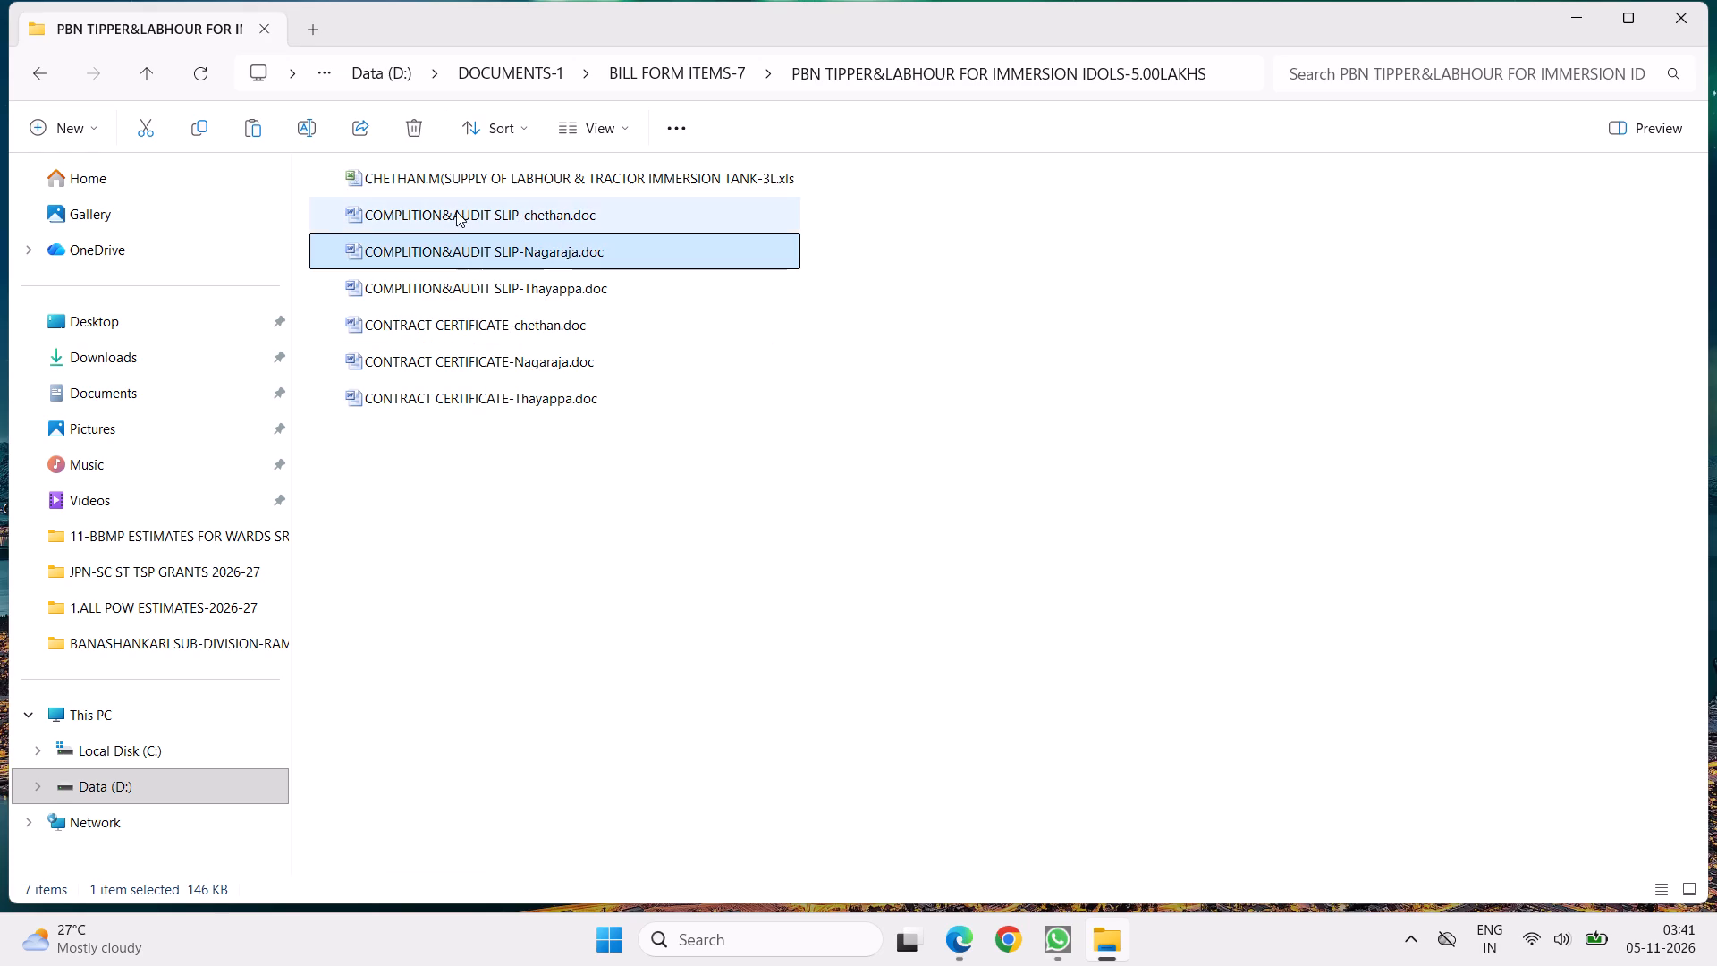
pyautogui.click(456, 208)
pyautogui.click(491, 253)
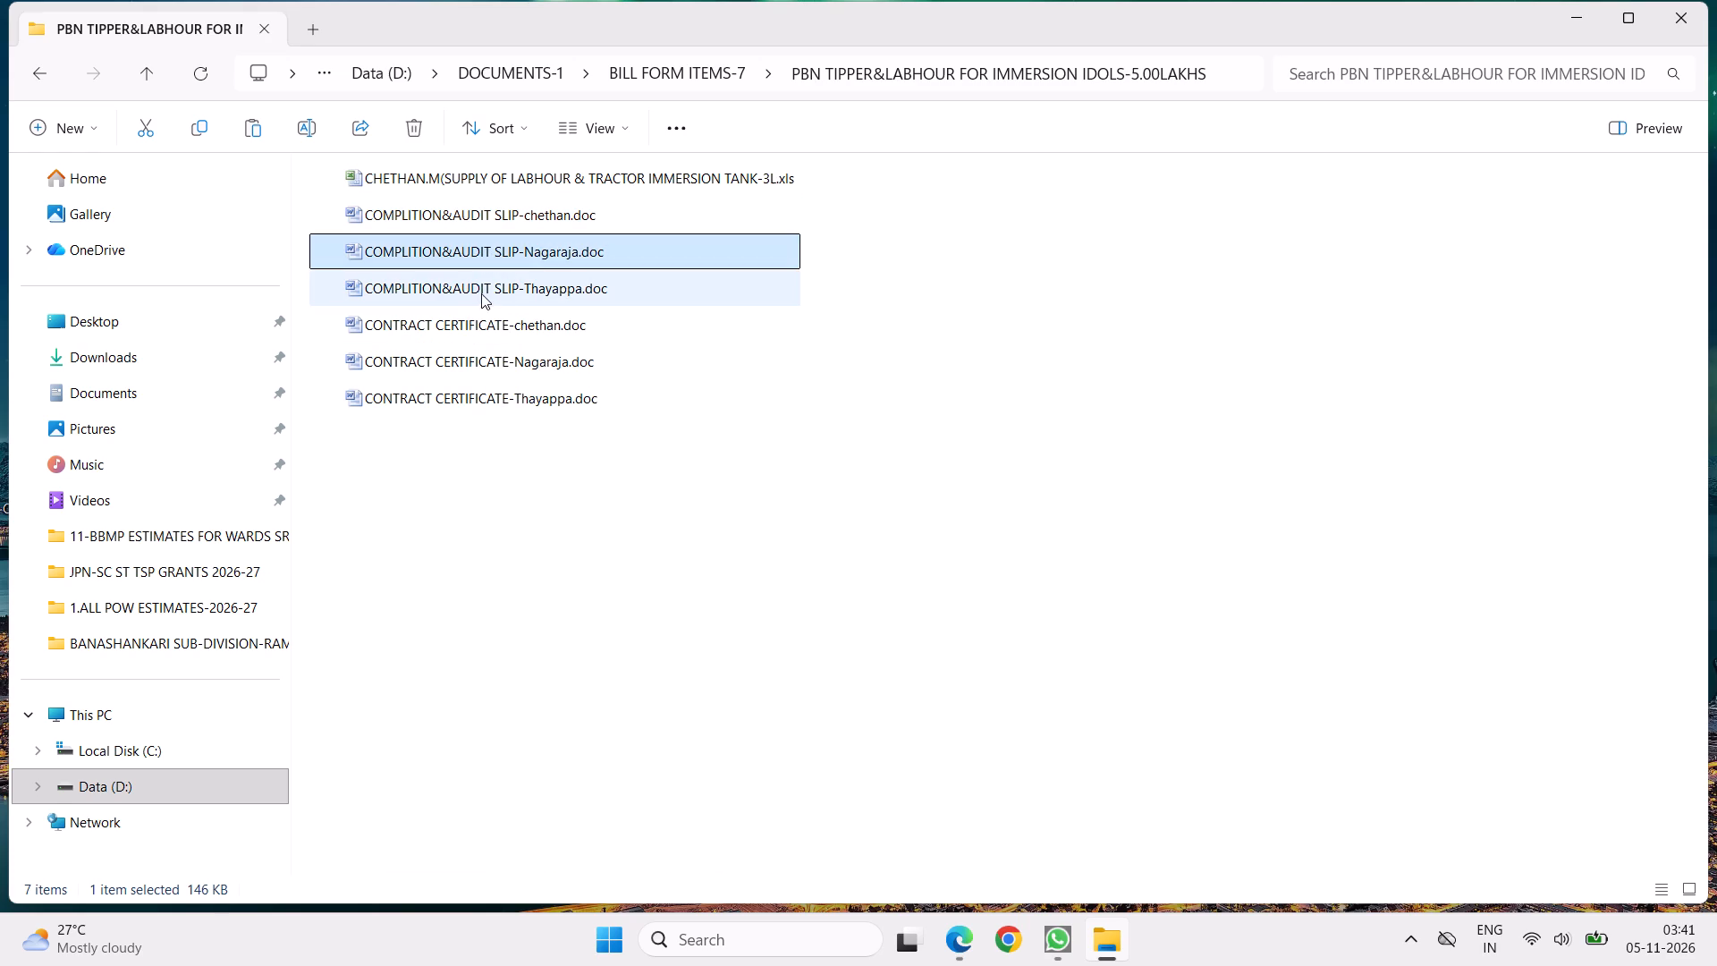
pyautogui.keyDown('ctrl'); pyautogui.click(481, 292); pyautogui.keyUp('ctrl')
pyautogui.keyDown('ctrl'); pyautogui.click(496, 365); pyautogui.keyUp('ctrl')
pyautogui.keyDown('ctrl'); pyautogui.click(486, 400); pyautogui.keyUp('ctrl')
pyautogui.keyDown('ctrl'); pyautogui.rightClick(486, 400); pyautogui.keyUp('ctrl')
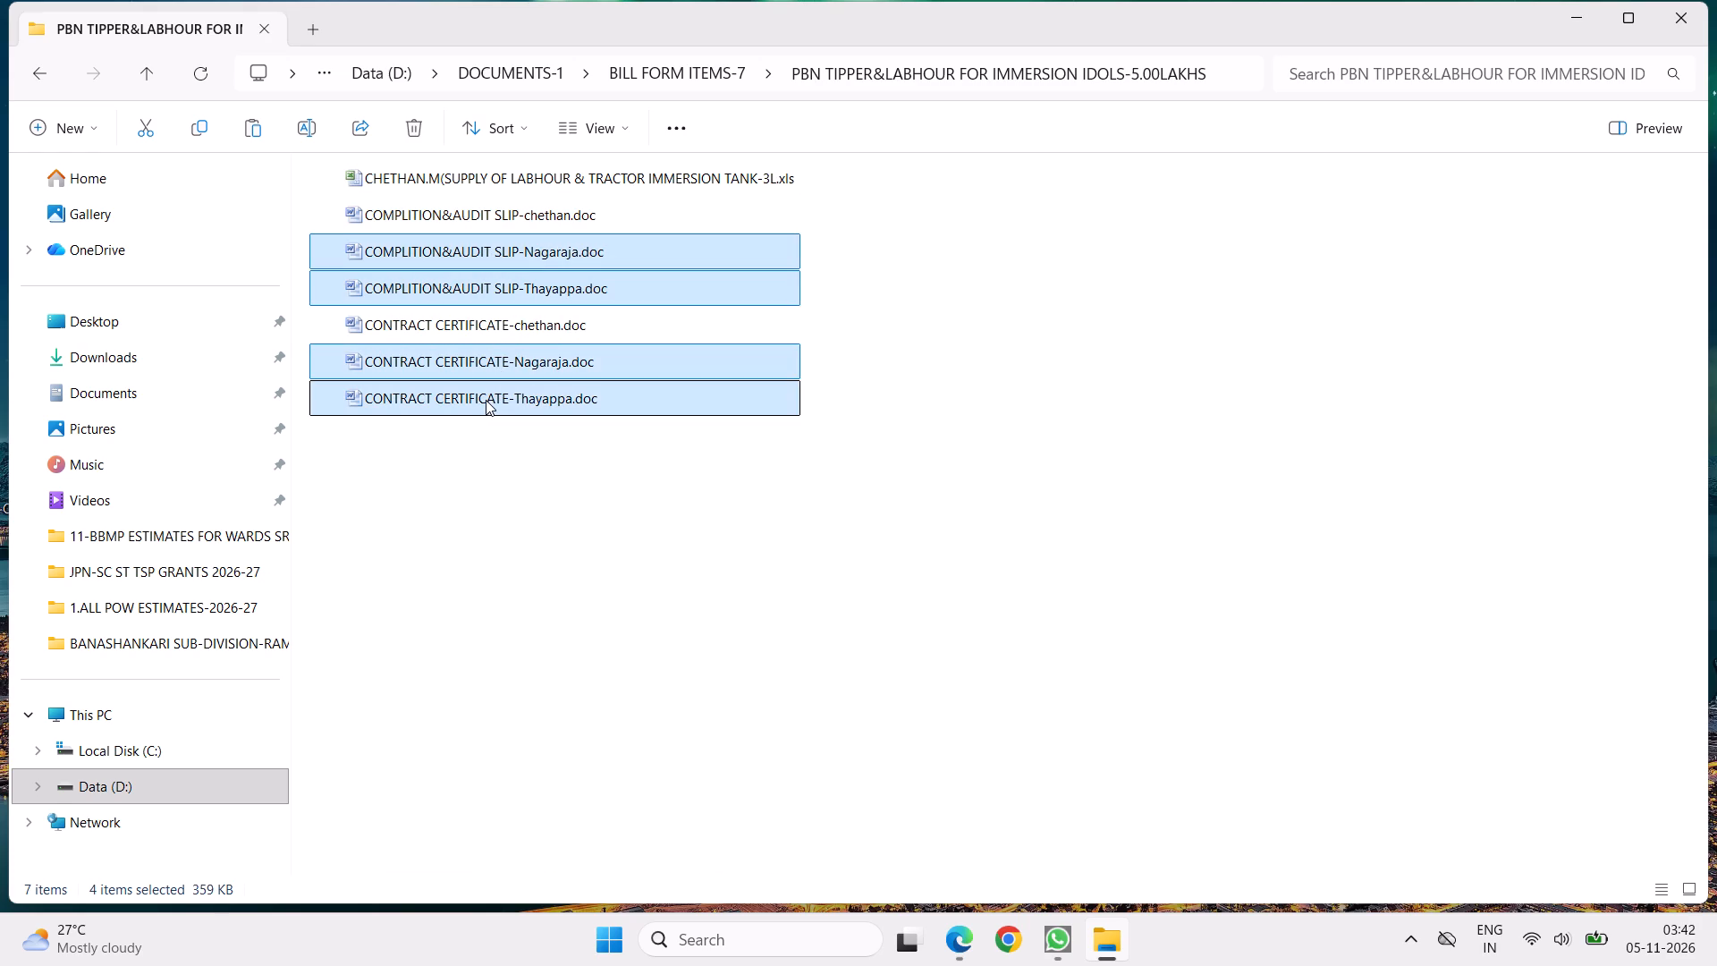
pyautogui.click(825, 329)
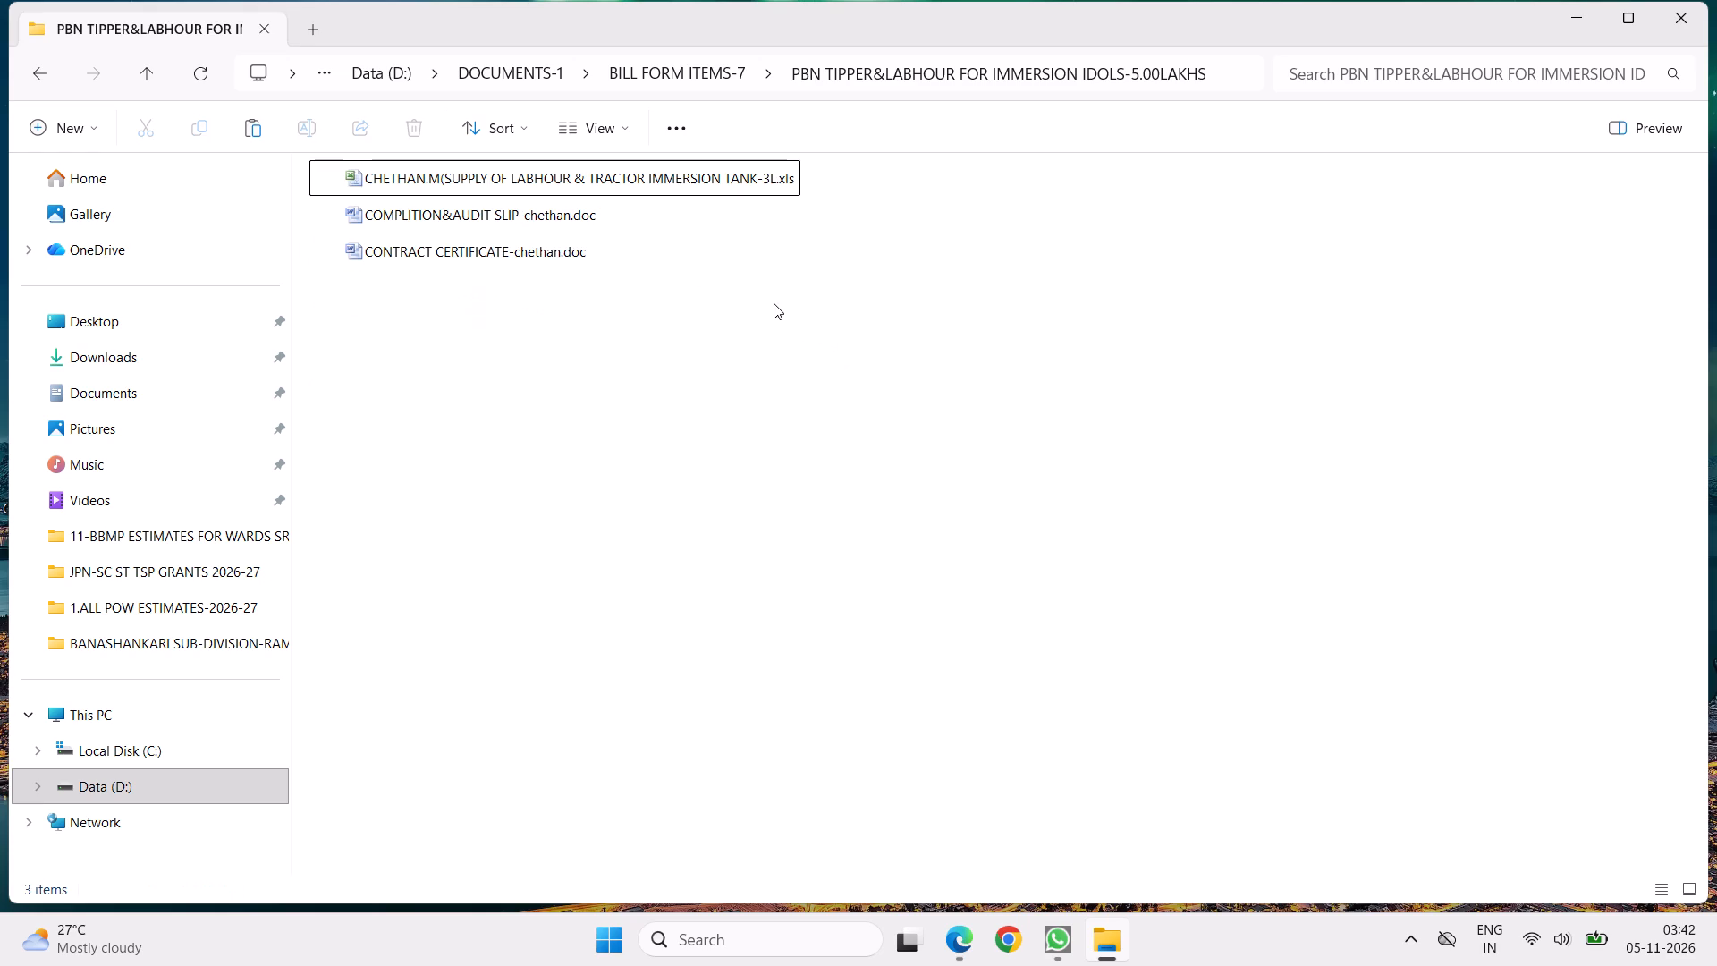
pyautogui.click(692, 361)
# Add the prefix "PBN-" to the file name of the bill workbook.
pyautogui.rightClick(543, 174)
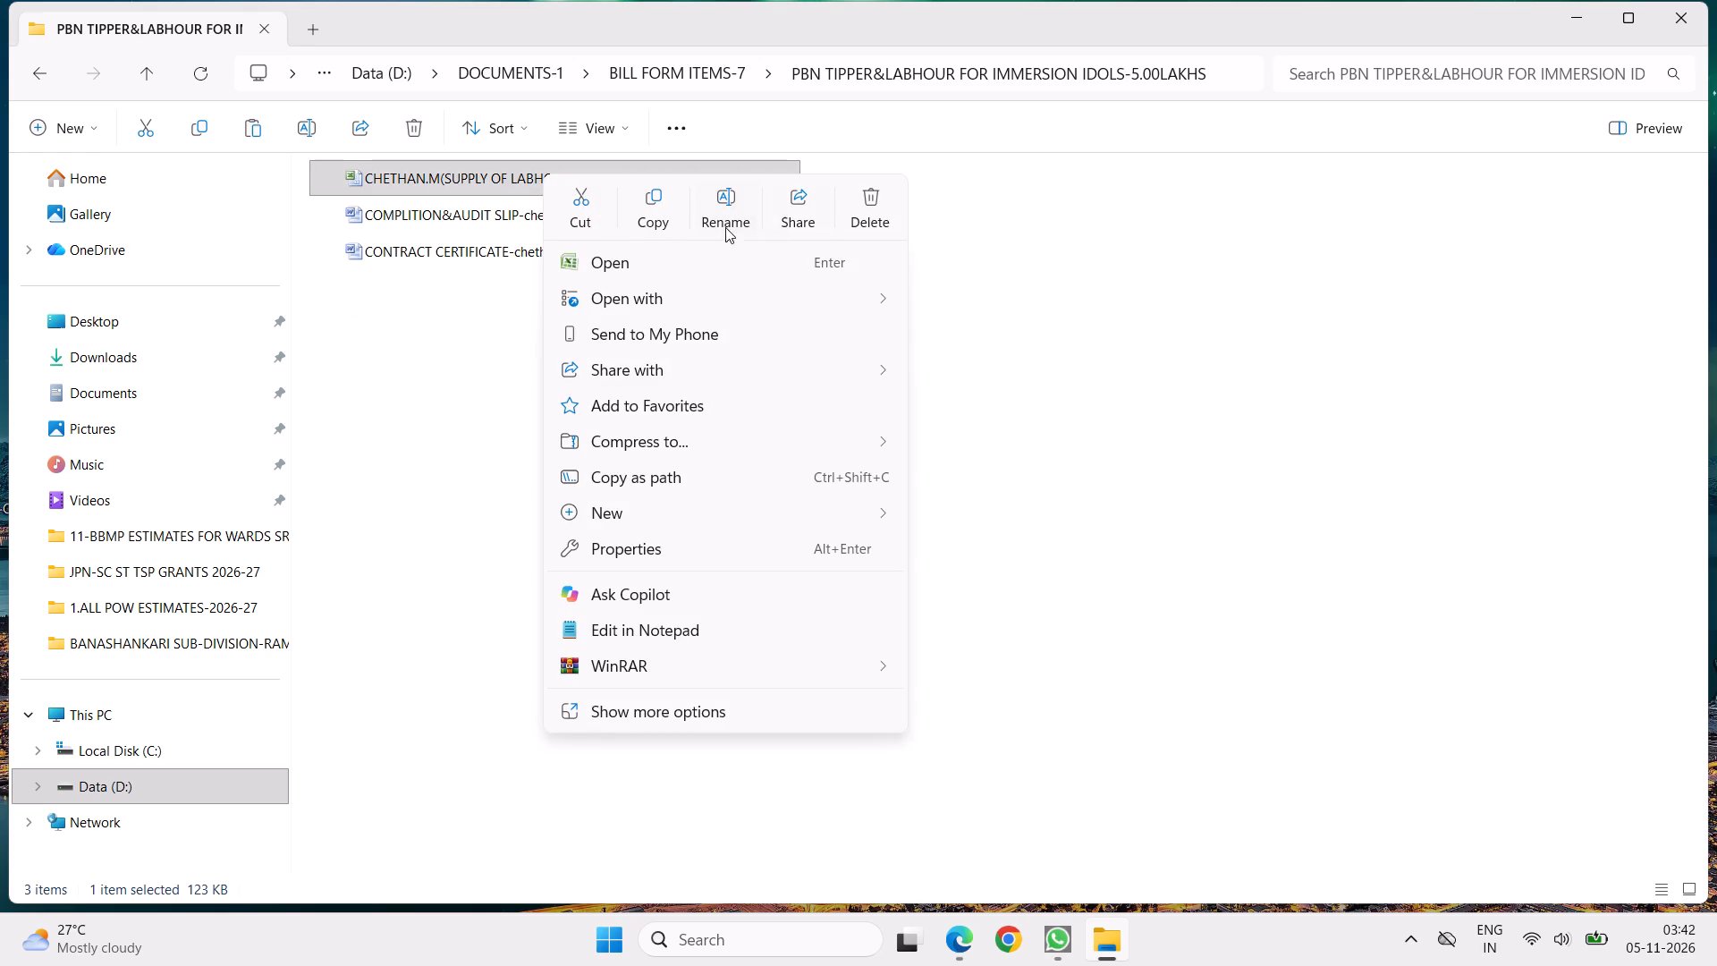
pyautogui.click(718, 216)
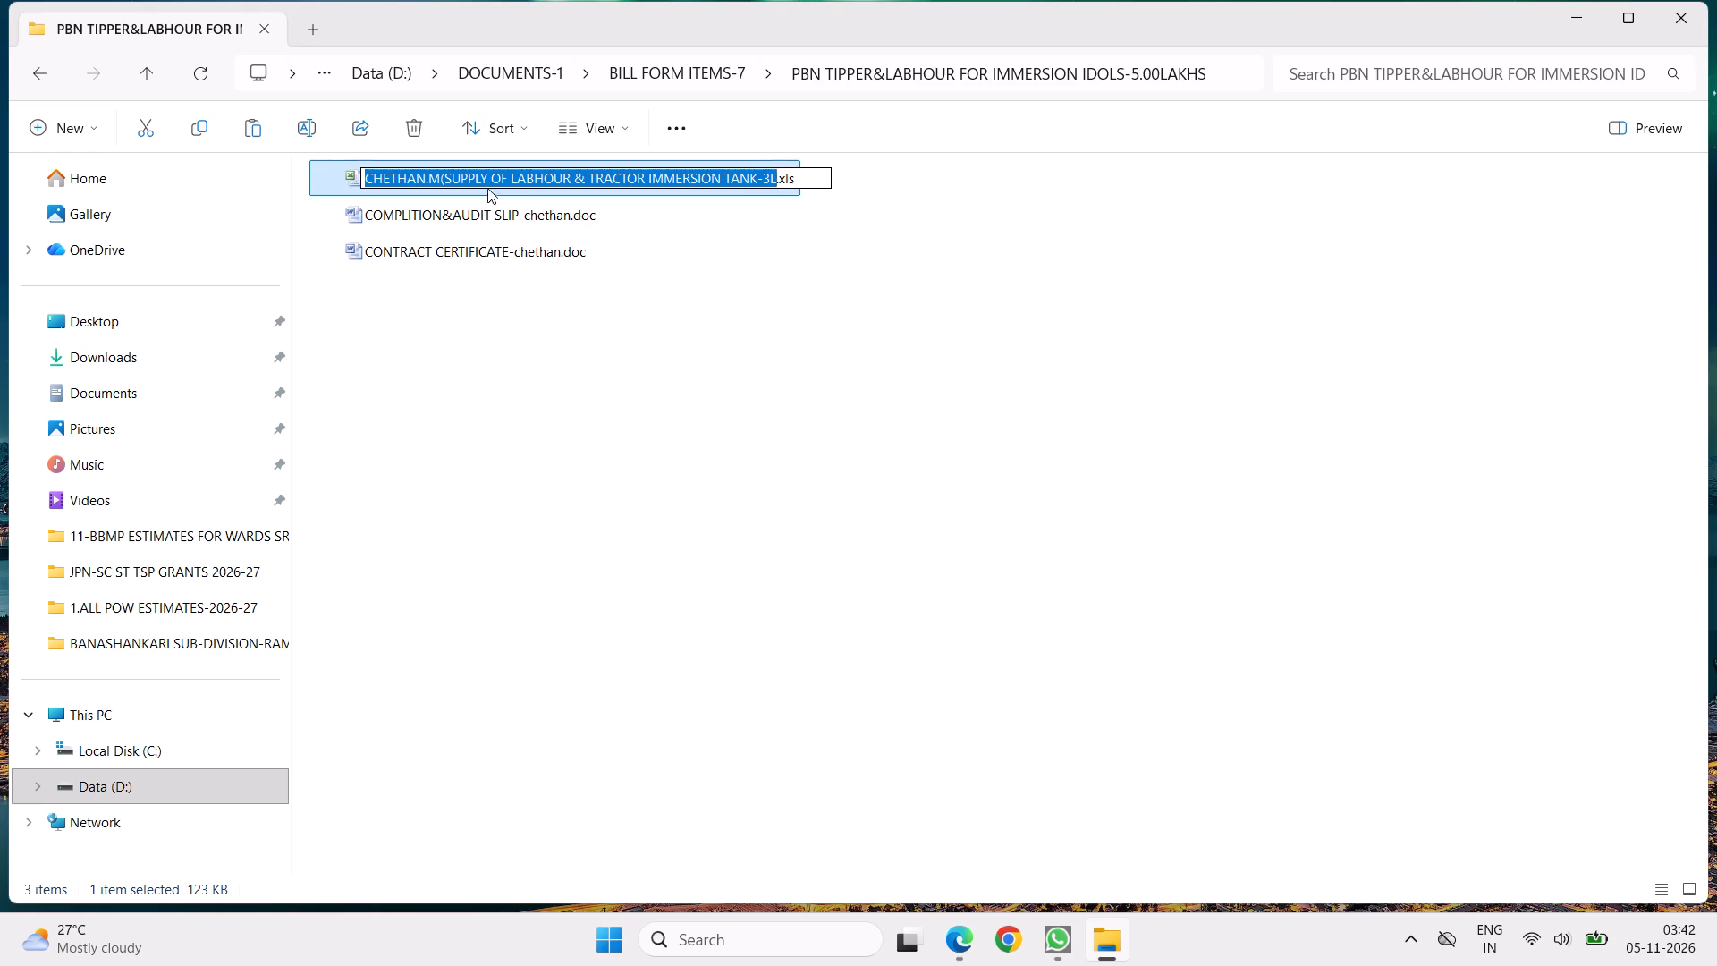
pyautogui.click(436, 177)
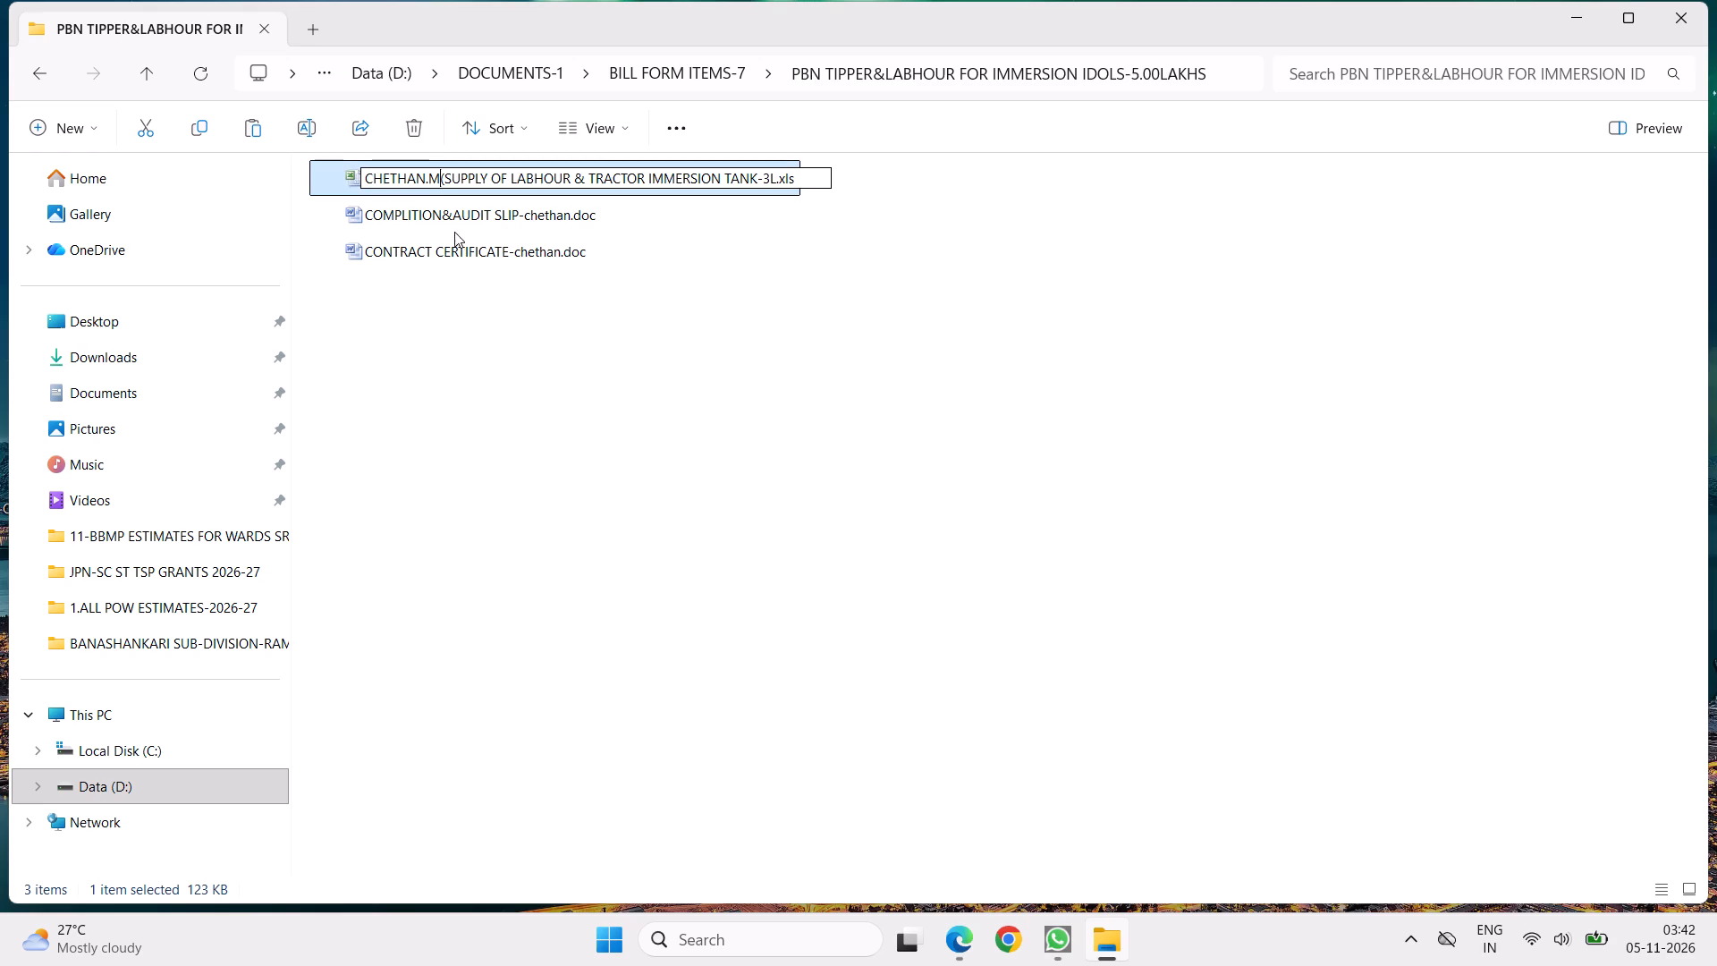
pyautogui.click(367, 177)
pyautogui.write('PB')
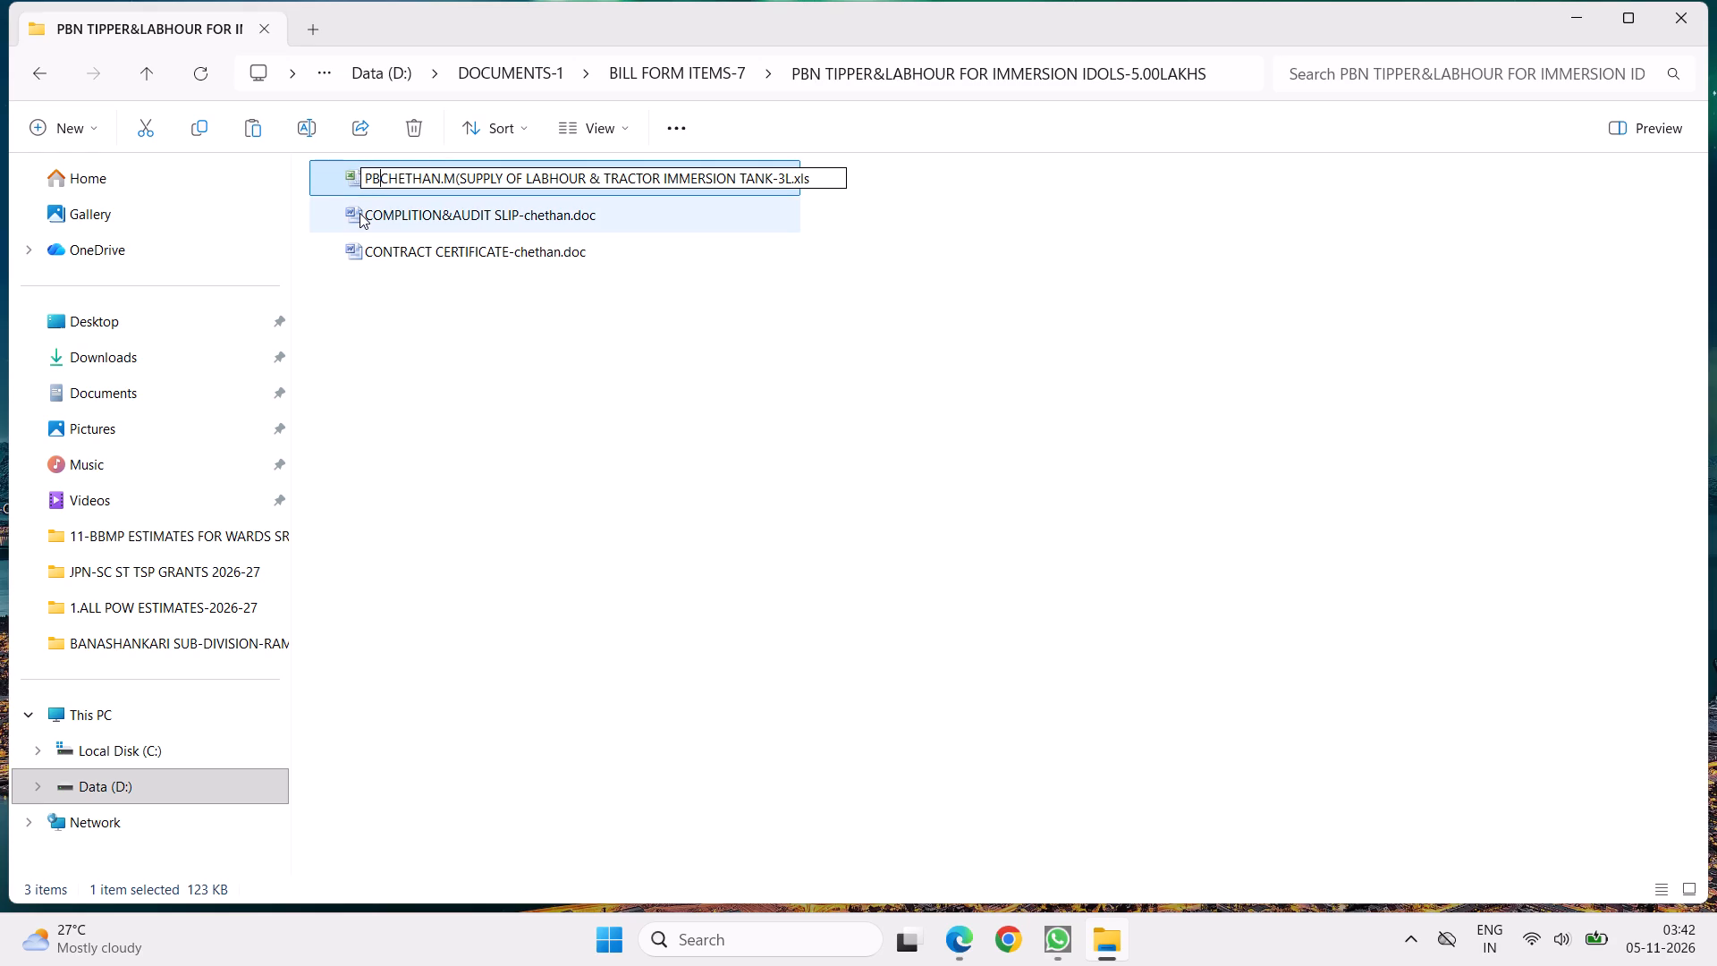
pyautogui.press('n')
pyautogui.press('-')
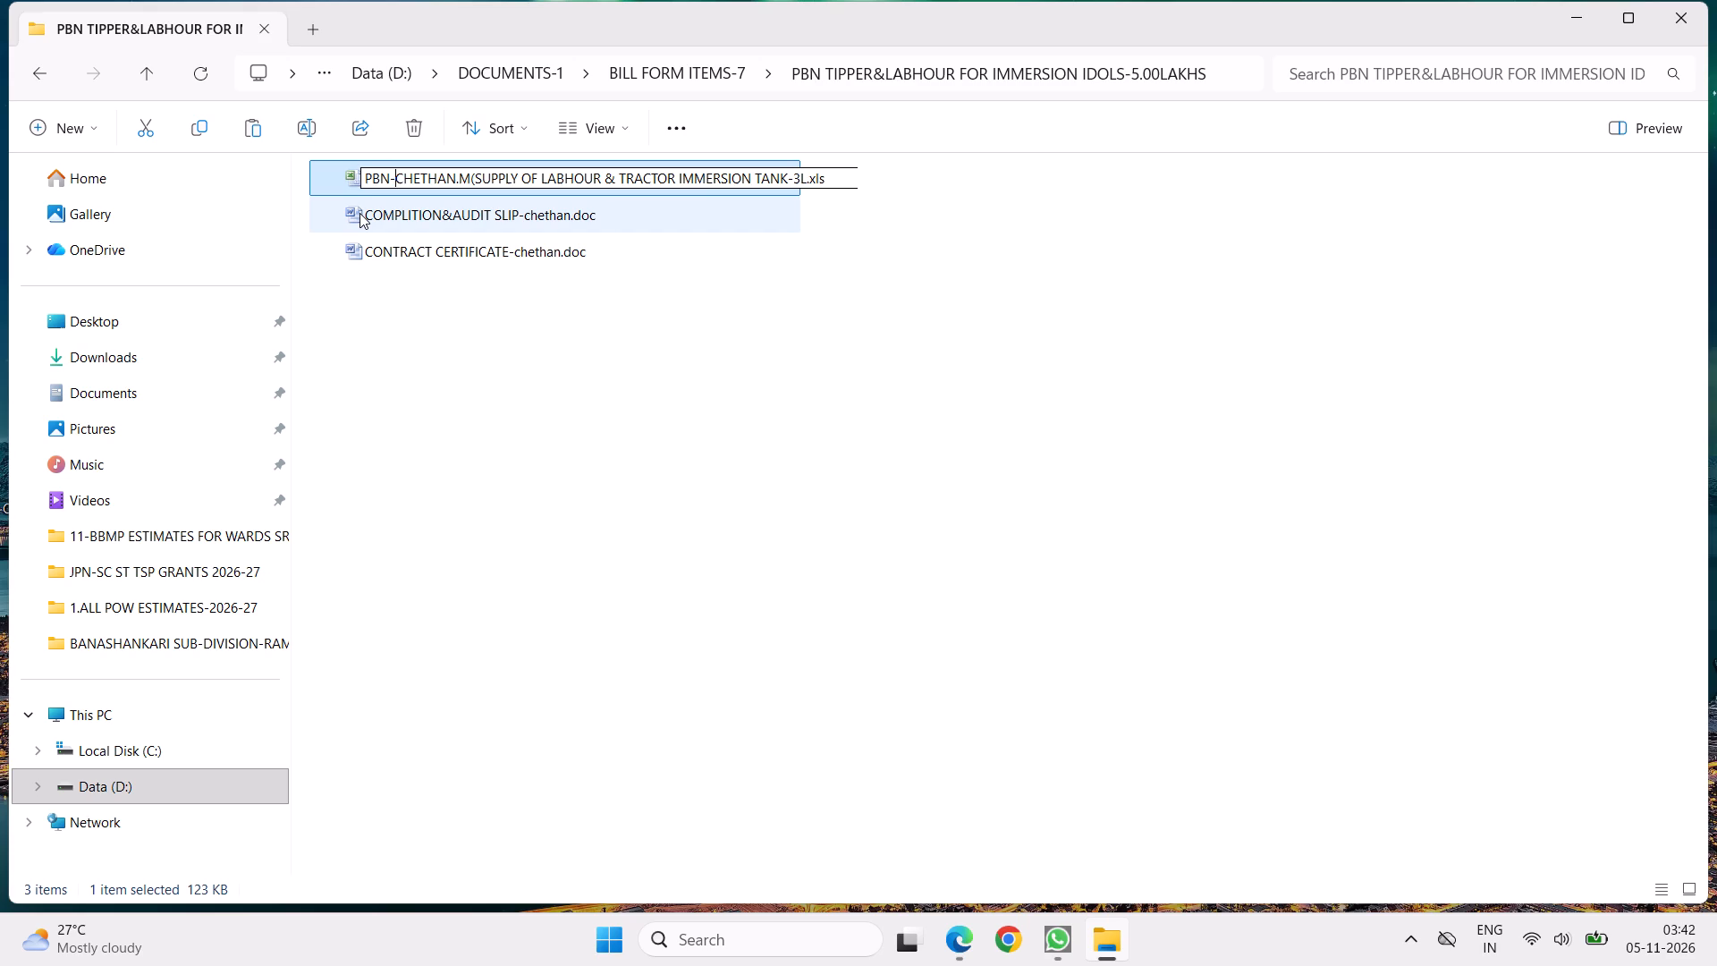
pyautogui.click(490, 335)
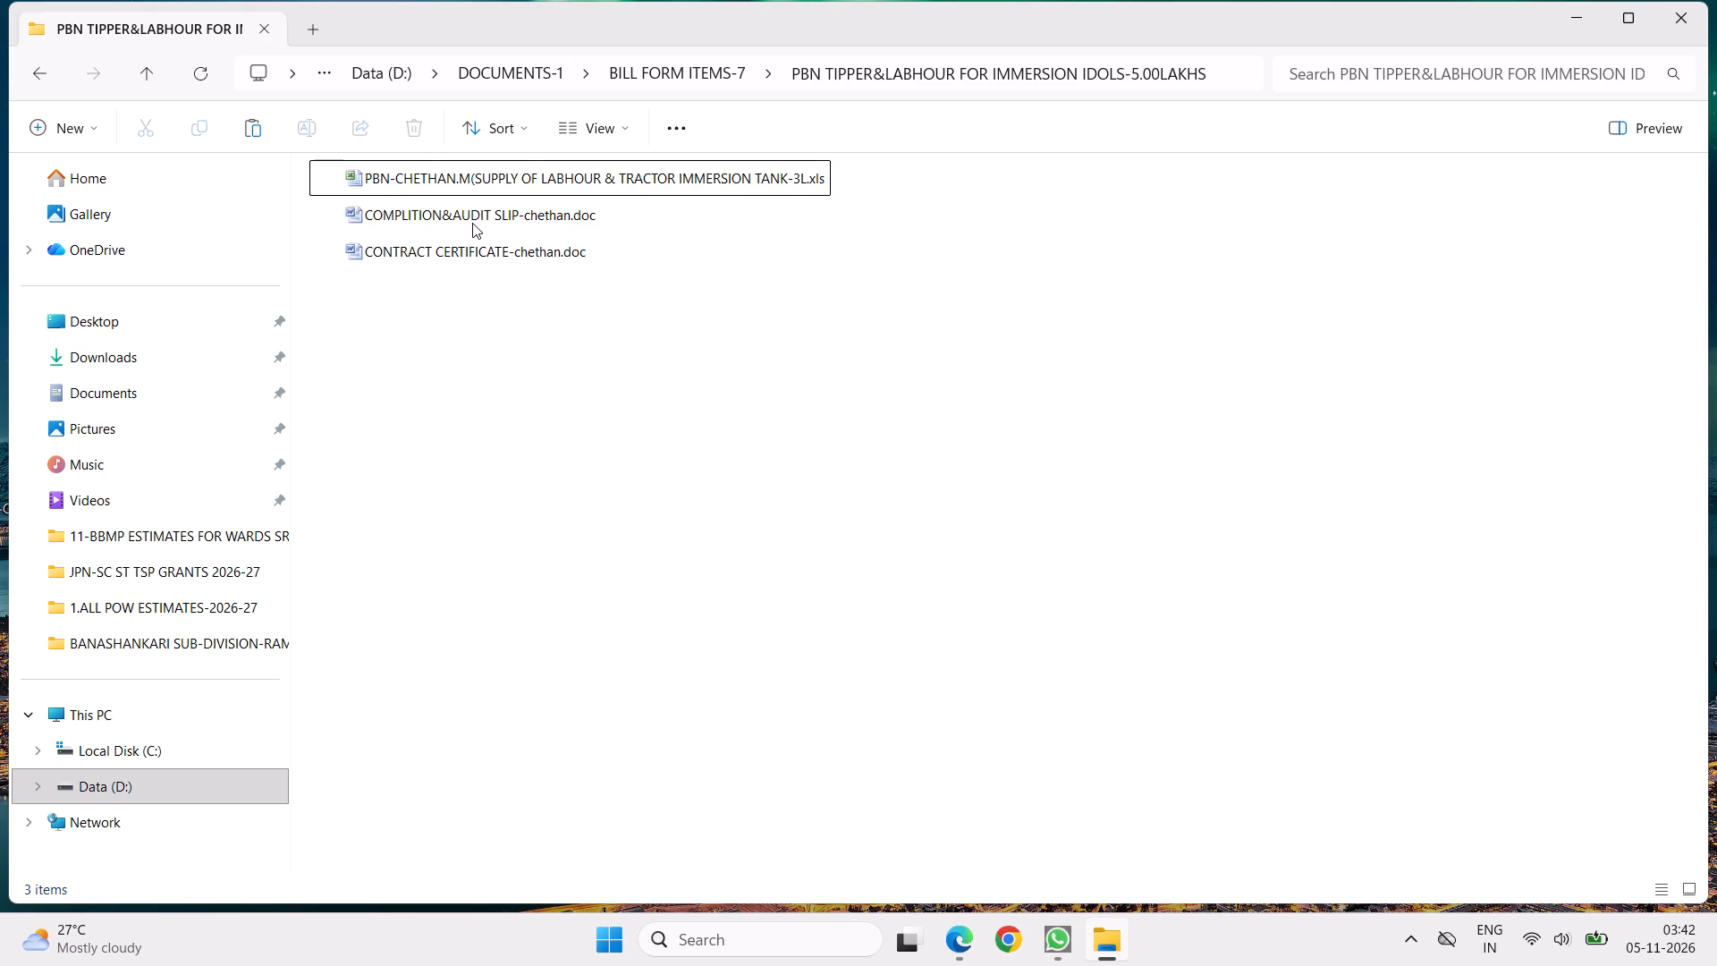
# Open the PBN bill workbook and go to the BILL FORM-CHETHAN sheet.
pyautogui.doubleClick(483, 178)
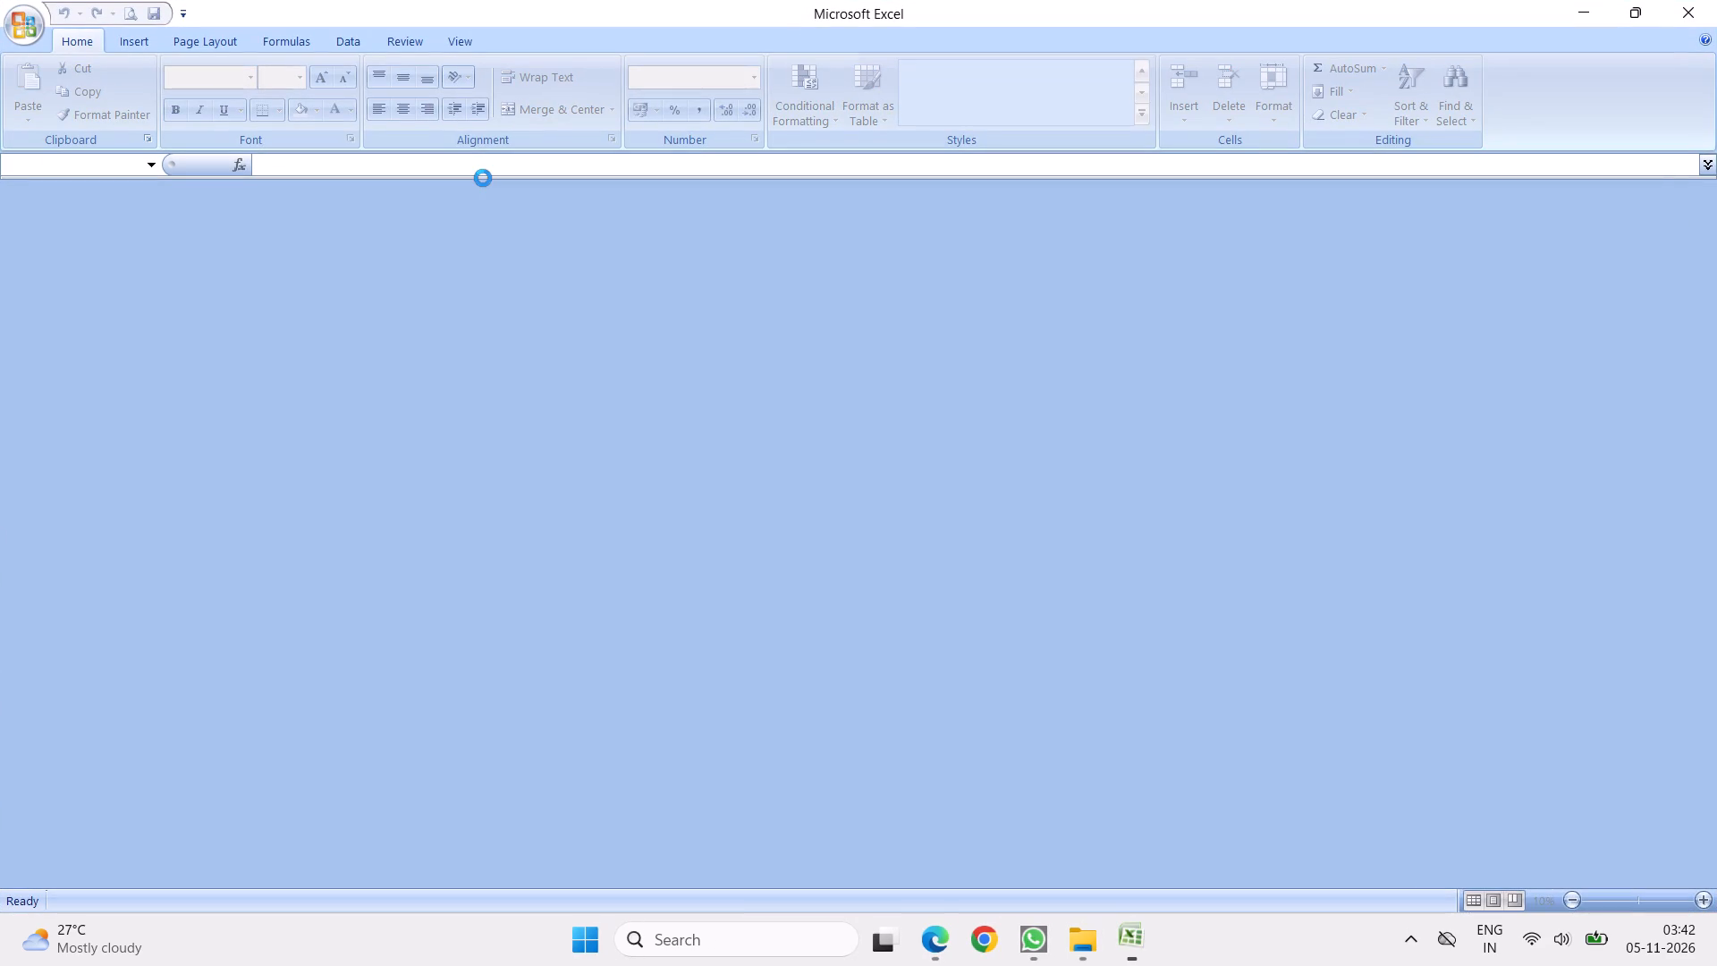
pyautogui.scroll(4, 495, 341)
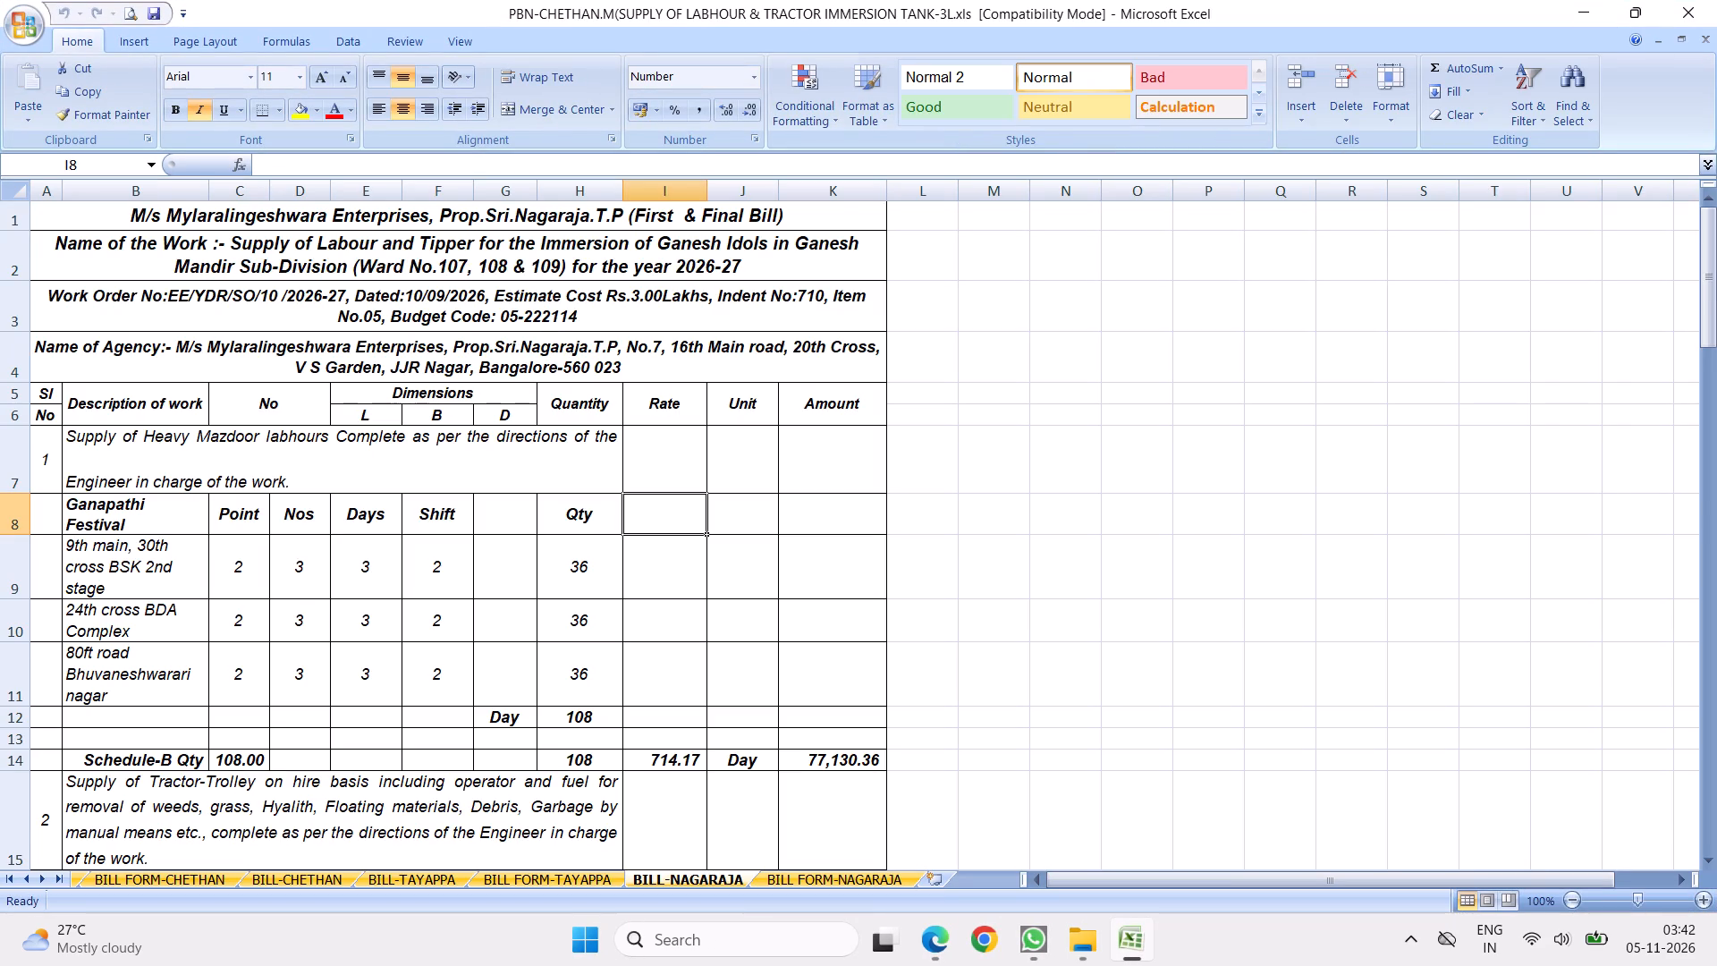
pyautogui.click(112, 875)
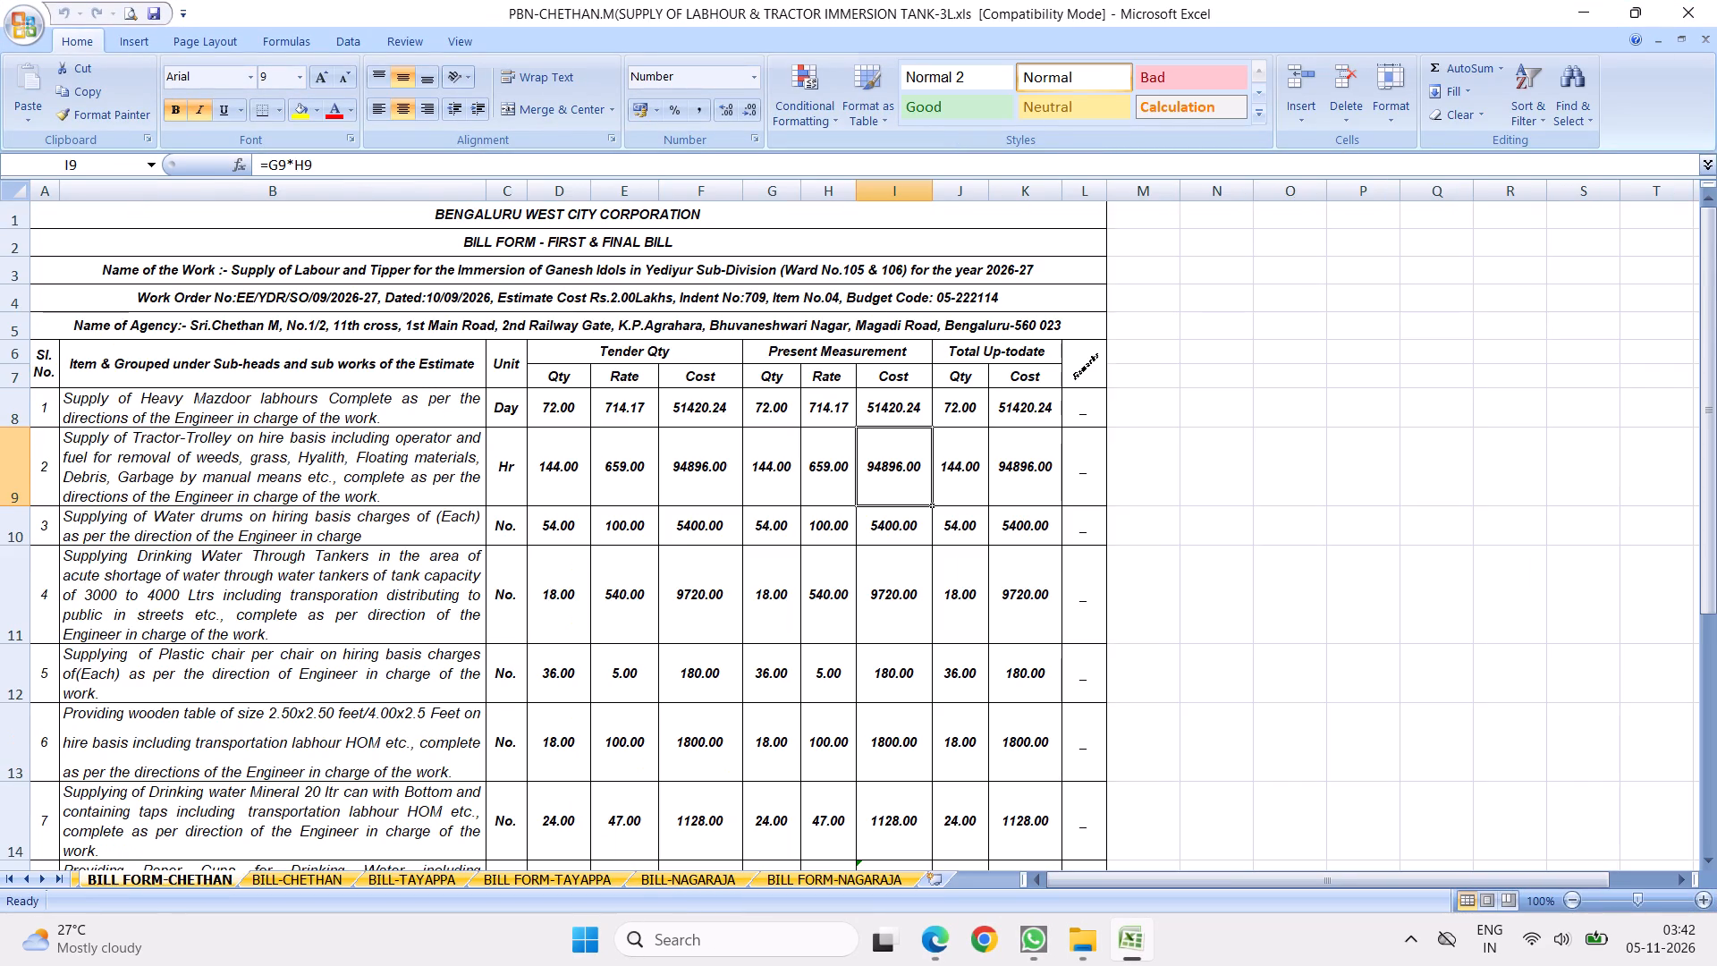
# Change the corporation name in the bill form's title row to "BENGALURU SOUTH CITY CORPORATION".
pyautogui.doubleClick(562, 211)
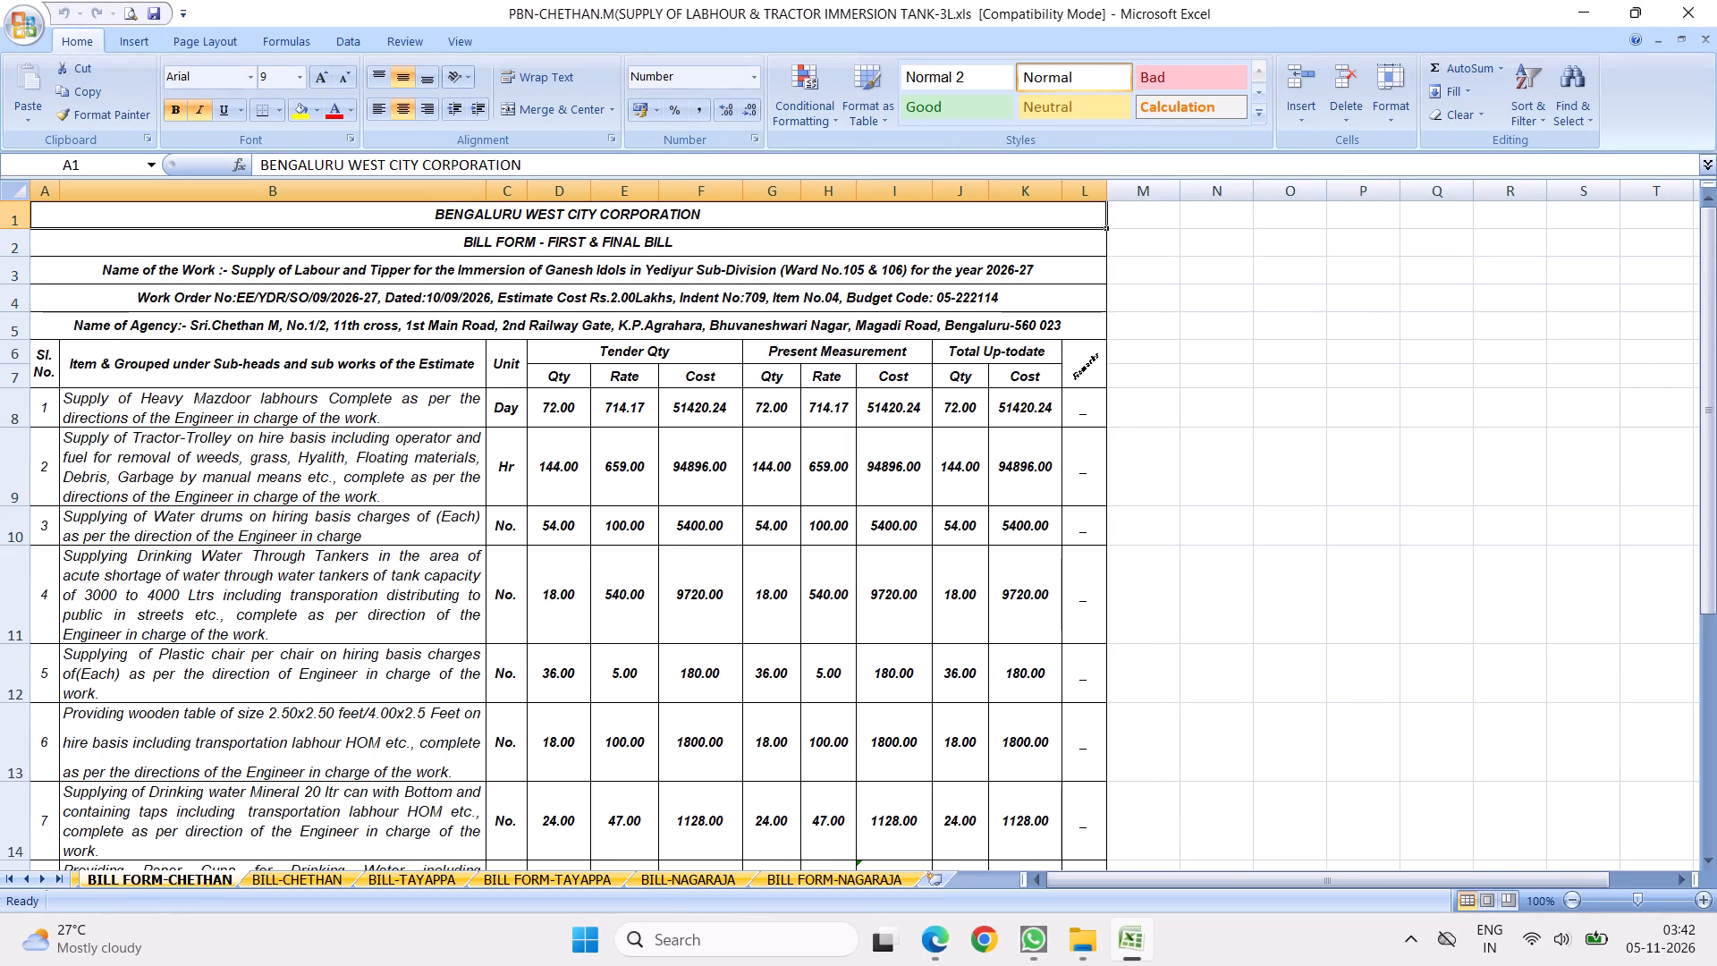
pyautogui.press('BackSpace')
pyautogui.press('BackSpace')
pyautogui.press('BackSpace')
pyautogui.press('BackSpace')
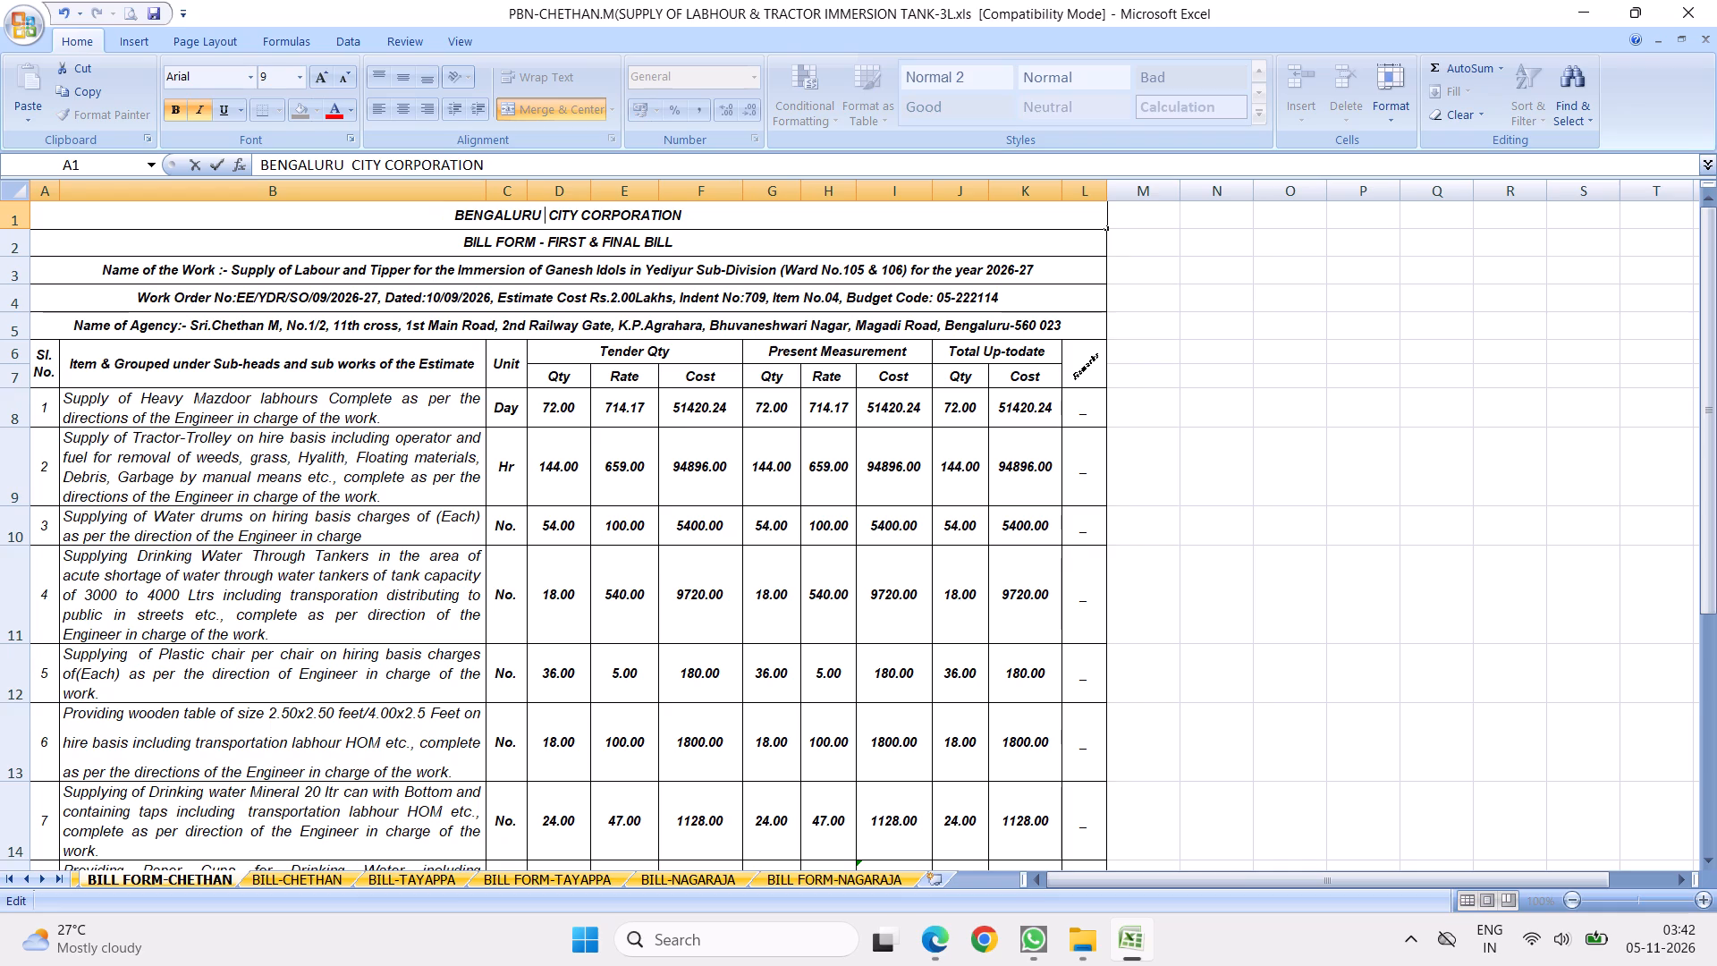
pyautogui.hotkey('shift', 's')
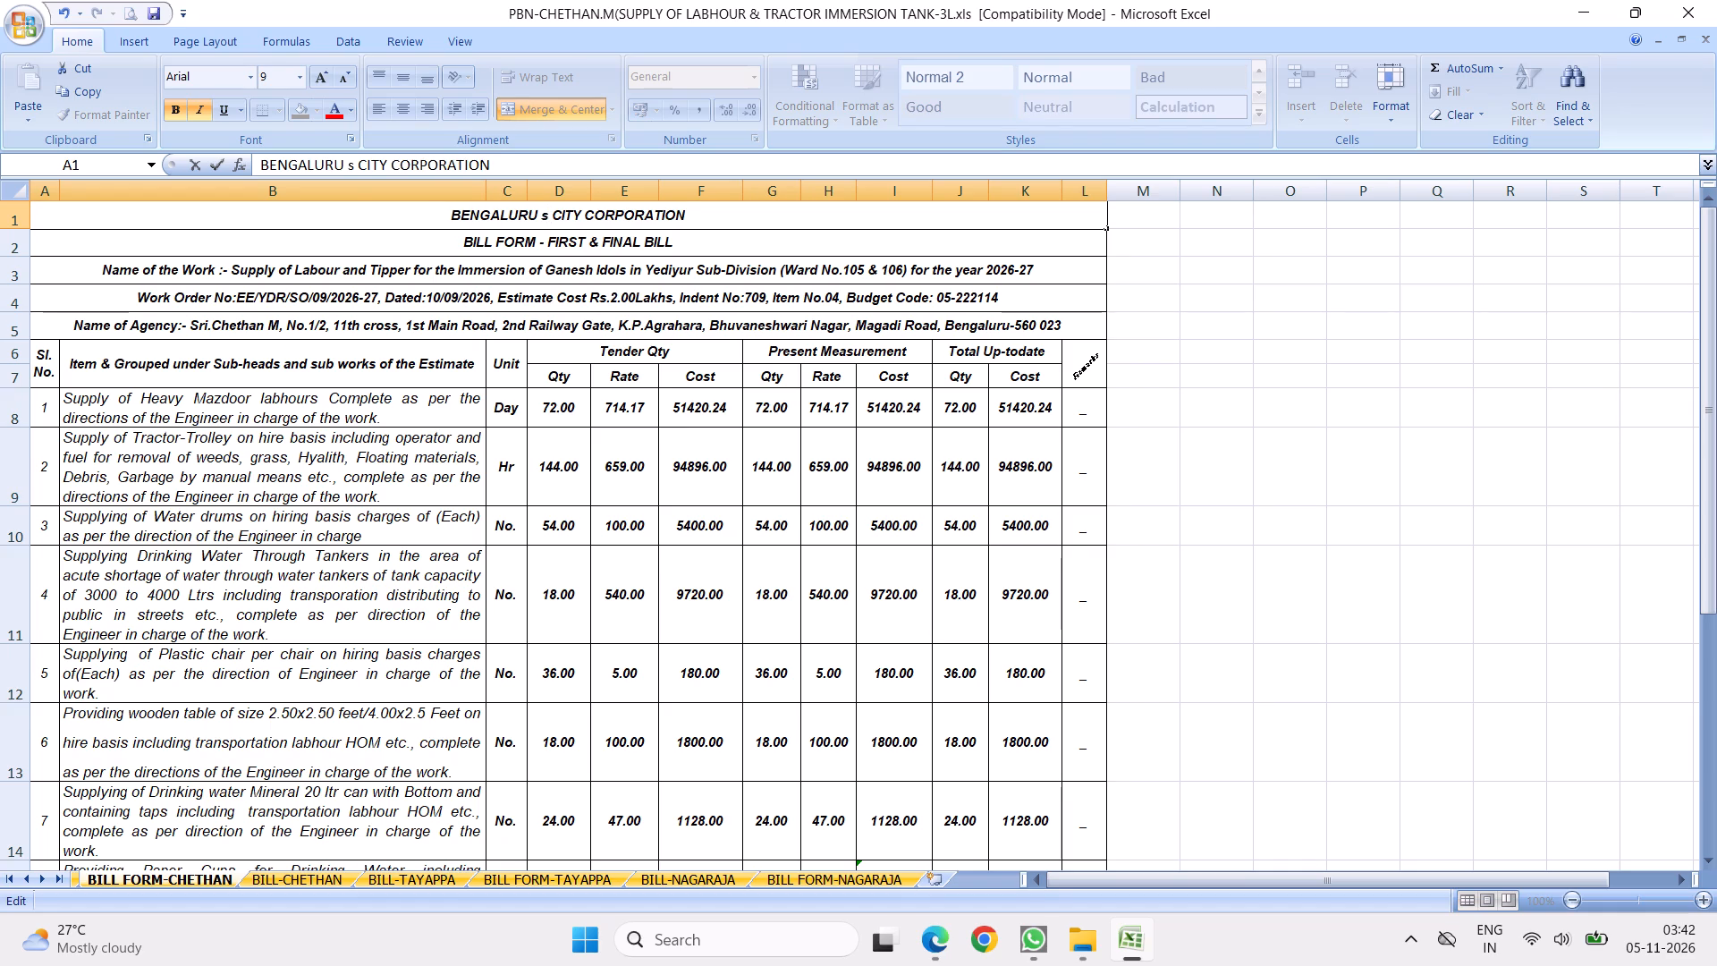
pyautogui.press('BackSpace')
pyautogui.press('s')
pyautogui.write('OUTH')
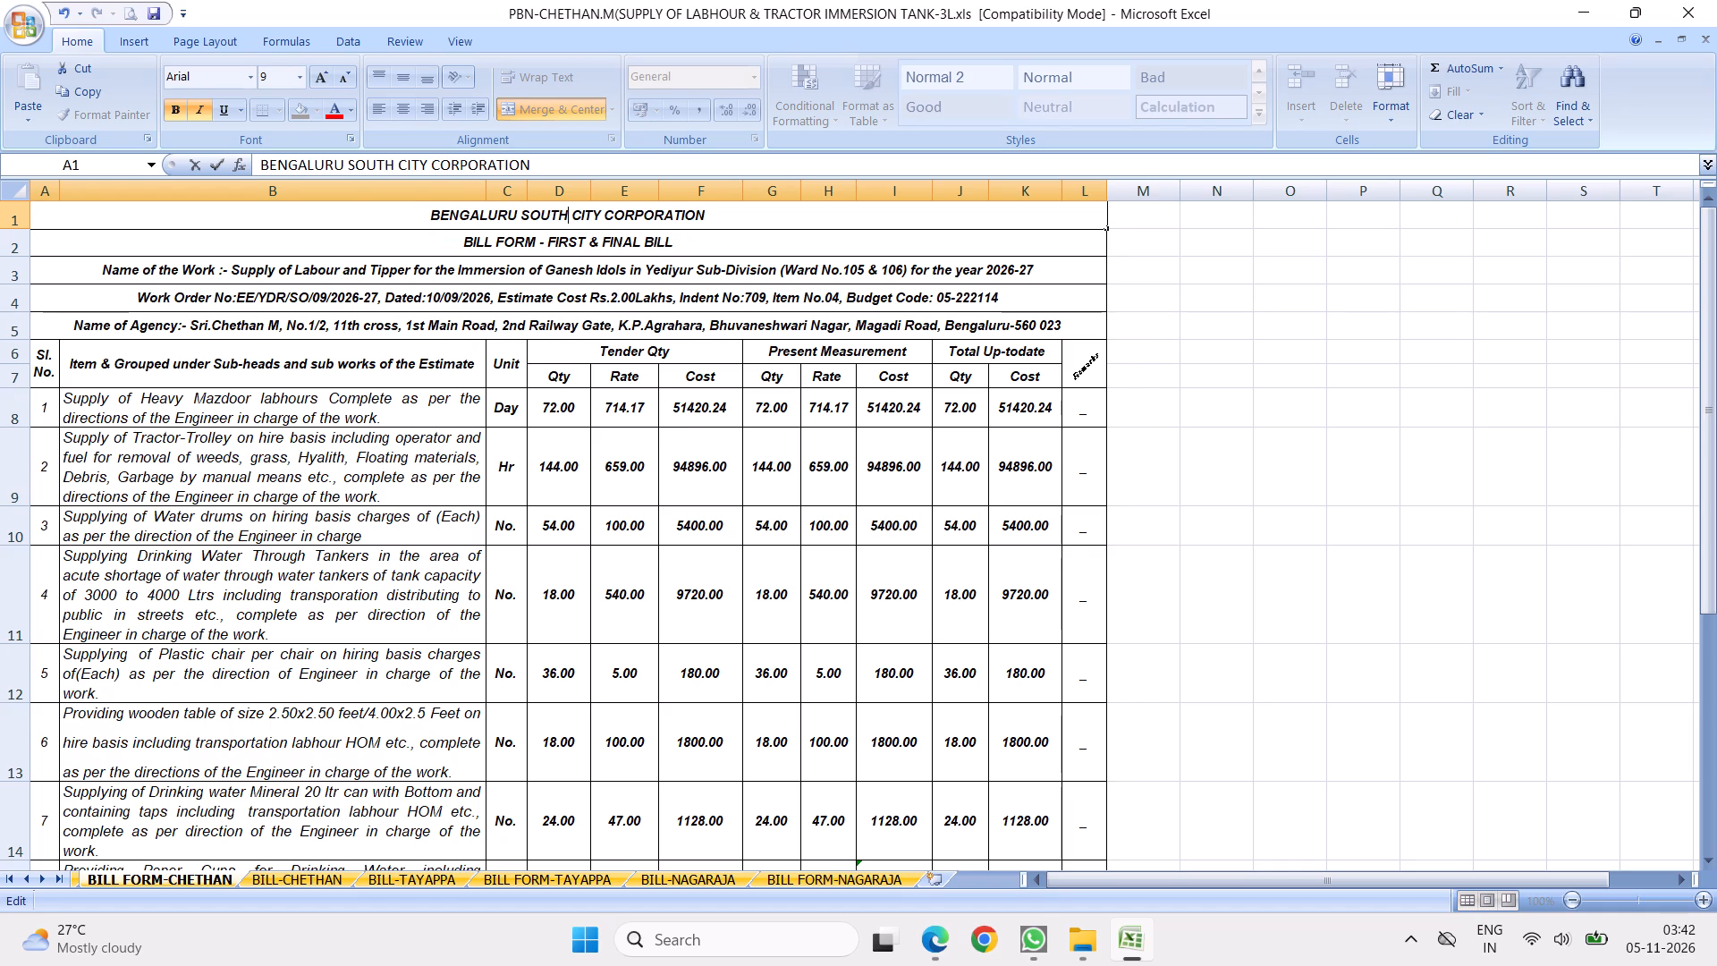
pyautogui.click(388, 437)
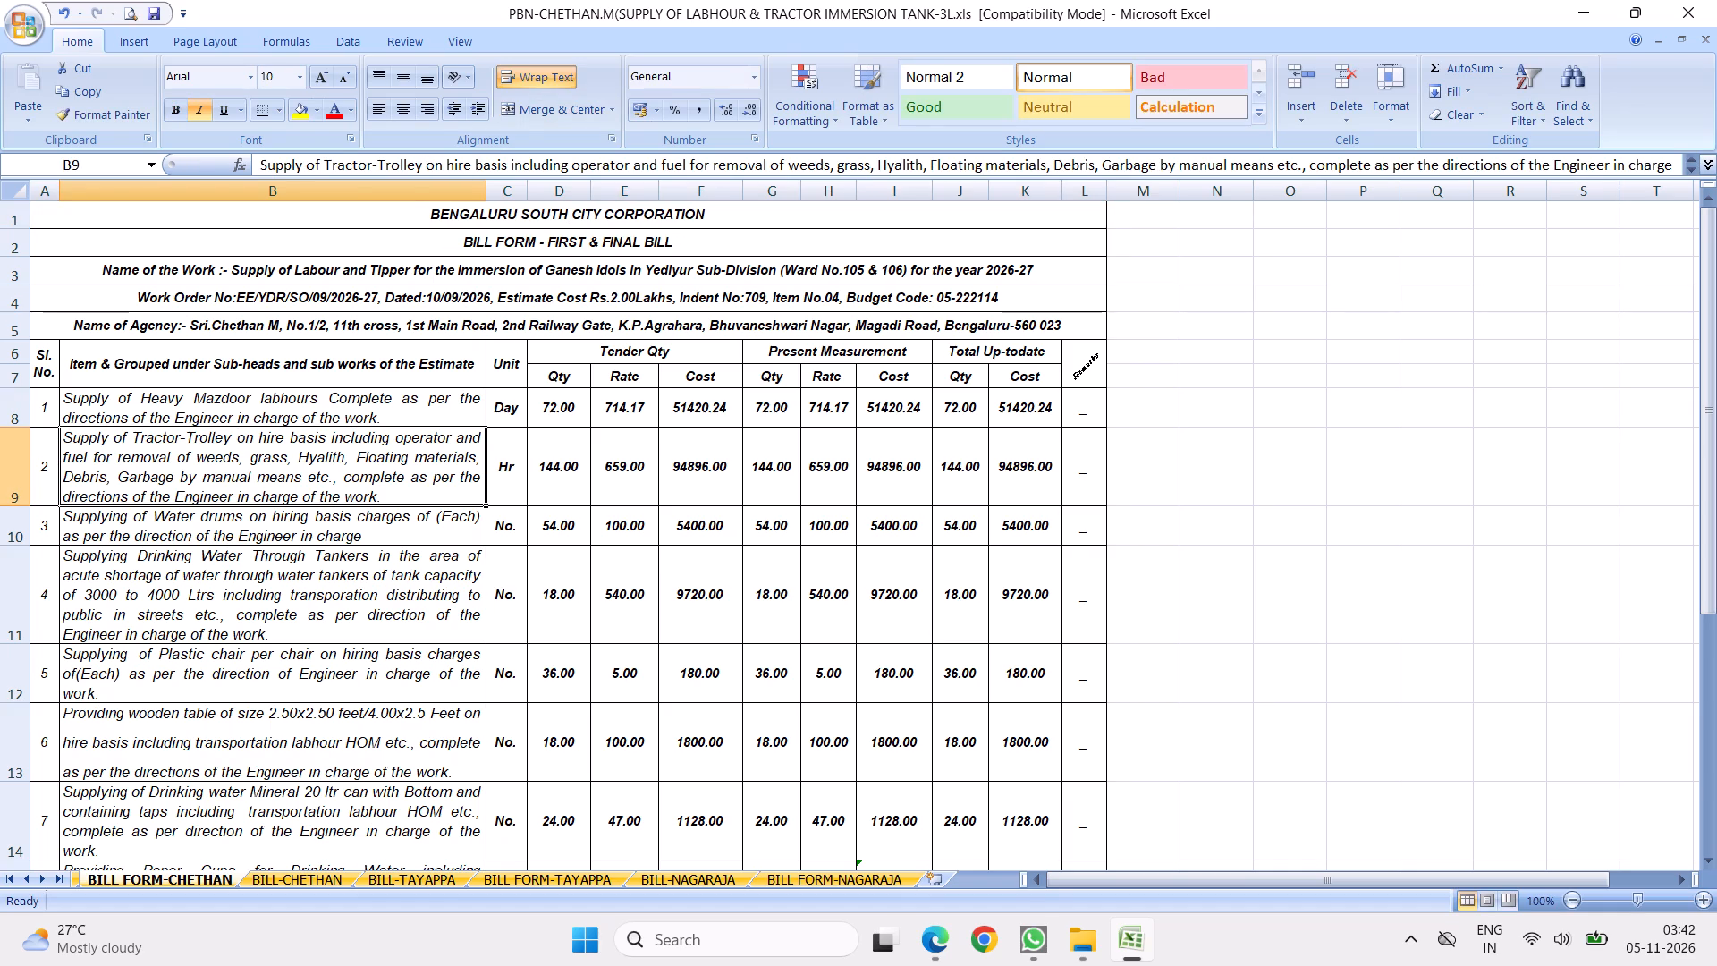
# Replace the name of the work with "Providing and Supplying of Tipper & Labhours for Immersion of Ganesh Idols in Ward No.1,2,3".
pyautogui.doubleClick(250, 266)
pyautogui.moveTo(231, 268); pyautogui.dragTo(249, 312)
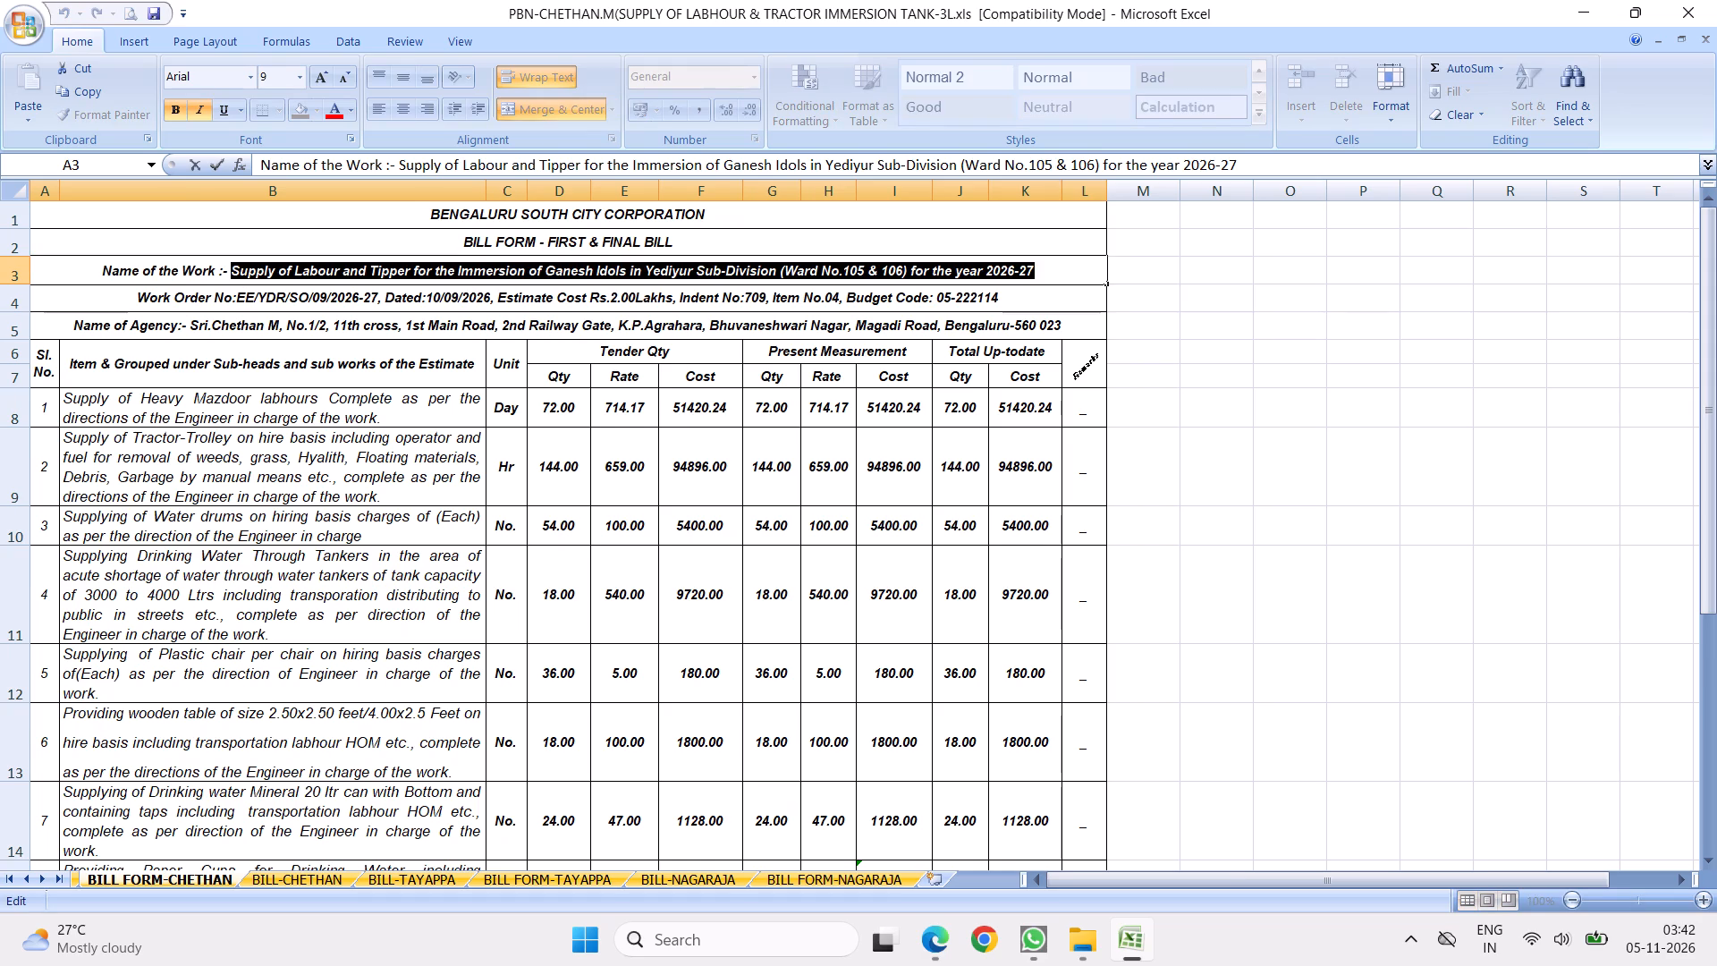
pyautogui.moveTo(249, 312); pyautogui.dragTo(249, 313)
pyautogui.press('Delete')
pyautogui.hotkey('shift', 'p')
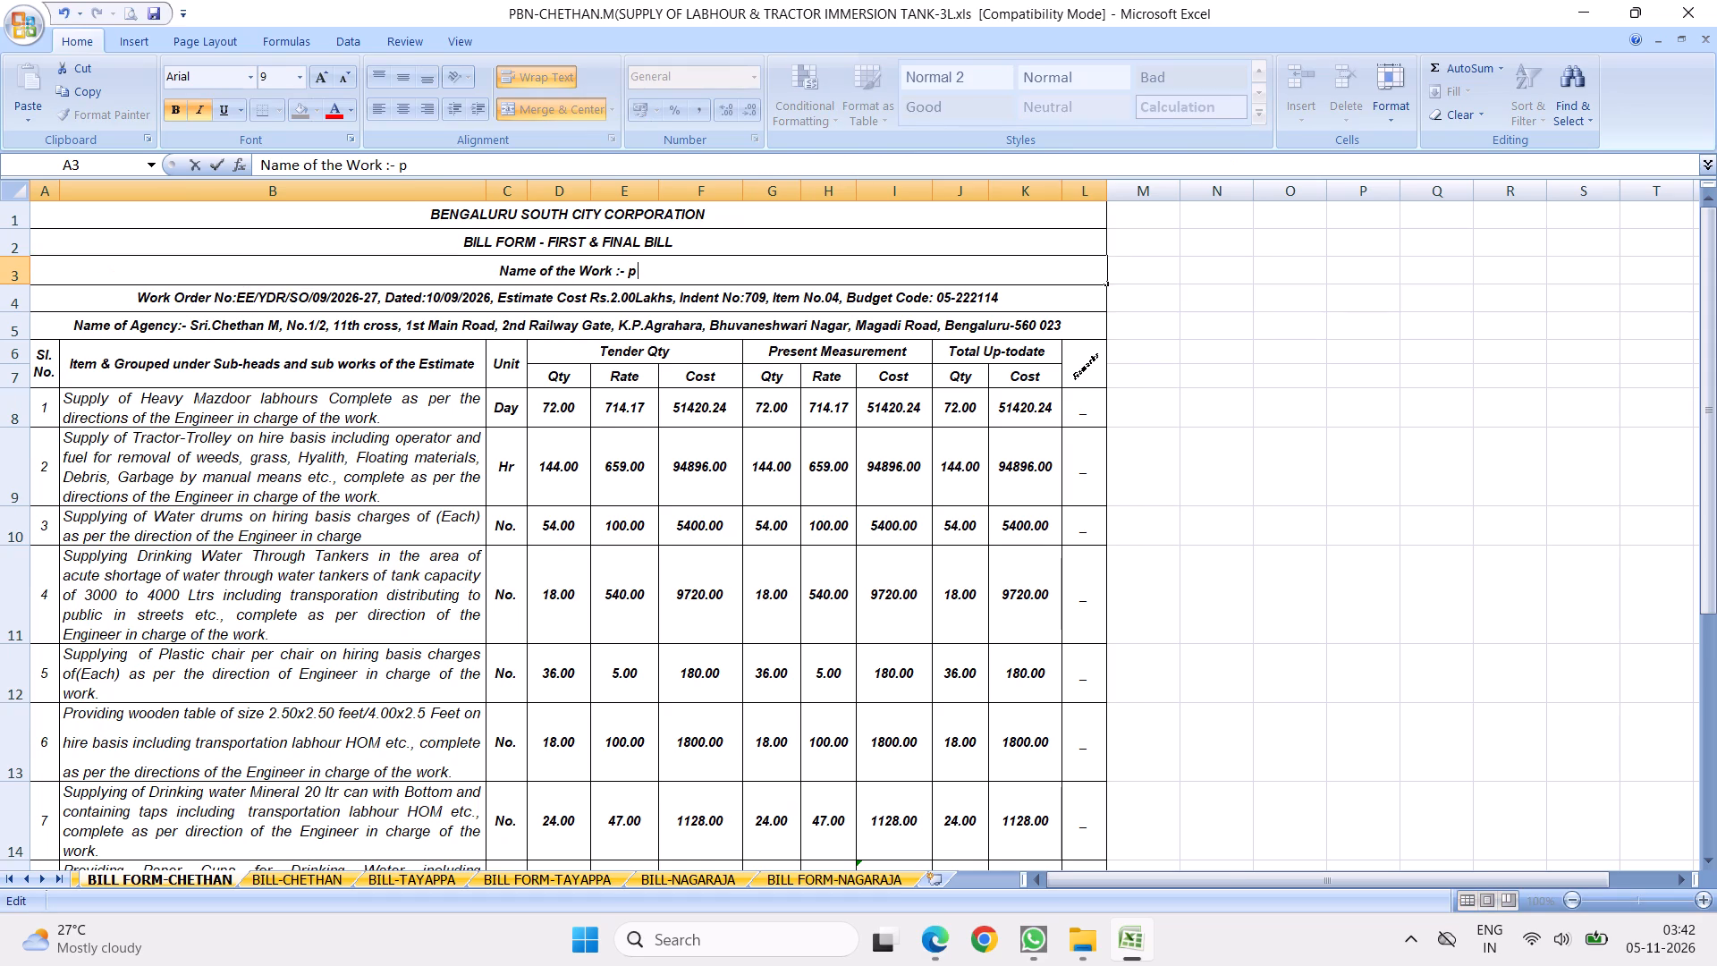
pyautogui.press('BackSpace')
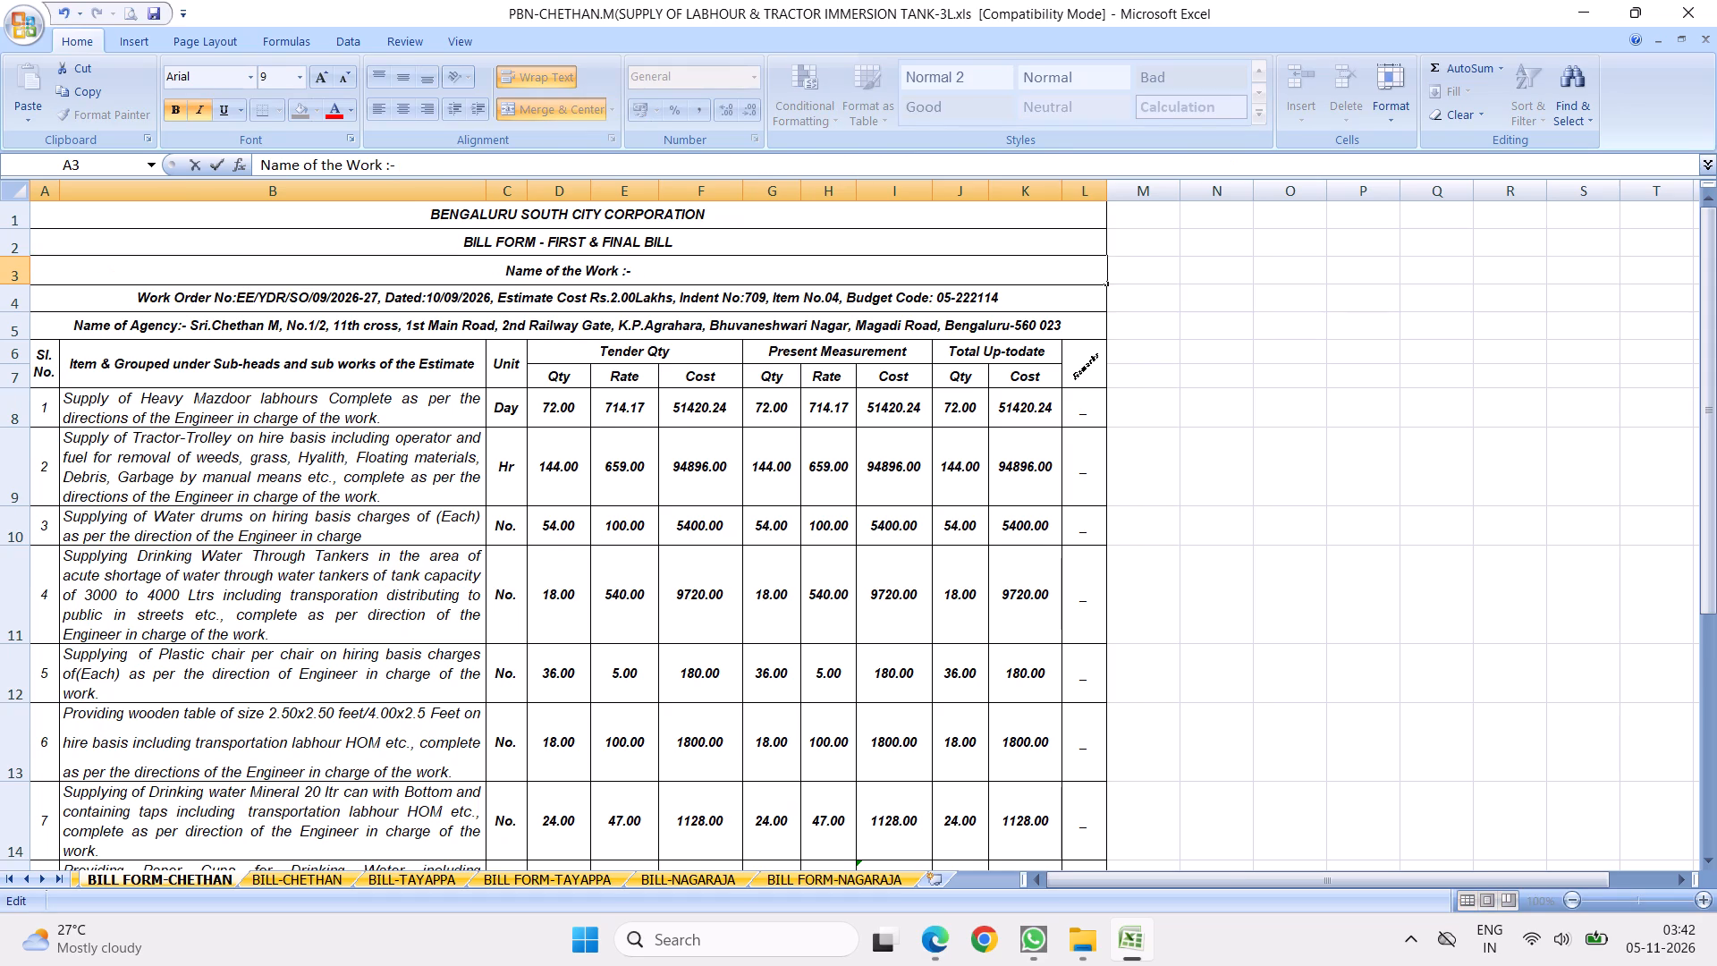
pyautogui.write('Providing')
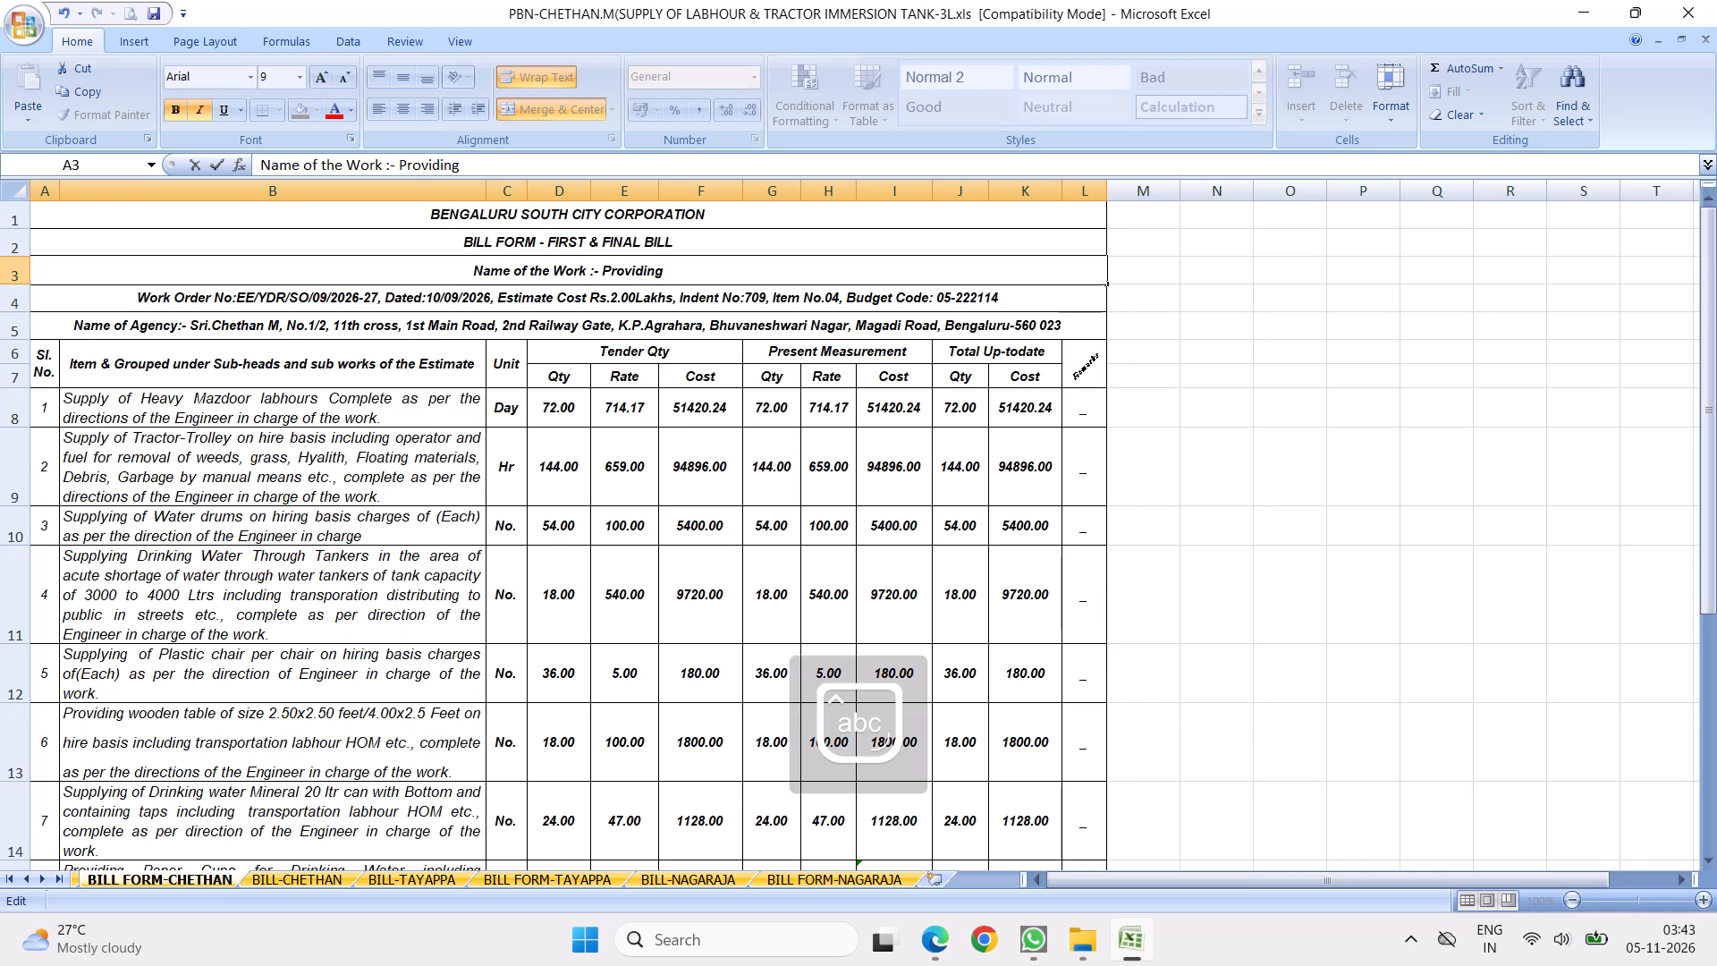
pyautogui.press('space')
pyautogui.write('and Supplying of Tipper & Labhour')
pyautogui.write('s for Immersion of Ganesh')
pyautogui.press('space')
pyautogui.write('Idols')
pyautogui.press('space')
pyautogui.write('in Ward')
pyautogui.press('space')
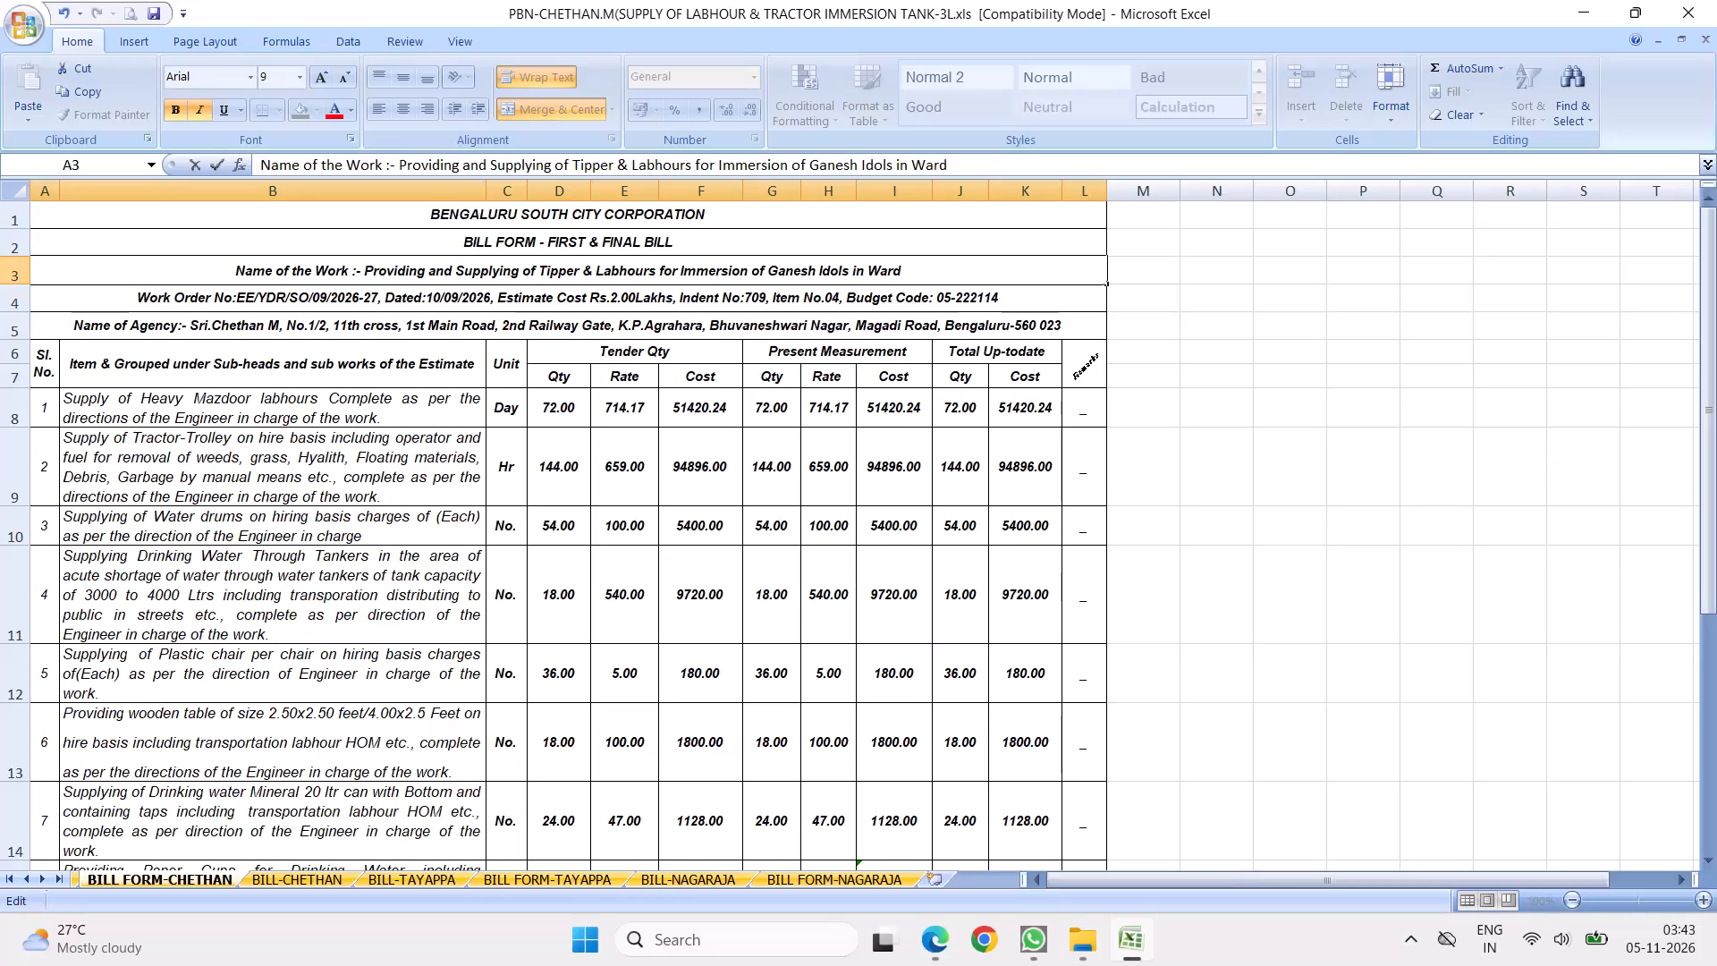
pyautogui.write('No.1')
pyautogui.write(',2,3')
pyautogui.press('space')
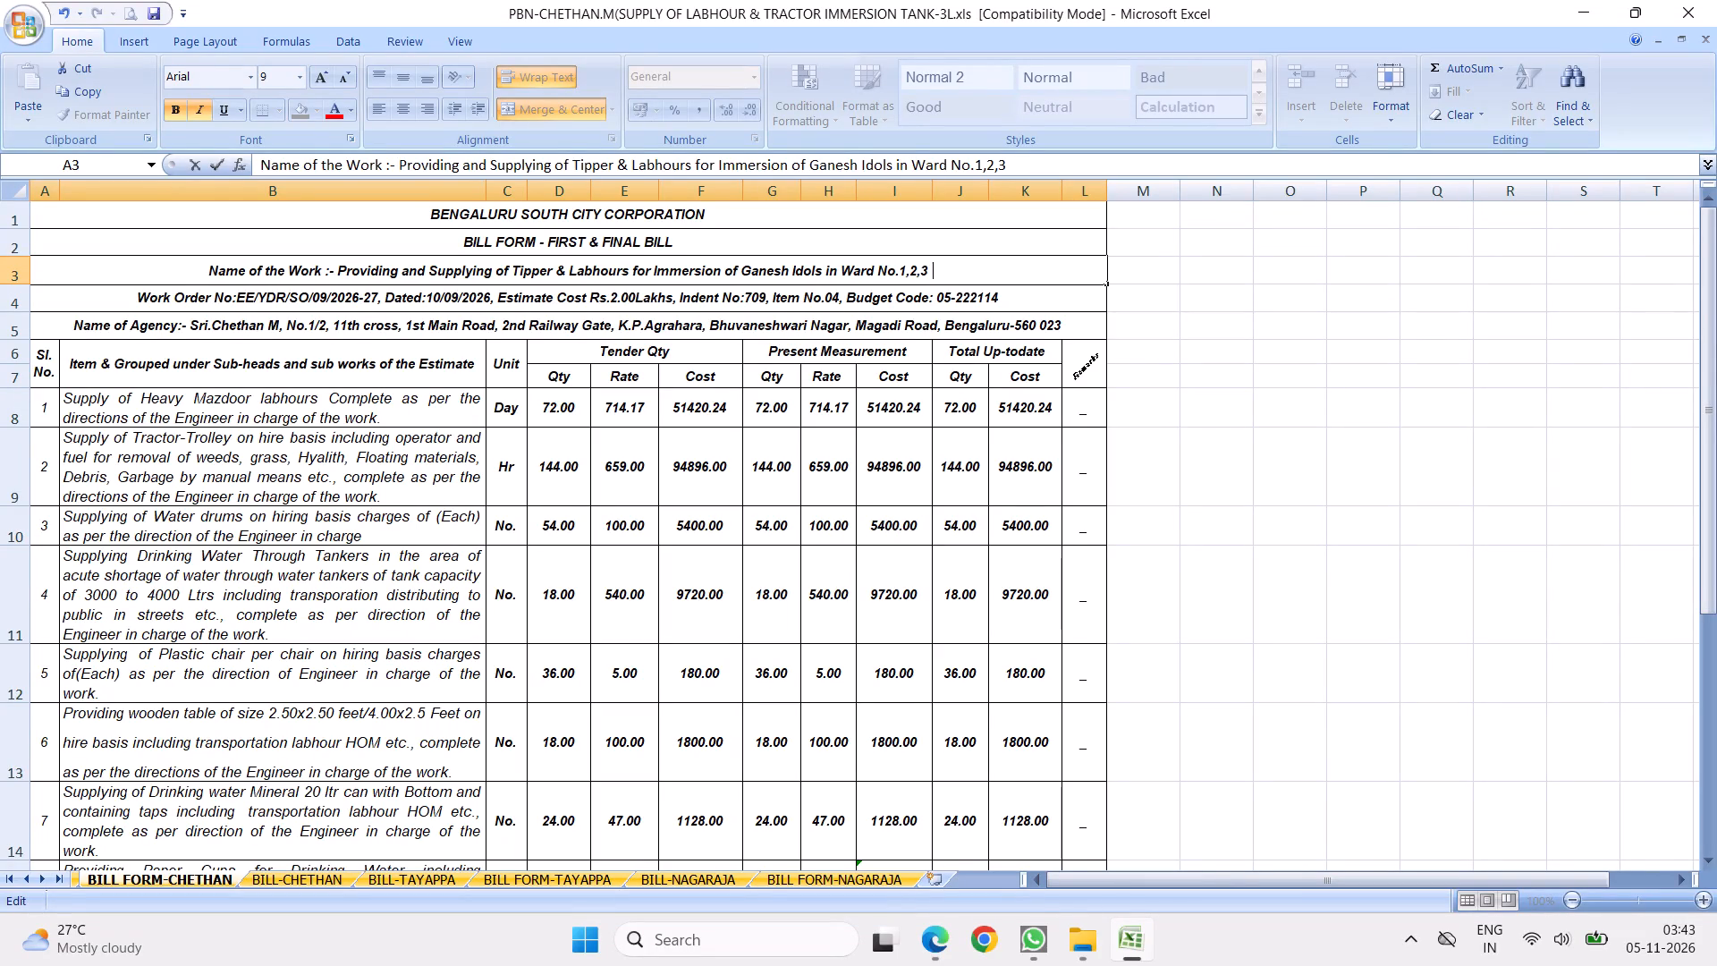
# Complete the name of the work with "in Padmanabhanagara Sub Division for the year 2026-27" after the ward numbers.
pyautogui.write('in Padmanabhanagara')
pyautogui.press('space')
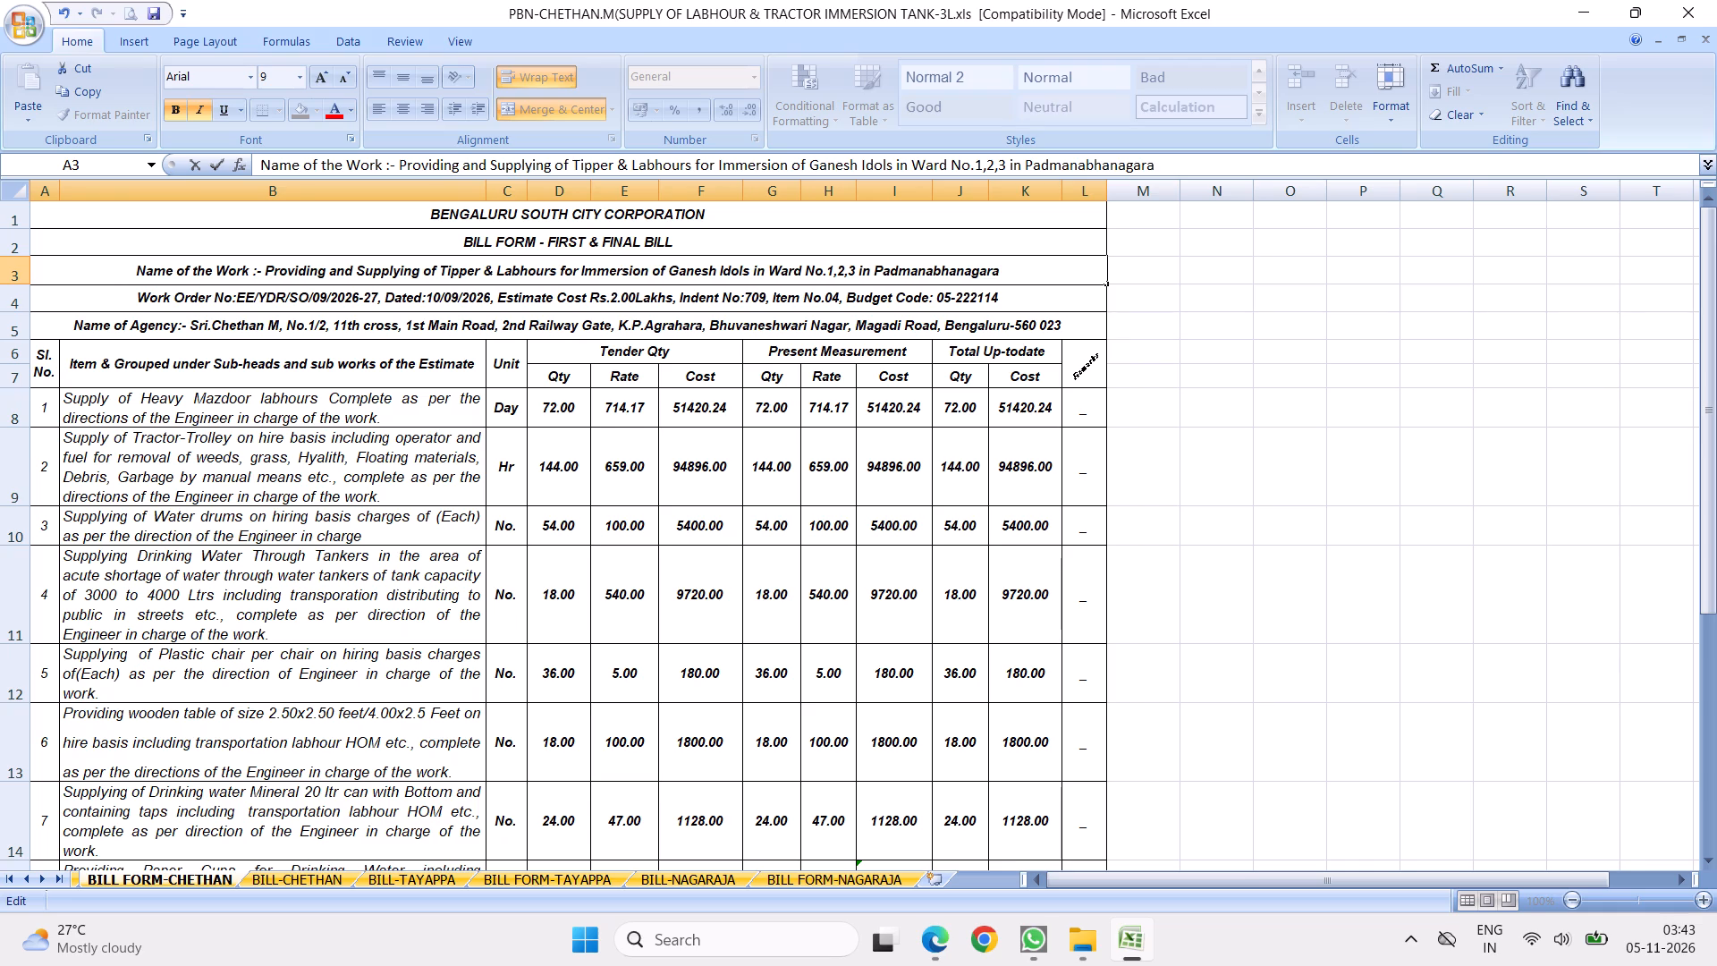
pyautogui.write('Sub Dv')
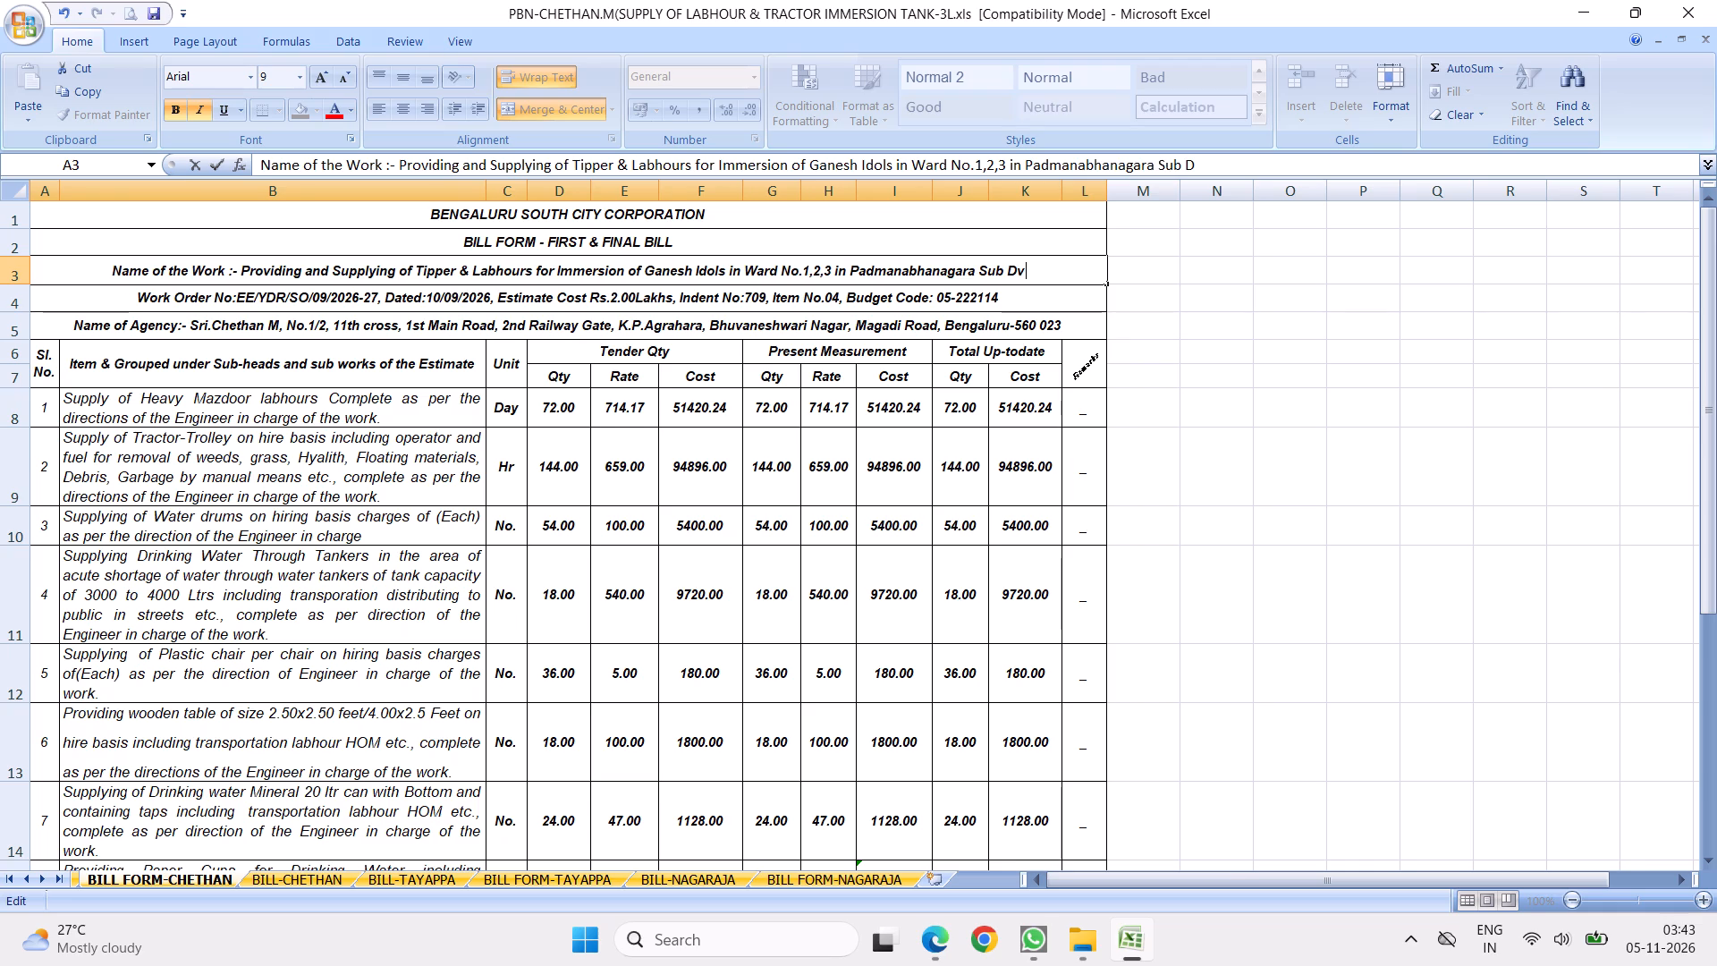
pyautogui.press('BackSpace')
pyautogui.write('ivision')
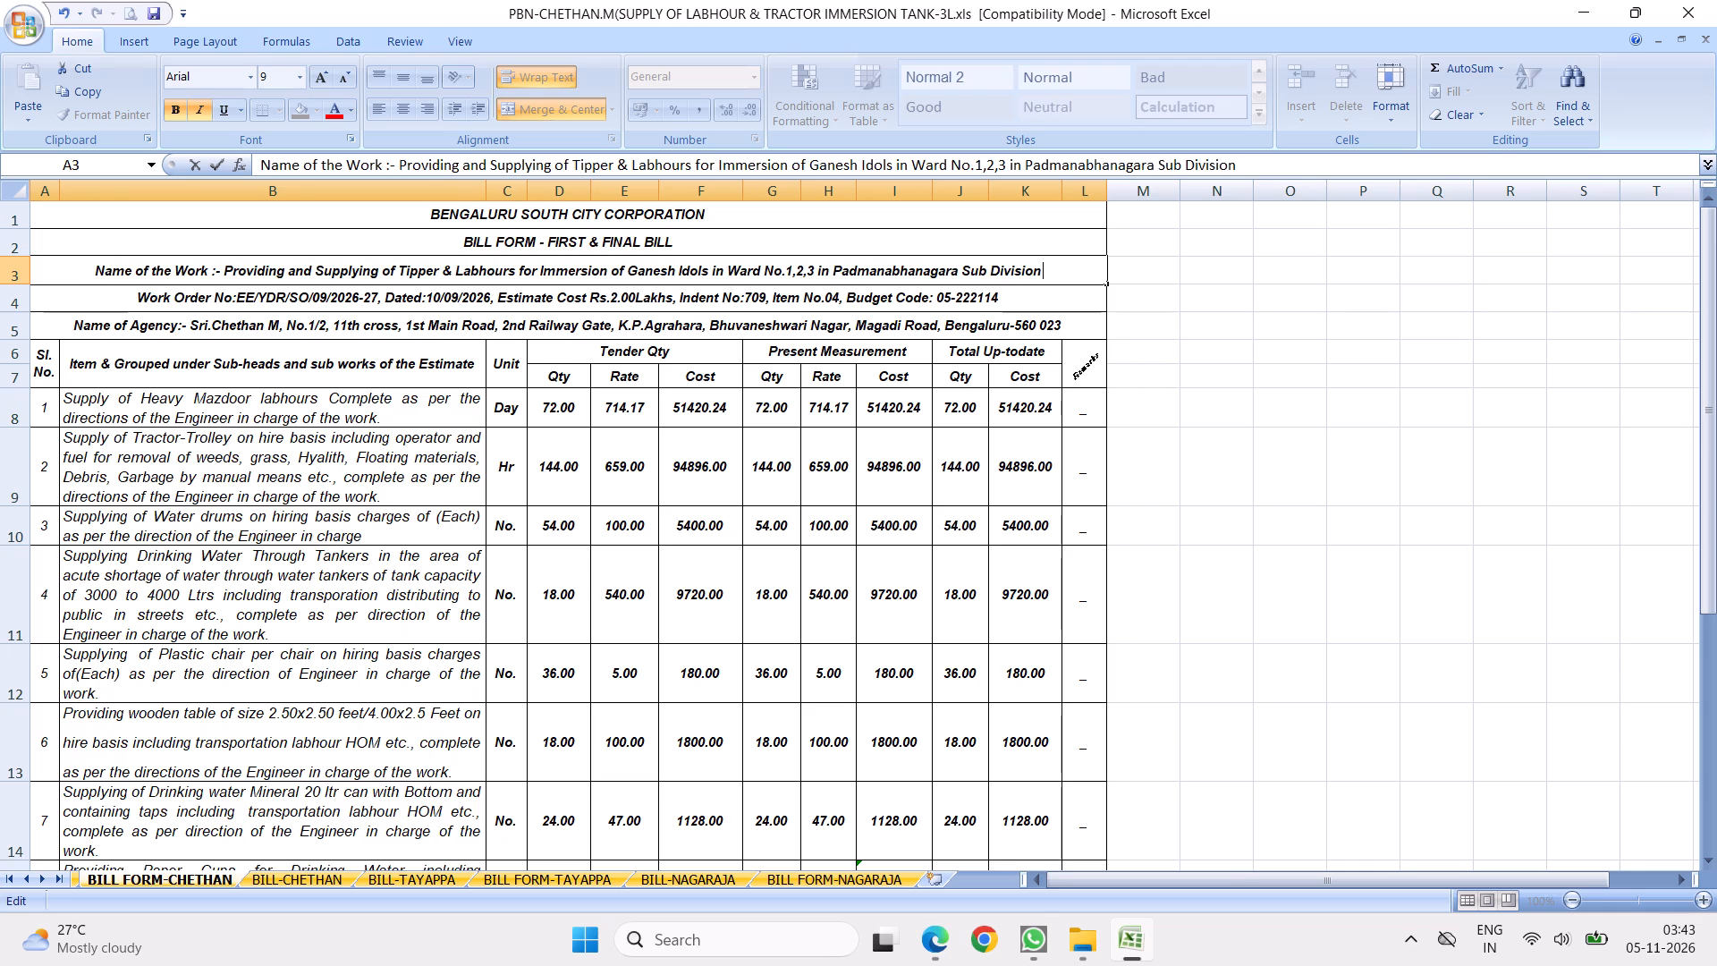
pyautogui.press('space')
pyautogui.write('for the year')
pyautogui.press('space')
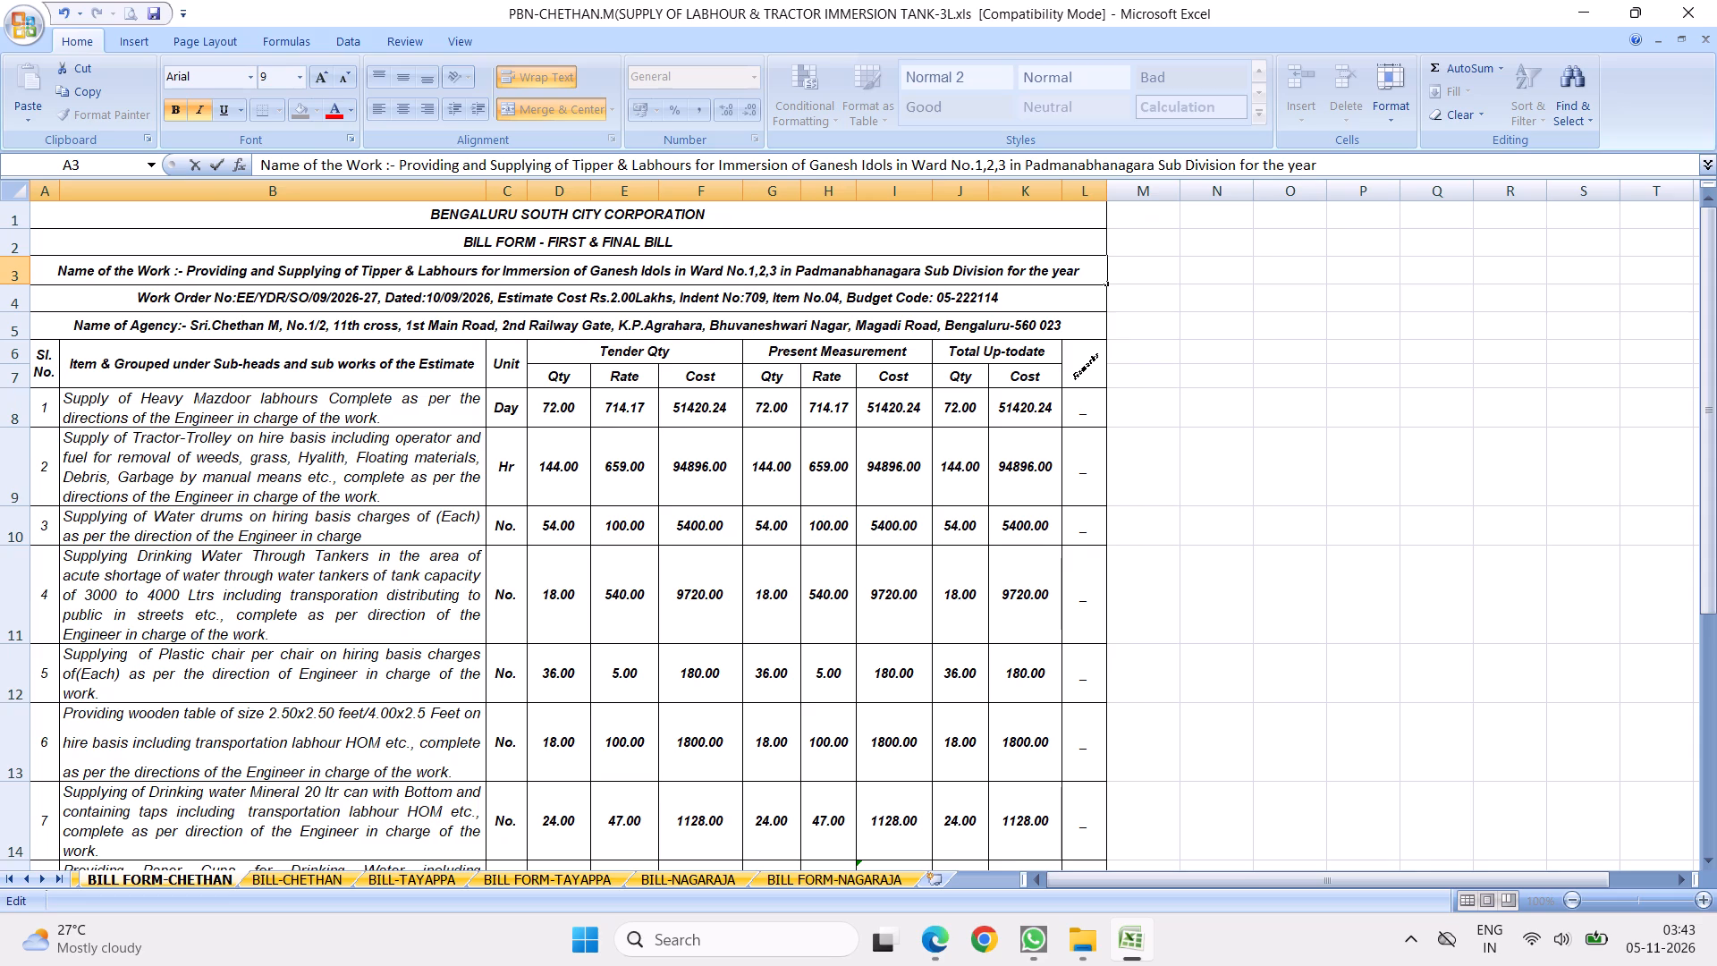
pyautogui.press('2')
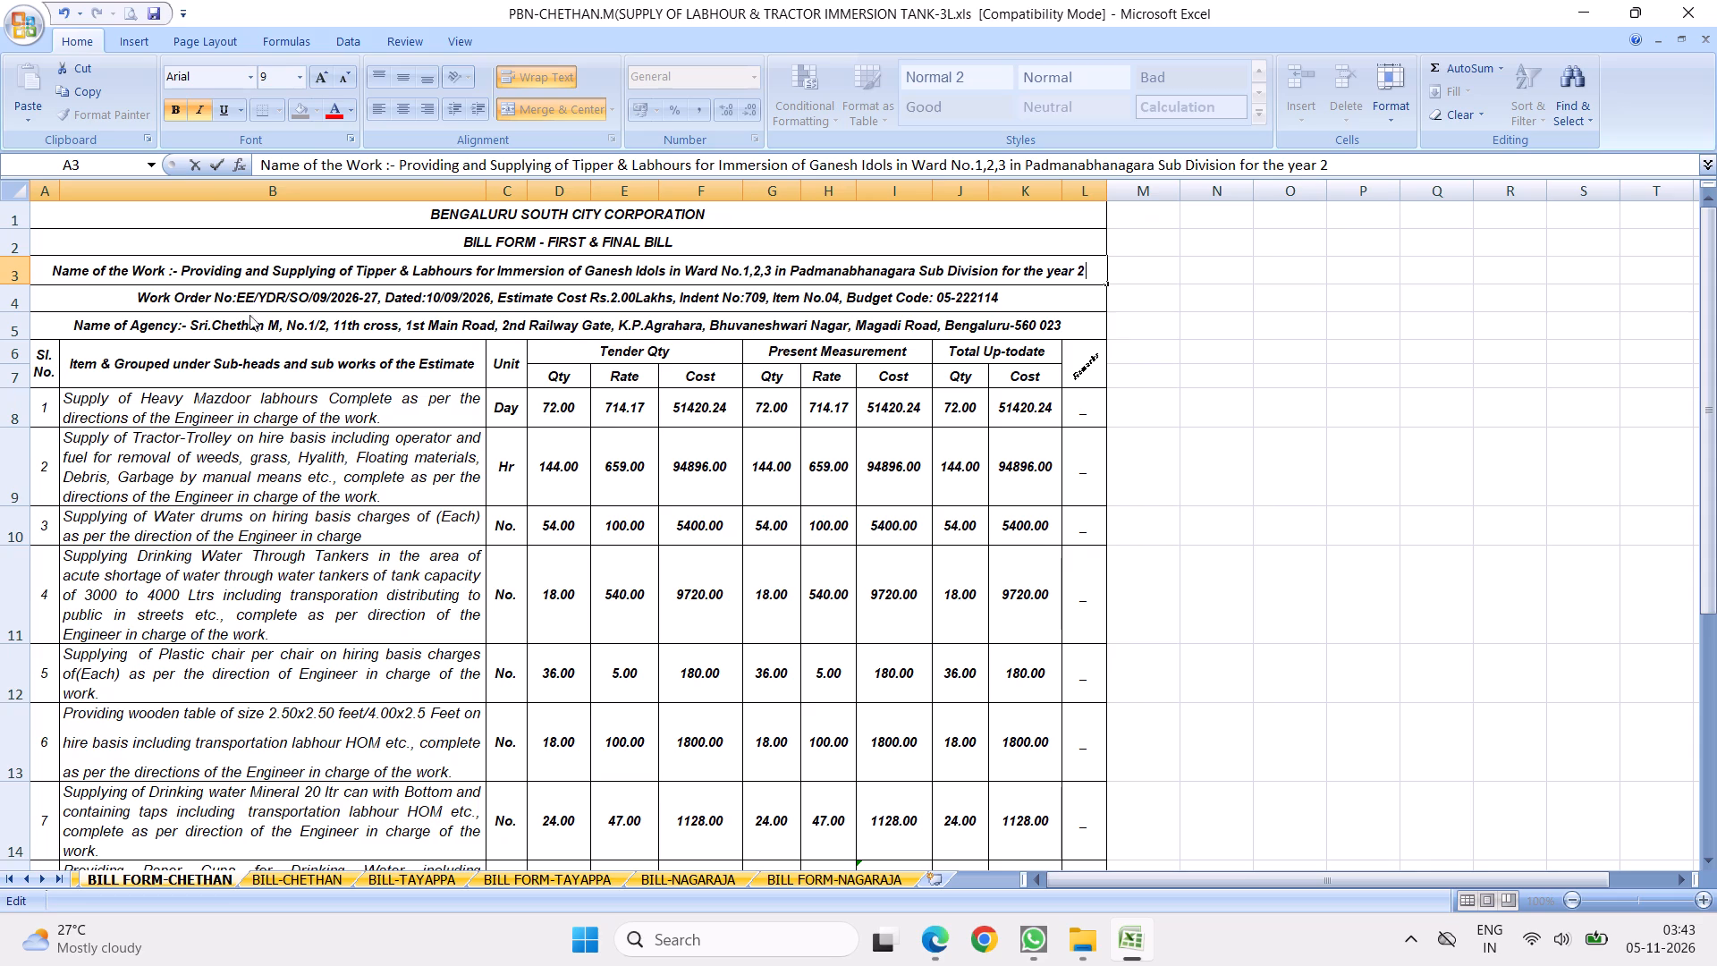
pyautogui.write('026-27')
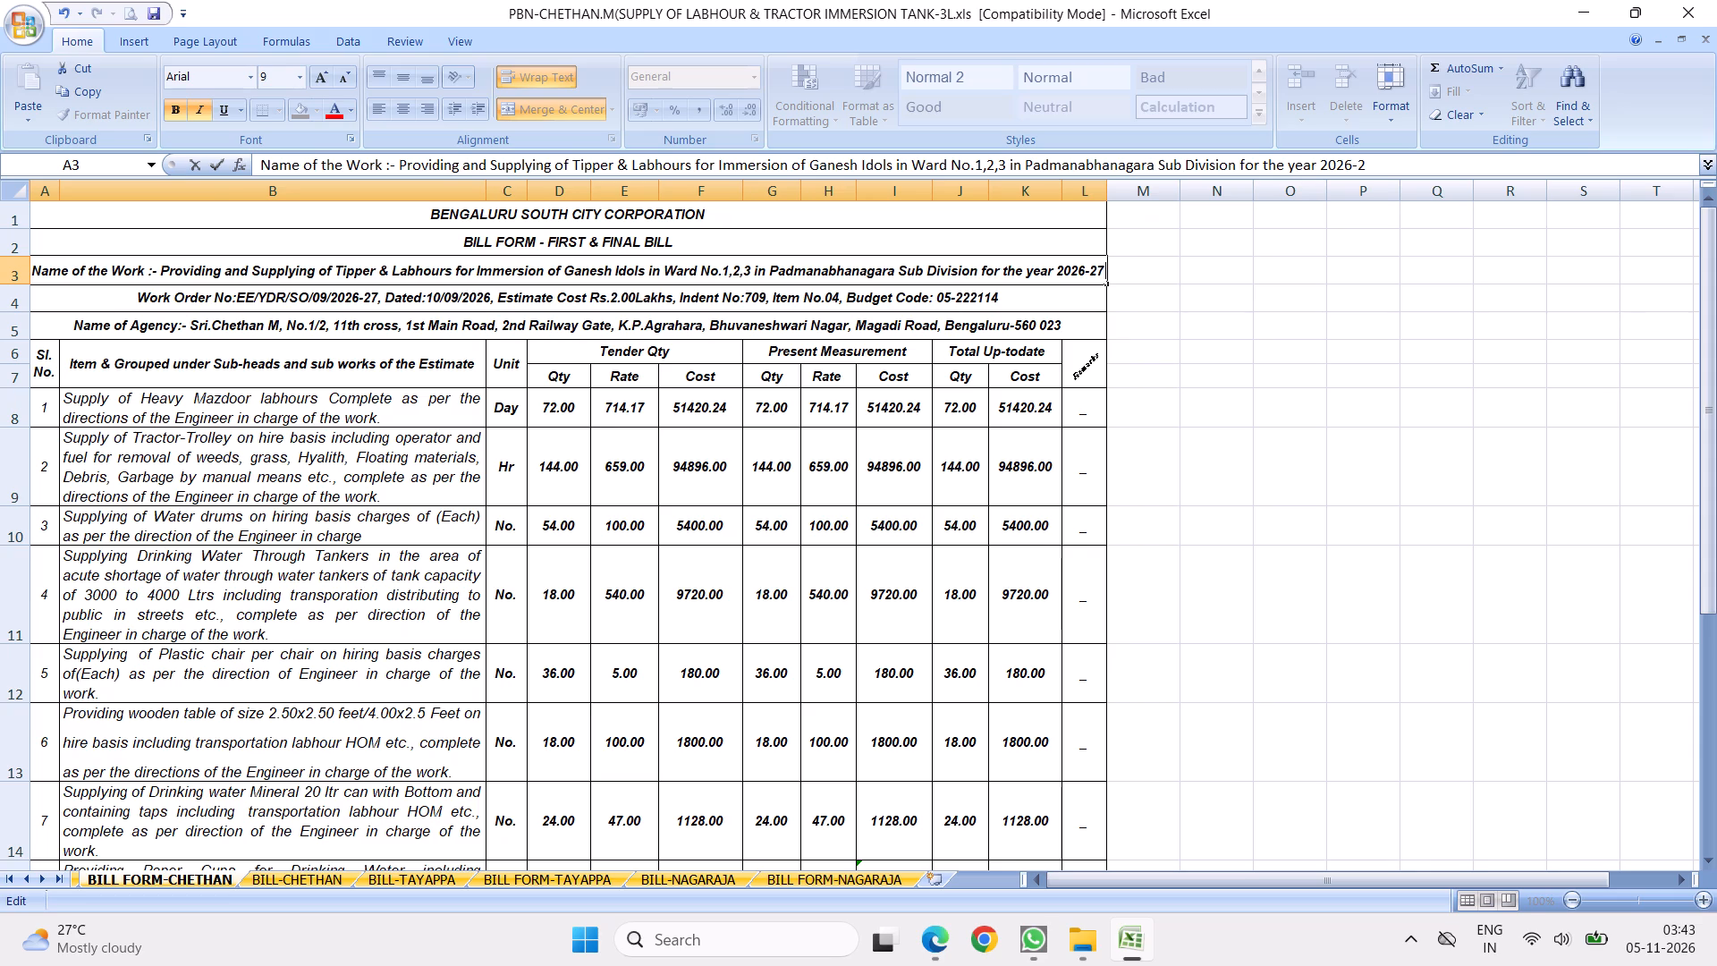
pyautogui.click(376, 377)
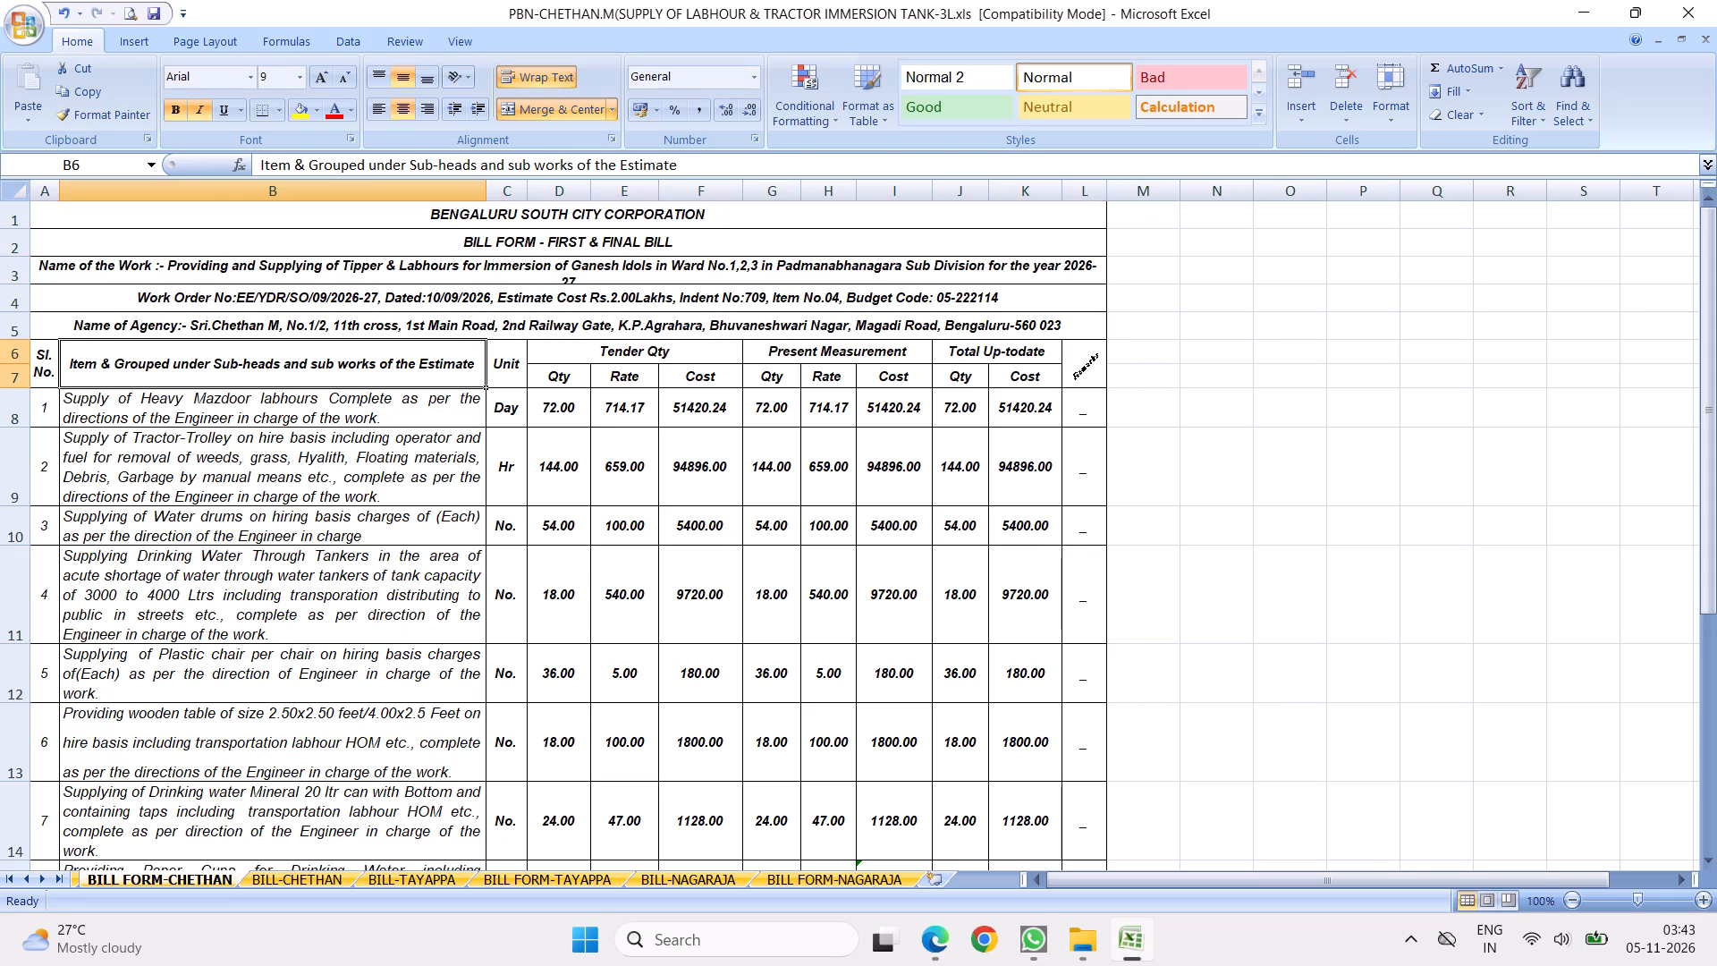
pyautogui.doubleClick(965, 264)
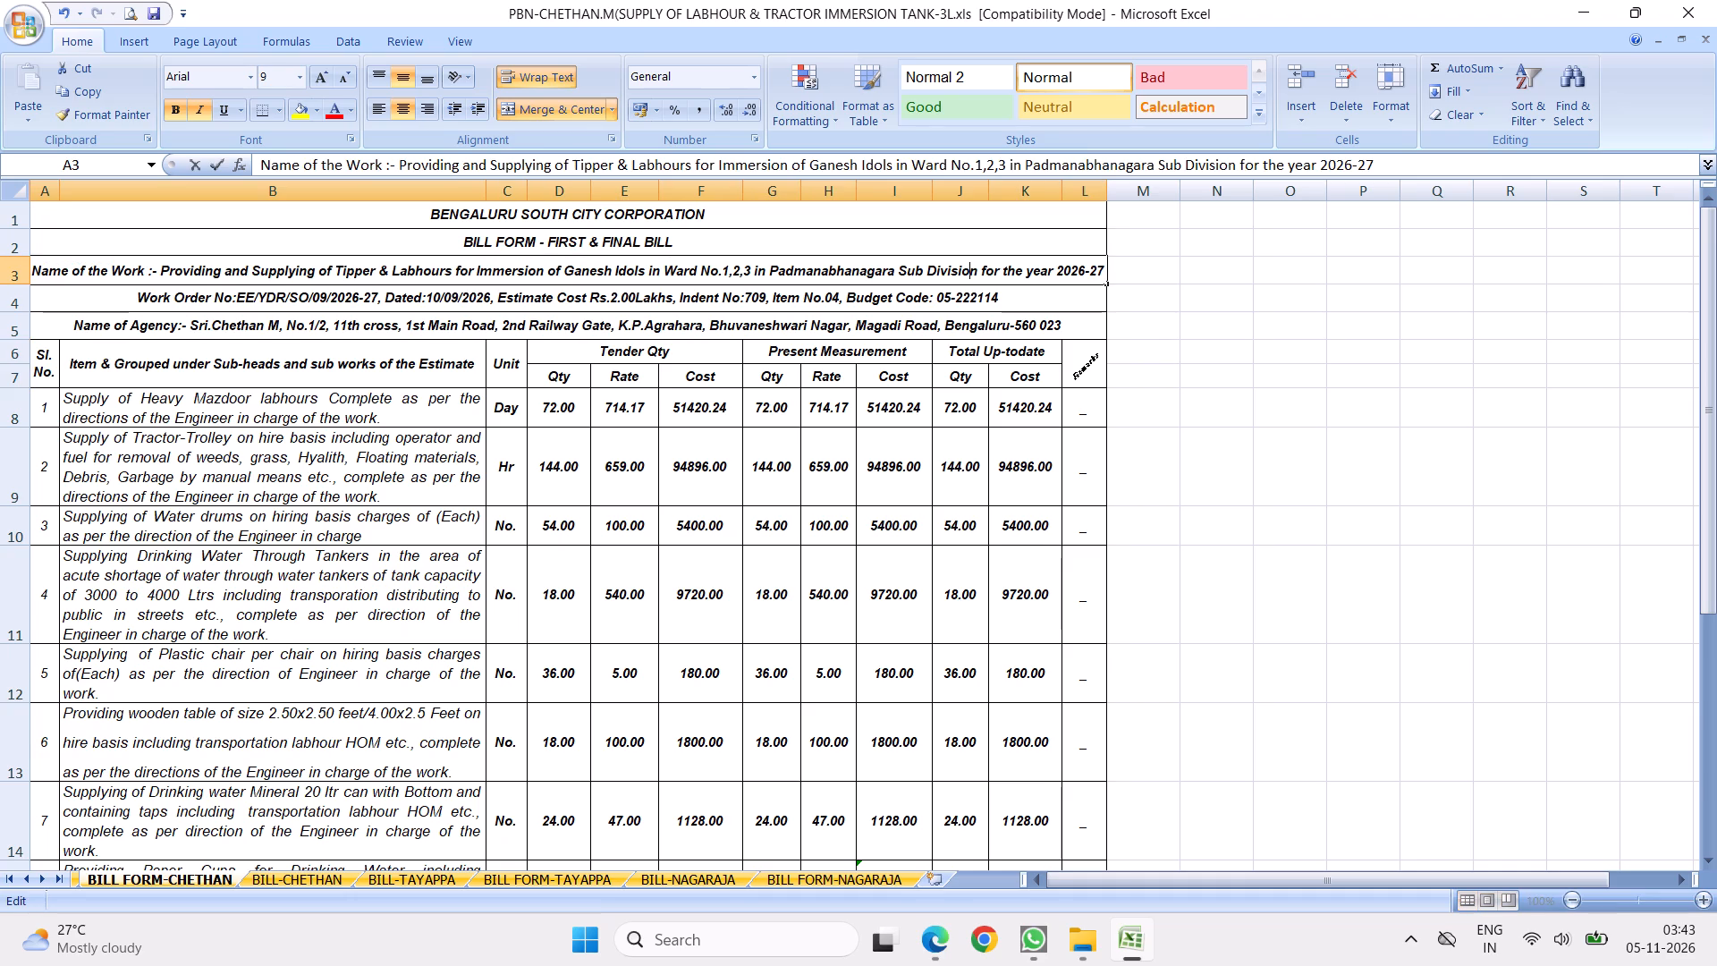
pyautogui.click(791, 371)
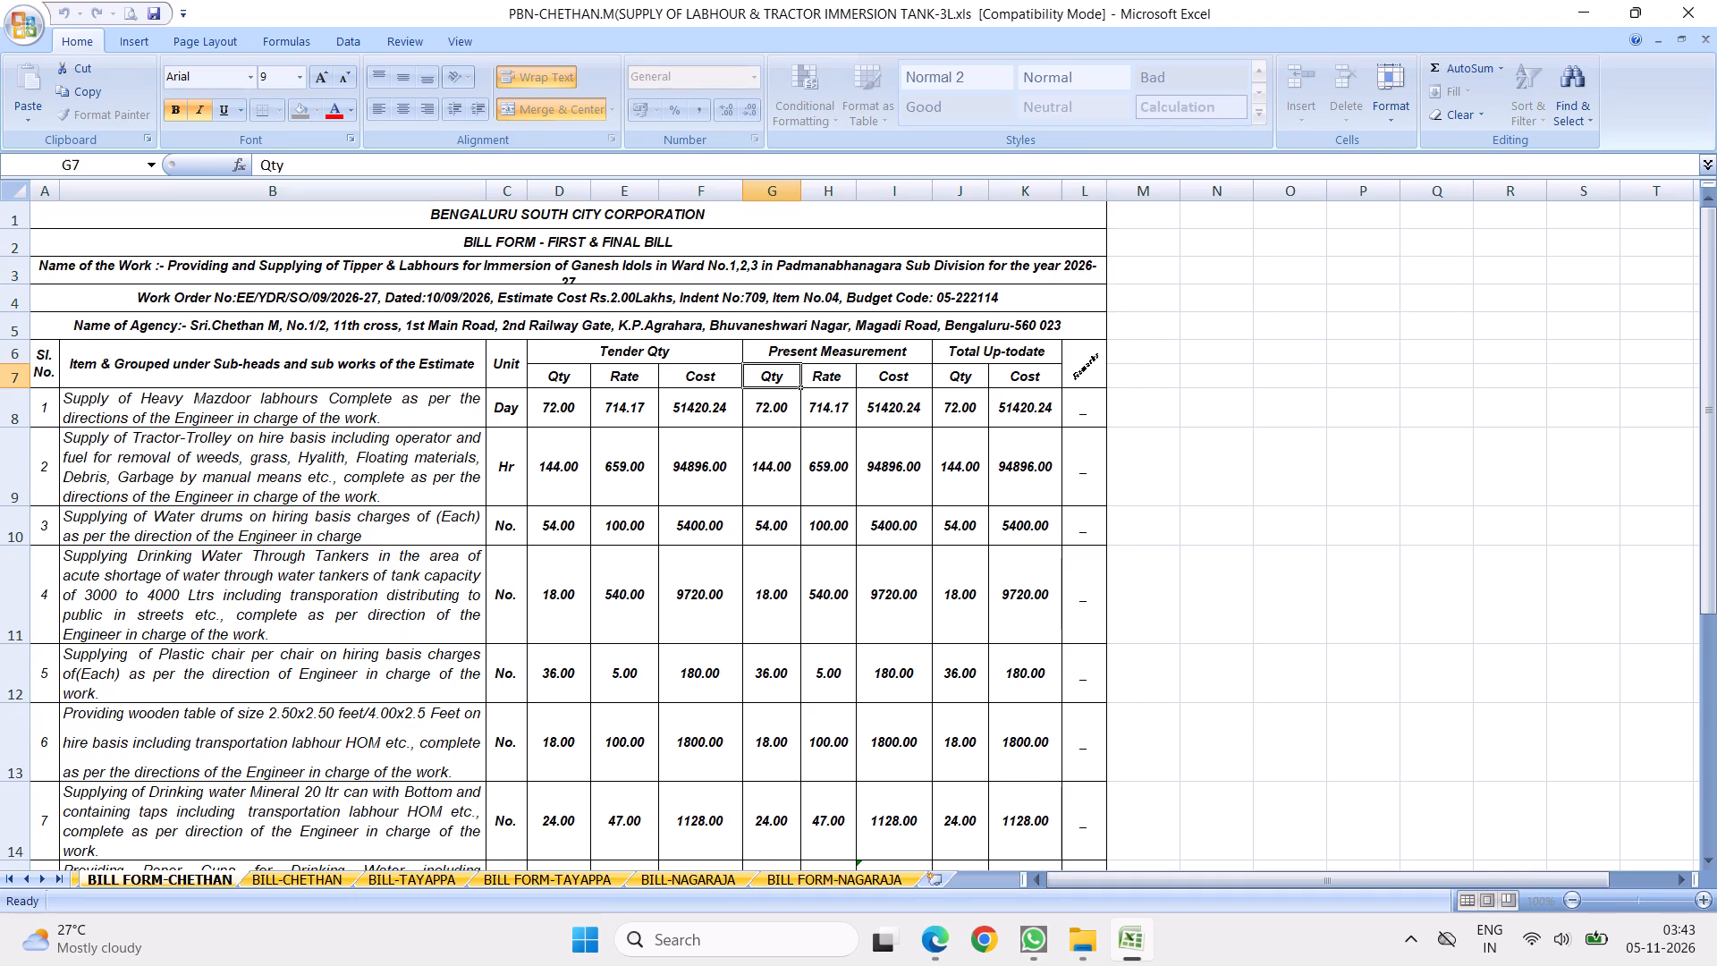
# Set the font size of the name of the work row to 10.
pyautogui.click(550, 272)
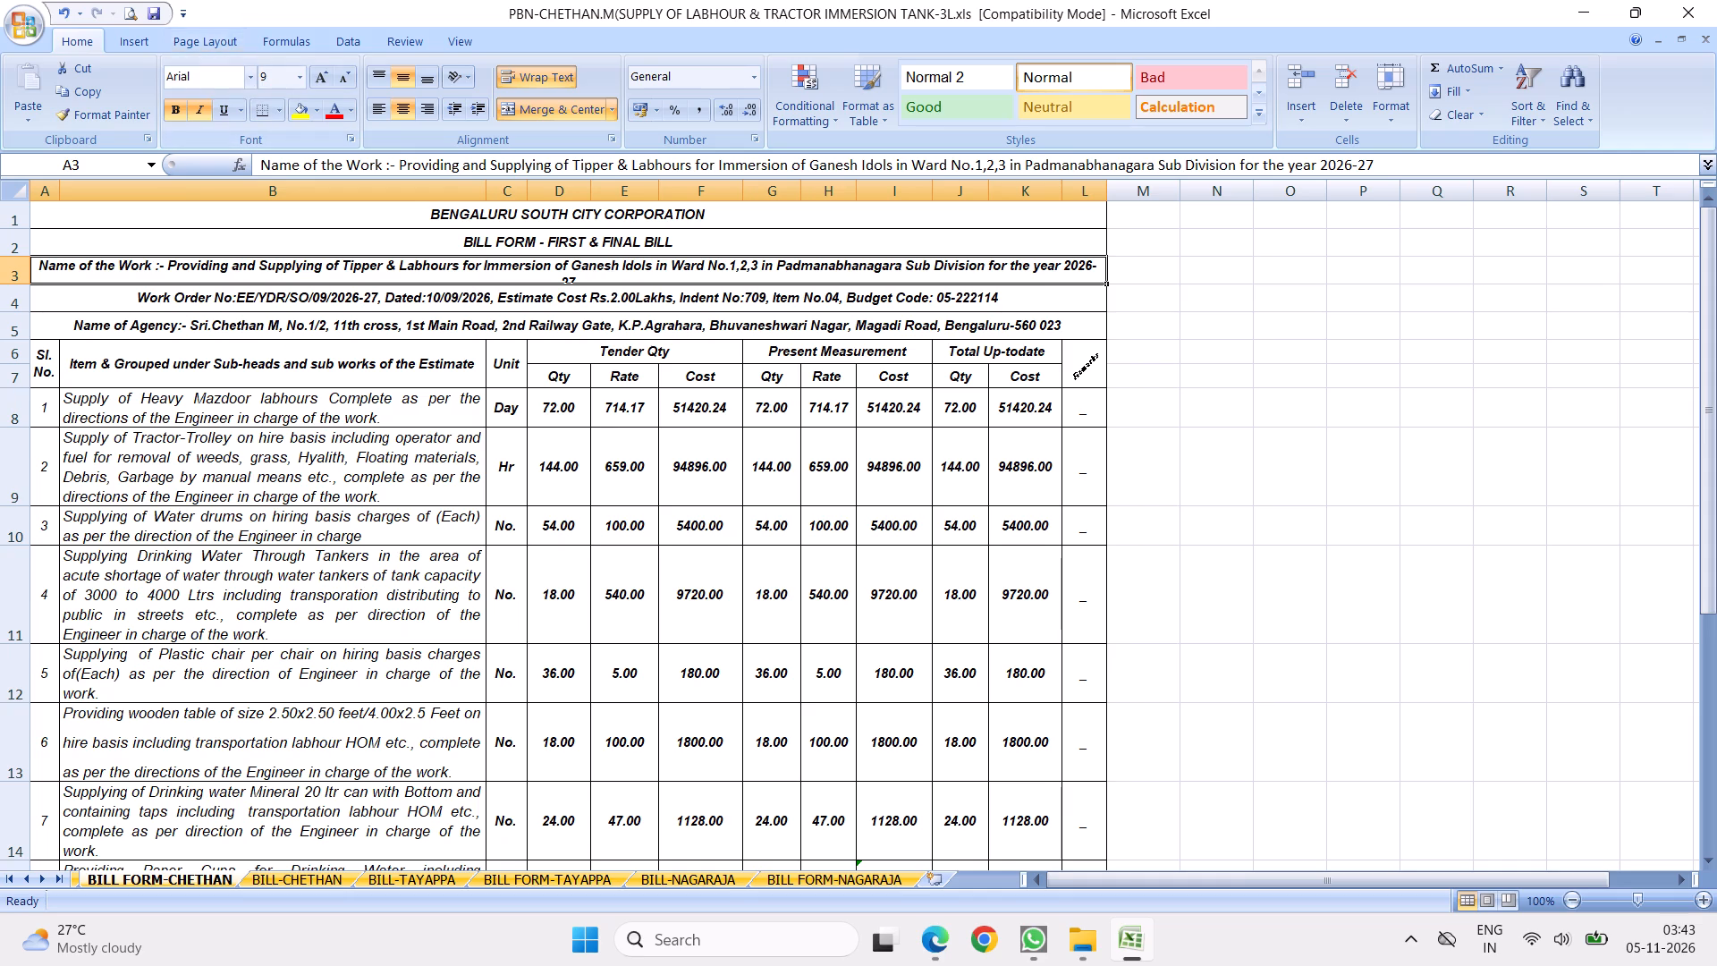
pyautogui.click(299, 81)
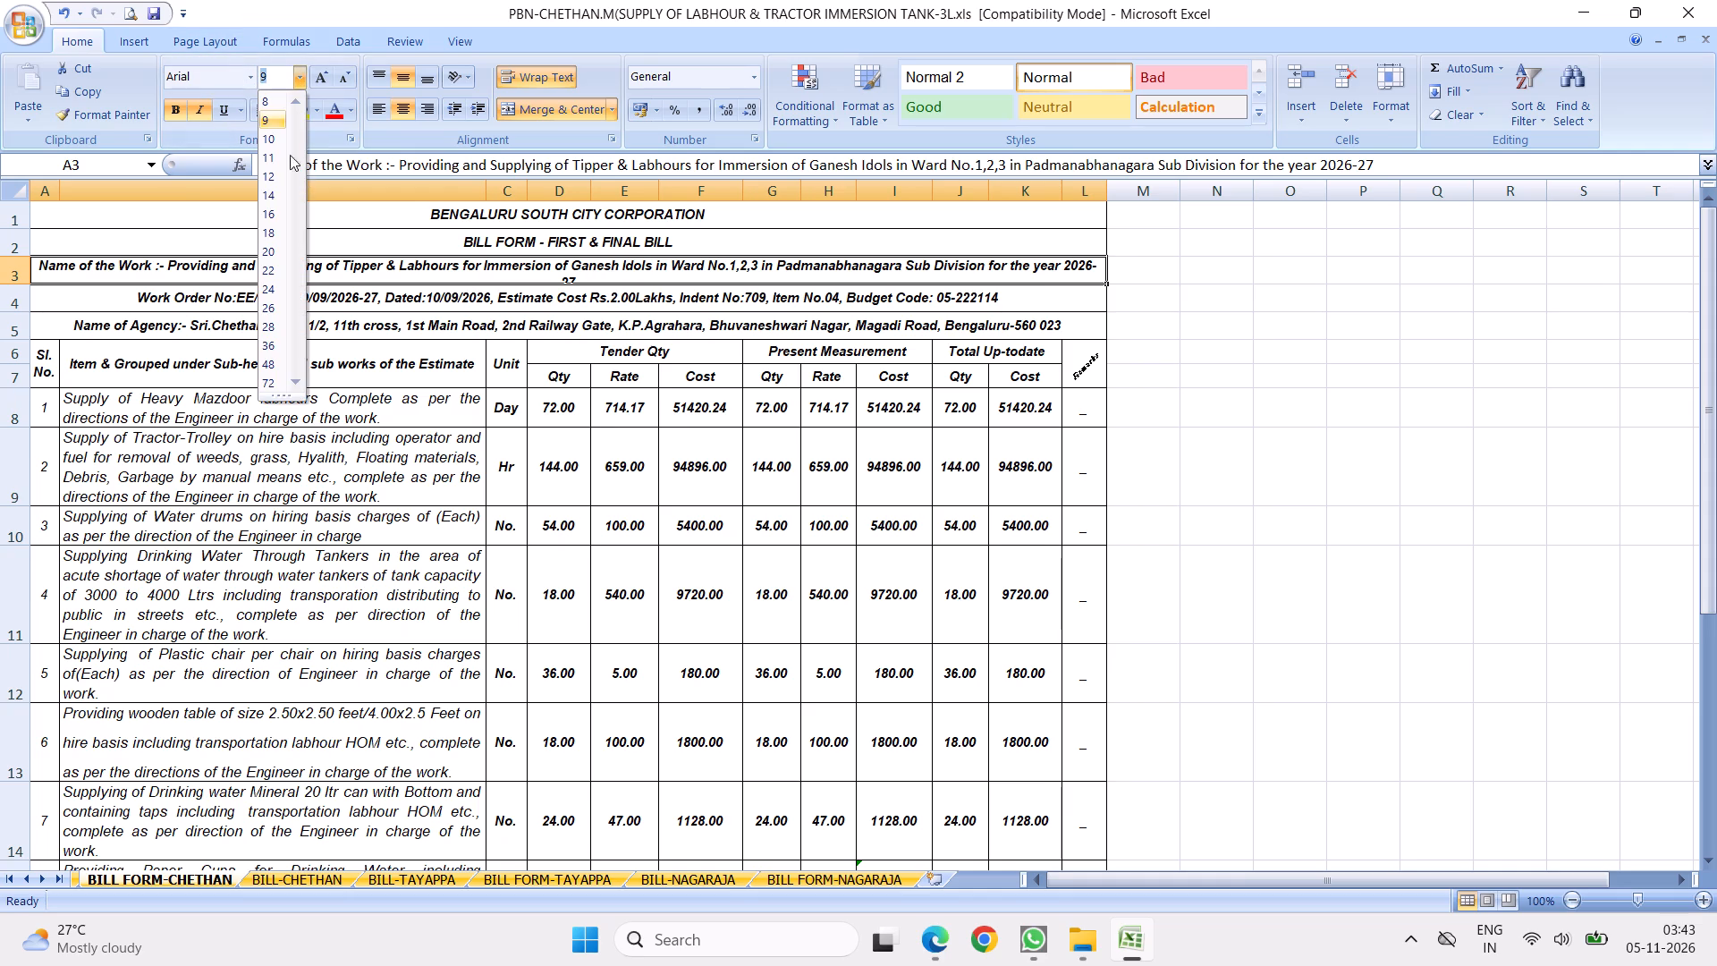
pyautogui.click(266, 137)
pyautogui.click(646, 440)
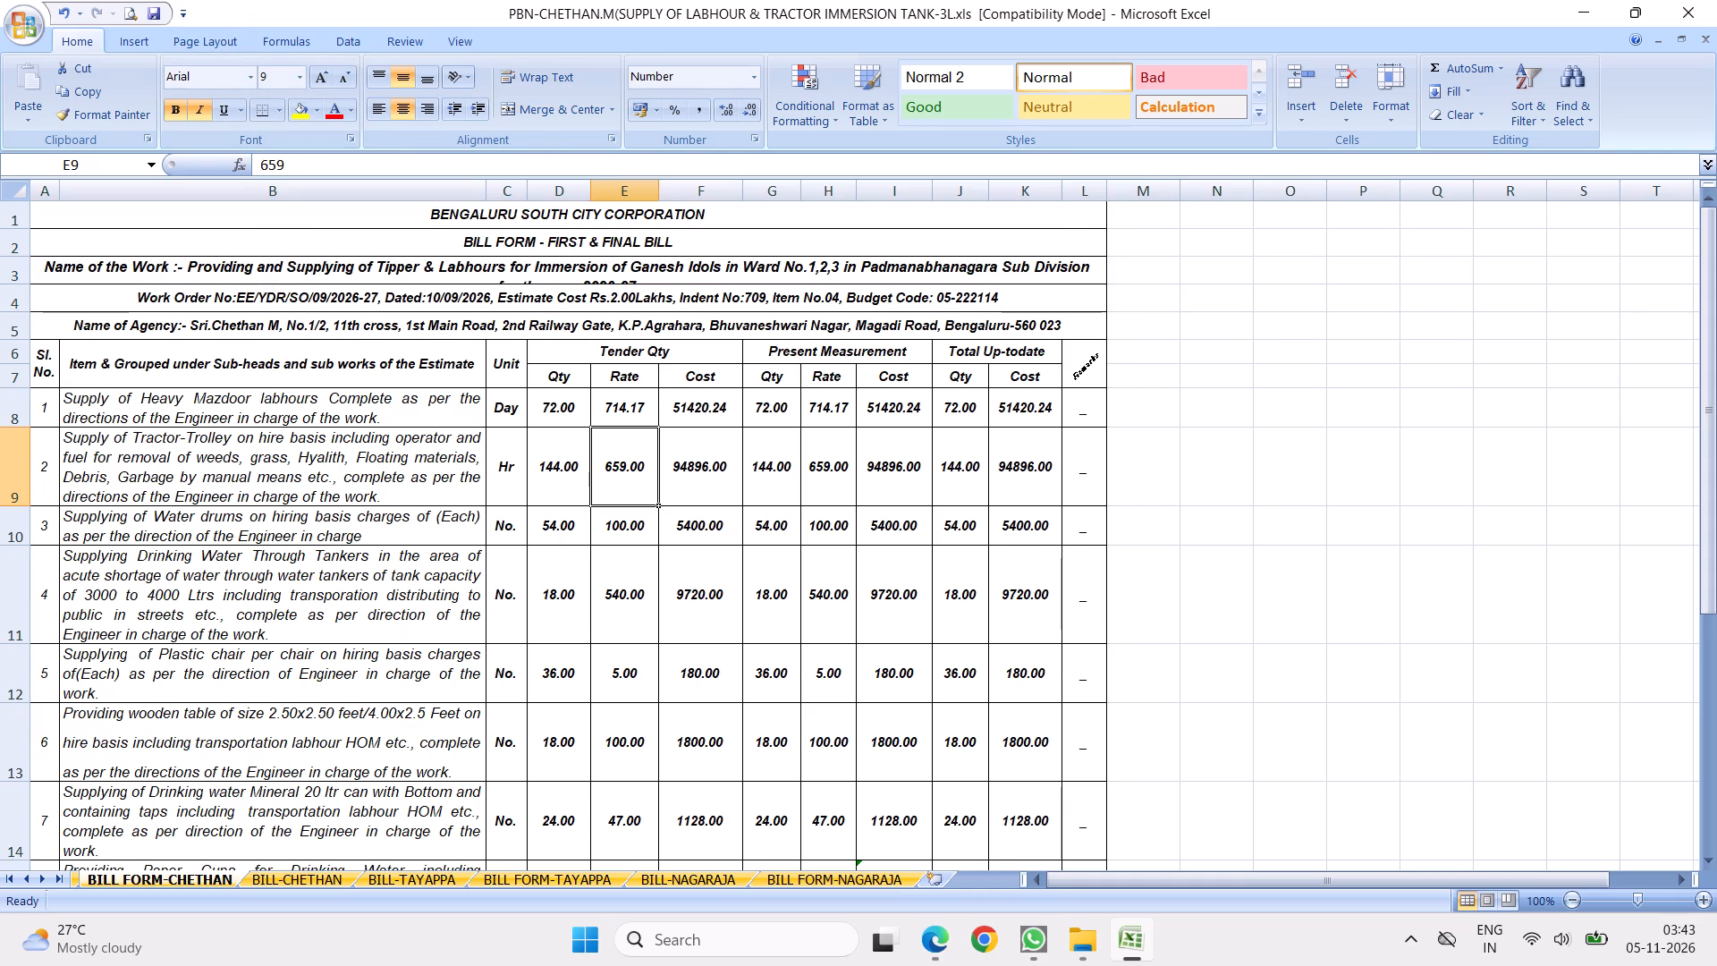
# AutoFit the row height of the two title rows, 1 and 2.
pyautogui.scroll(-4, 711, 490)
pyautogui.scroll(6, 546, 446)
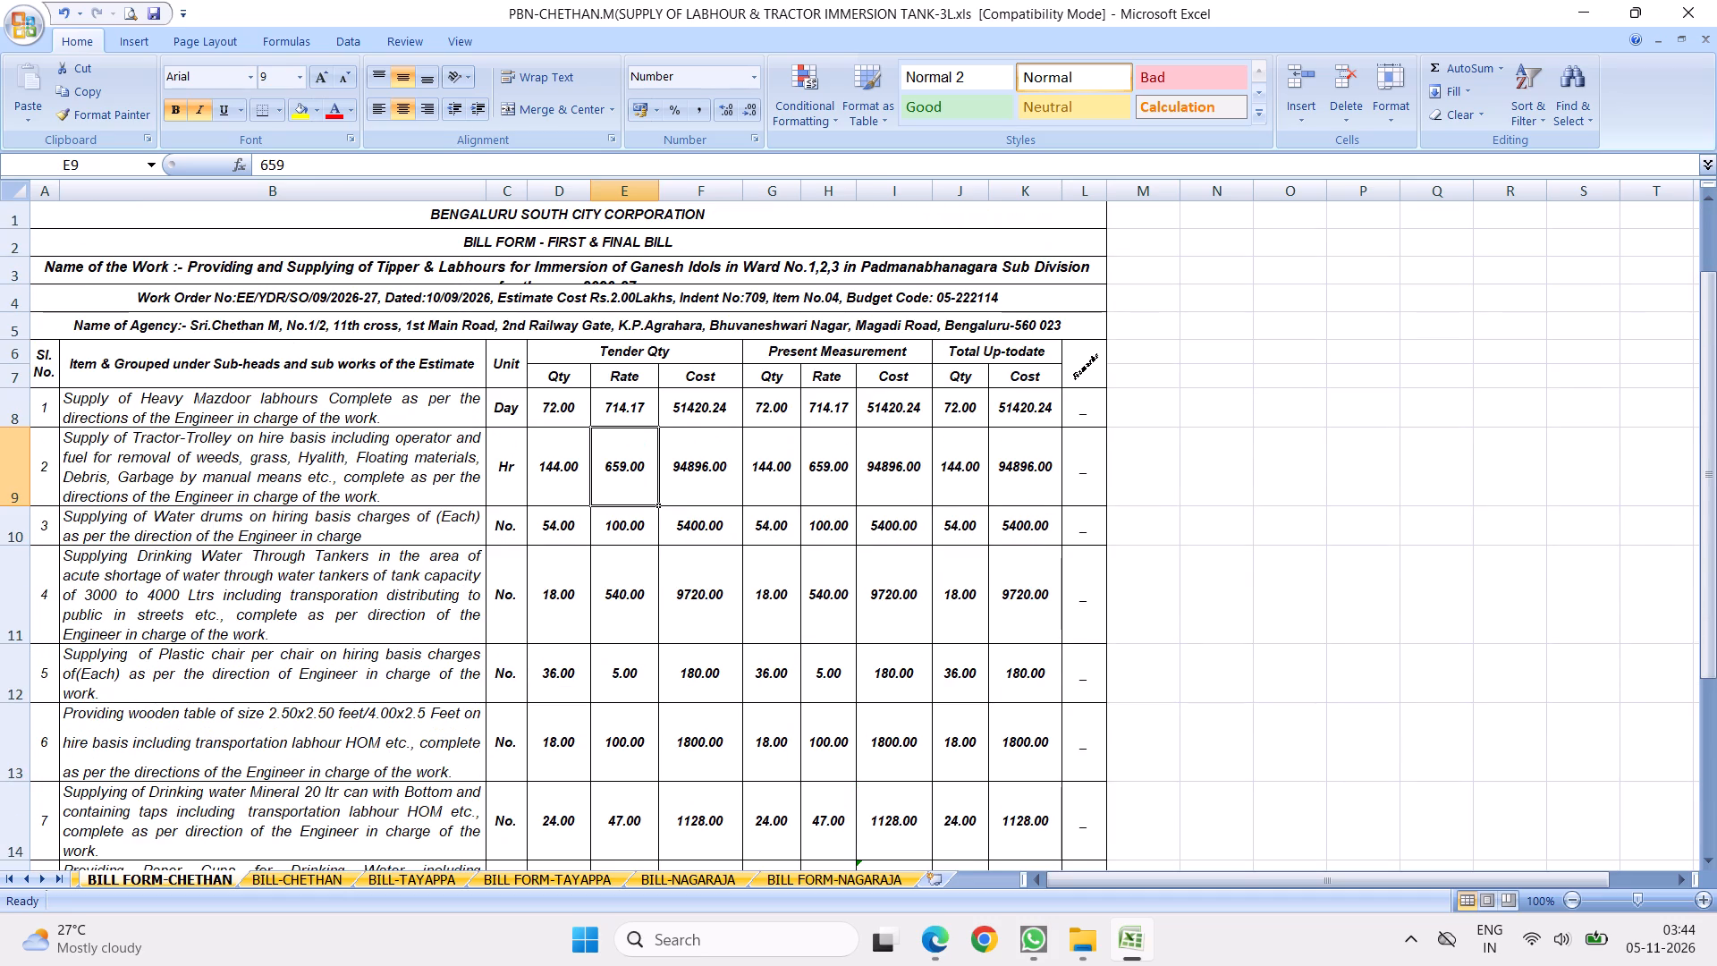
pyautogui.moveTo(13, 218); pyautogui.dragTo(14, 242)
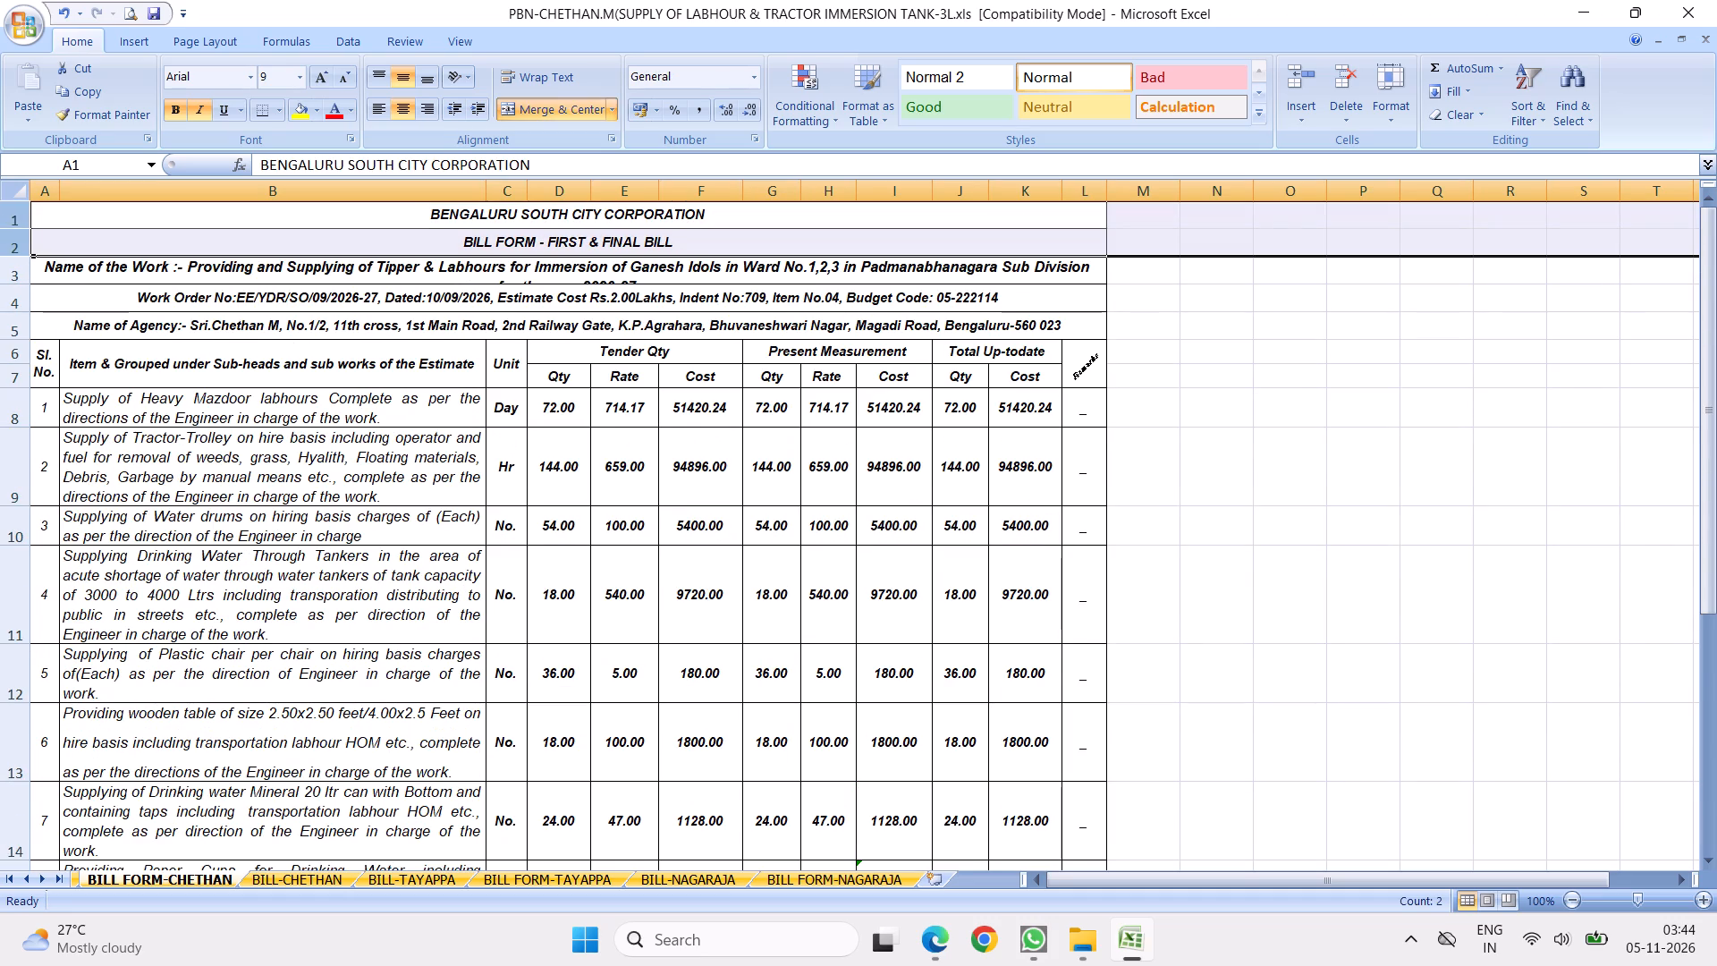
pyautogui.click(1385, 123)
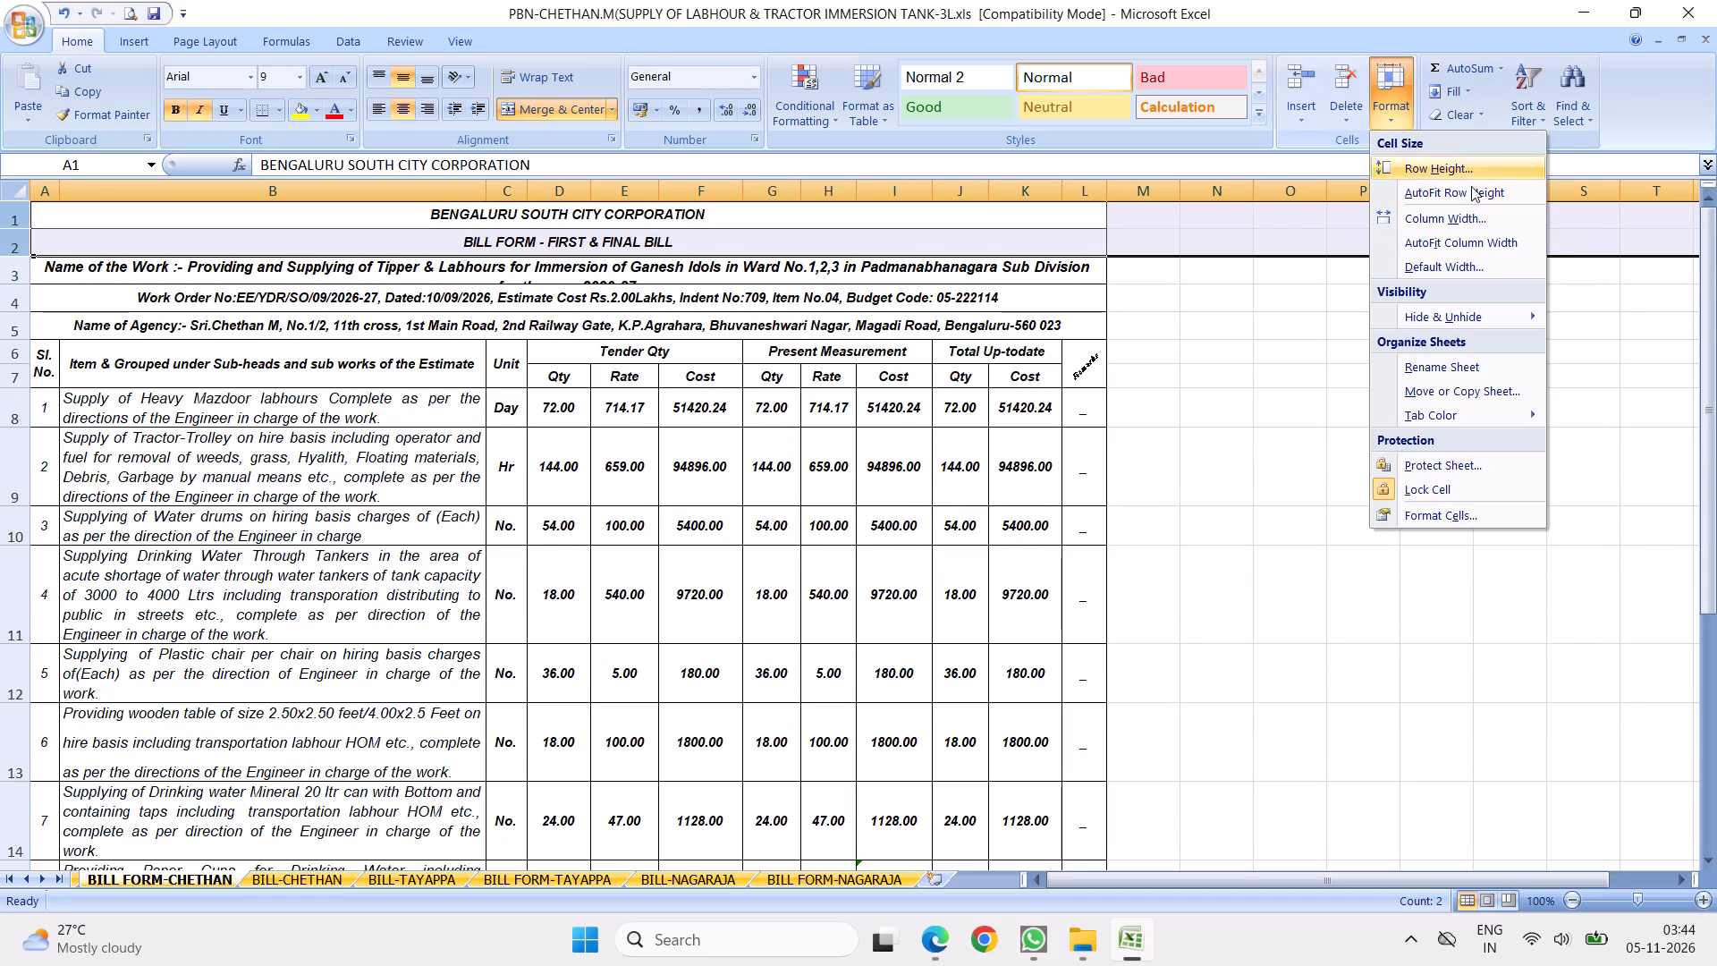
pyautogui.click(1467, 189)
# Increase the height of row 3 so that both lines of the name of the work fit.
pyautogui.click(396, 257)
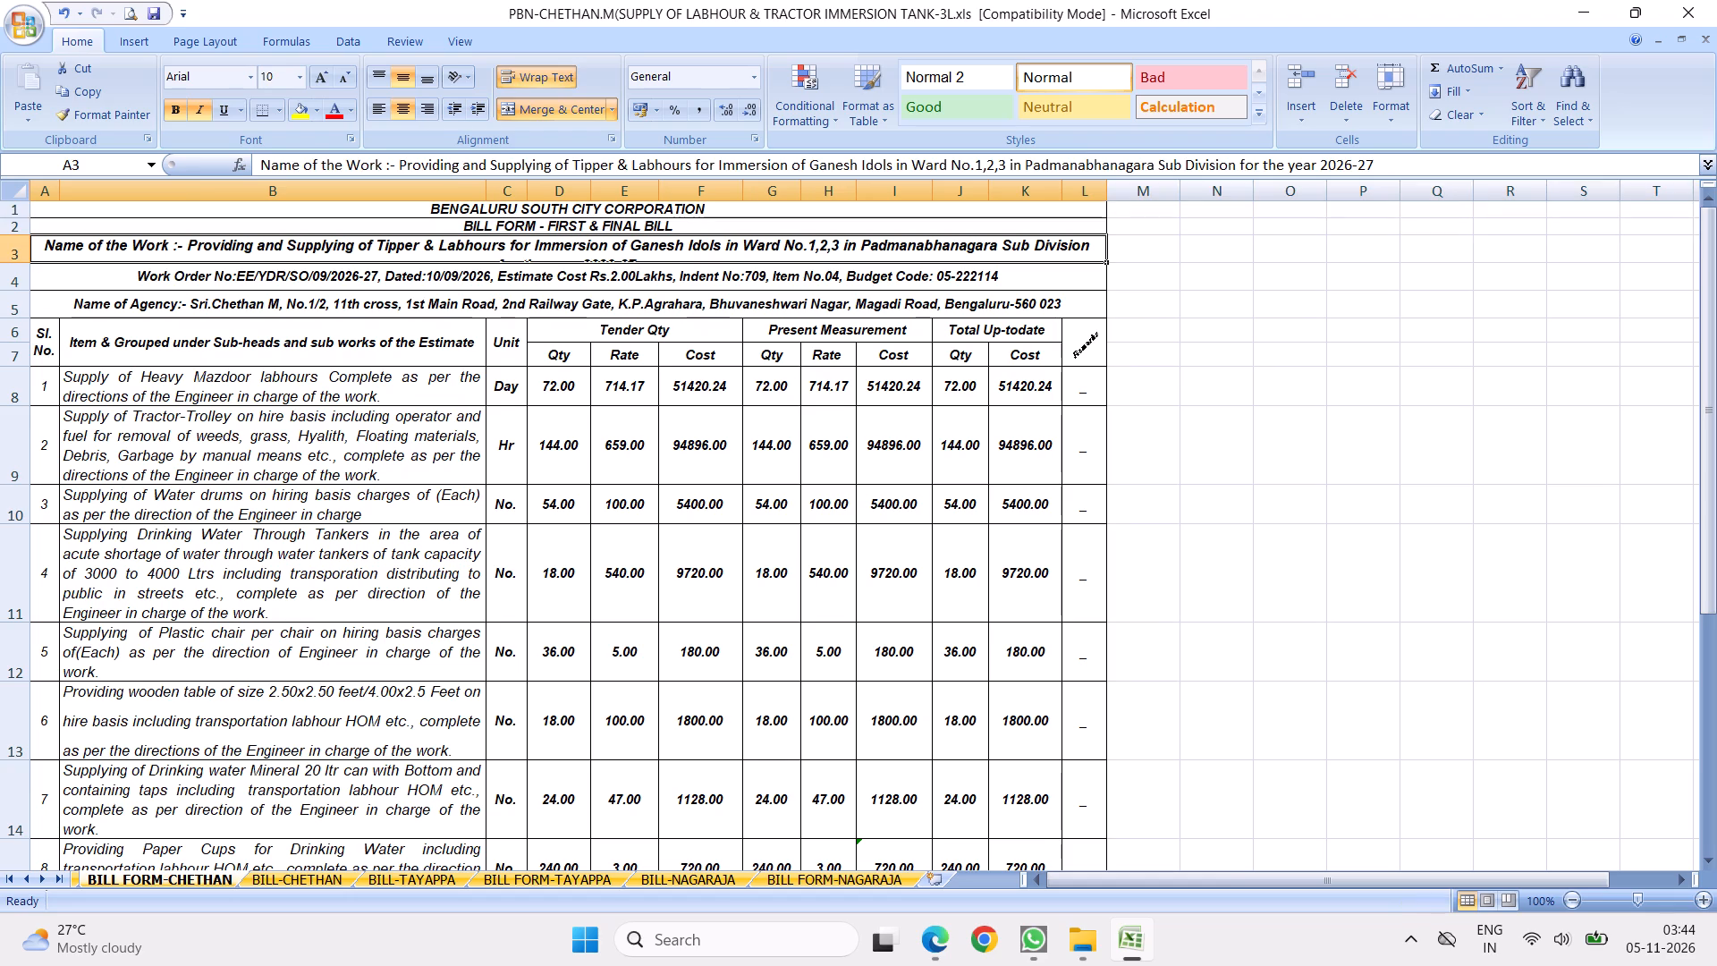
pyautogui.moveTo(21, 262); pyautogui.dragTo(20, 271)
pyautogui.click(20, 271)
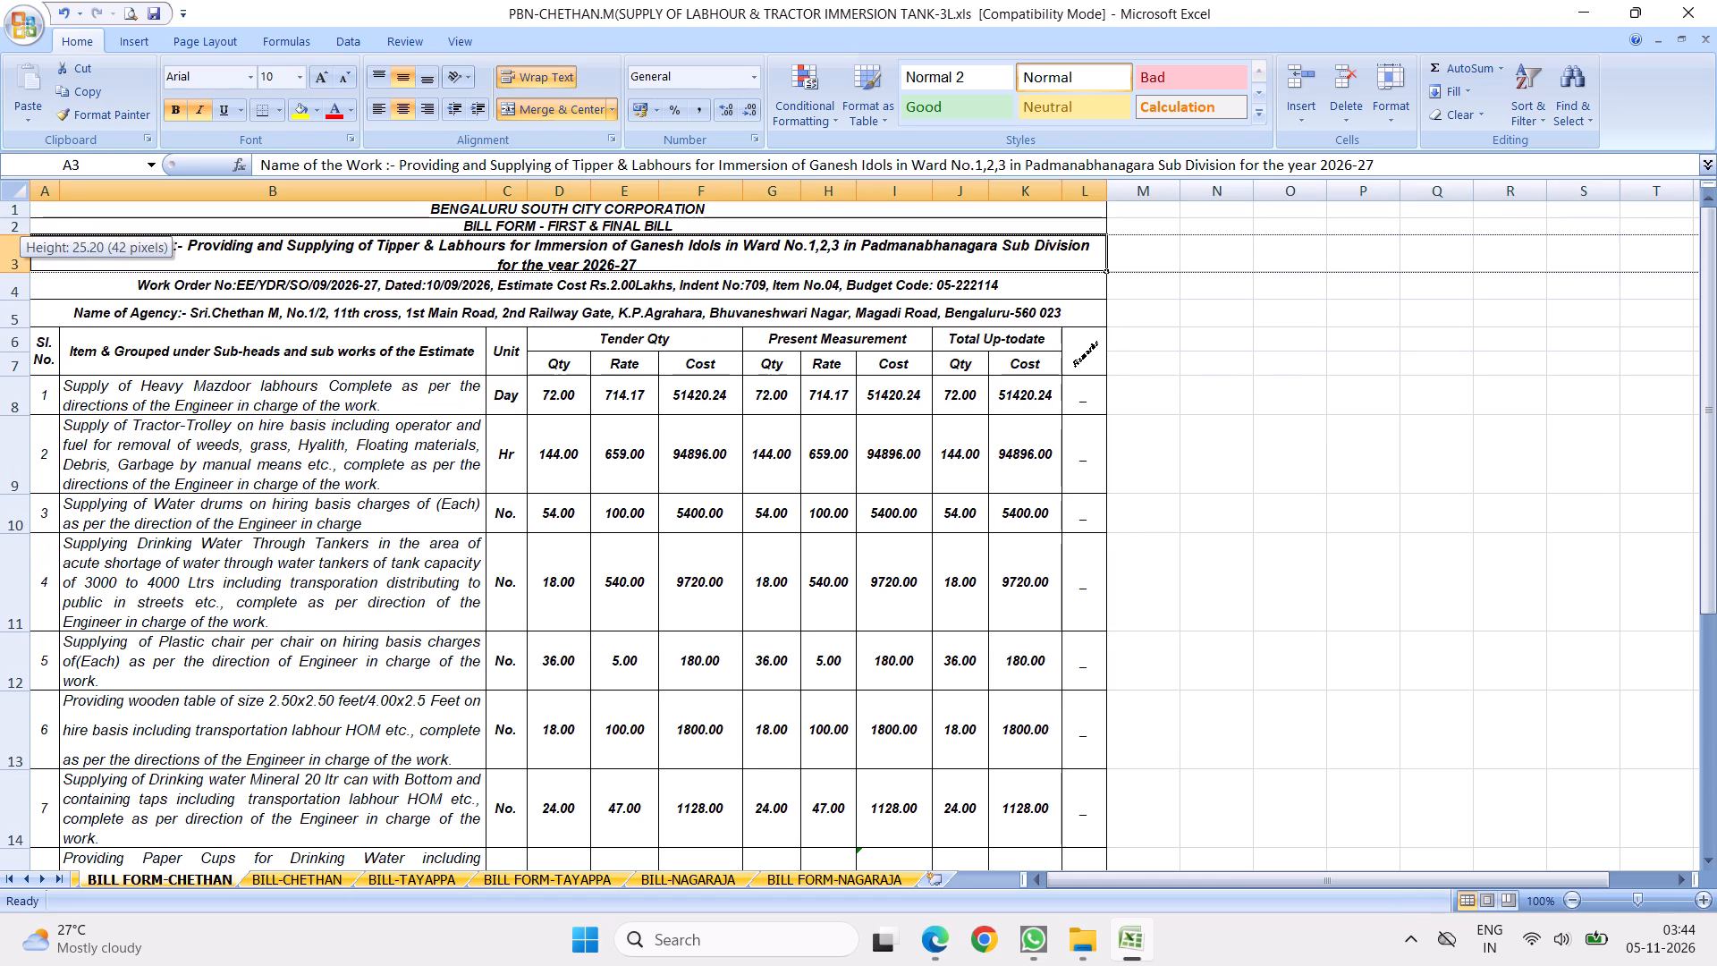
pyautogui.click(477, 401)
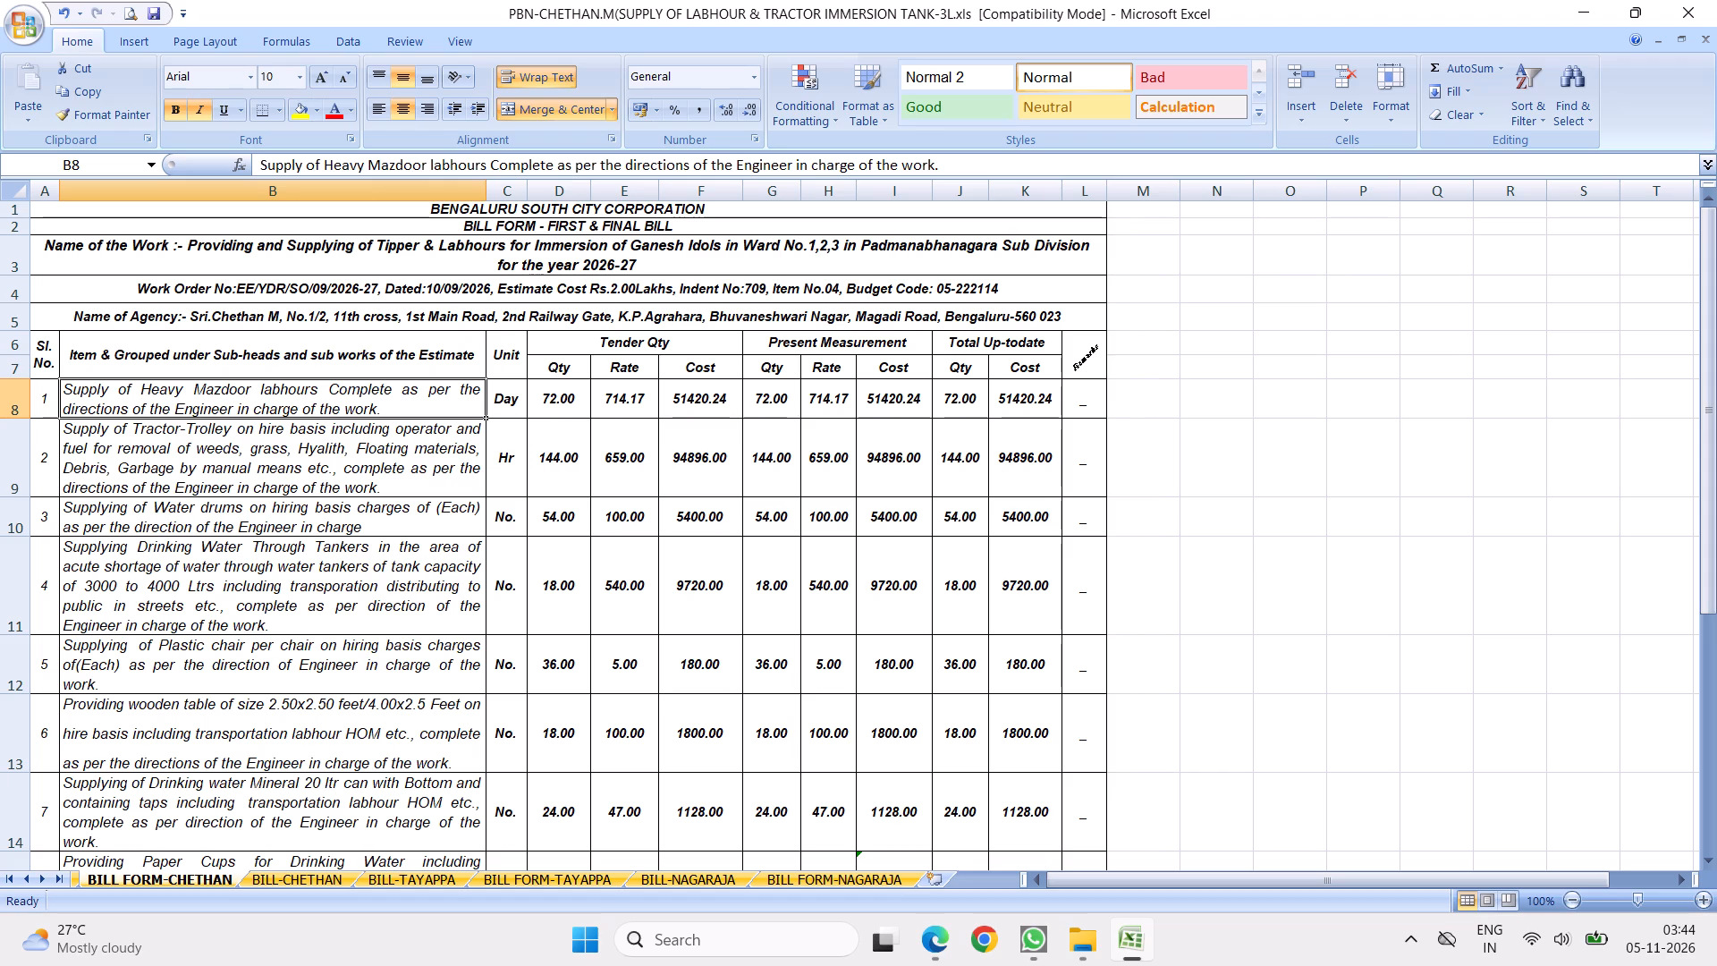
# Change the work order number in row 4 to EE/PBN/SO/03/2026-27.
pyautogui.doubleClick(245, 287)
pyautogui.click(279, 284)
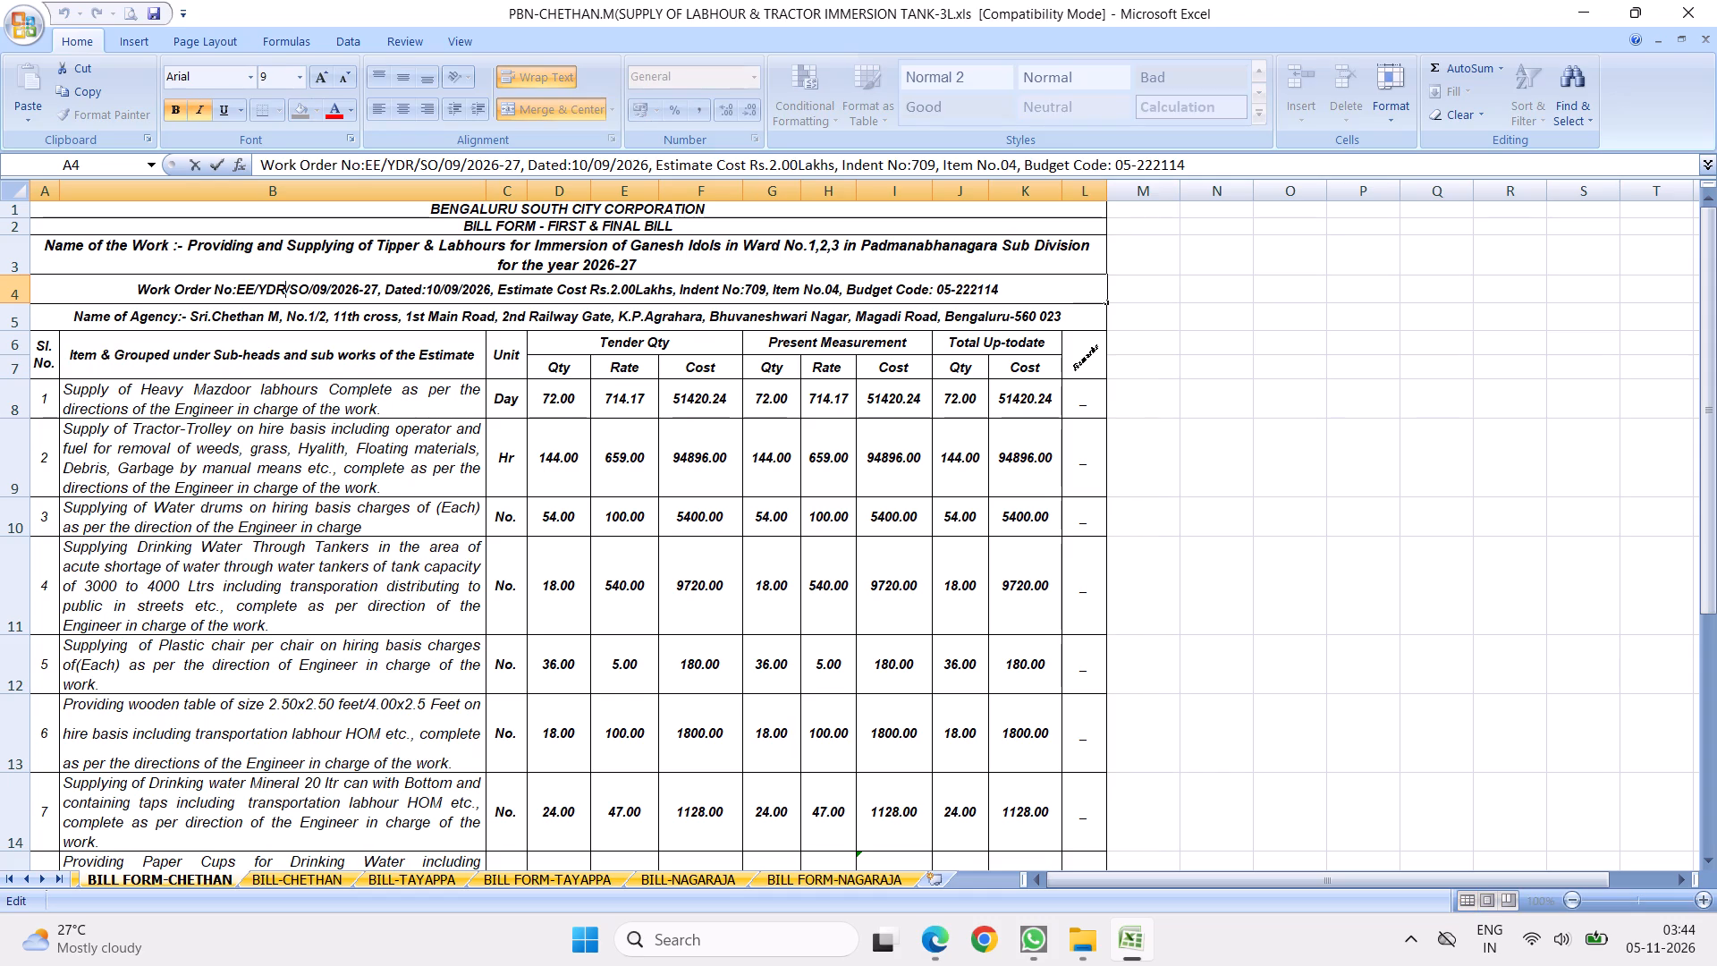
pyautogui.press('BackSpace')
pyautogui.press('BackSpace')
pyautogui.press('BackSpace')
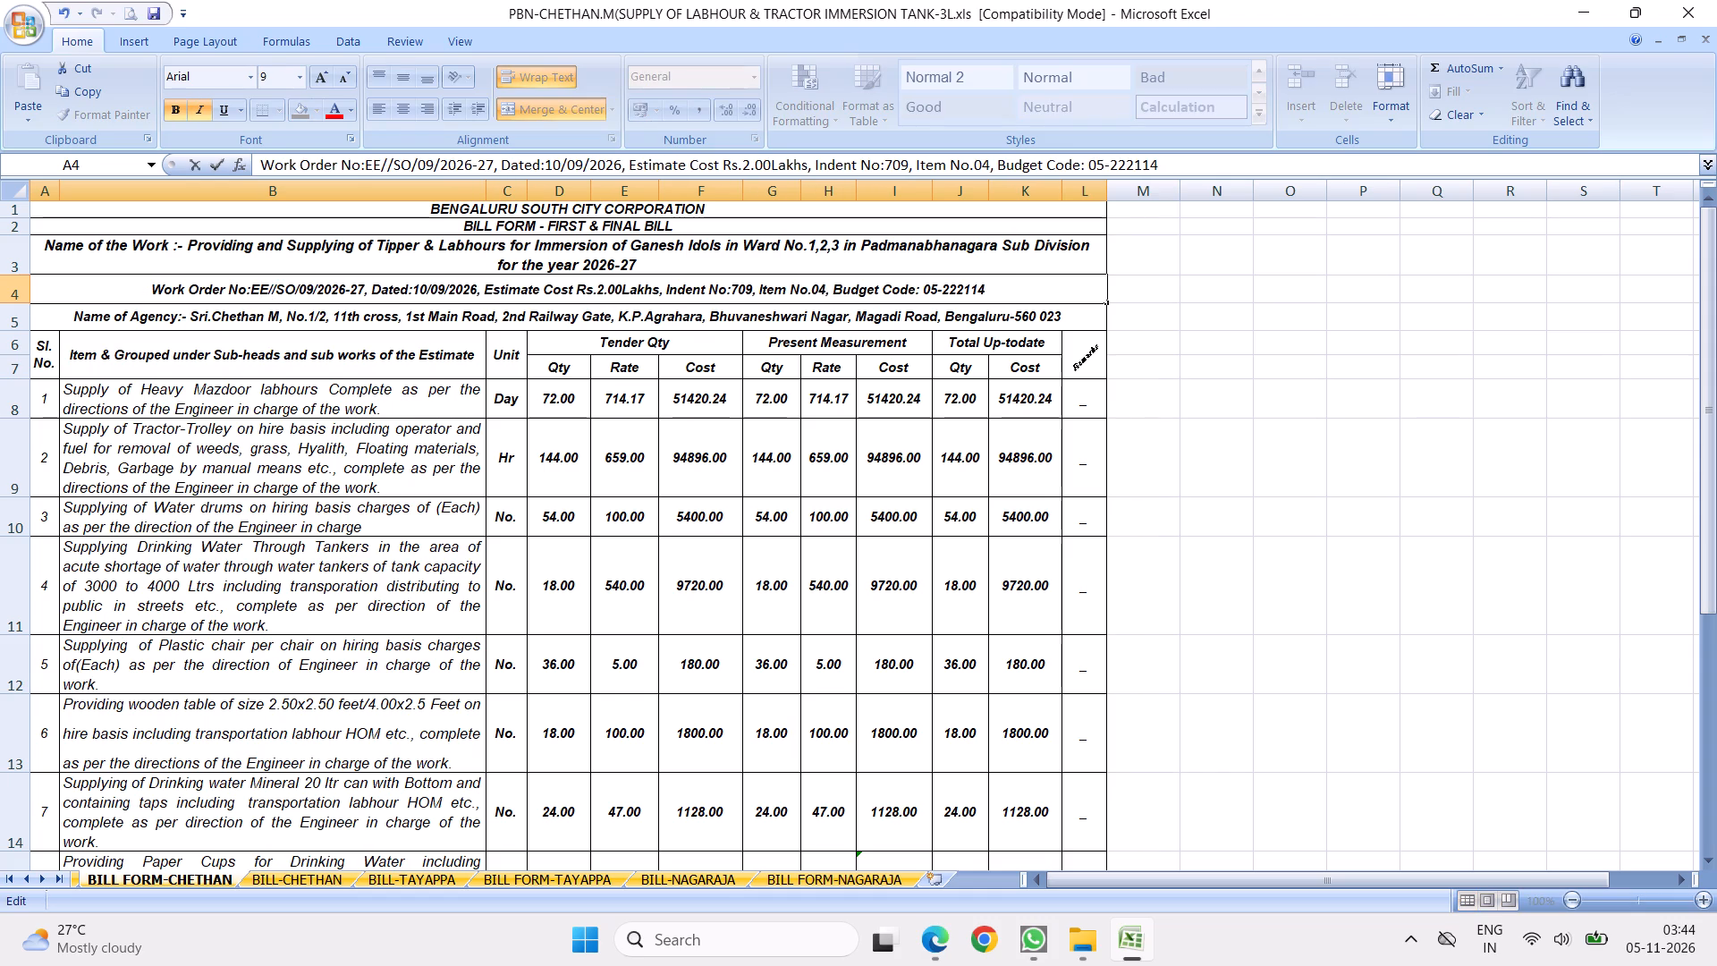
pyautogui.hotkey('shift', 'p')
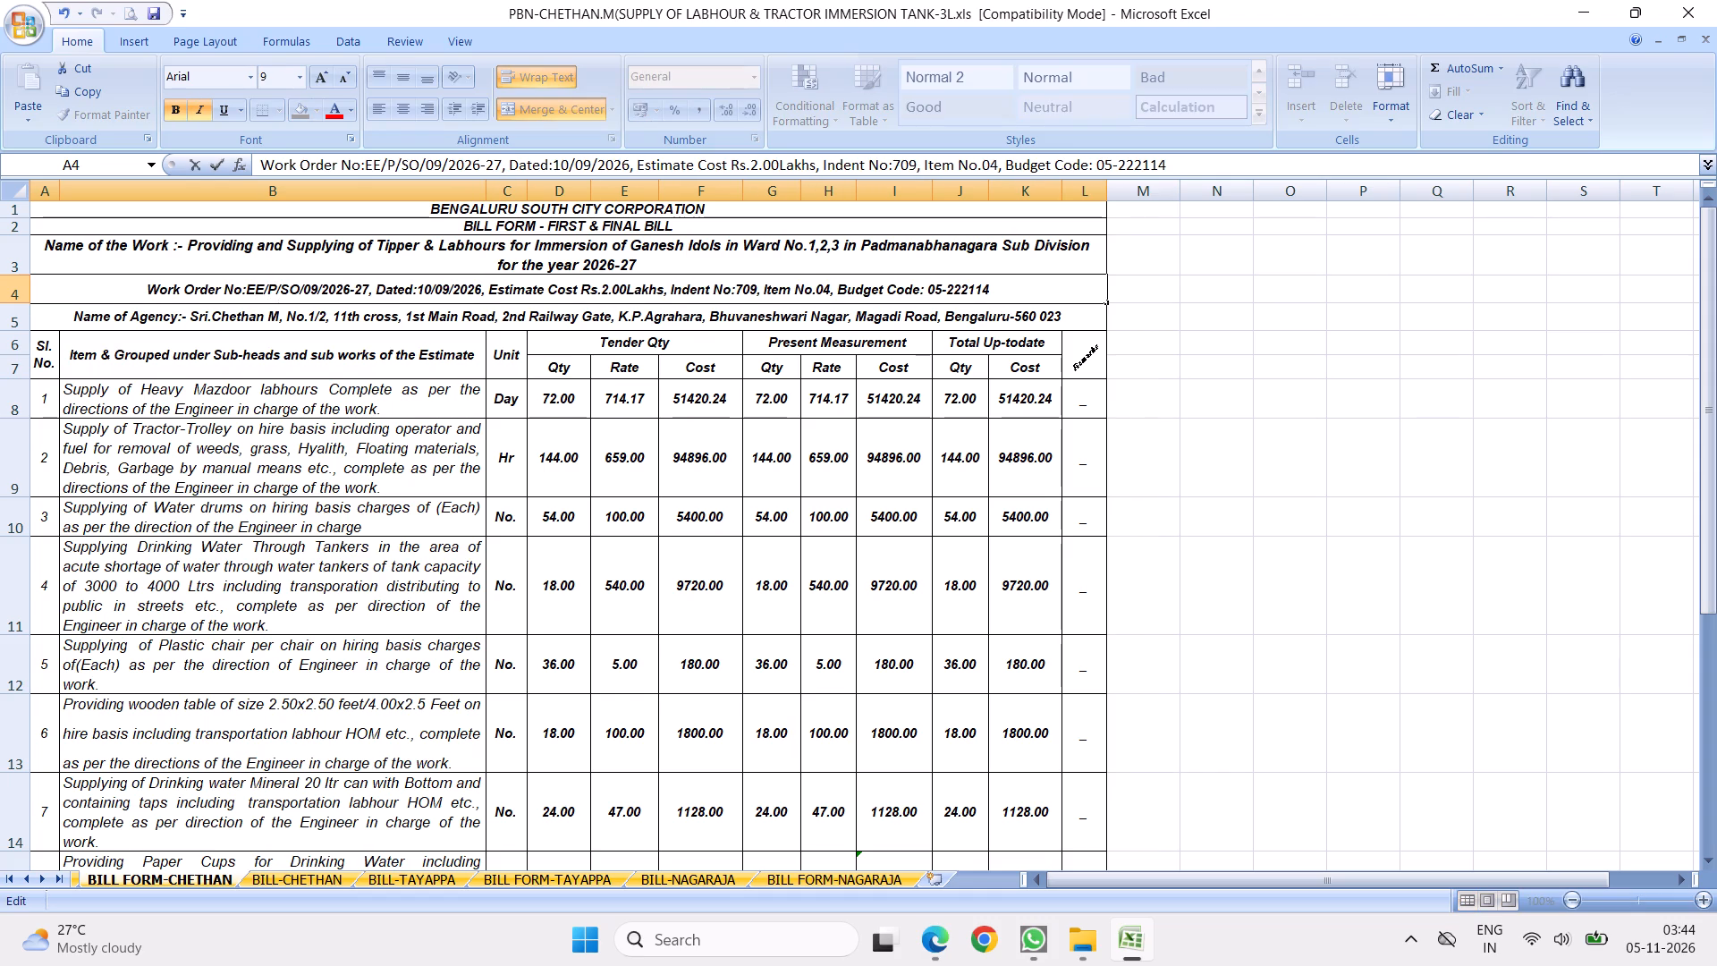
pyautogui.write('BN')
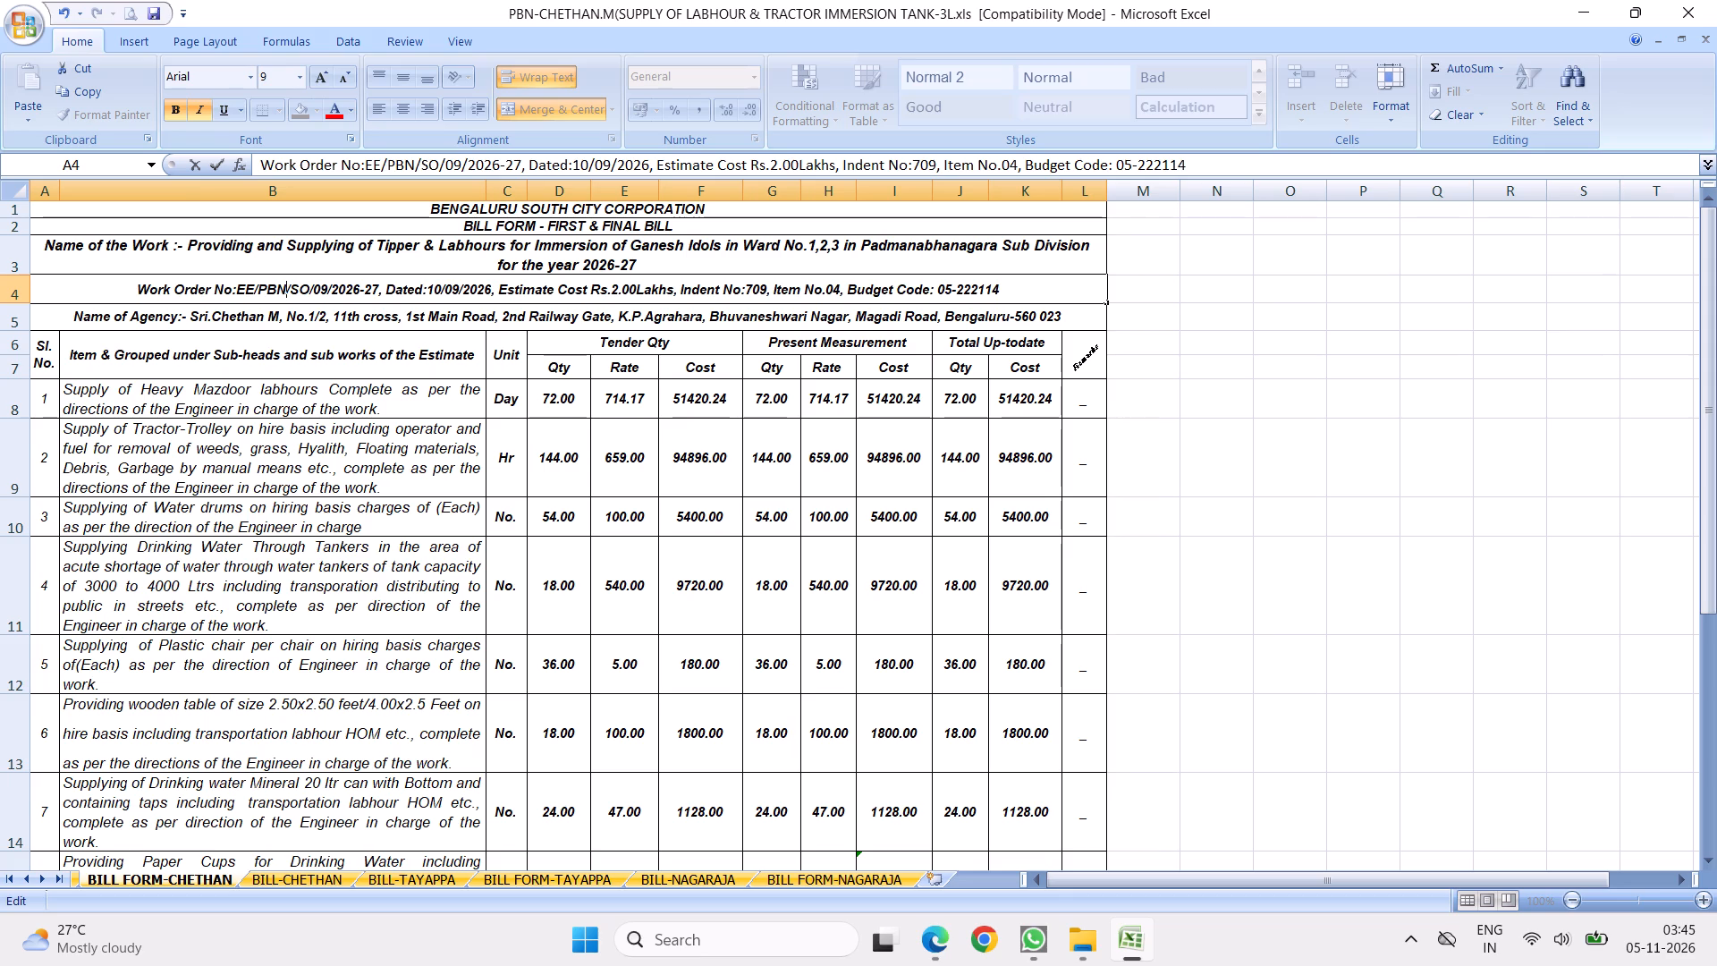
pyautogui.click(322, 282)
pyautogui.press('Right')
pyautogui.press('BackSpace')
pyautogui.press('3')
# In row 4, change the work order date to 11/09/2026 and the estimate cost to Rs.5.00Lakhs.
pyautogui.click(438, 286)
pyautogui.press('BackSpace')
pyautogui.press('1')
pyautogui.click(615, 290)
pyautogui.press('BackSpace')
pyautogui.press('5')
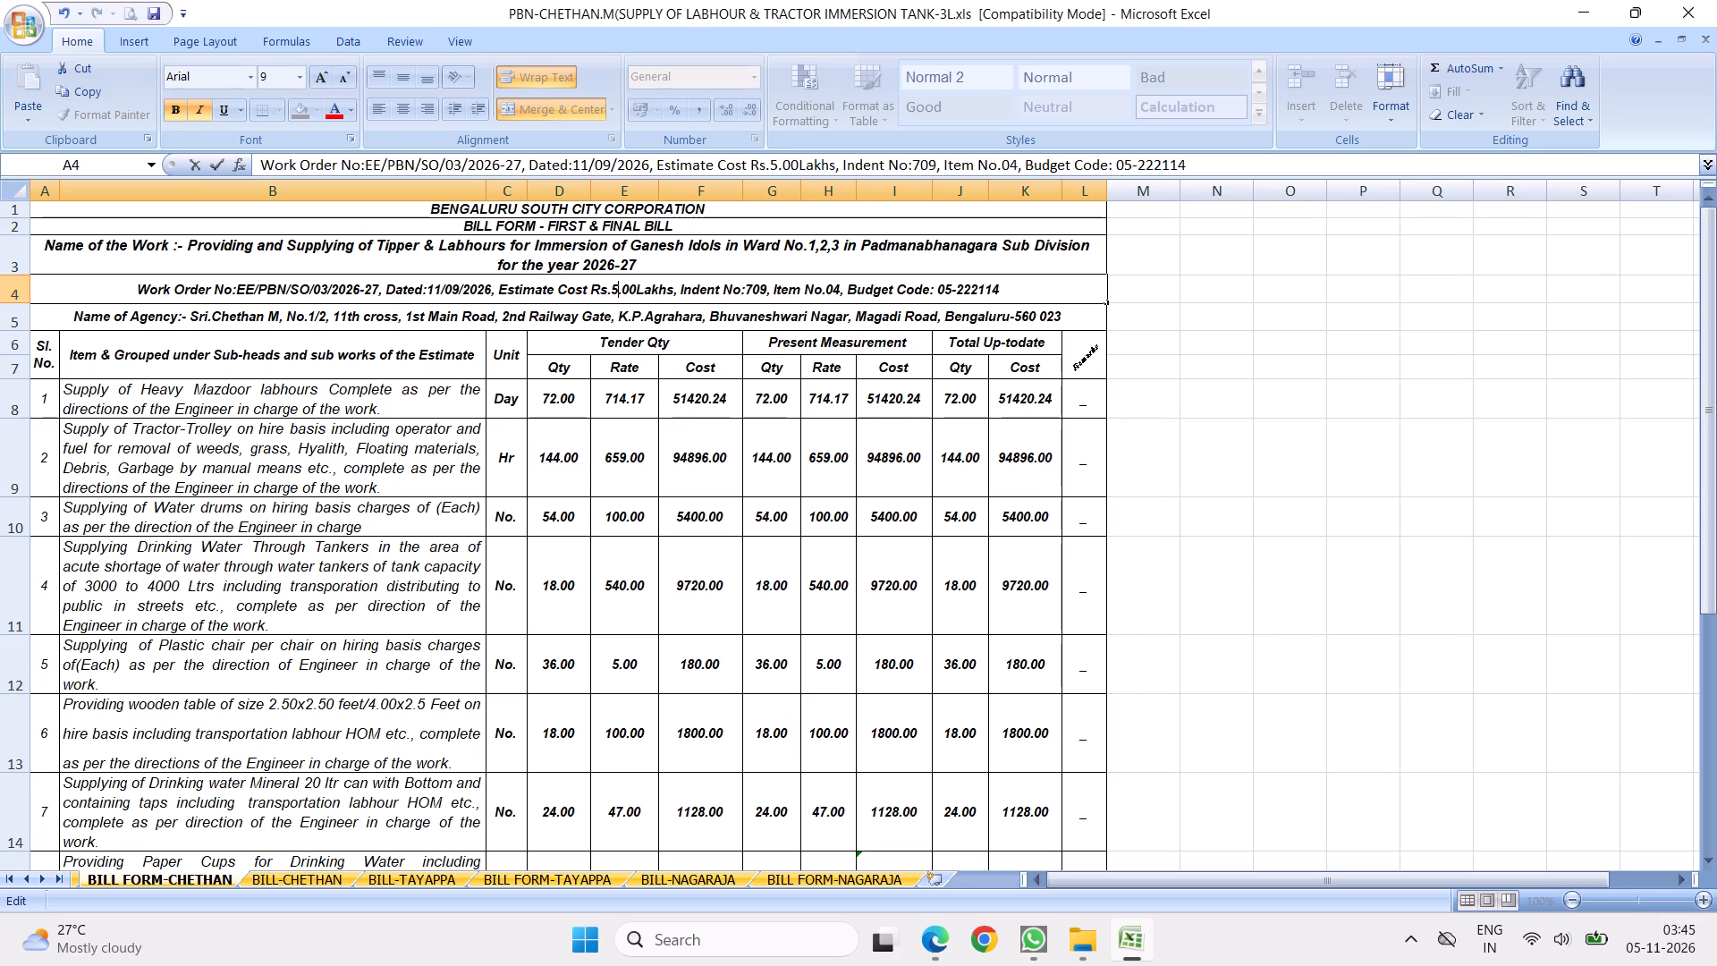
pyautogui.scroll(2, 740, 361)
# Delete the indent number, item number and budget code from the end of the work order line in row 4.
pyautogui.moveTo(669, 289); pyautogui.dragTo(1075, 337)
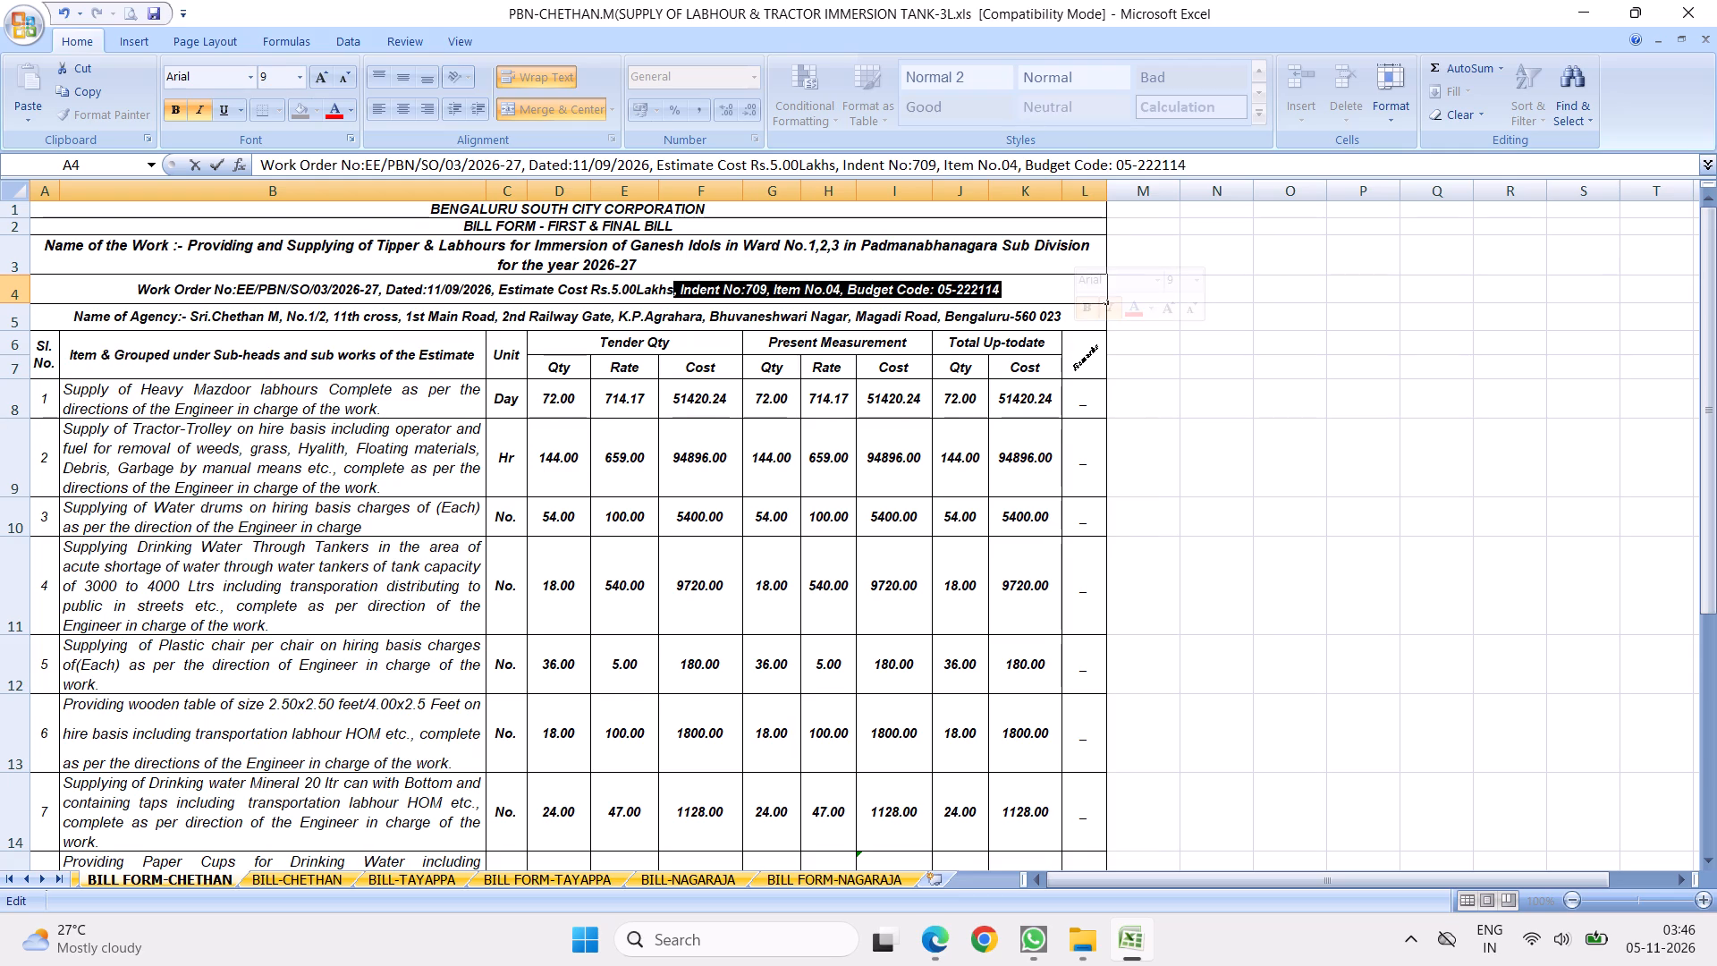
pyautogui.press('Delete')
pyautogui.click(787, 395)
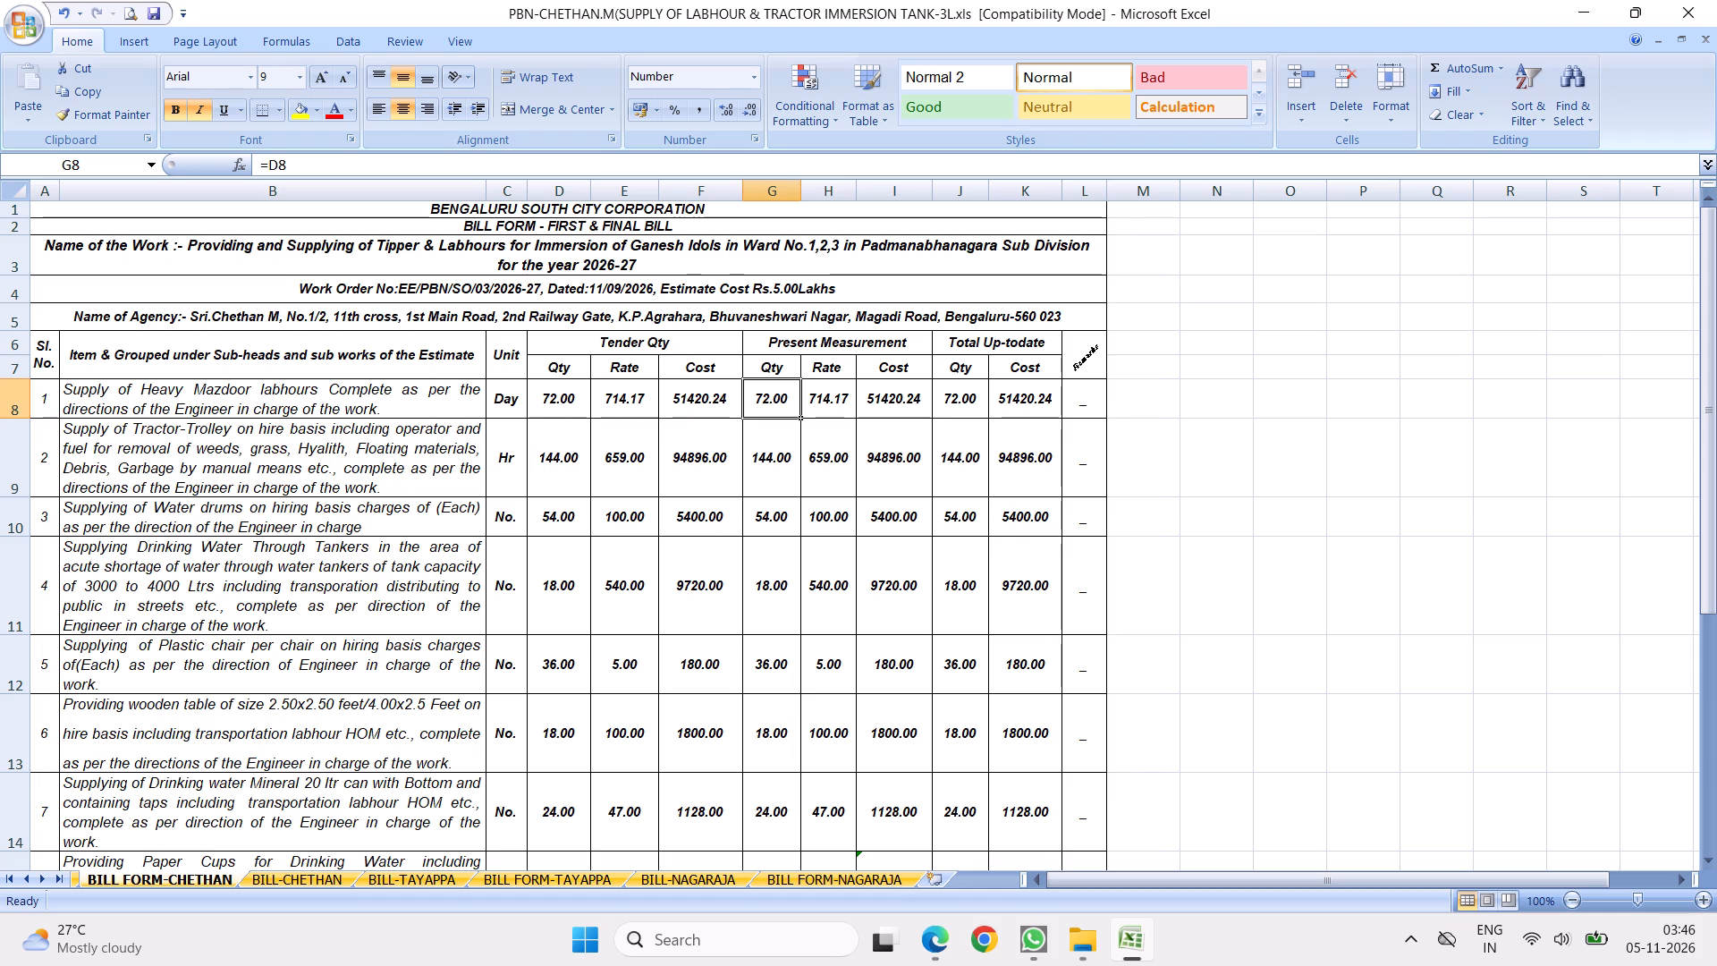
pyautogui.click(733, 409)
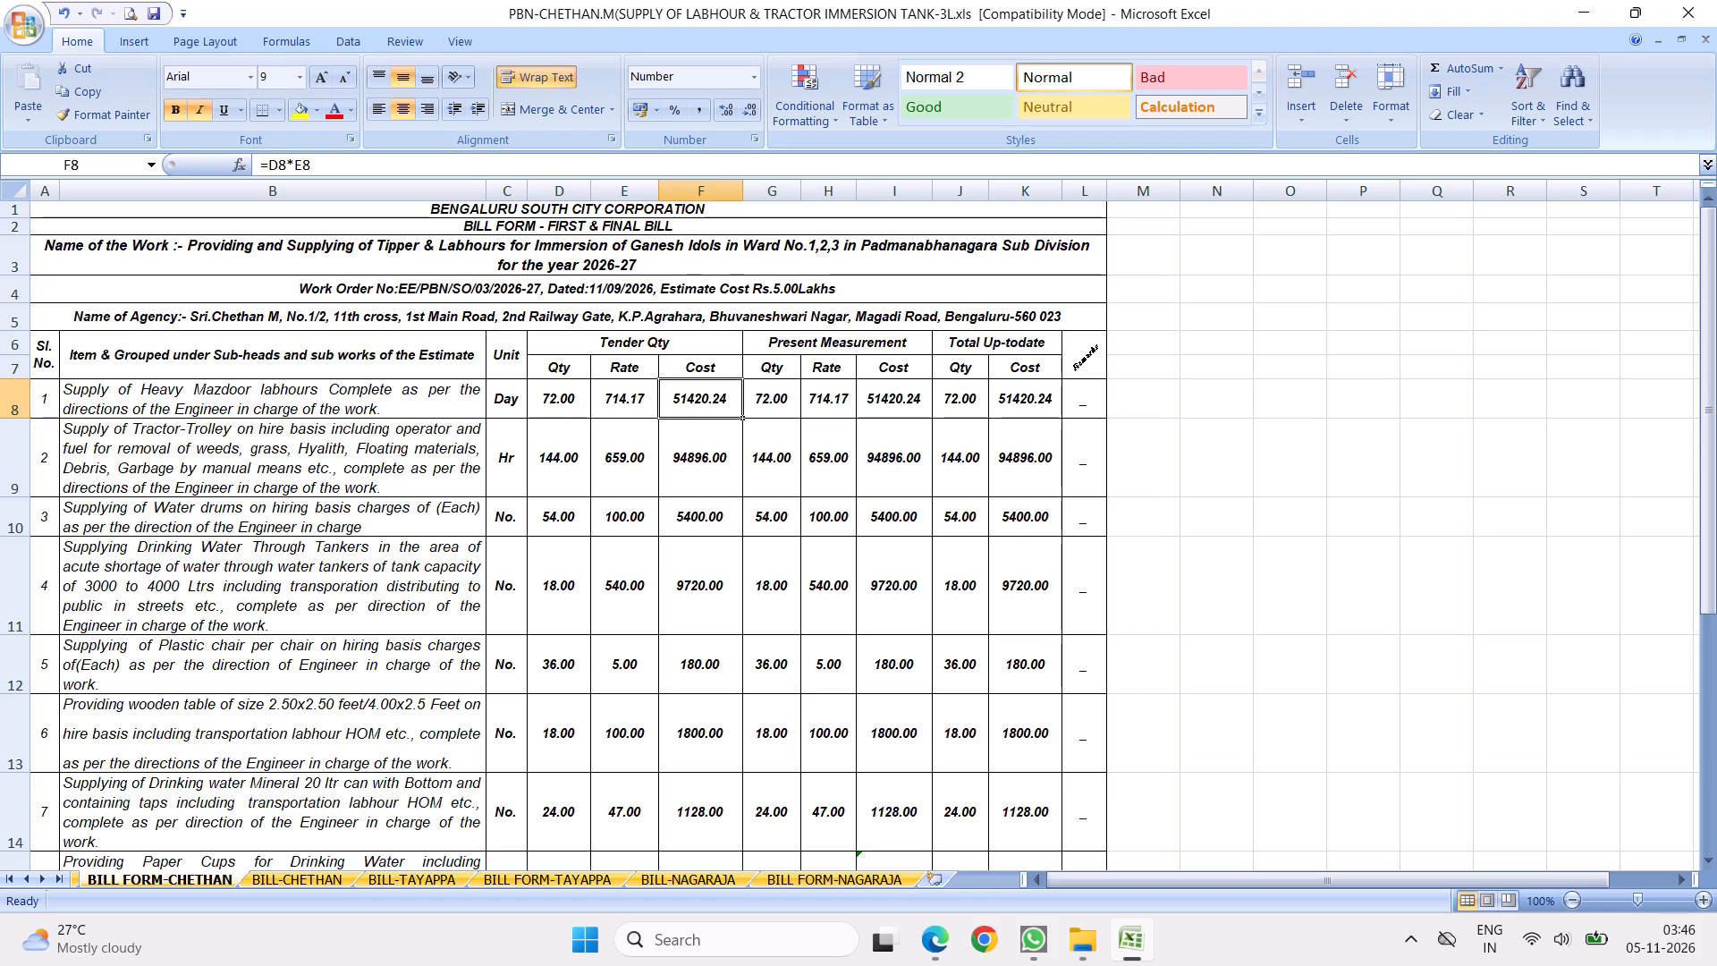
# Remove the road name just before the city from the agency address in row 5, keeping the comma and space.
pyautogui.doubleClick(948, 317)
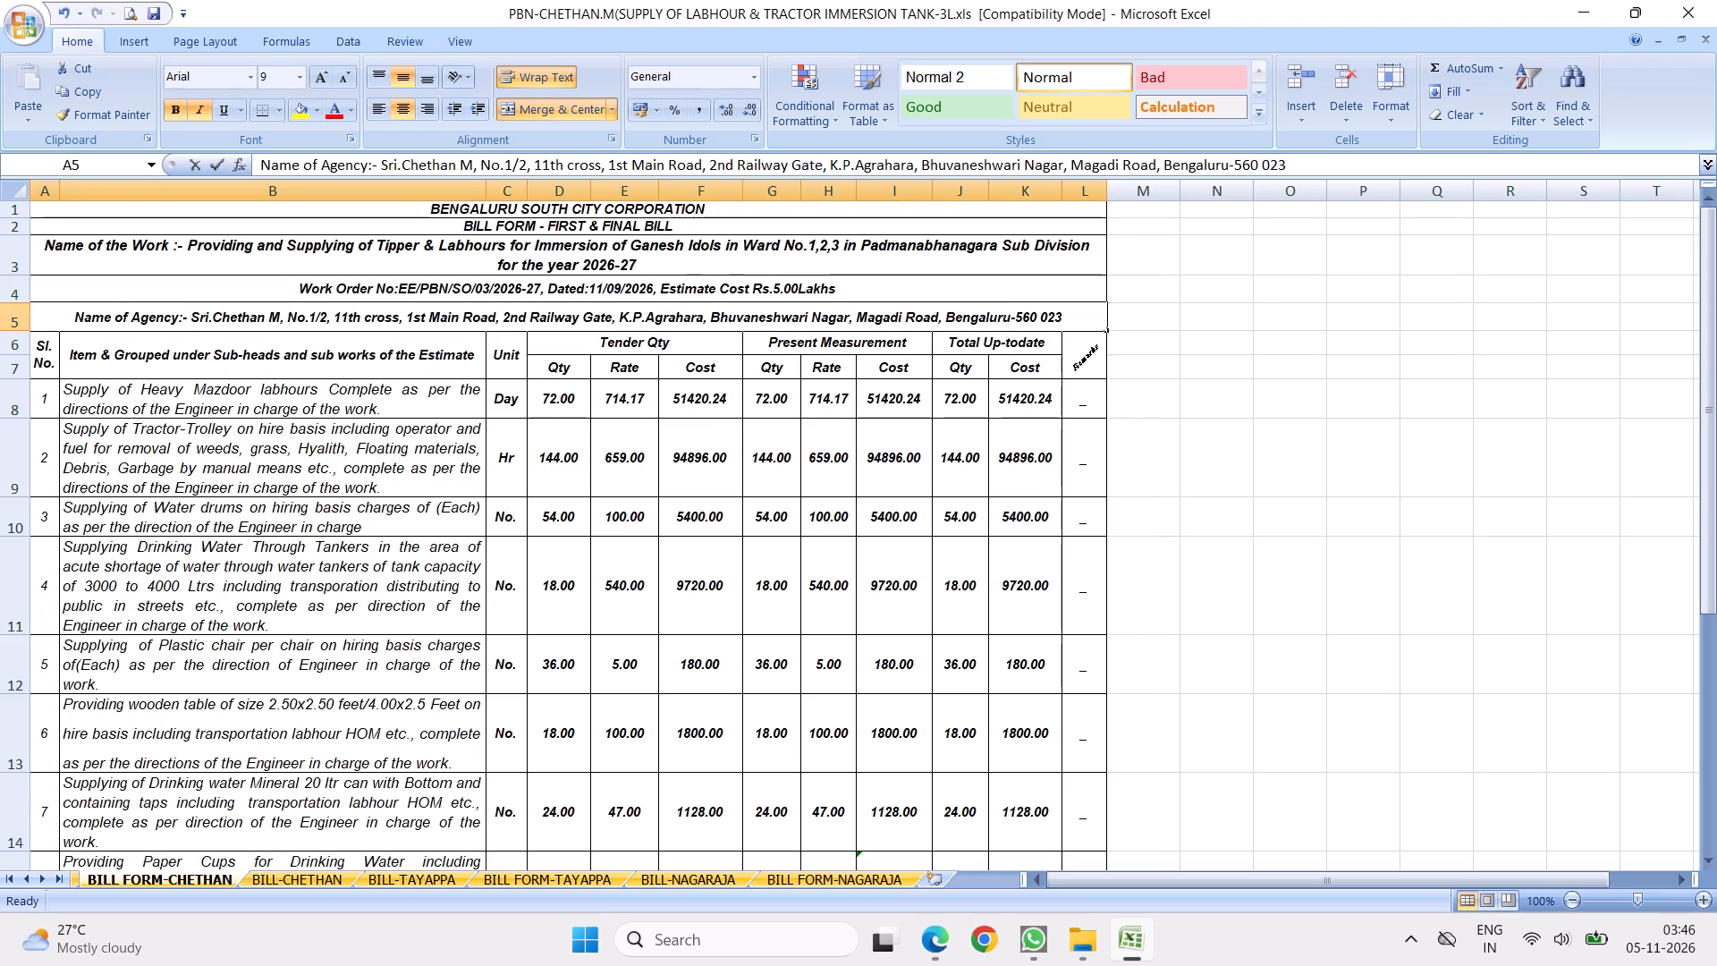
pyautogui.press('BackSpace')
pyautogui.press('BackSpace')
pyautogui.press('BackSpace')
pyautogui.press('BackSpace')
pyautogui.press('BackSpace')
pyautogui.press('BackSpace')
pyautogui.press('BackSpace')
pyautogui.press('BackSpace')
pyautogui.press('BackSpace')
pyautogui.press('BackSpace')
pyautogui.press('BackSpace')
pyautogui.press('BackSpace')
pyautogui.press('BackSpace')
pyautogui.press('BackSpace')
pyautogui.press('BackSpace')
pyautogui.press('BackSpace')
pyautogui.press('BackSpace')
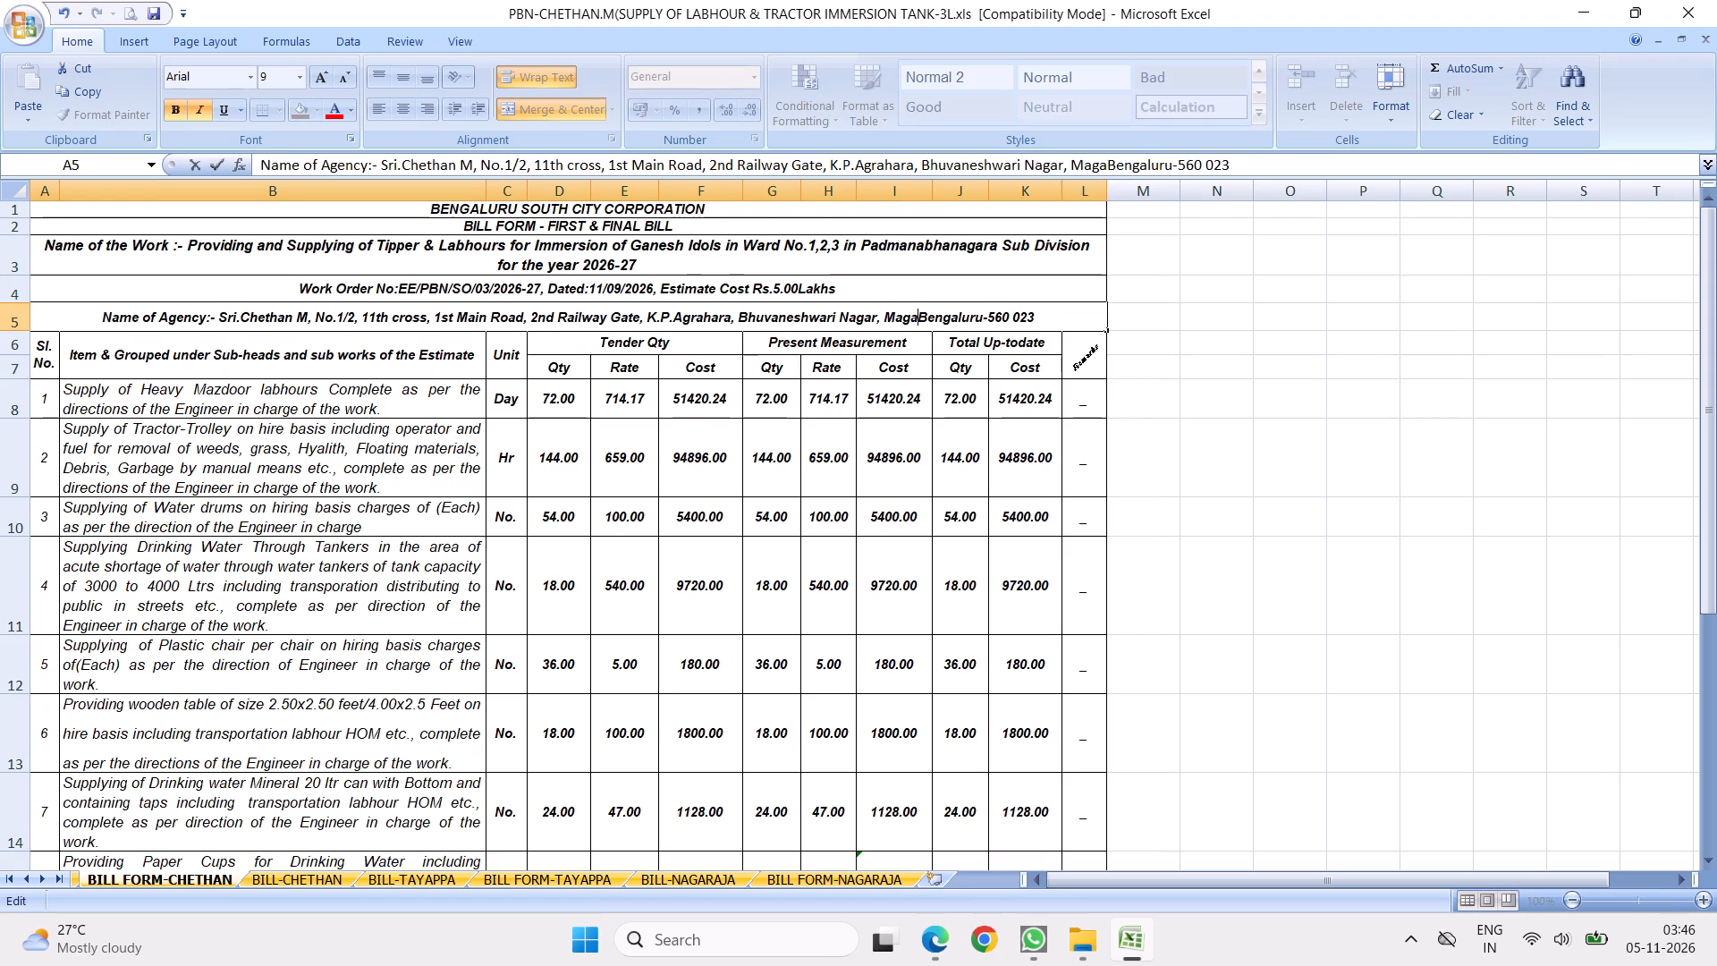
pyautogui.write('ar')
pyautogui.write(',')
pyautogui.press('space')
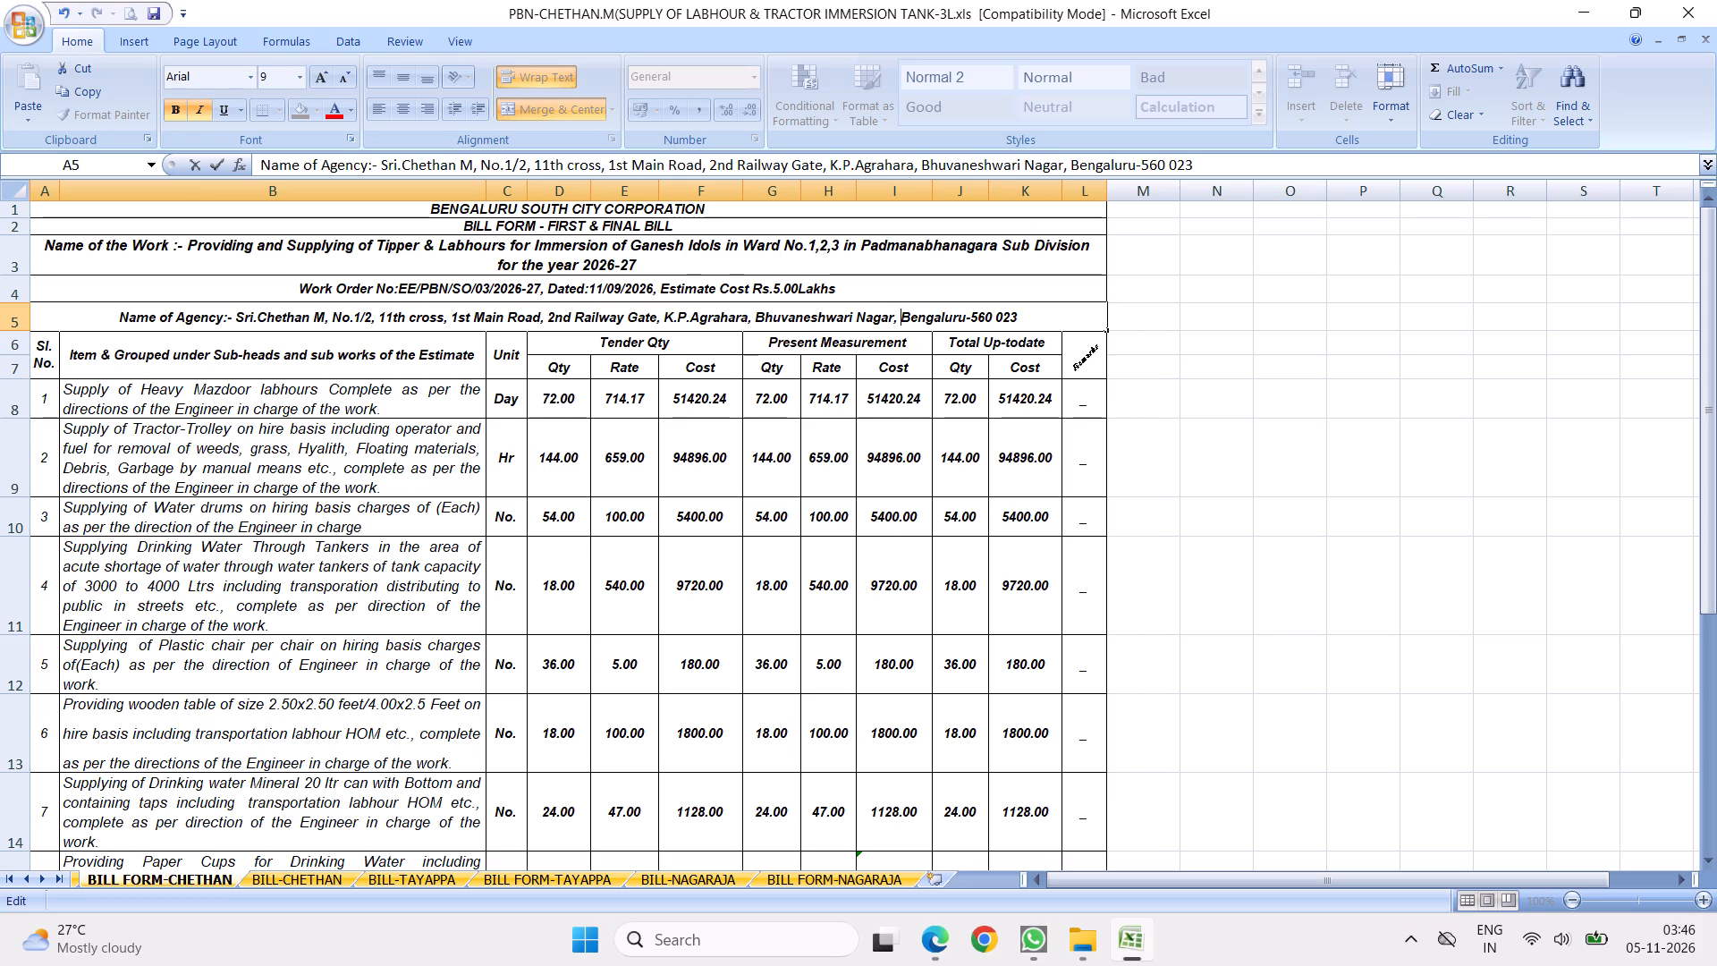
# Remove the railway gate landmark from the agency address in row 5.
pyautogui.click(655, 318)
pyautogui.press('BackSpace')
pyautogui.press('BackSpace')
pyautogui.press('BackSpace')
pyautogui.press('BackSpace')
pyautogui.press('BackSpace')
pyautogui.press('BackSpace')
pyautogui.press('BackSpace')
pyautogui.press('BackSpace')
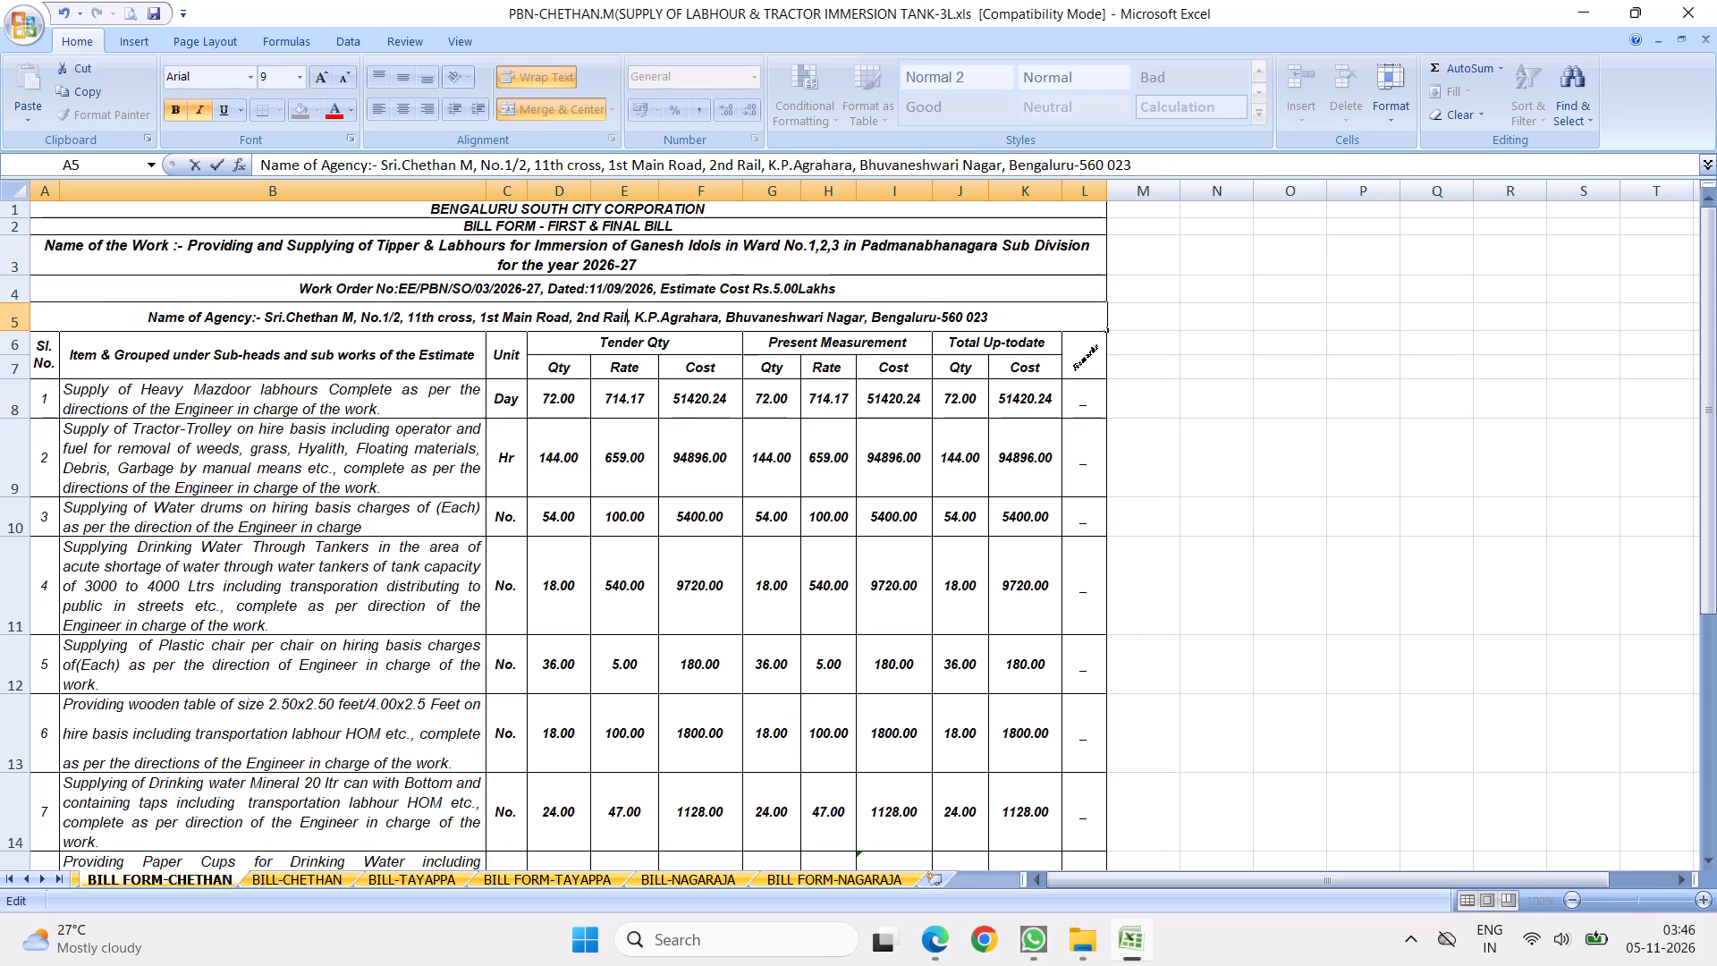
pyautogui.press('BackSpace')
pyautogui.press('BackSpace')
pyautogui.press('BackSpace')
pyautogui.press('BackSpace')
pyautogui.press('BackSpace')
pyautogui.press('BackSpace')
pyautogui.press('BackSpace')
pyautogui.press('BackSpace')
pyautogui.press('BackSpace')
pyautogui.press('BackSpace')
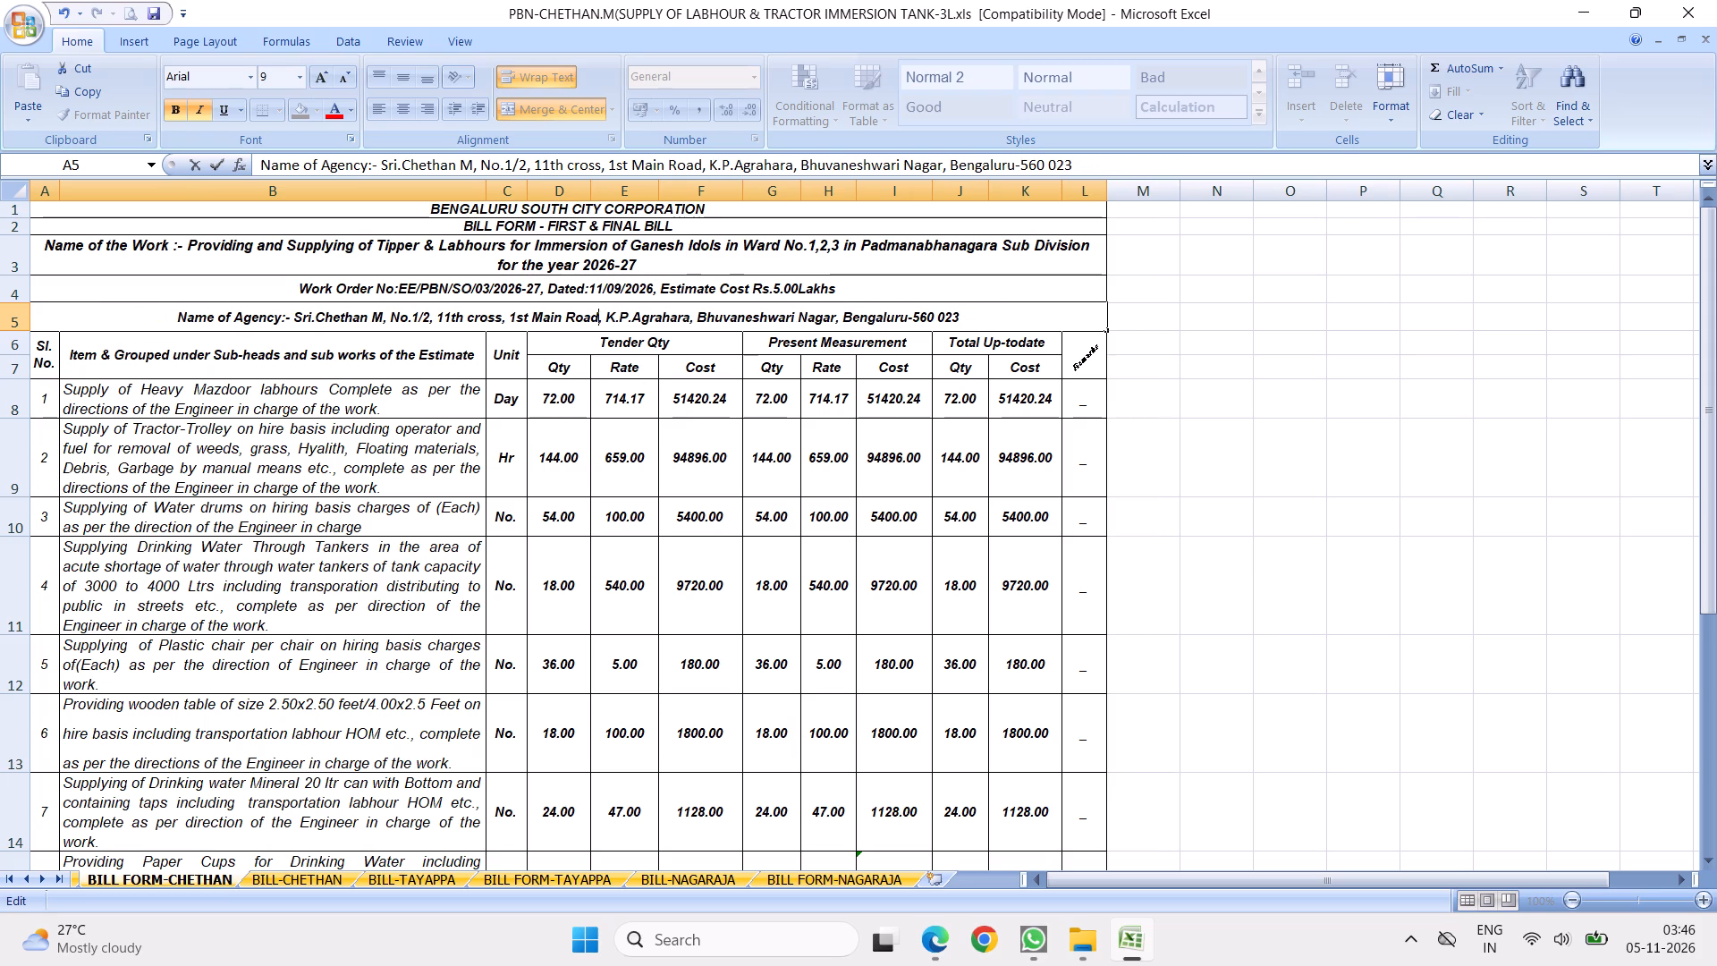
pyautogui.click(652, 440)
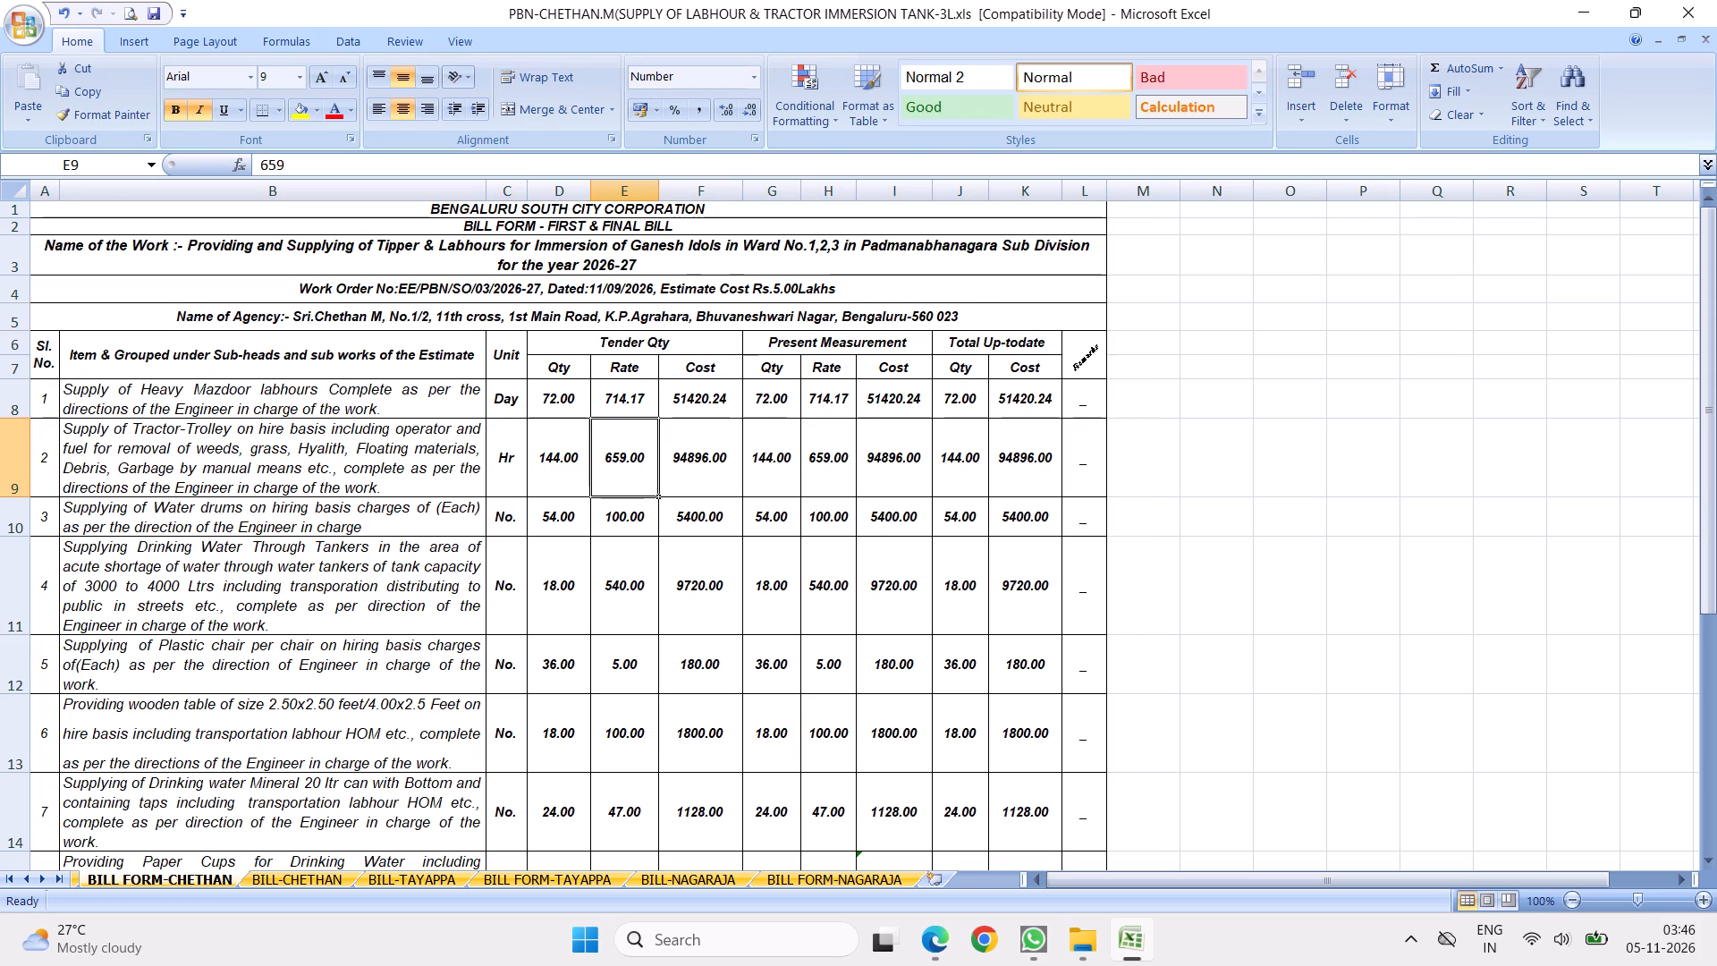
# Insert "for Handiling Ganesh Idols during immersion." after "labhours" in the description of item 1.
pyautogui.click(235, 378)
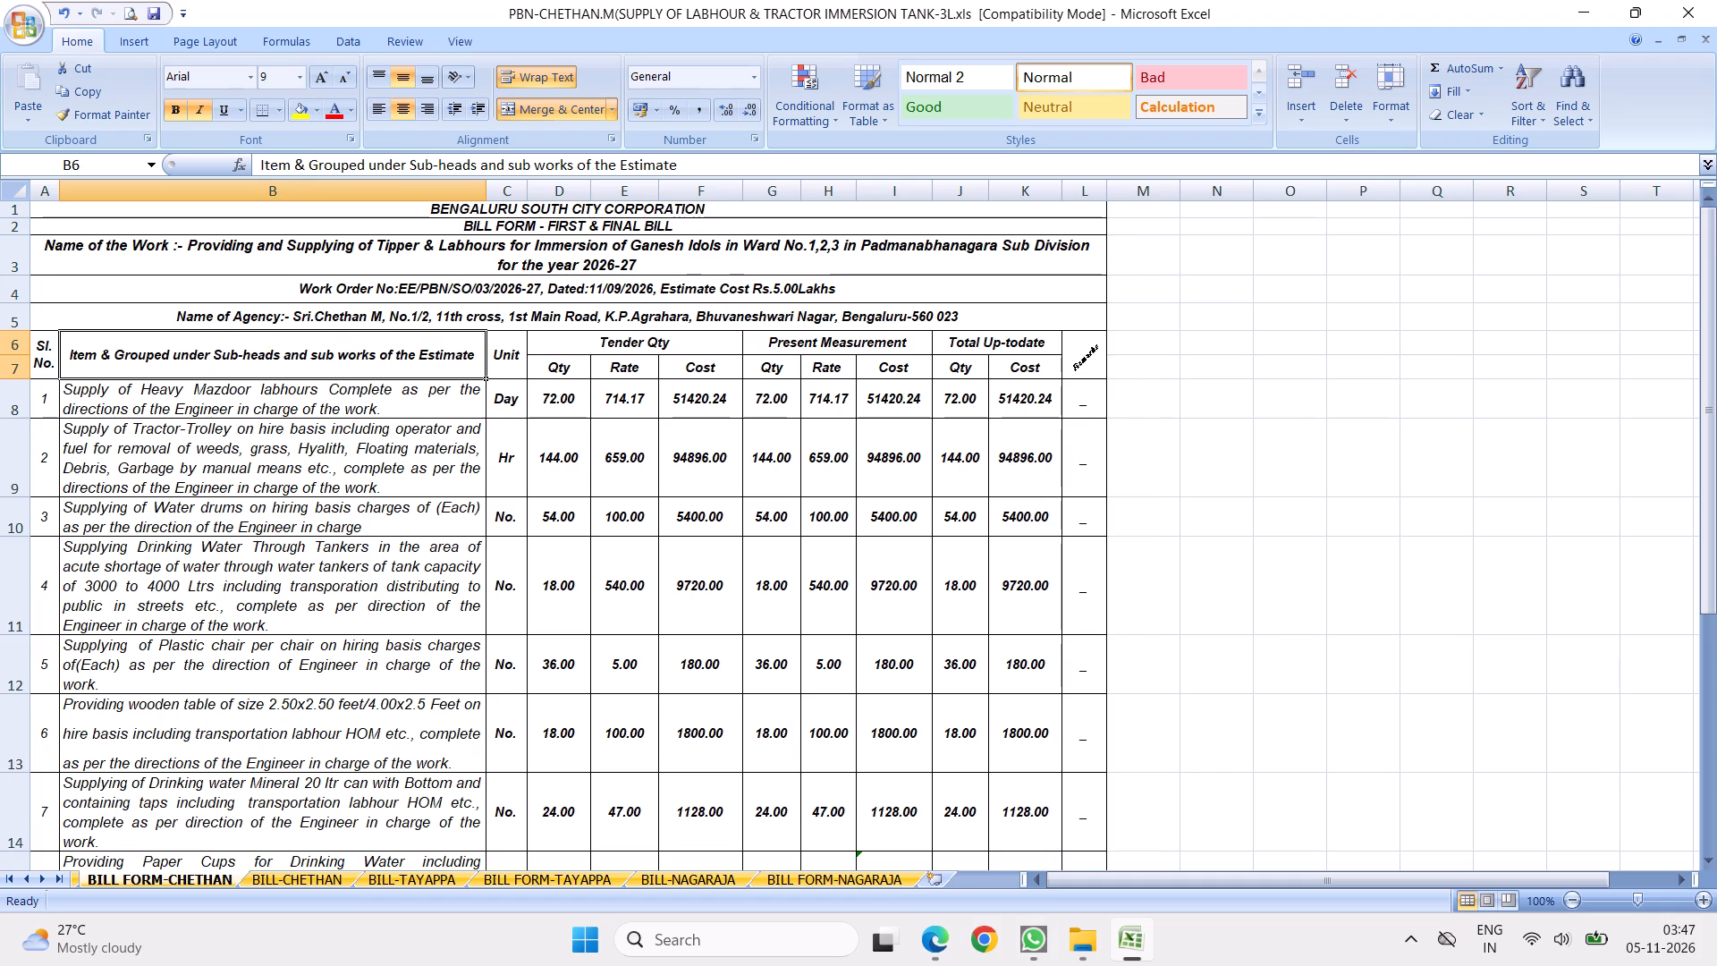
pyautogui.click(339, 395)
pyautogui.doubleClick(332, 395)
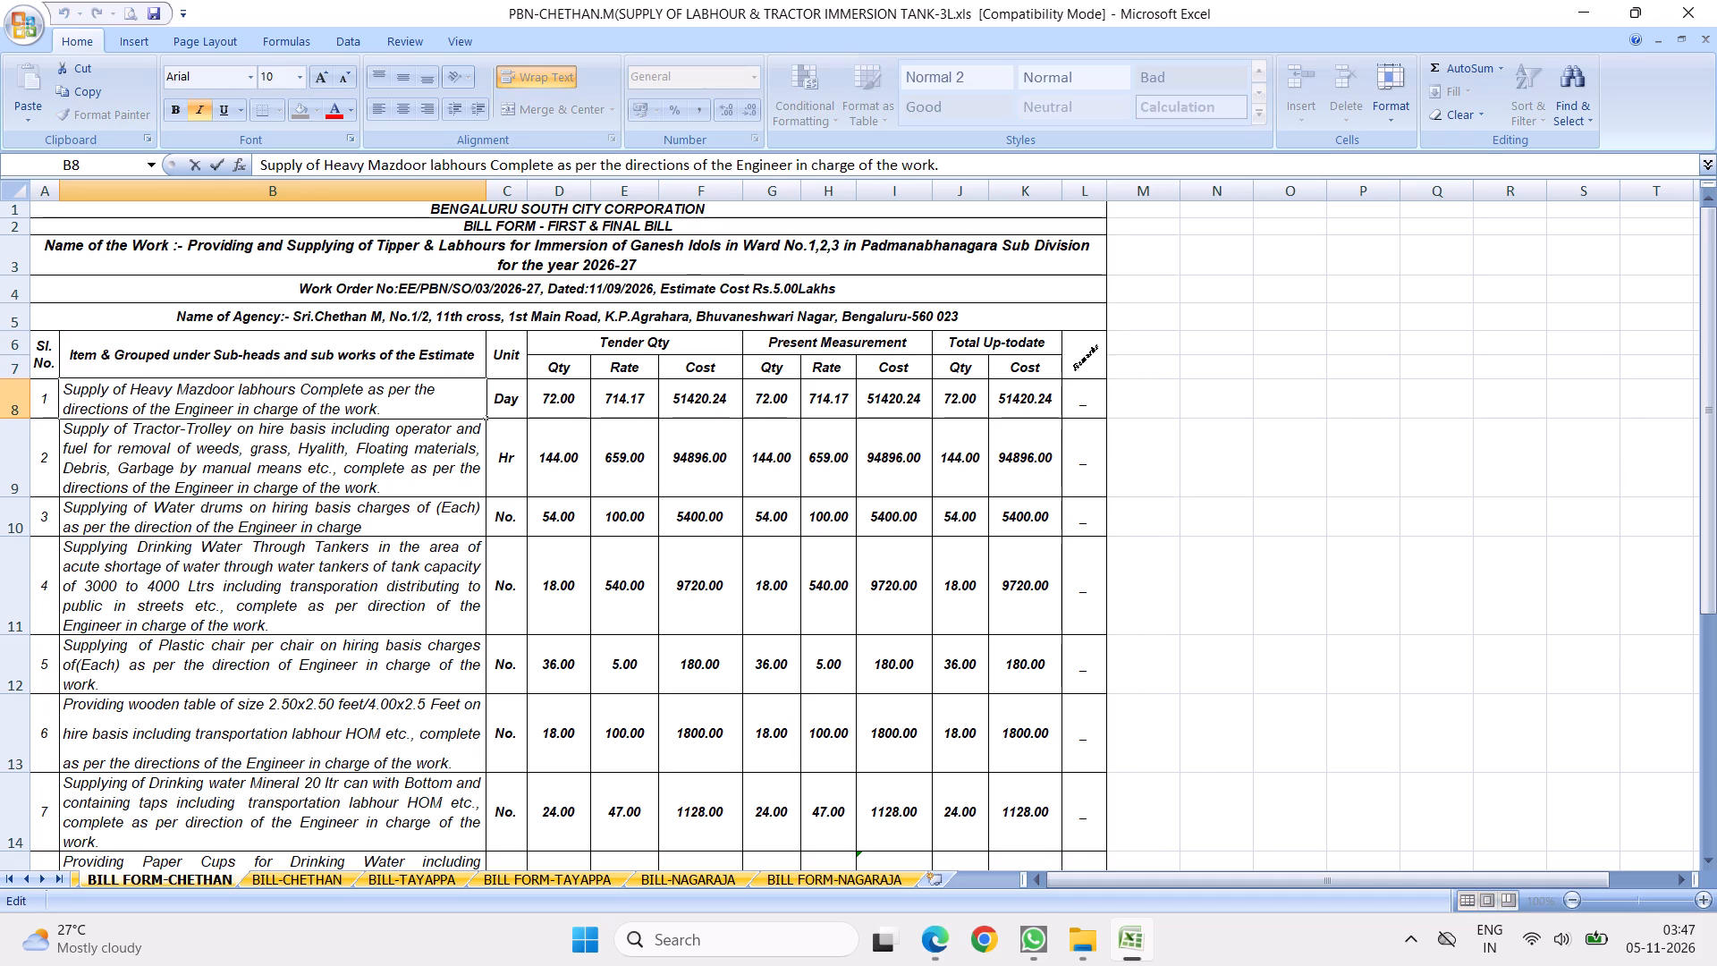
pyautogui.click(295, 389)
pyautogui.press('o')
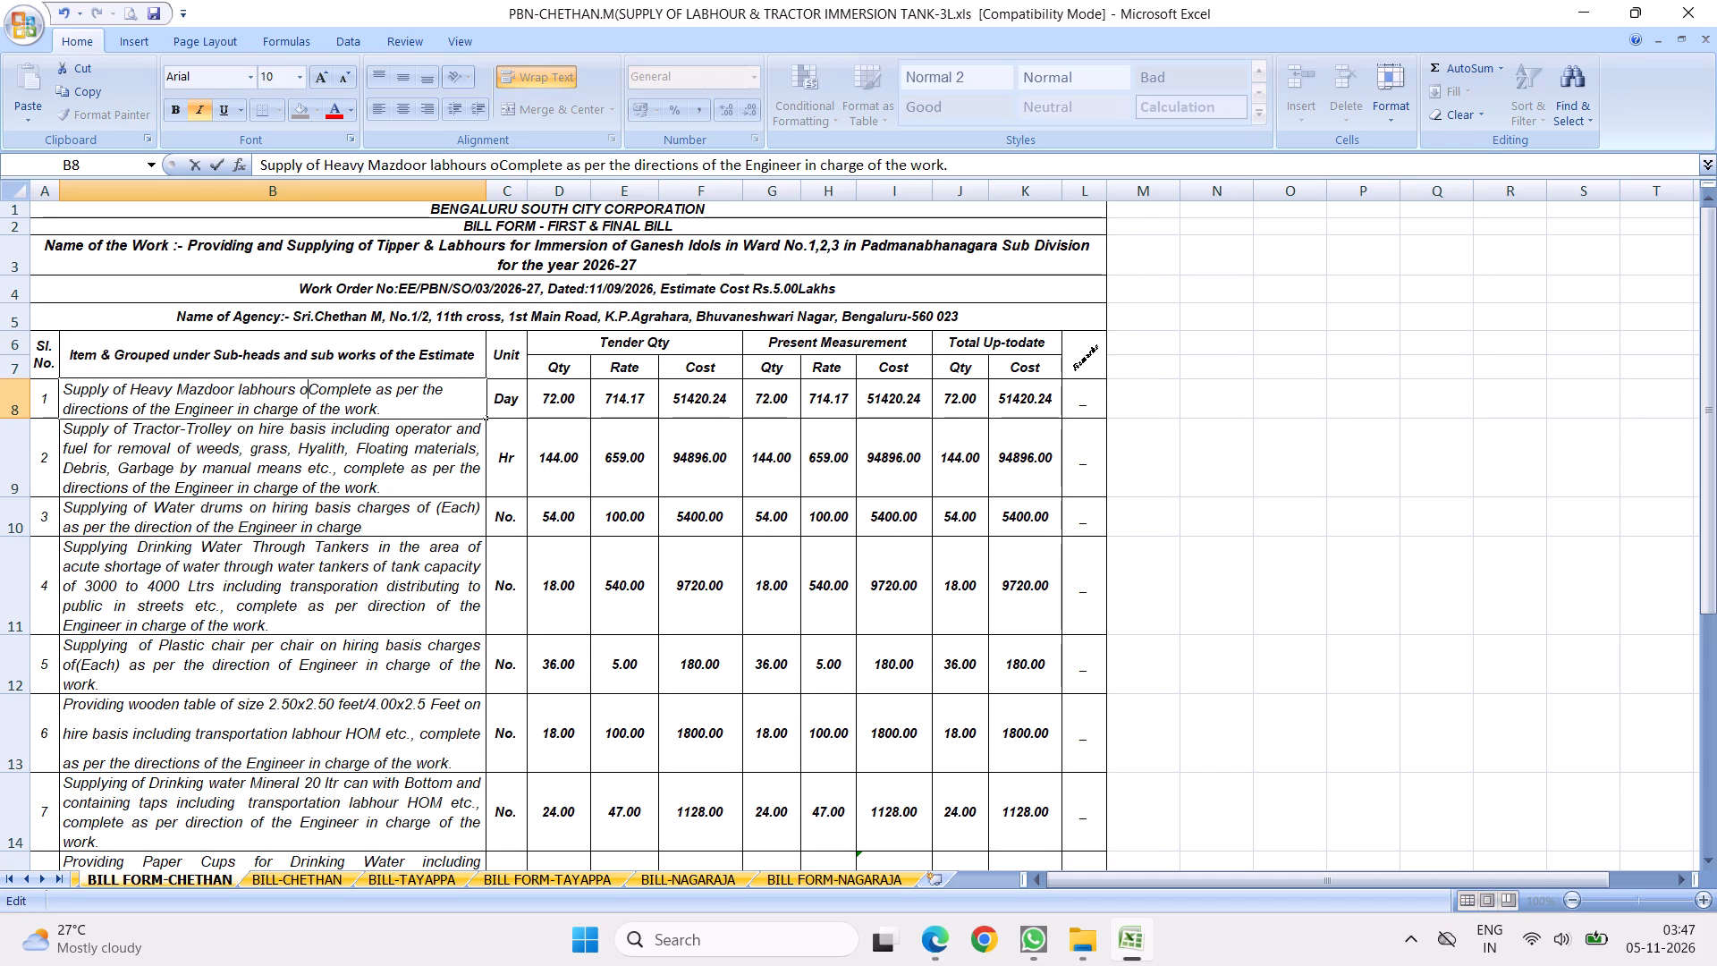
pyautogui.press('BackSpace')
pyautogui.write('for')
pyautogui.press('space')
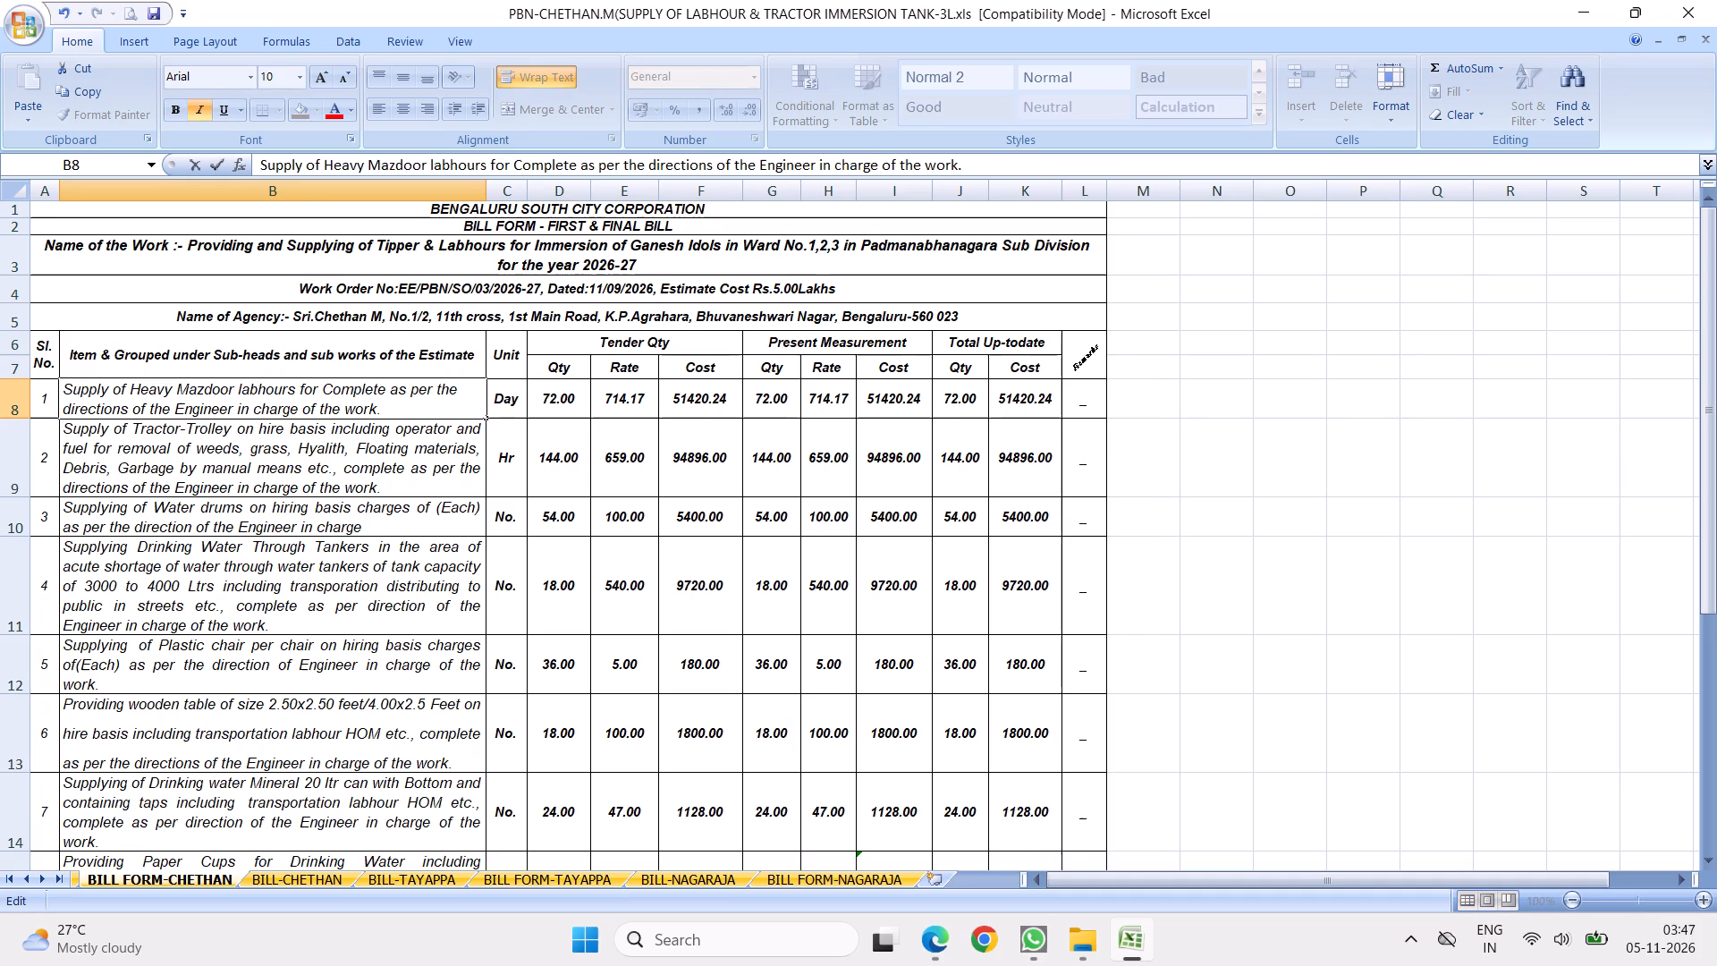
pyautogui.write('Handiling')
pyautogui.press('space')
pyautogui.write('Ganesh')
pyautogui.press('space')
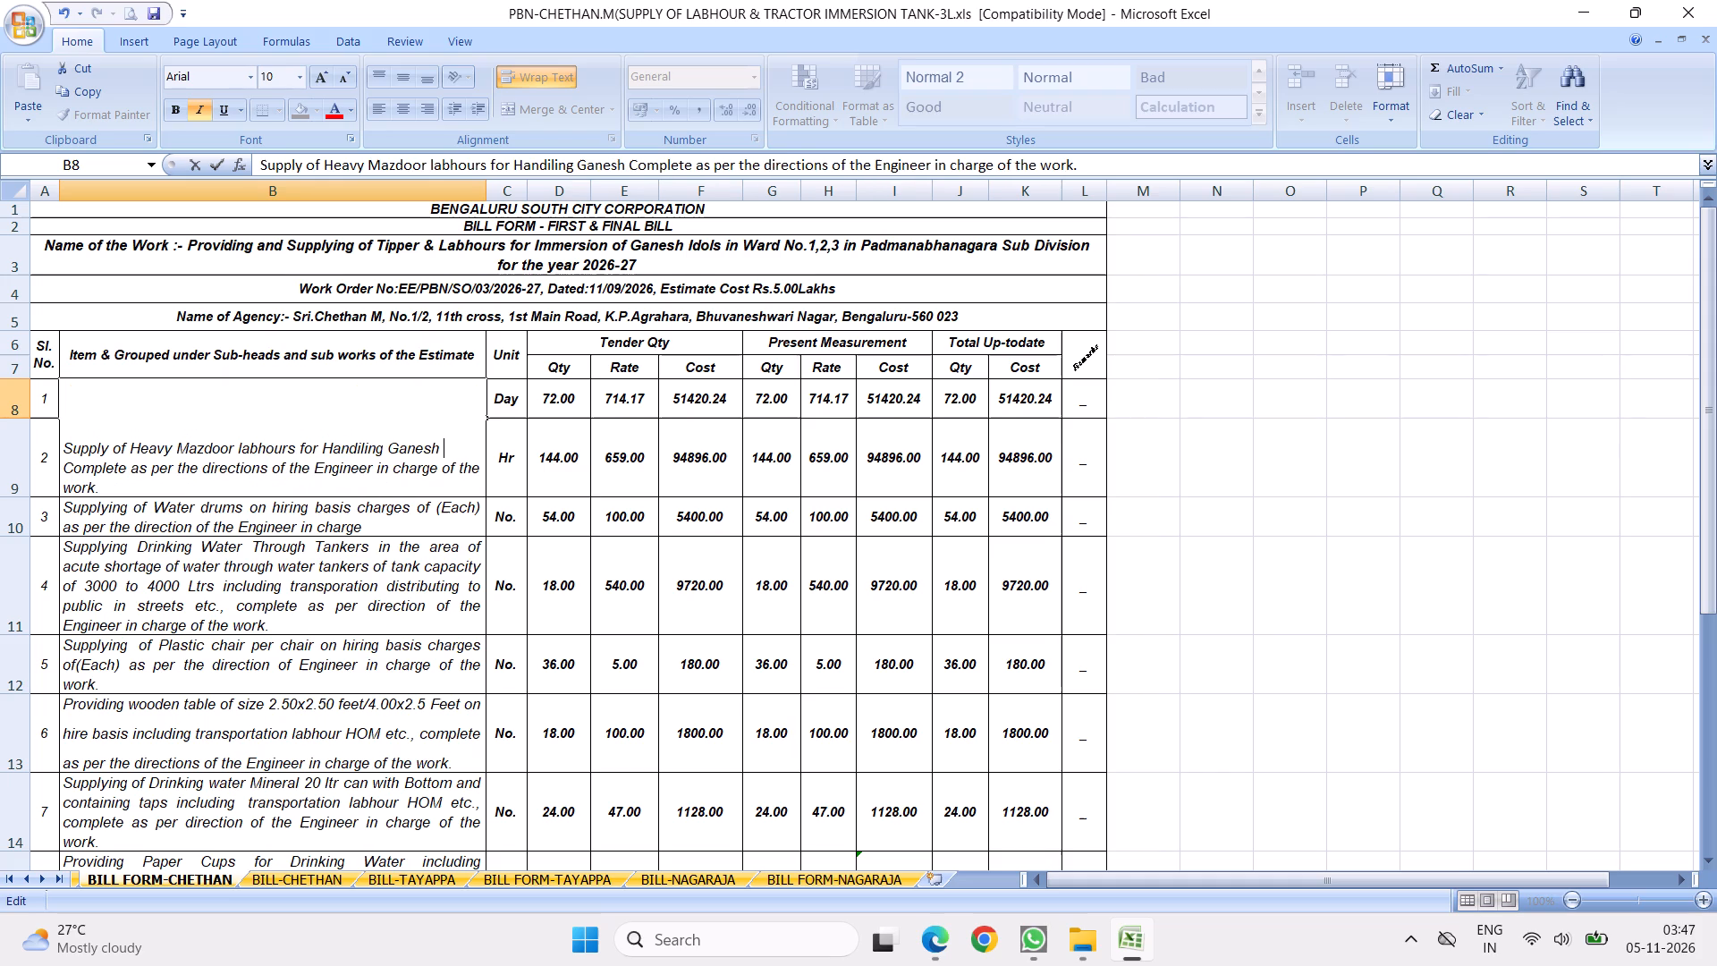
pyautogui.write('Idols')
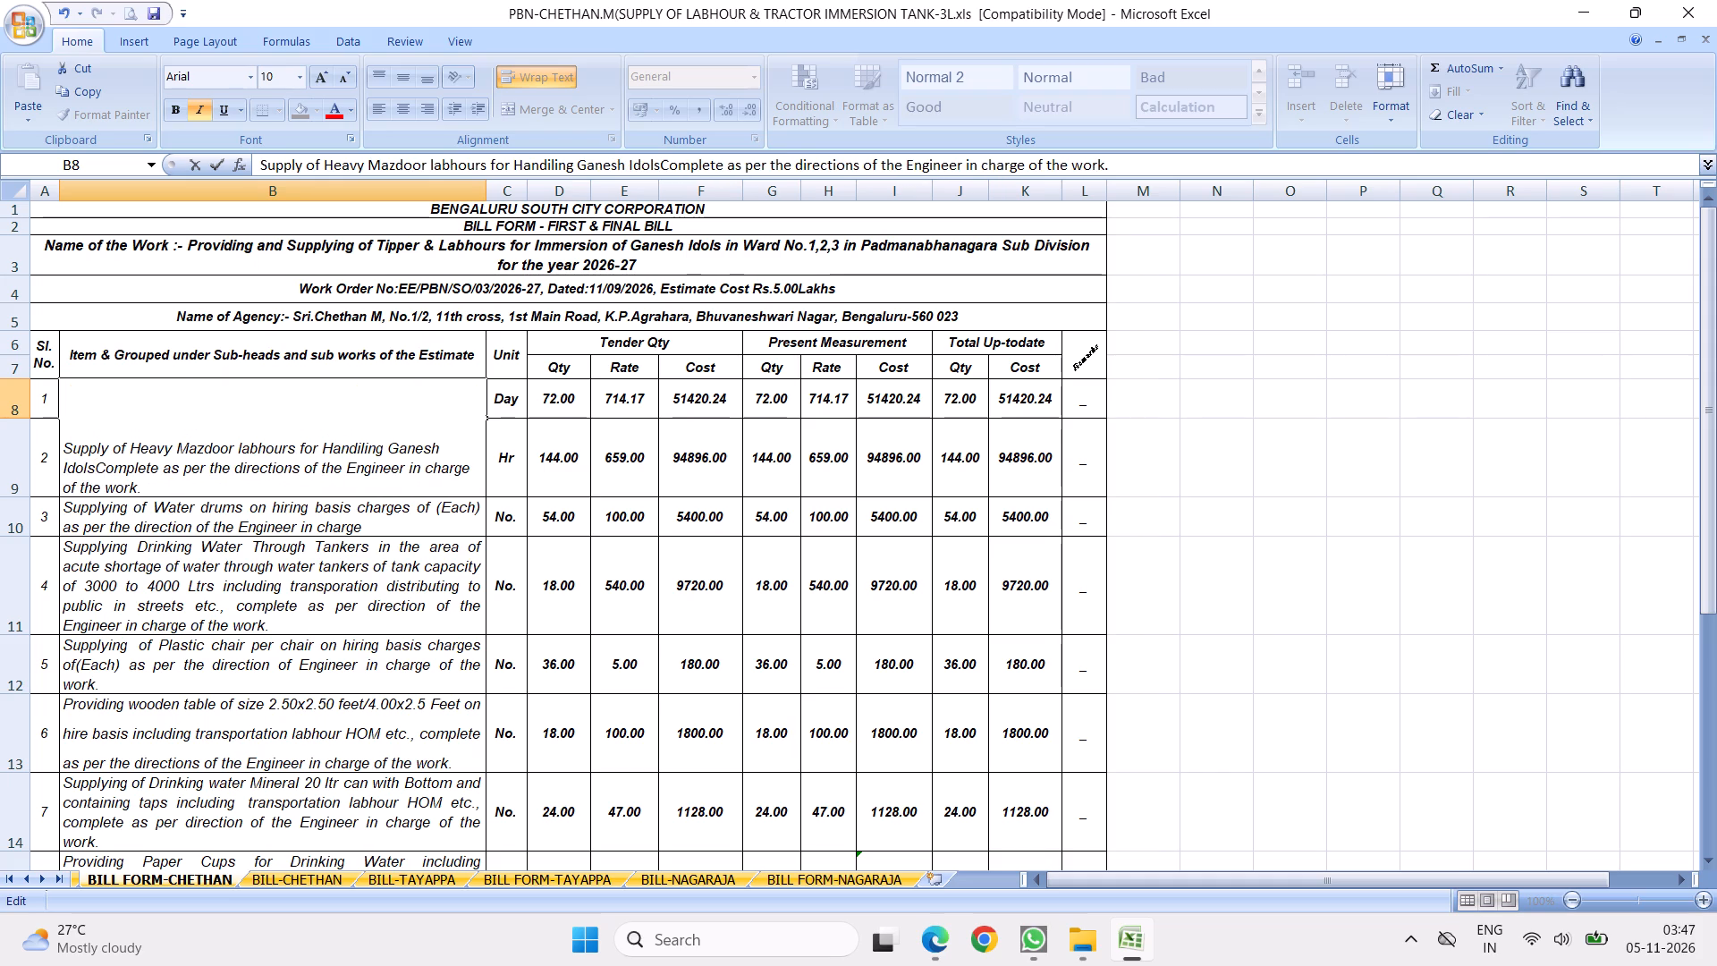
pyautogui.press('space')
pyautogui.write('during')
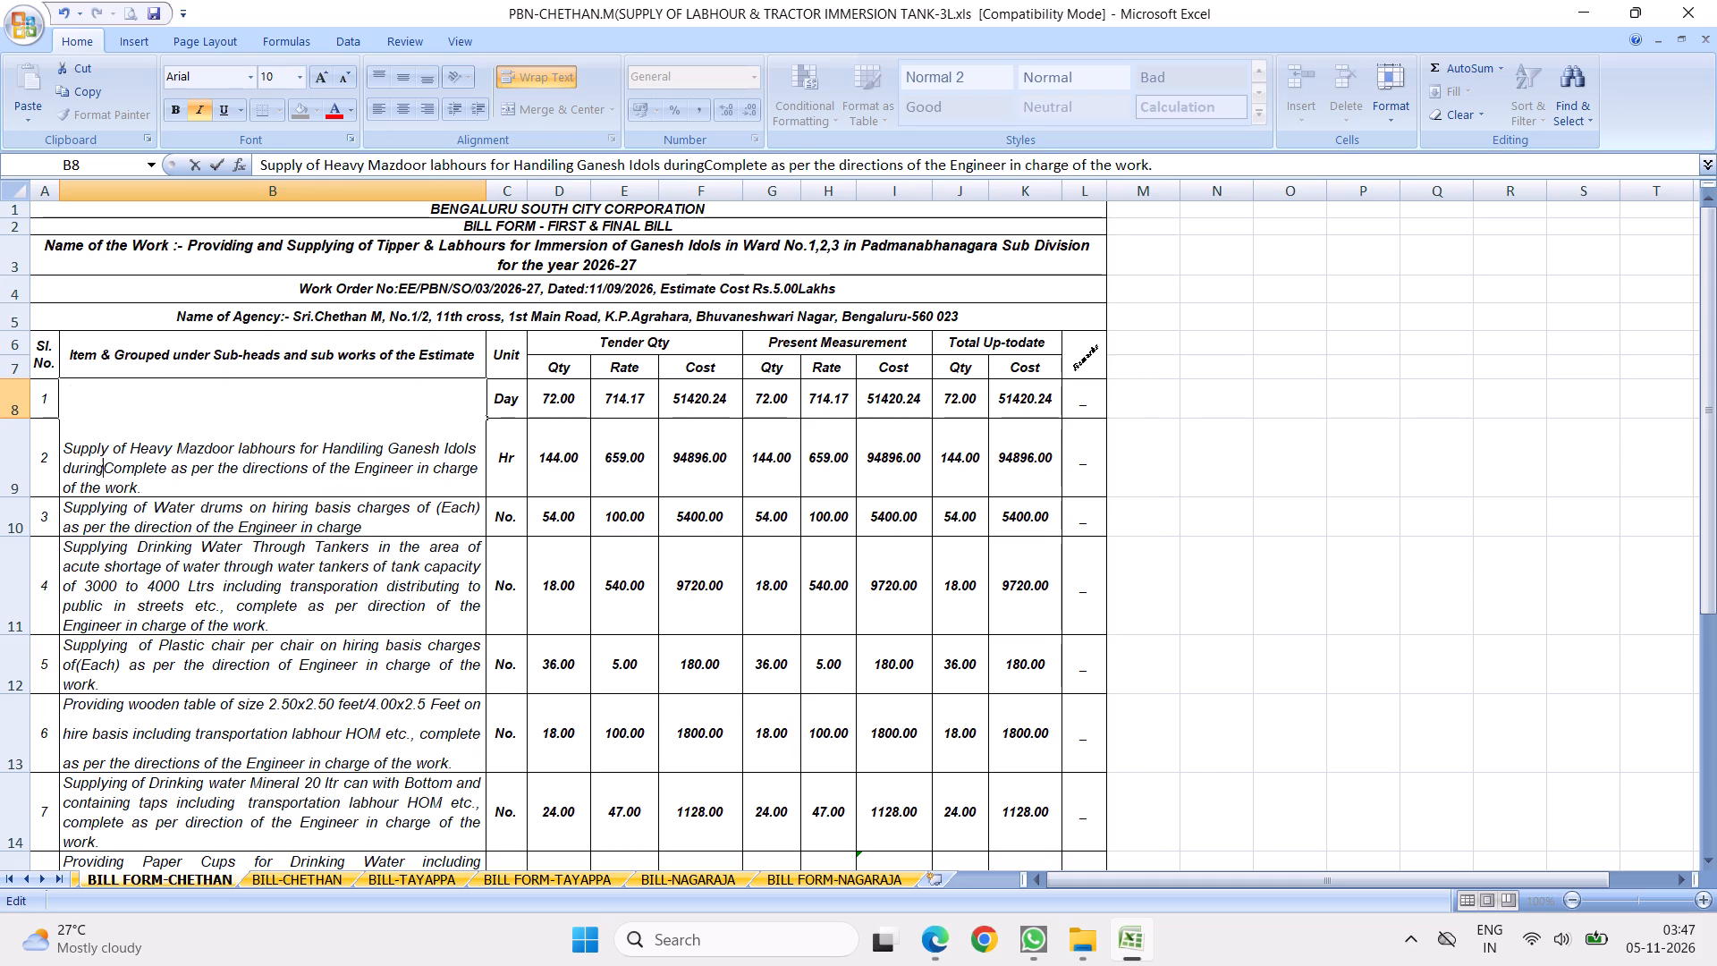
pyautogui.press('space')
pyautogui.write('immersion')
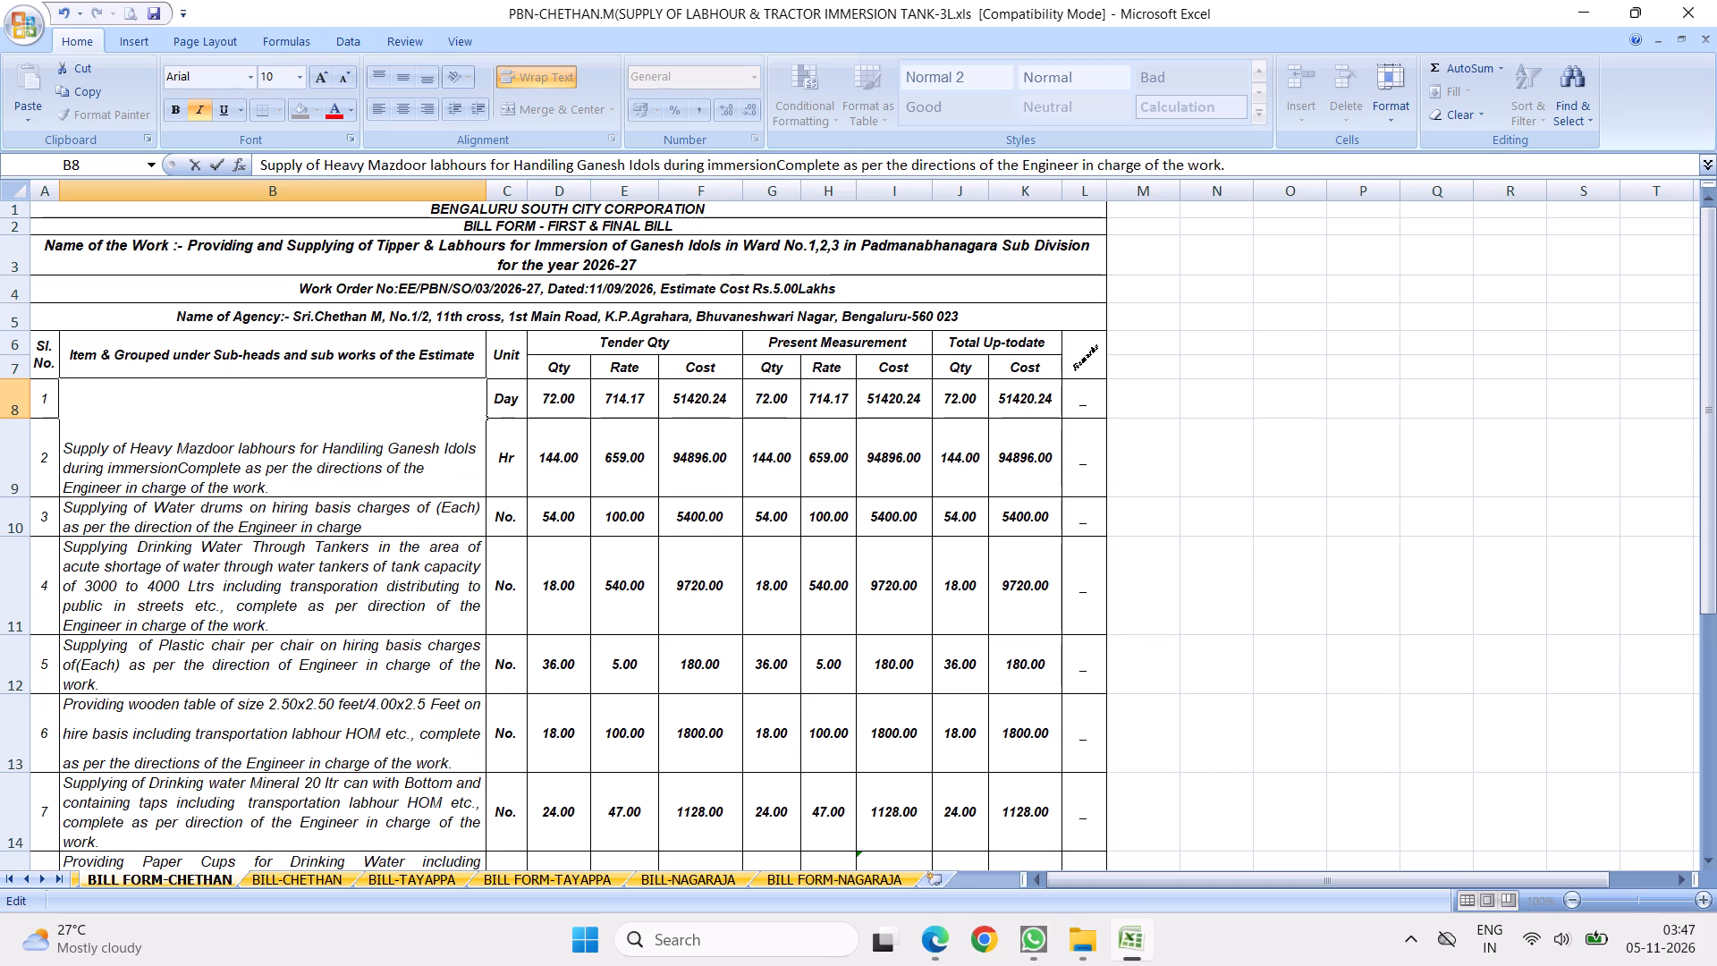
pyautogui.press('space')
pyautogui.press('BackSpace')
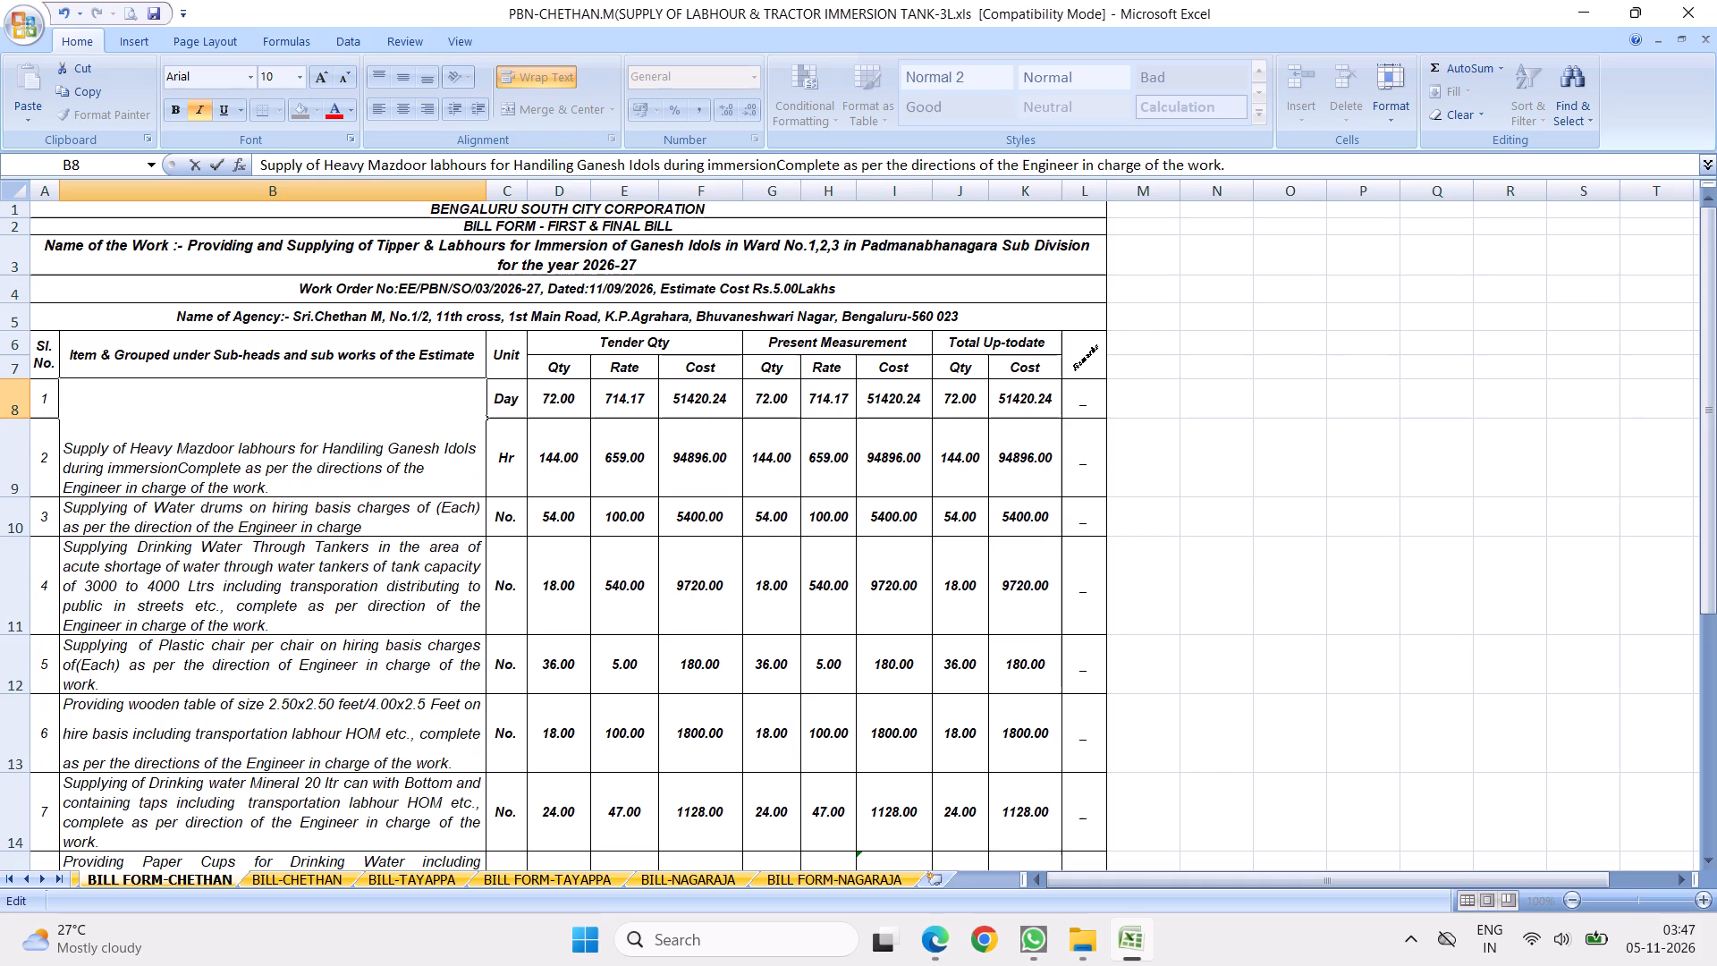
pyautogui.write('.')
pyautogui.press('space')
pyautogui.click(379, 595)
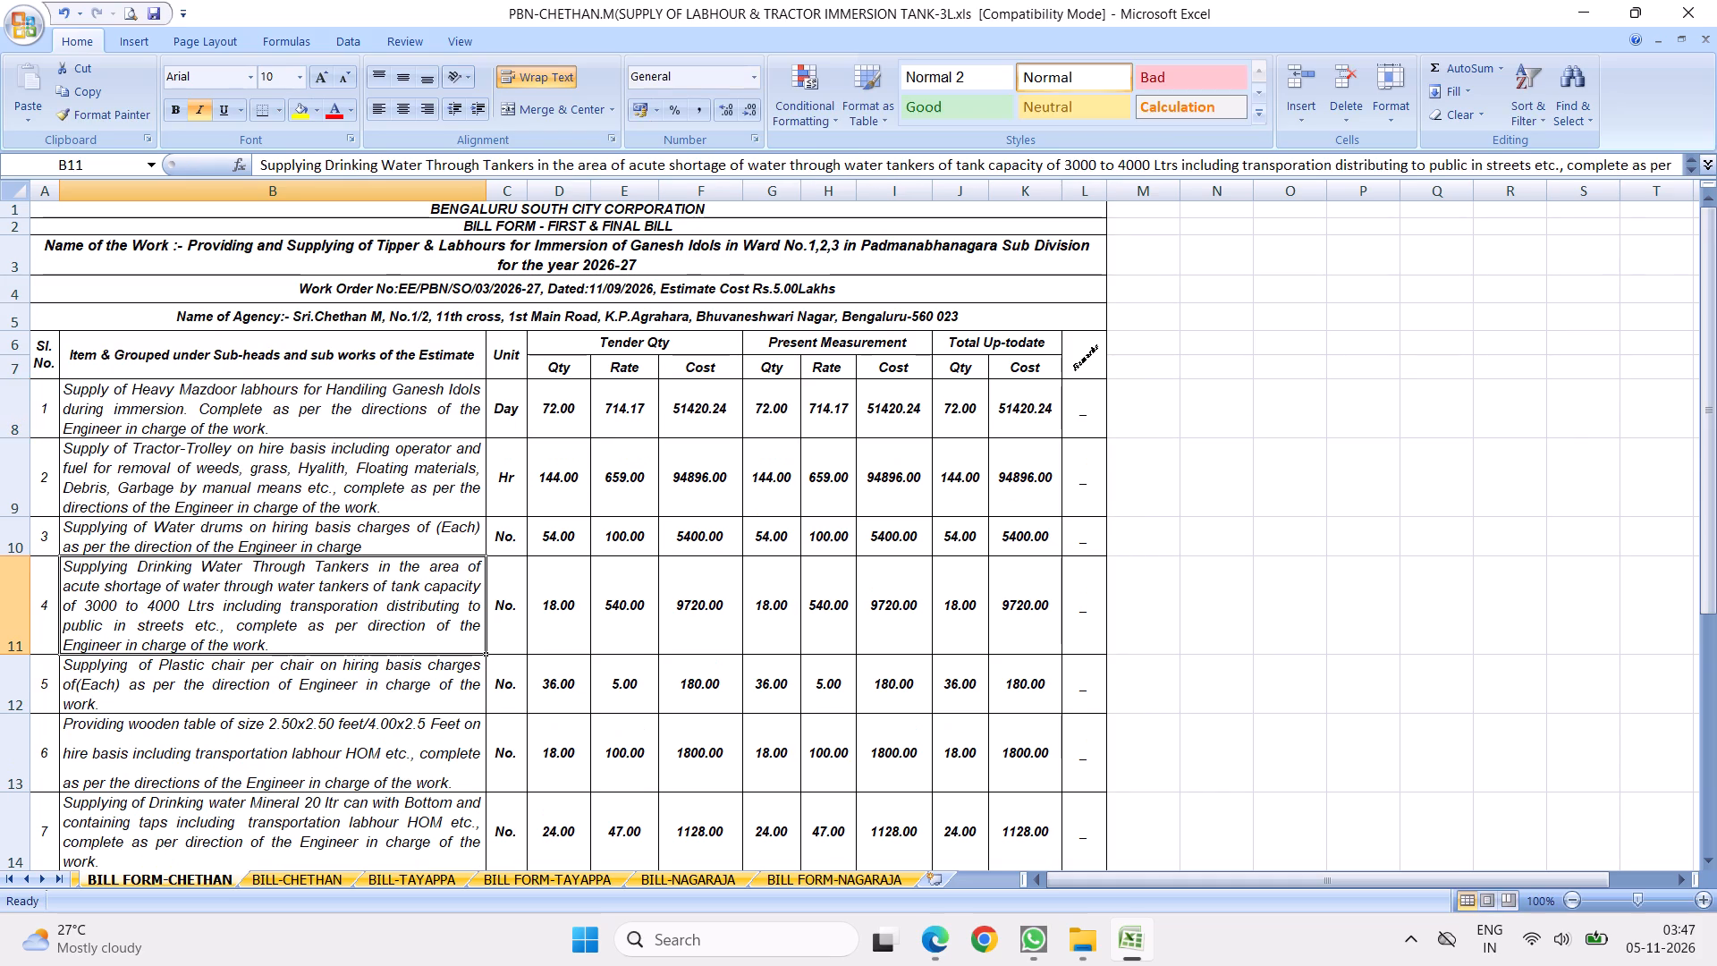
pyautogui.click(219, 411)
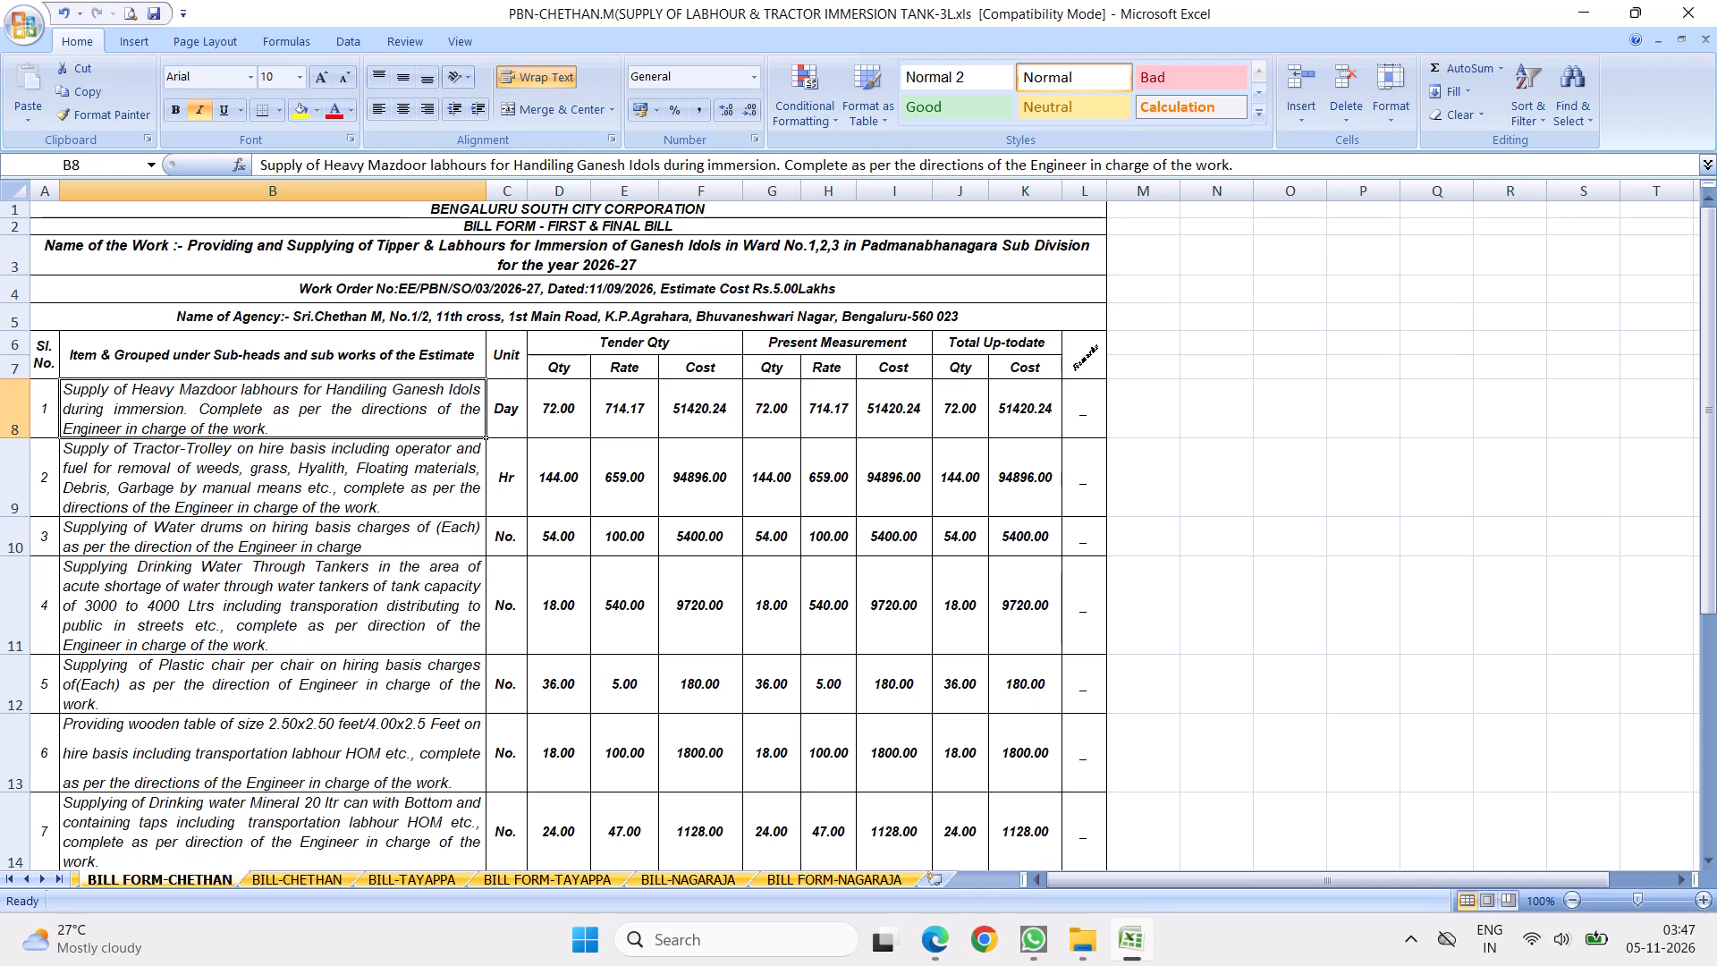
# Replace "Tractor-Trolley" with "Tippers-5.5m3" in the description of item 2.
pyautogui.click(199, 474)
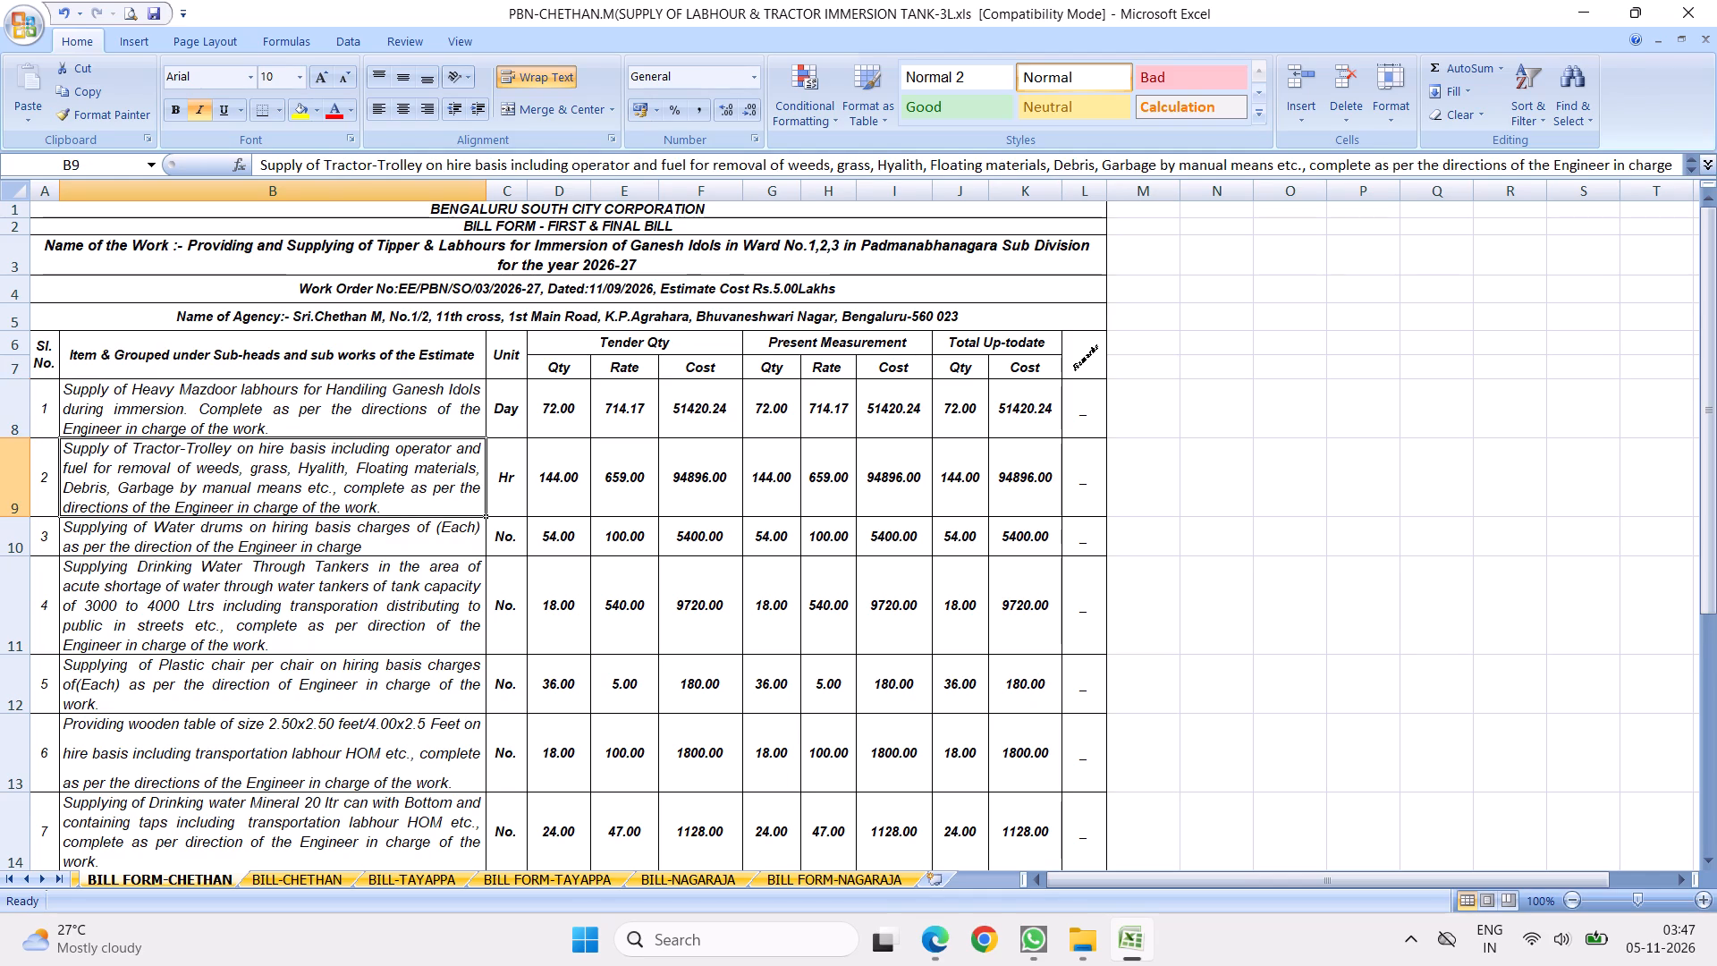
pyautogui.doubleClick(222, 465)
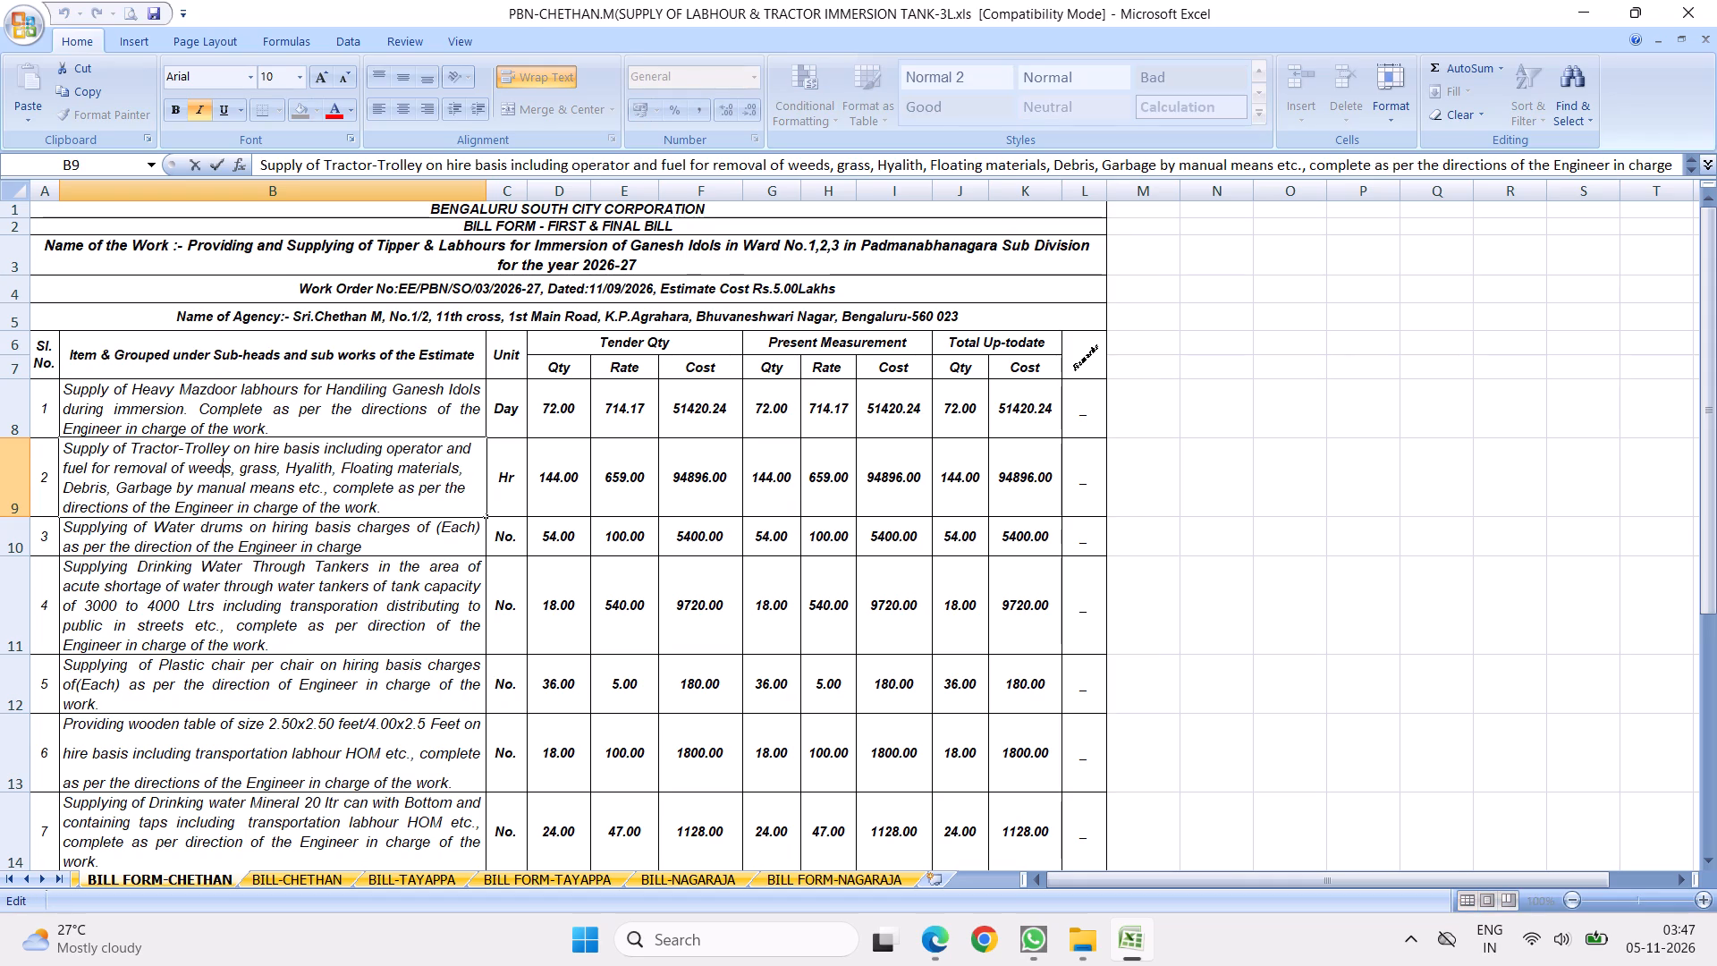
pyautogui.click(231, 445)
pyautogui.press('BackSpace')
pyautogui.press('BackSpace')
pyautogui.press('BackSpace')
pyautogui.press('BackSpace')
pyautogui.press('BackSpace')
pyautogui.press('BackSpace')
pyautogui.press('BackSpace')
pyautogui.press('BackSpace')
pyautogui.press('BackSpace')
pyautogui.press('BackSpace')
pyautogui.press('BackSpace')
pyautogui.press('BackSpace')
pyautogui.press('BackSpace')
pyautogui.press('BackSpace')
pyautogui.press('BackSpace')
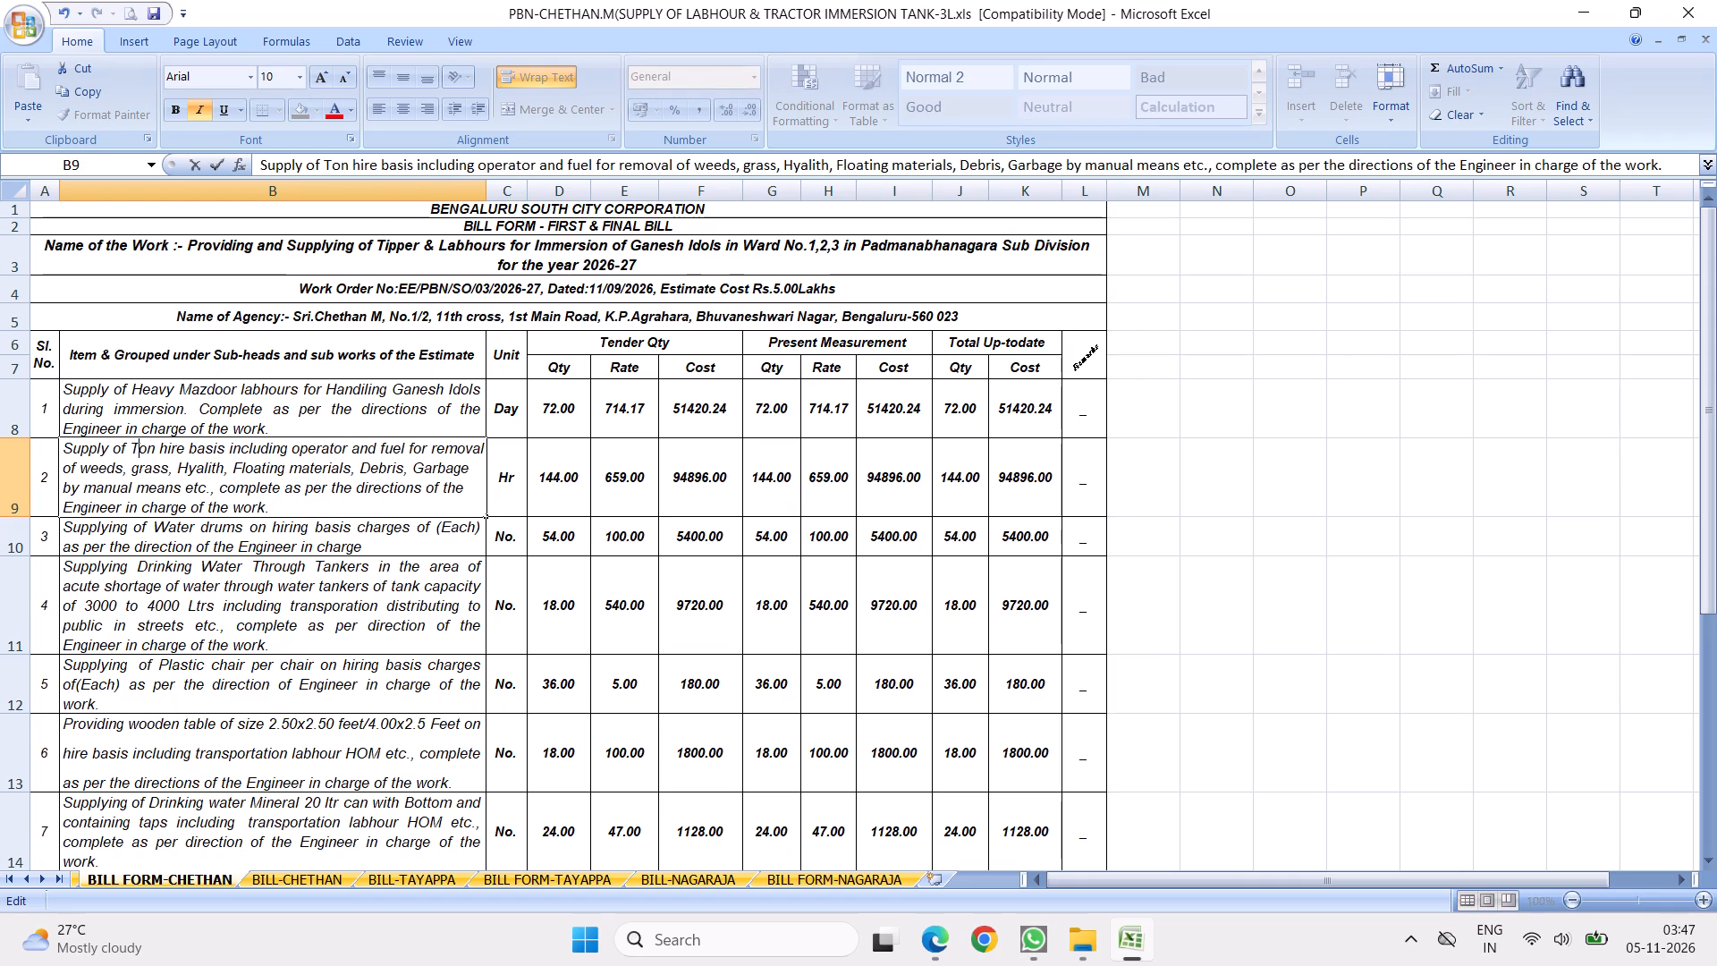
pyautogui.write('ippers')
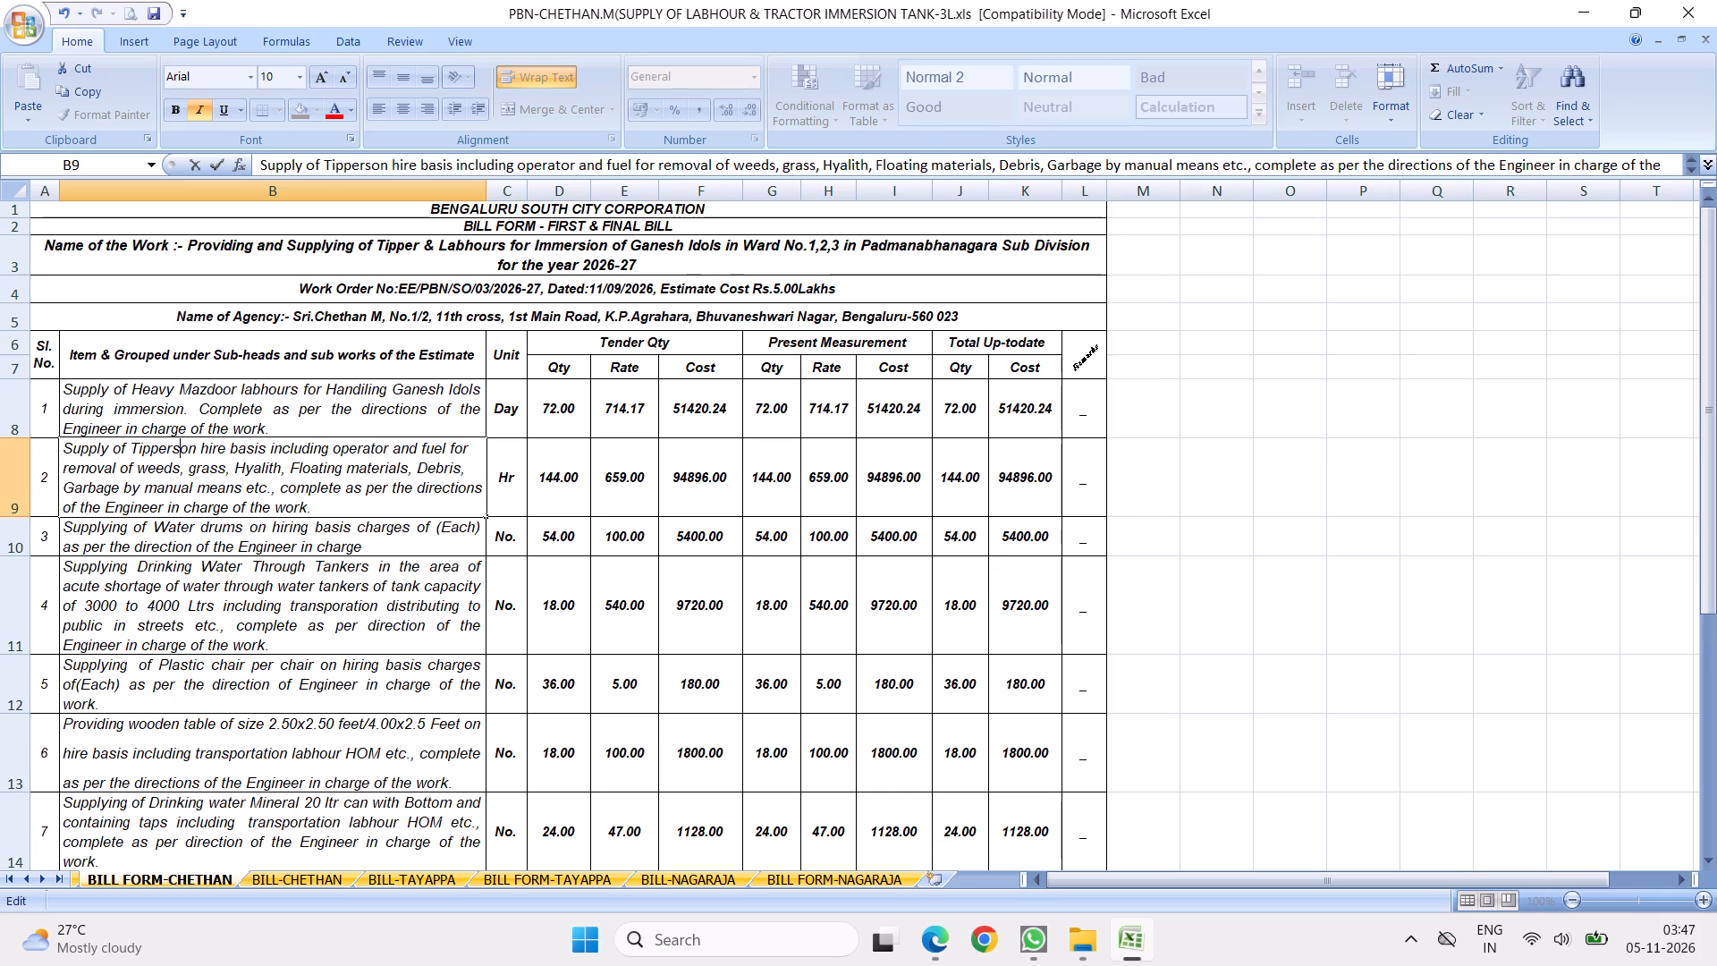
pyautogui.write('-5.5')
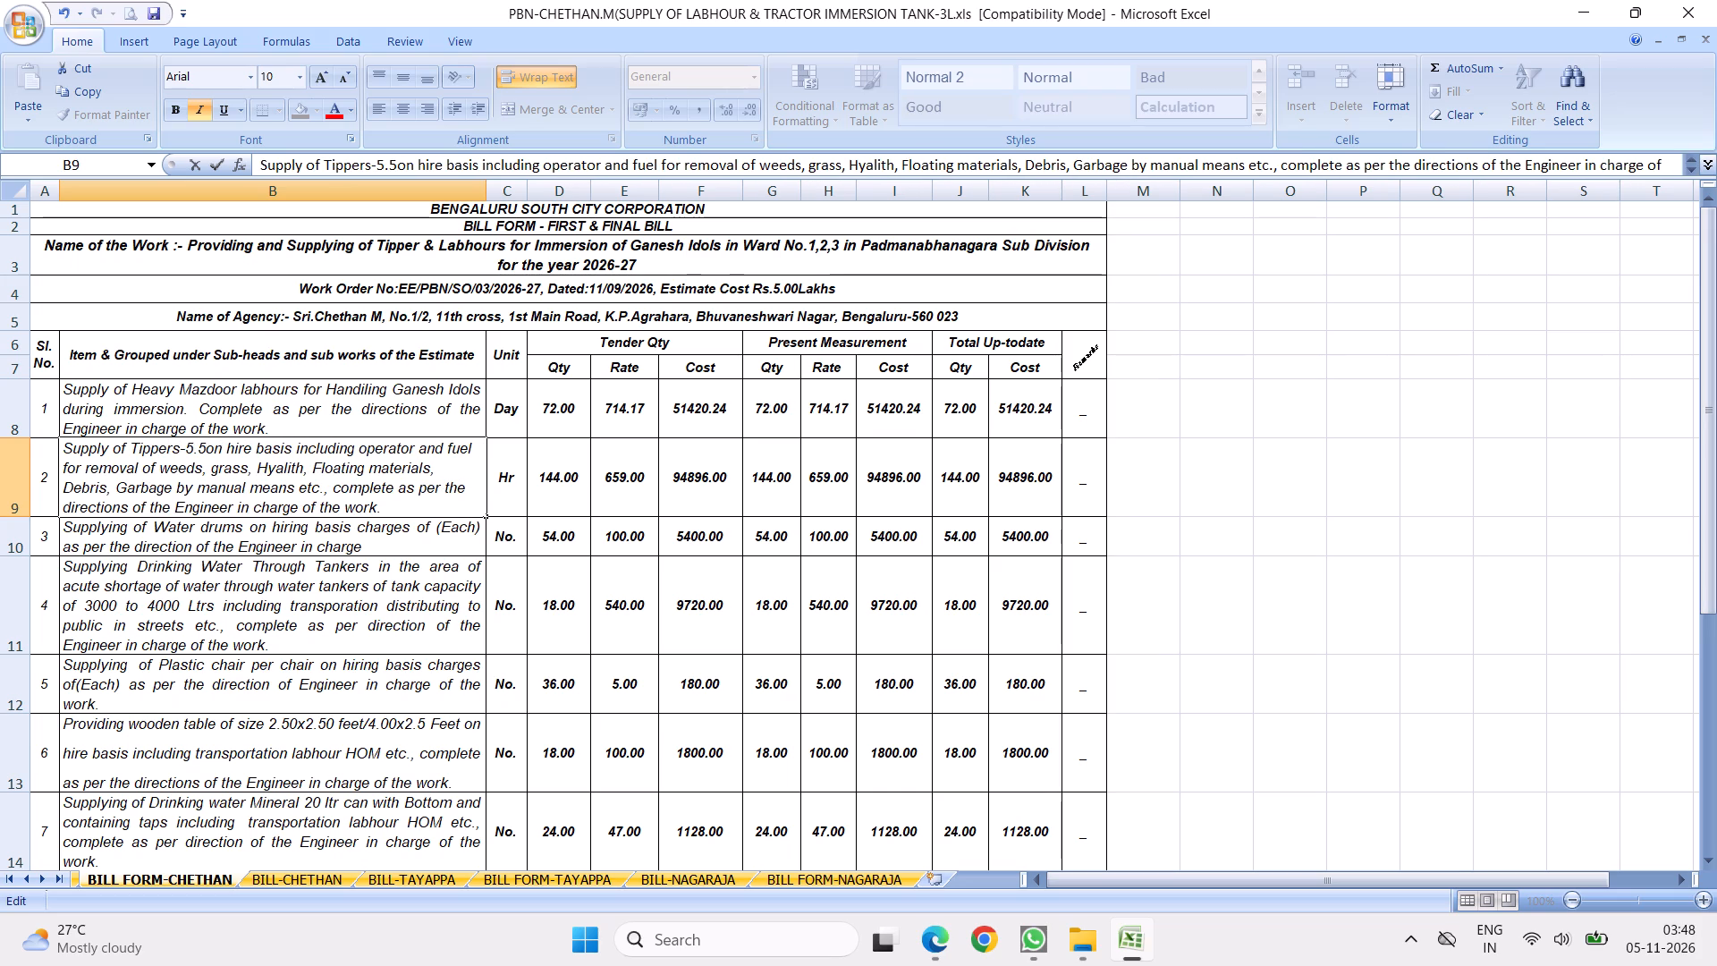
pyautogui.write('m3')
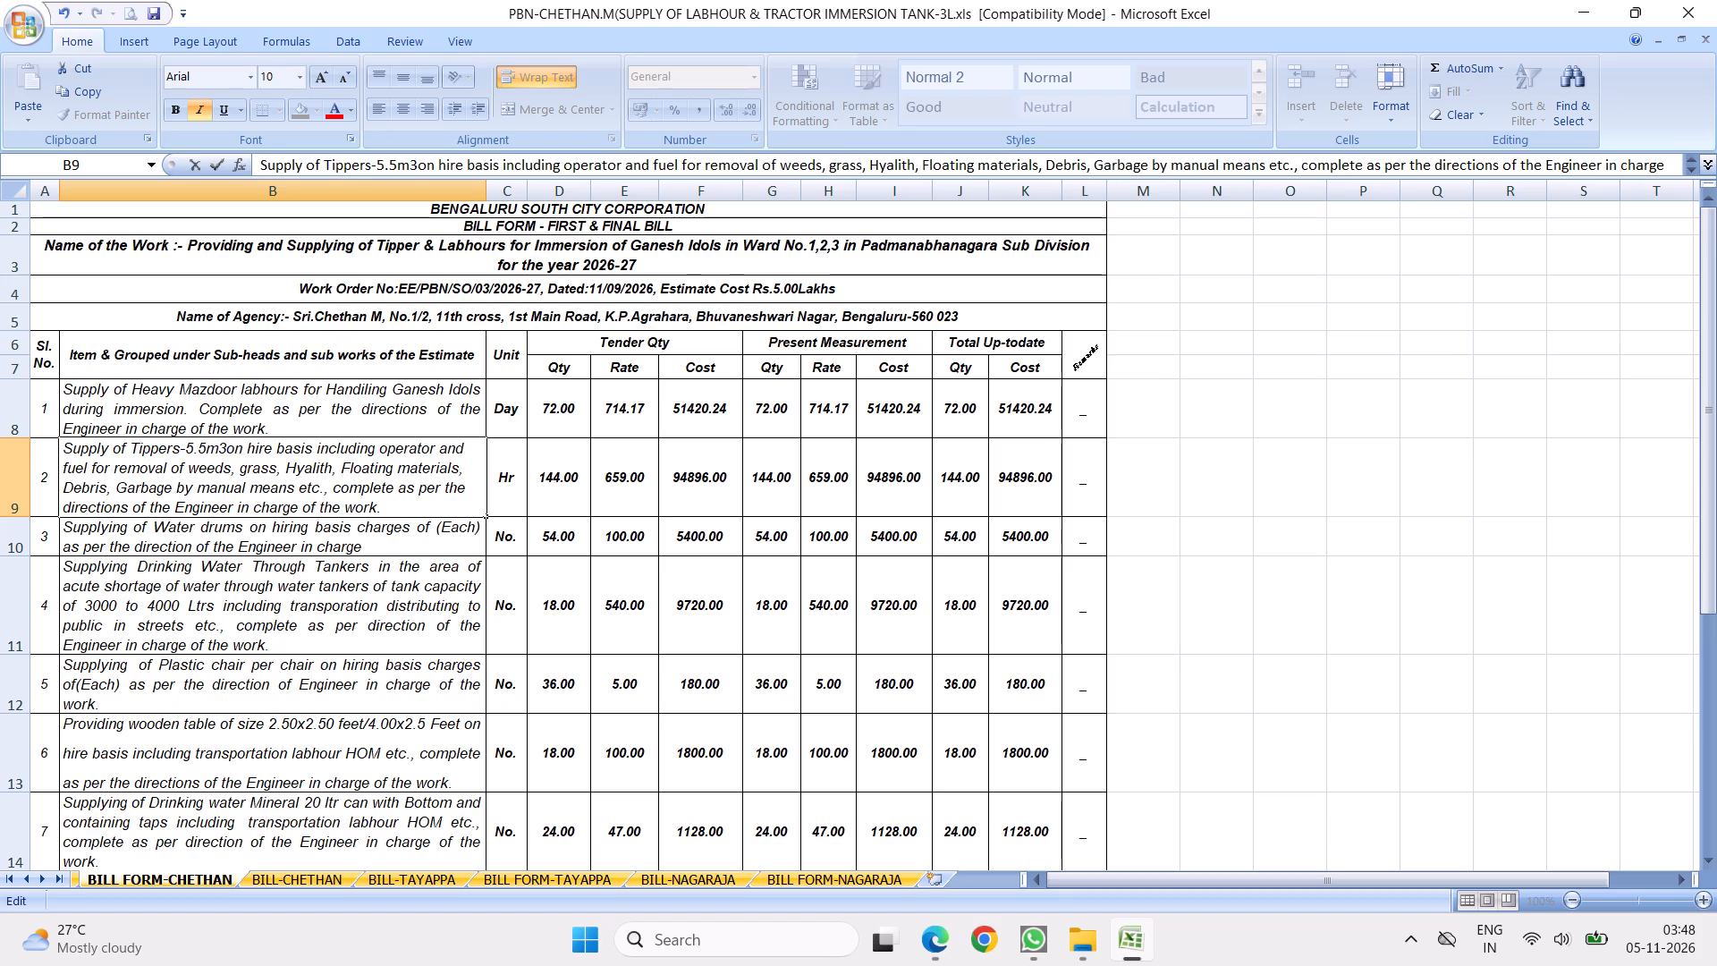
pyautogui.press('space')
pyautogui.write('o')
pyautogui.press('BackSpace')
pyautogui.press('BackSpace')
pyautogui.press('space')
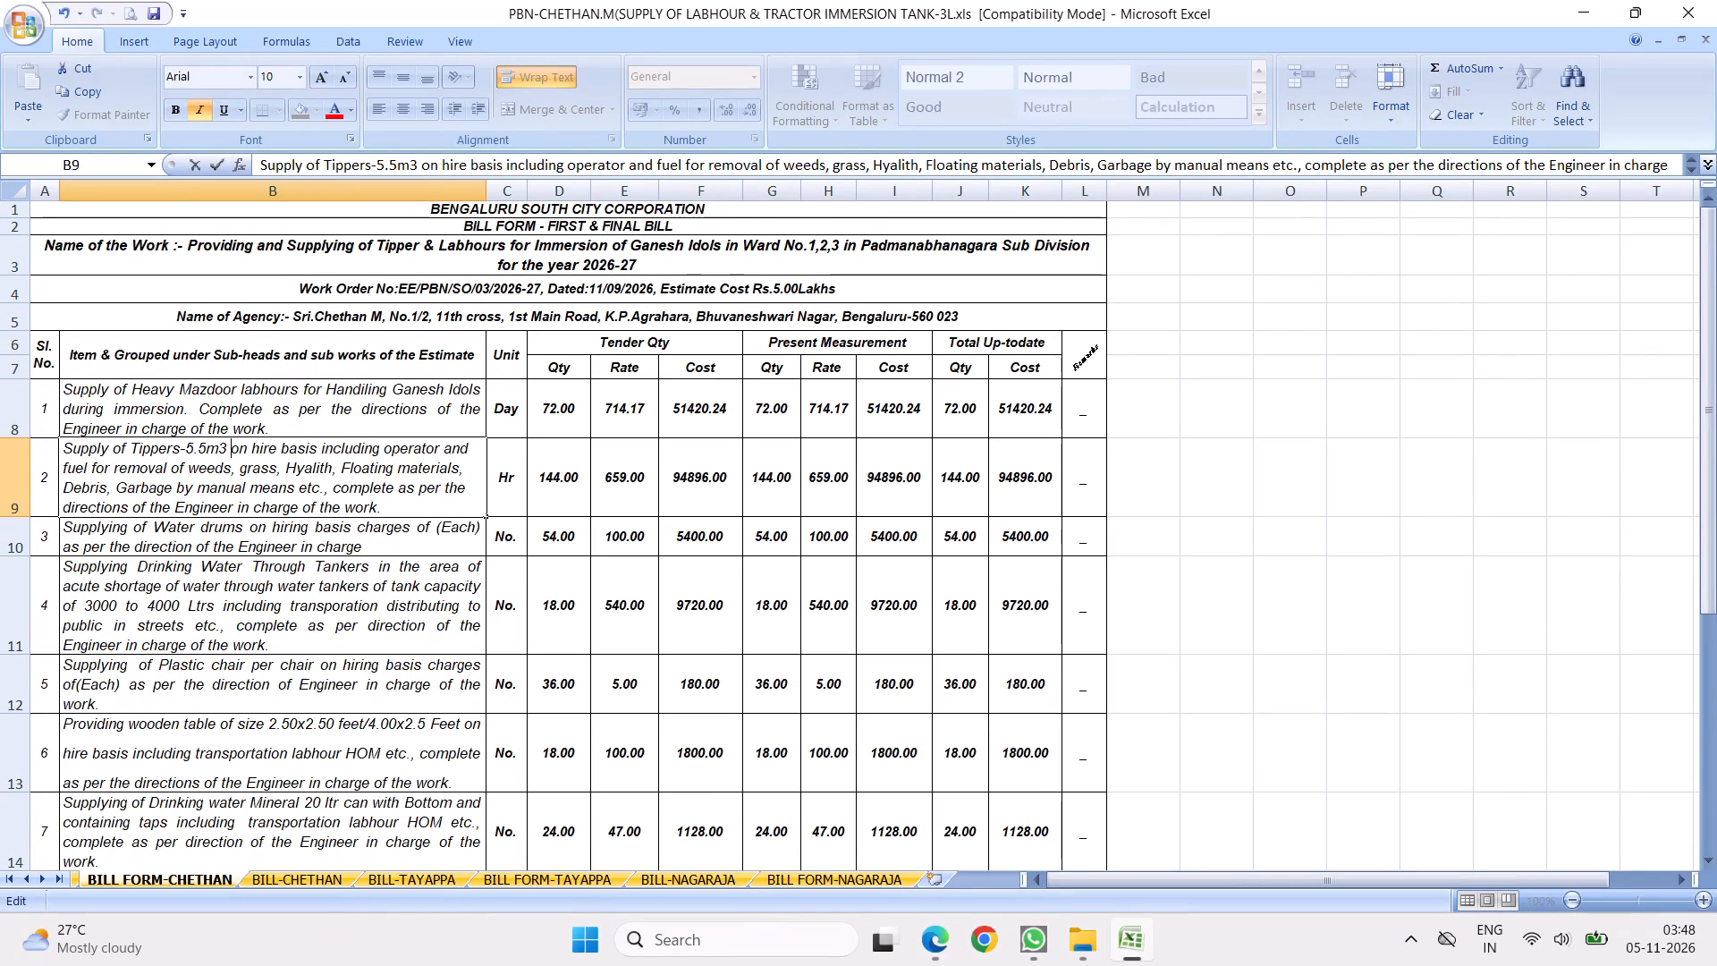
# Delete the text from "and fuel for removal of weeds" through "manual means etc." after "operator" in the description of item 2.
pyautogui.moveTo(319, 486); pyautogui.dragTo(254, 479)
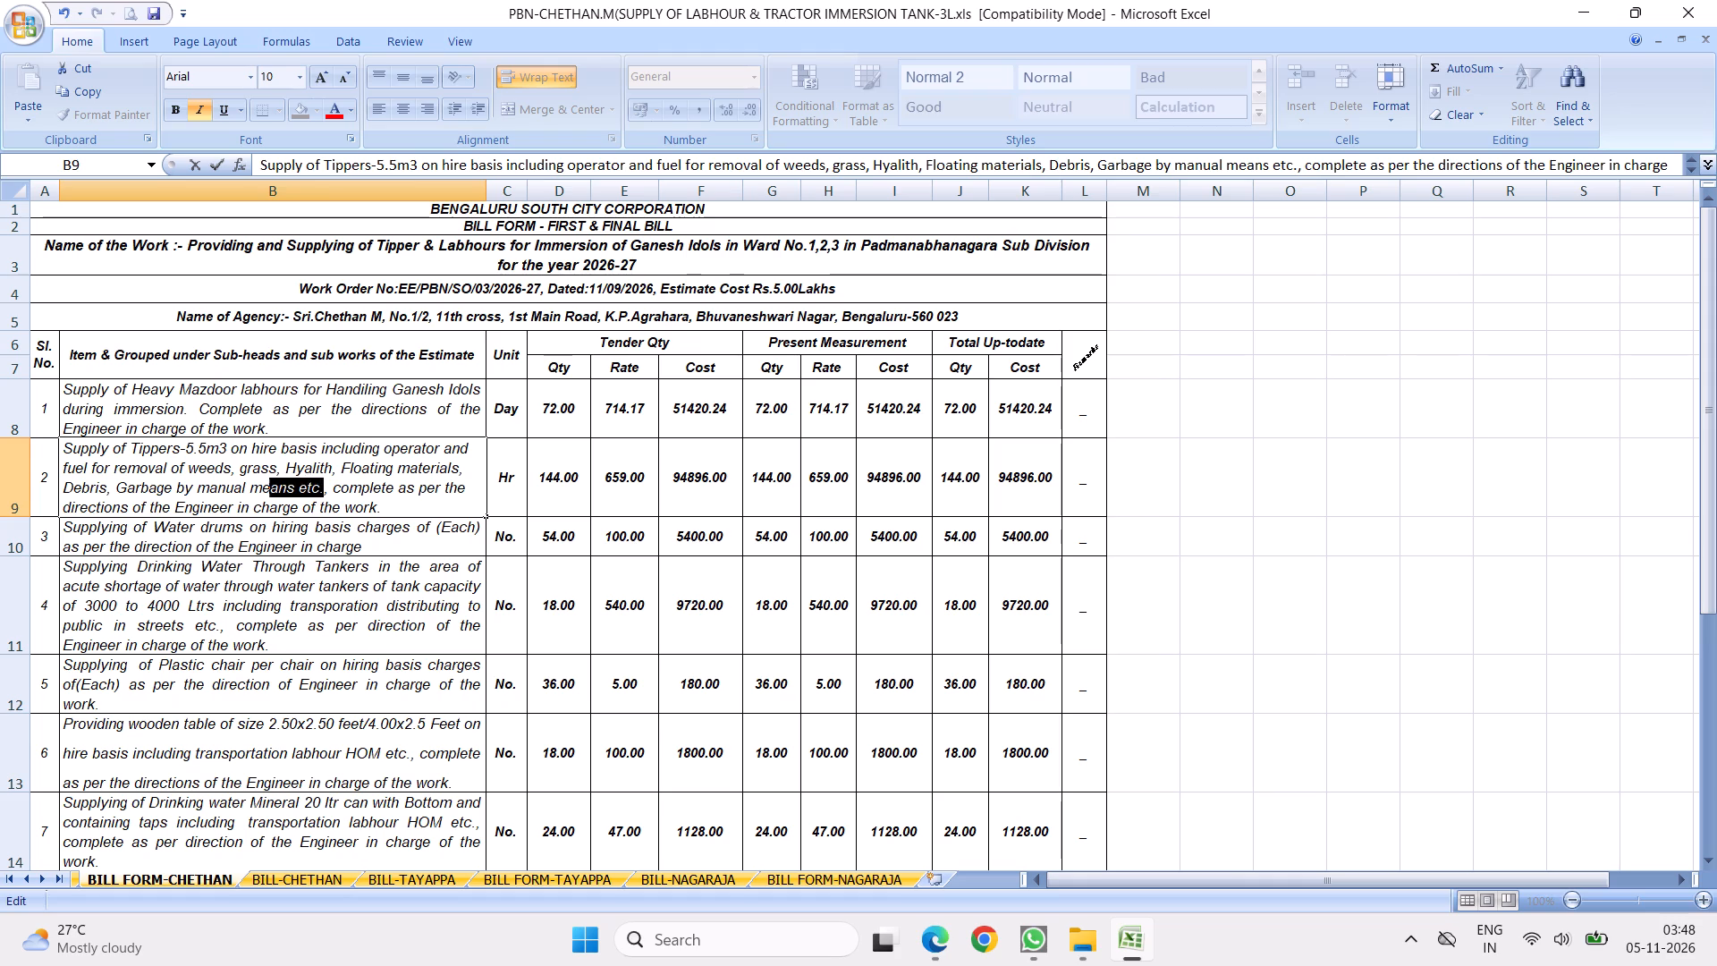
pyautogui.moveTo(254, 479); pyautogui.dragTo(58, 475)
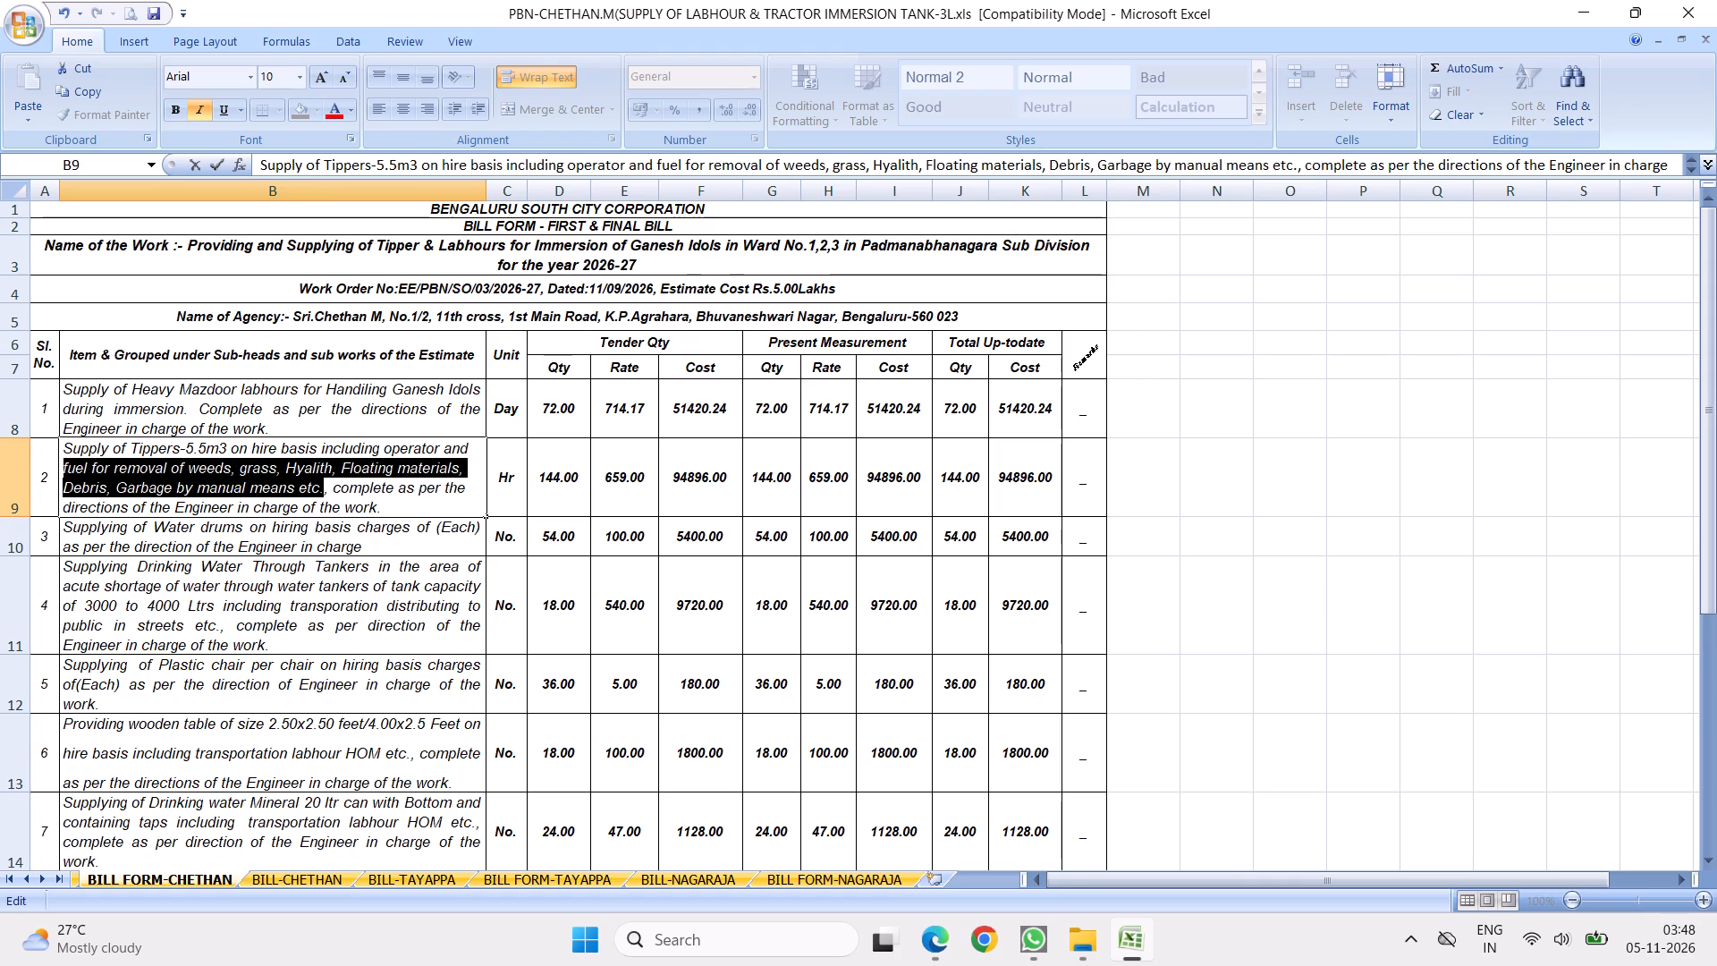
pyautogui.press('BackSpace')
pyautogui.press('BackSpace')
pyautogui.press('BackSpace')
pyautogui.press('BackSpace')
pyautogui.press('BackSpace')
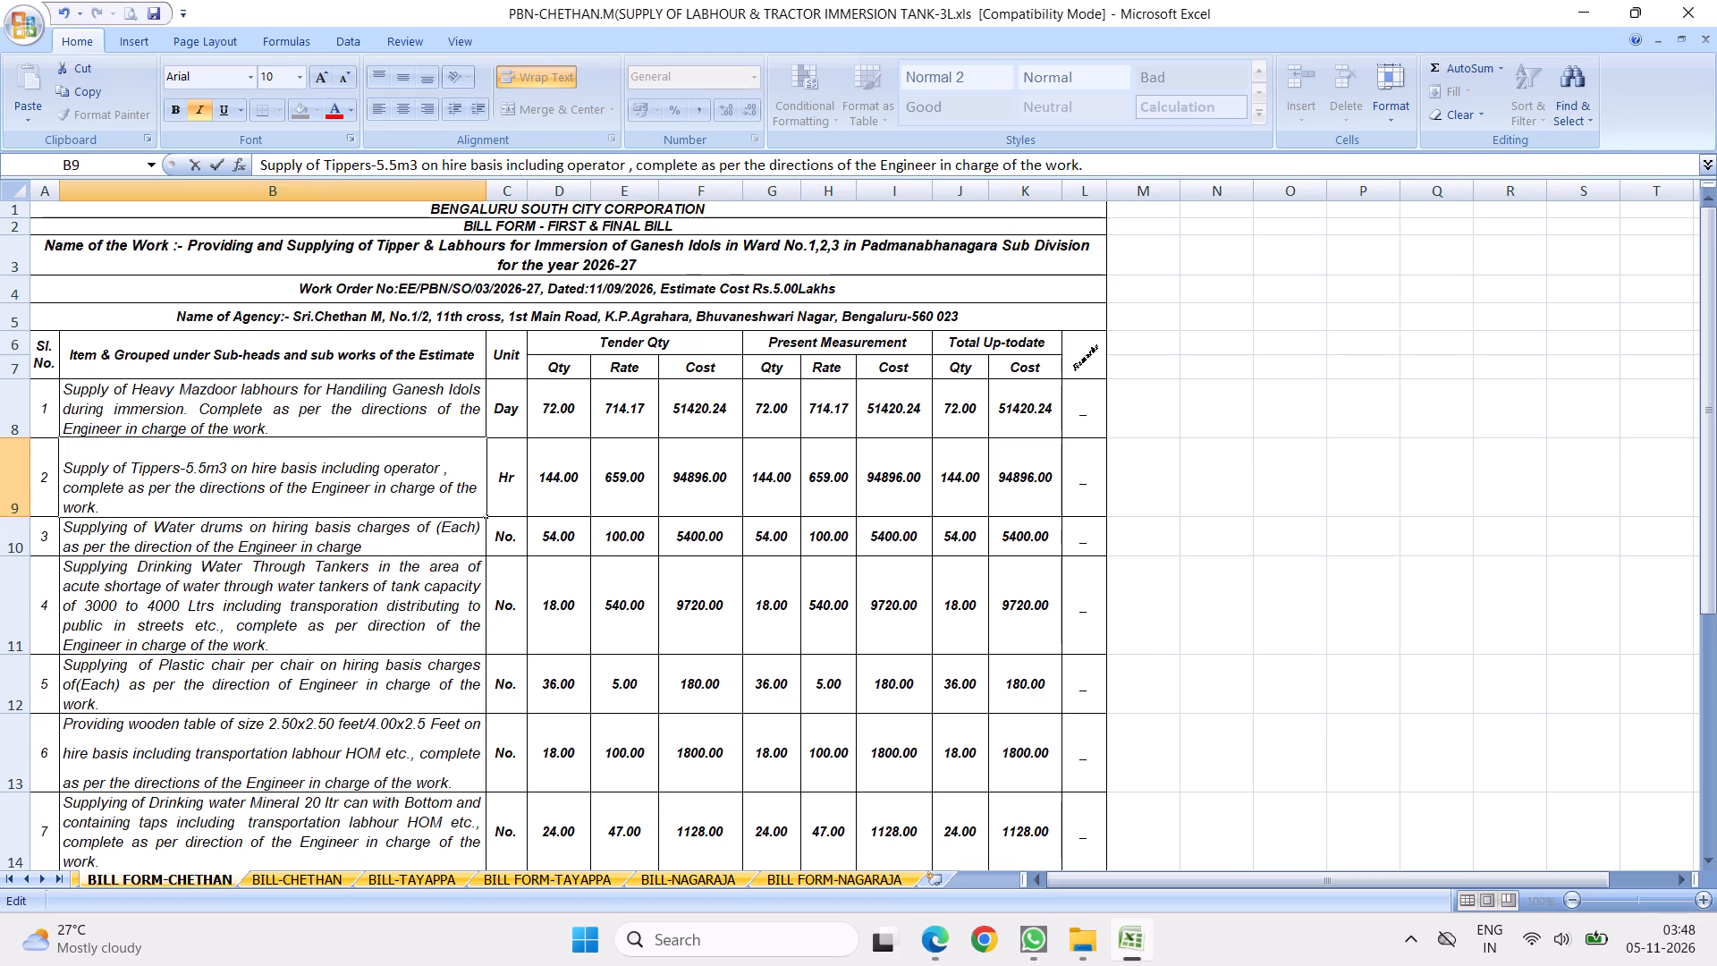
pyautogui.press('BackSpace')
# Insert "fuel and other incidental charges etc.," after "operator," in the description of item 2.
pyautogui.press('Right')
pyautogui.press('space')
pyautogui.write('fuel')
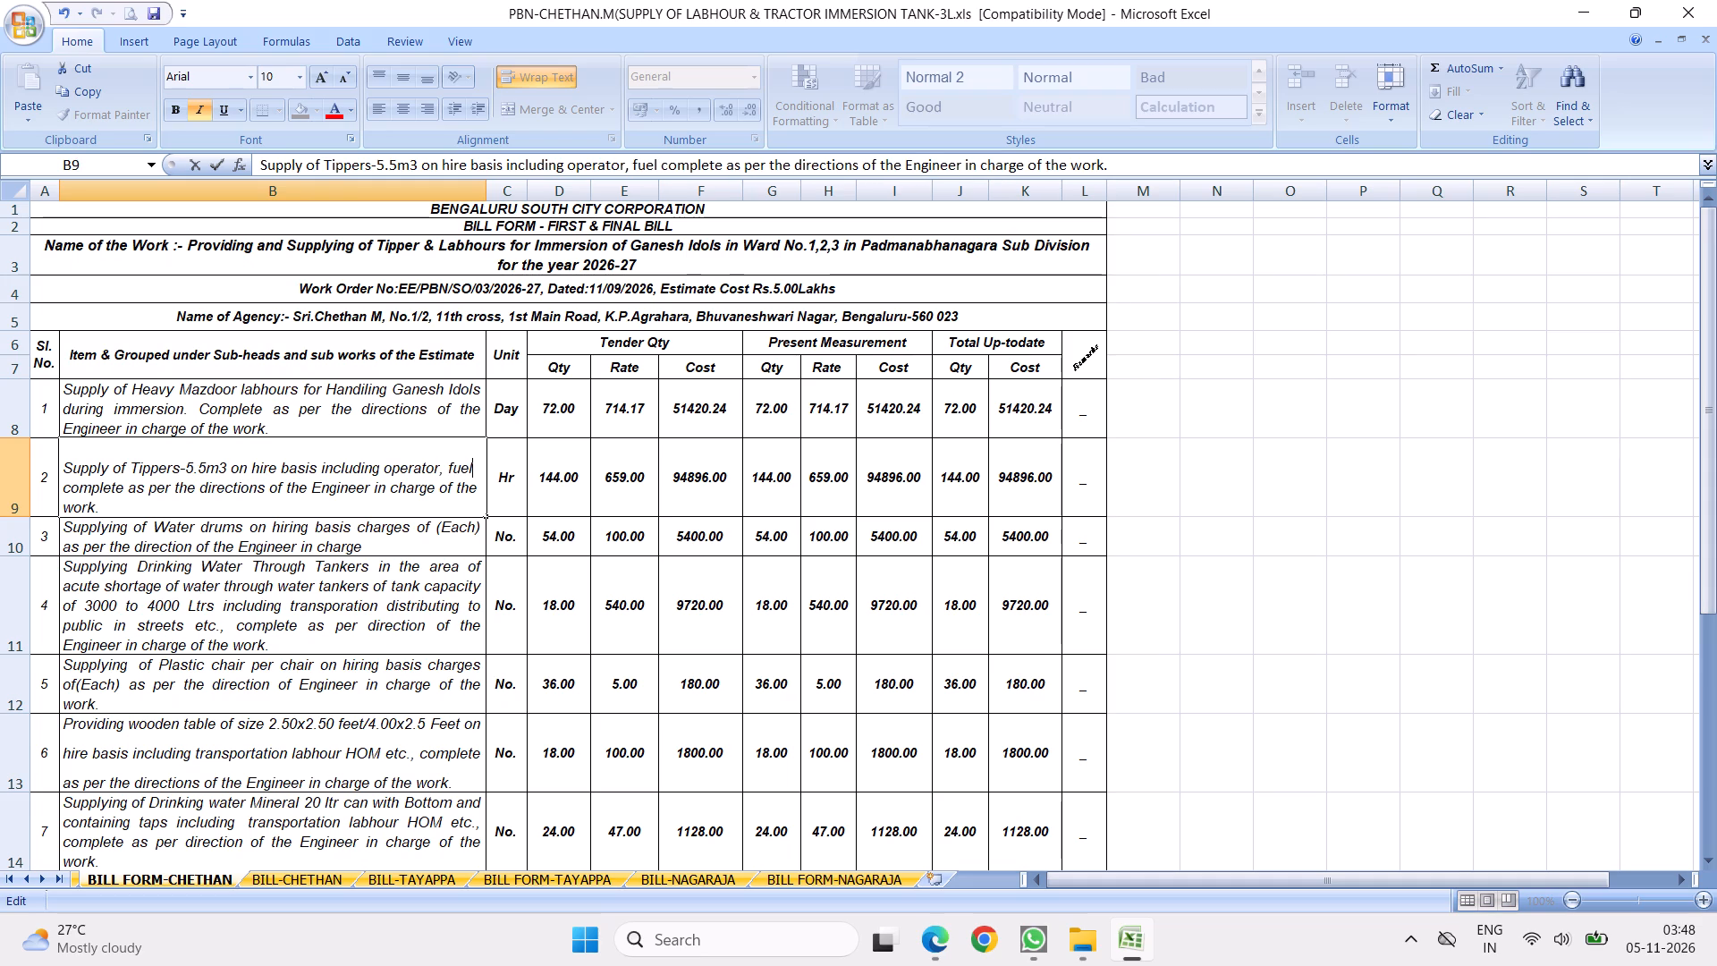
pyautogui.press('space')
pyautogui.write('and otehr')
pyautogui.press('BackSpace')
pyautogui.press('BackSpace')
pyautogui.press('BackSpace')
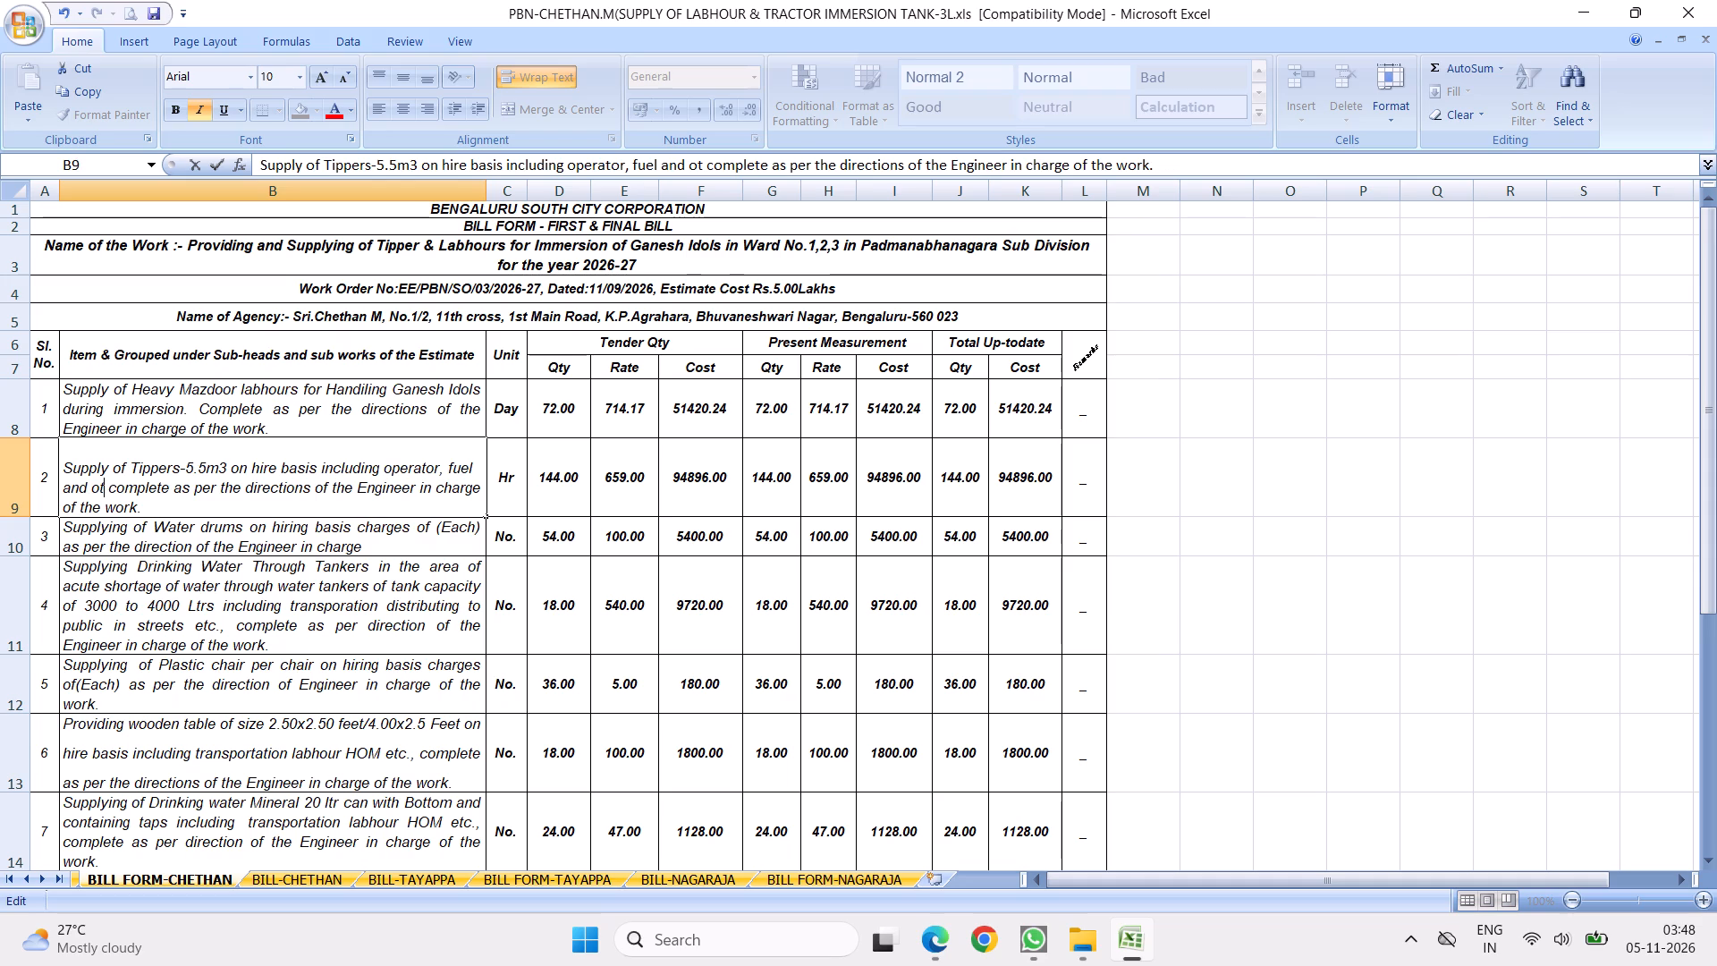
pyautogui.write('her')
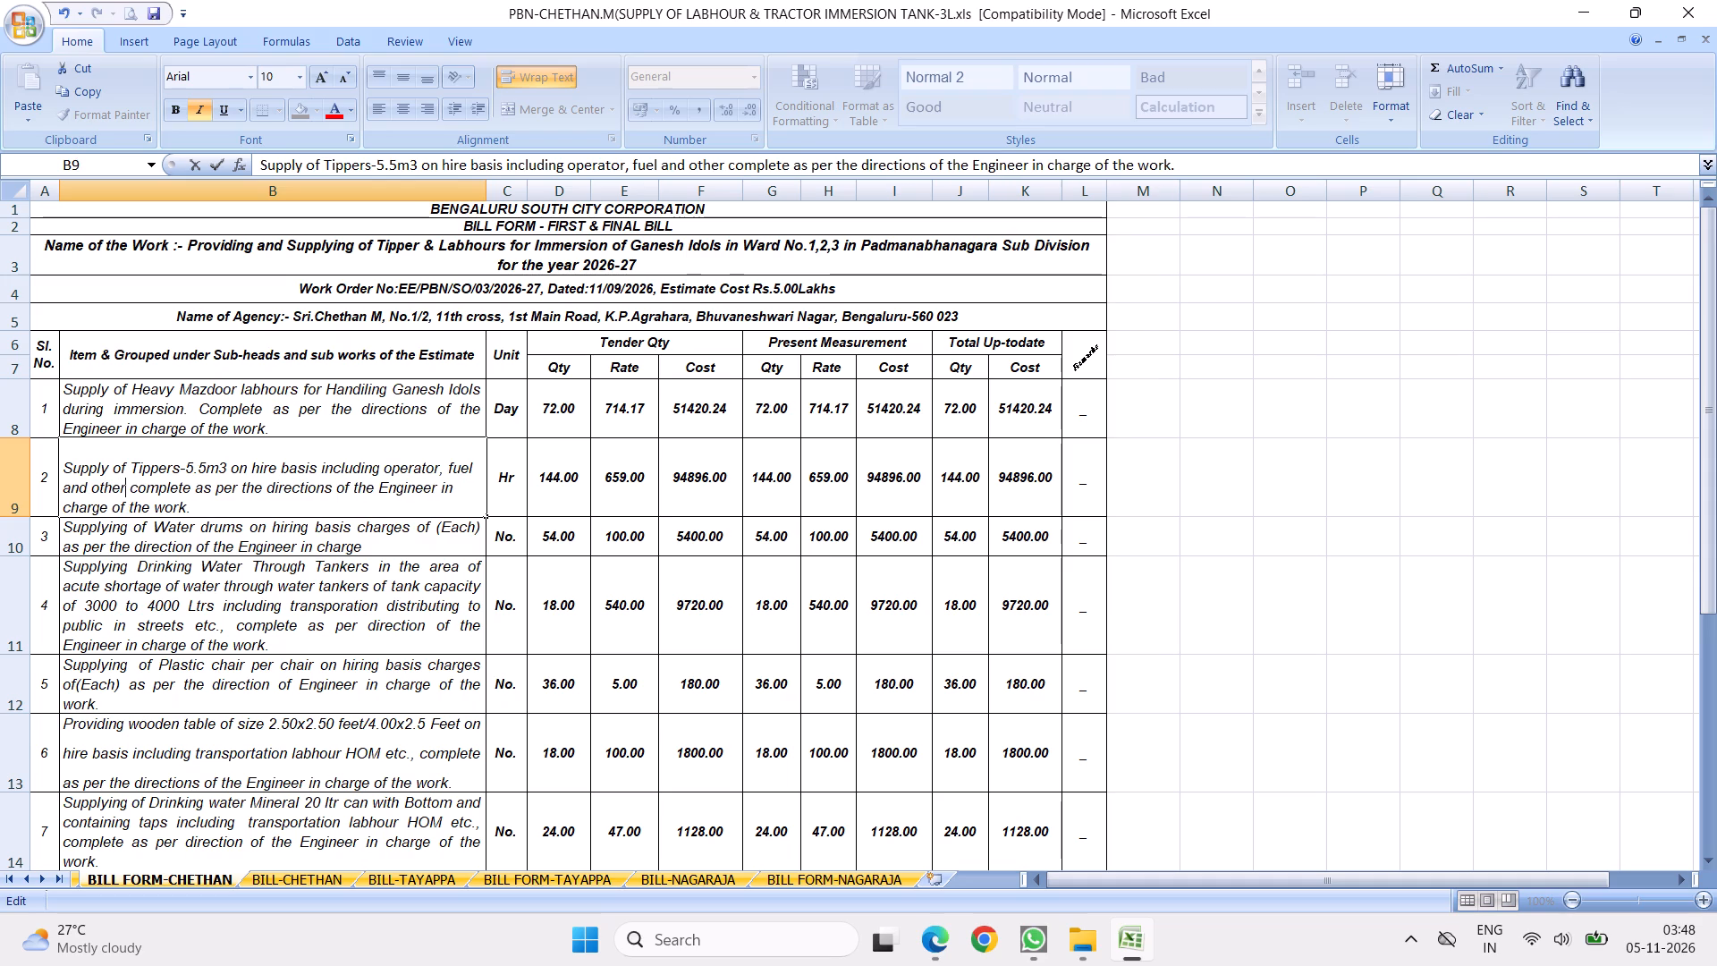
pyautogui.press('space')
pyautogui.write('incidental charges etc.,')
pyautogui.press('space')
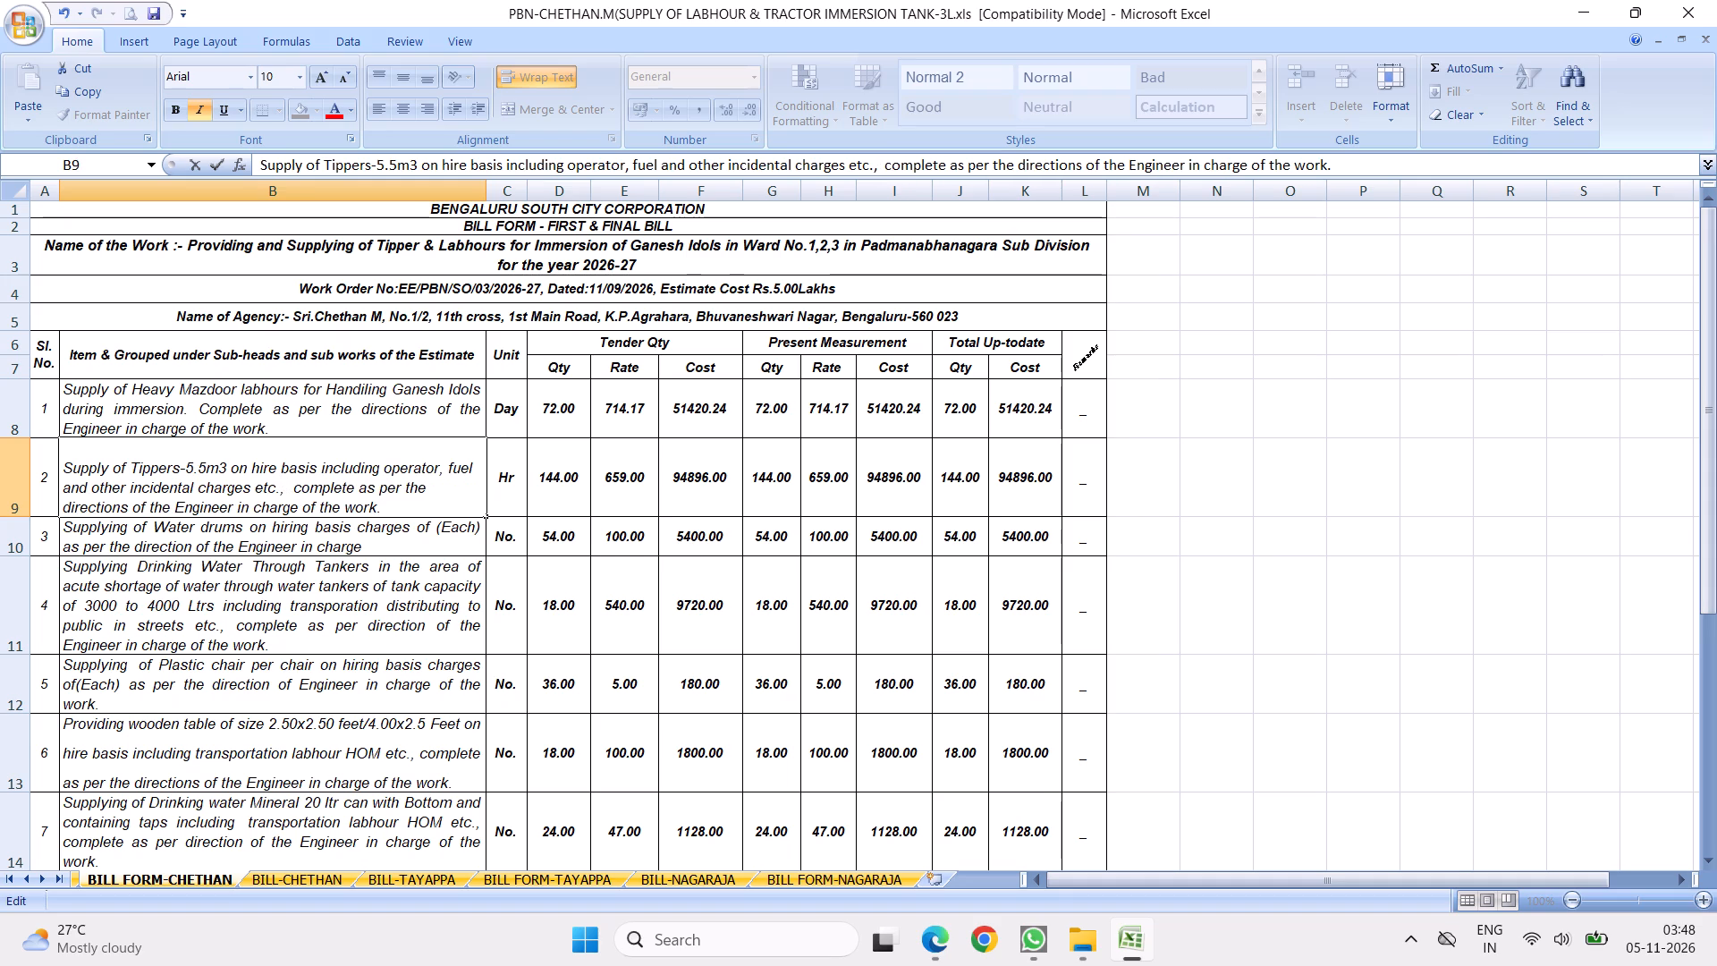
# Continue the description of item 2 with "for making mobile tank for Ganesh immersion" before "complete as per the directions".
pyautogui.write('for making')
pyautogui.press('space')
pyautogui.write('mobile')
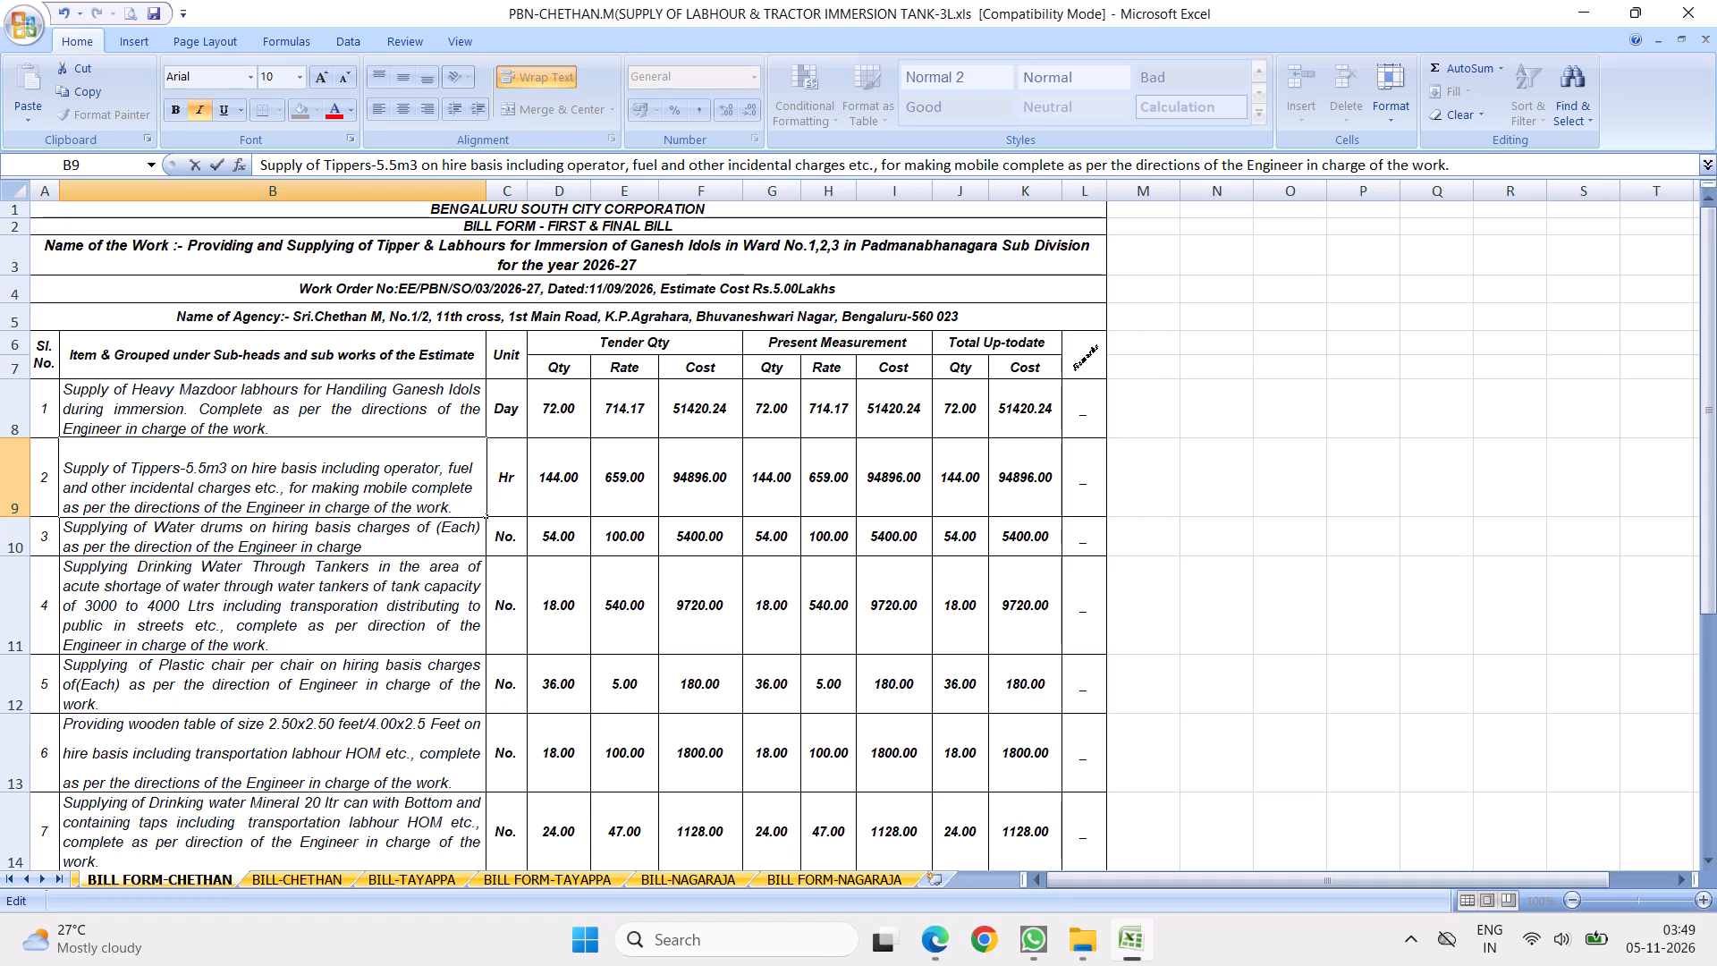
pyautogui.press('space')
pyautogui.write('tank')
pyautogui.press('space')
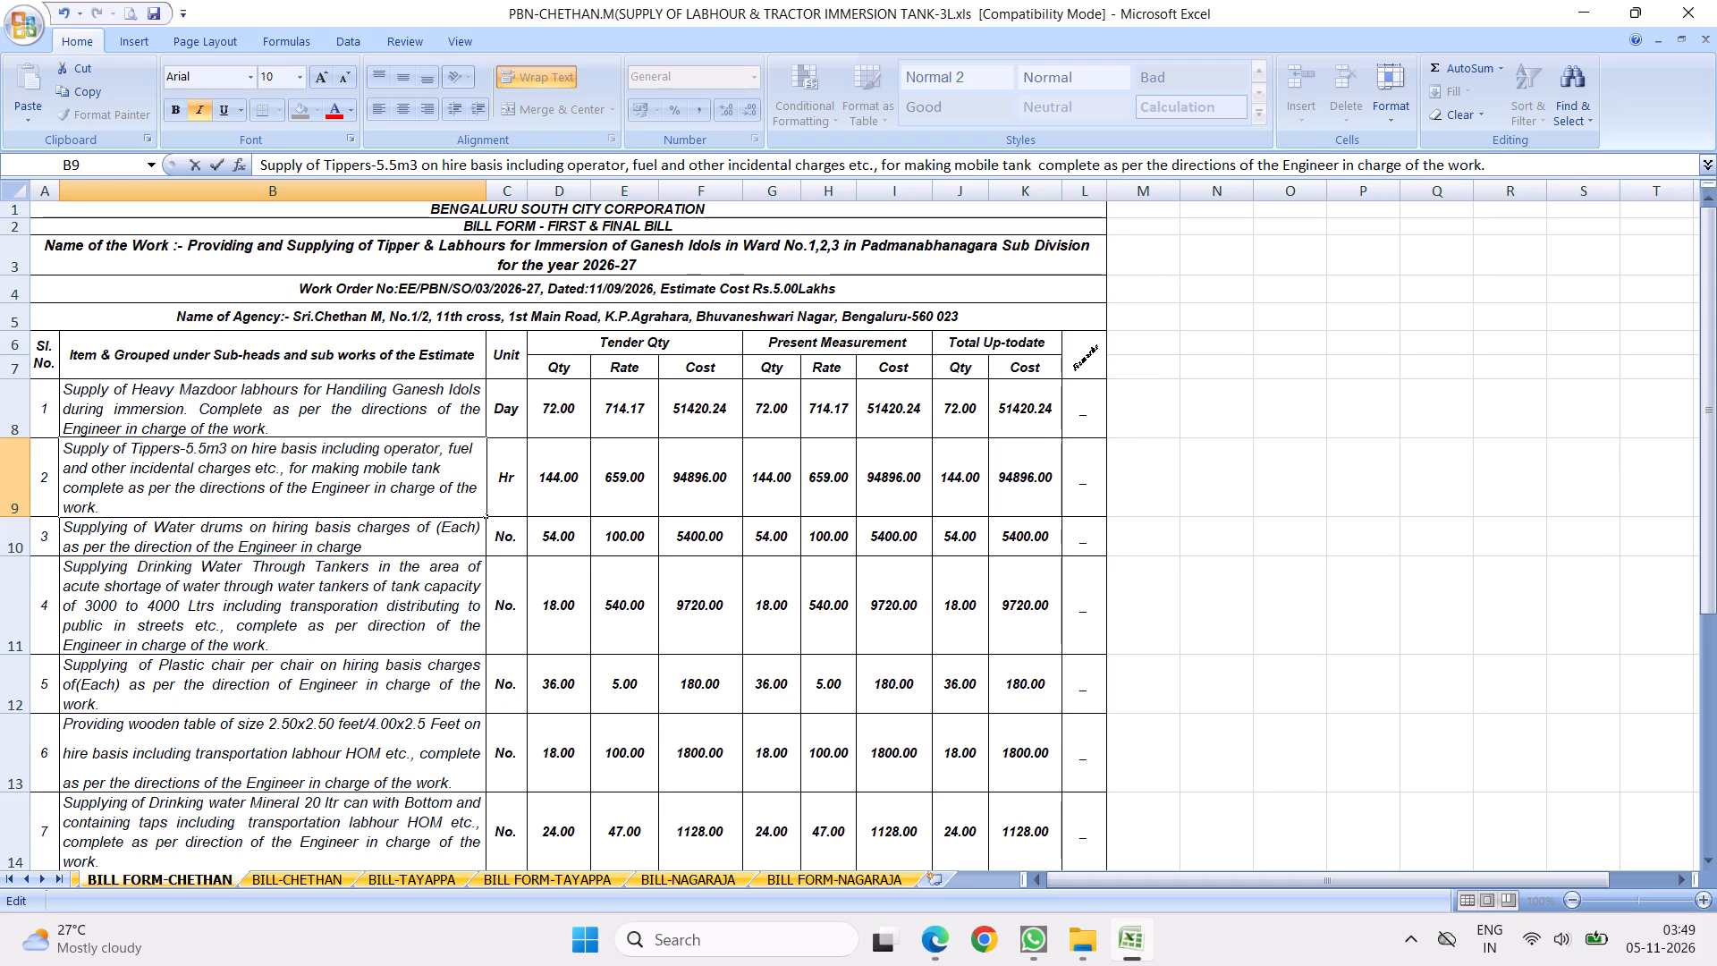
pyautogui.write('for')
pyautogui.press('space')
pyautogui.write('Ganesh')
pyautogui.press('space')
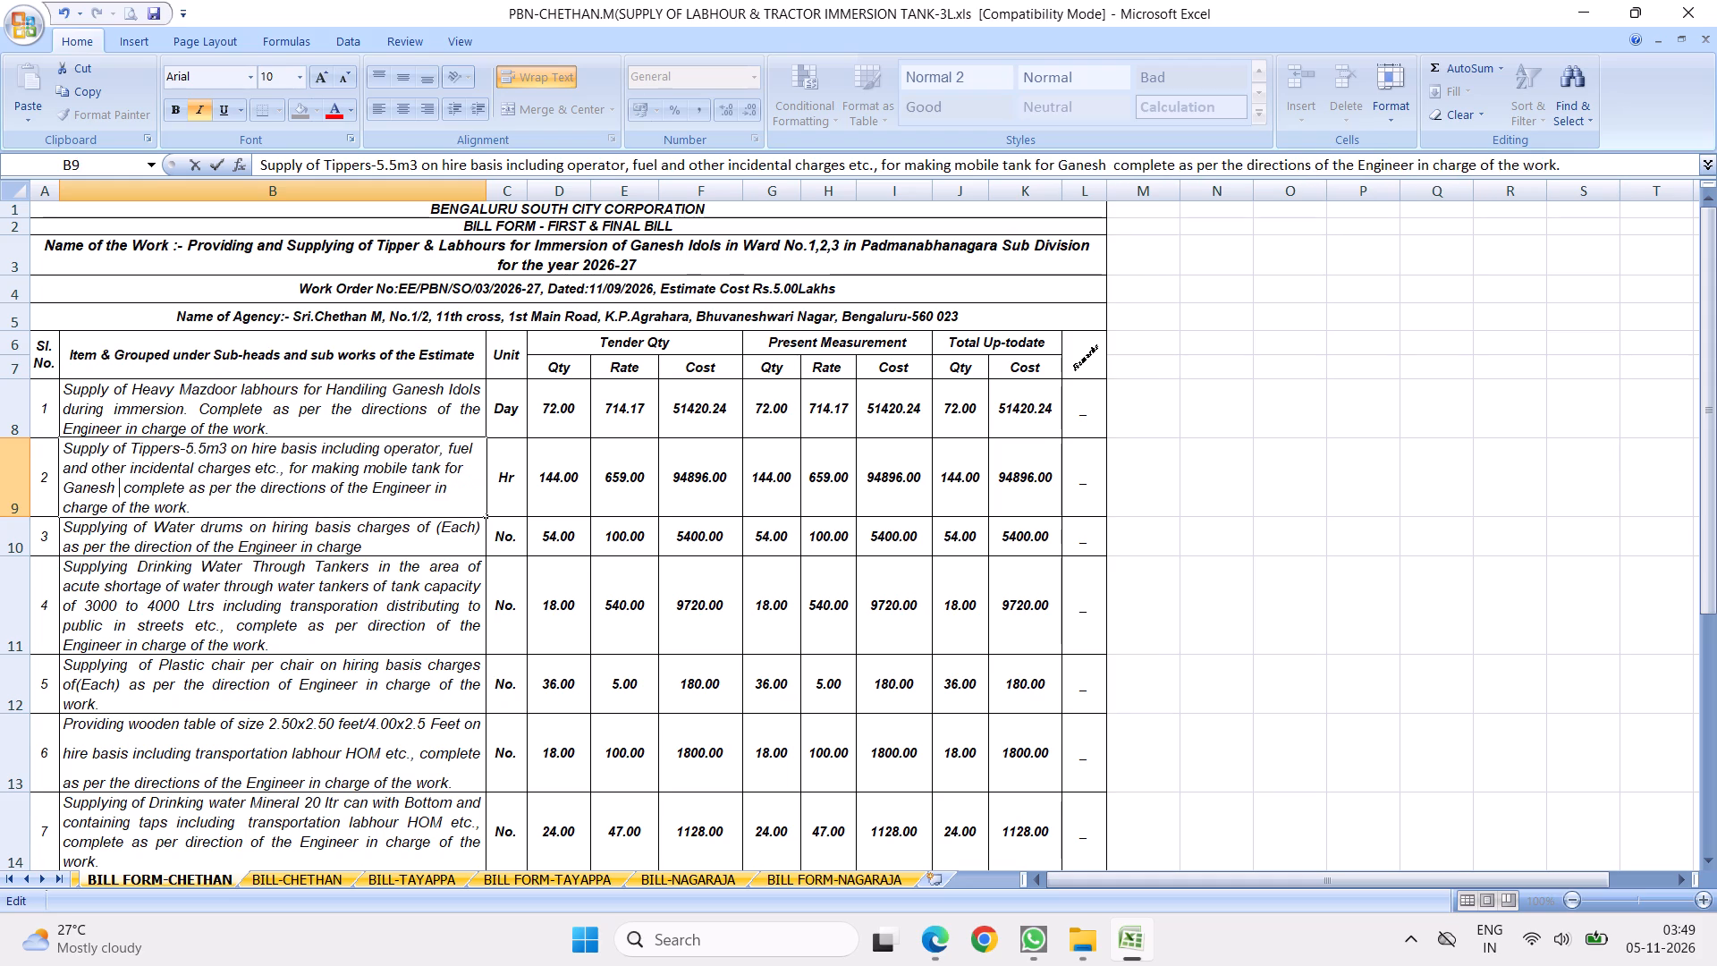
pyautogui.write('immersion')
pyautogui.press('space')
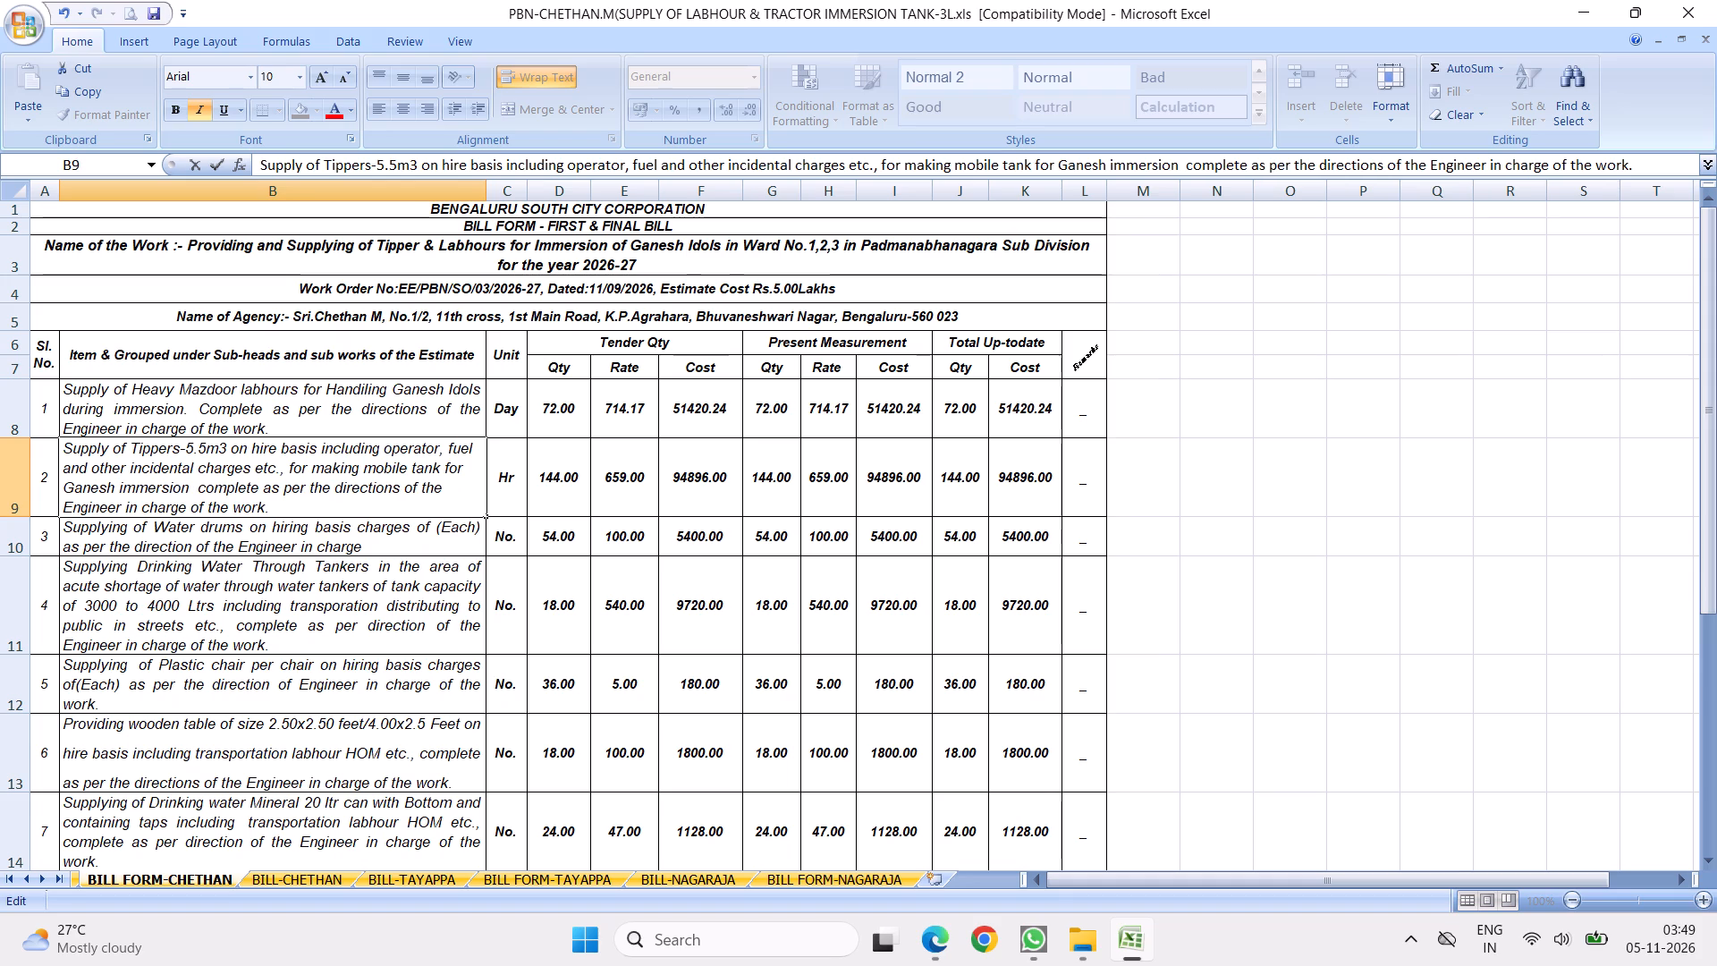
# Add "including disposal of same to the disposal site out of Bangalore." after "Ganesh immersion" in the description of item 2.
pyautogui.write('in')
pyautogui.press('n')
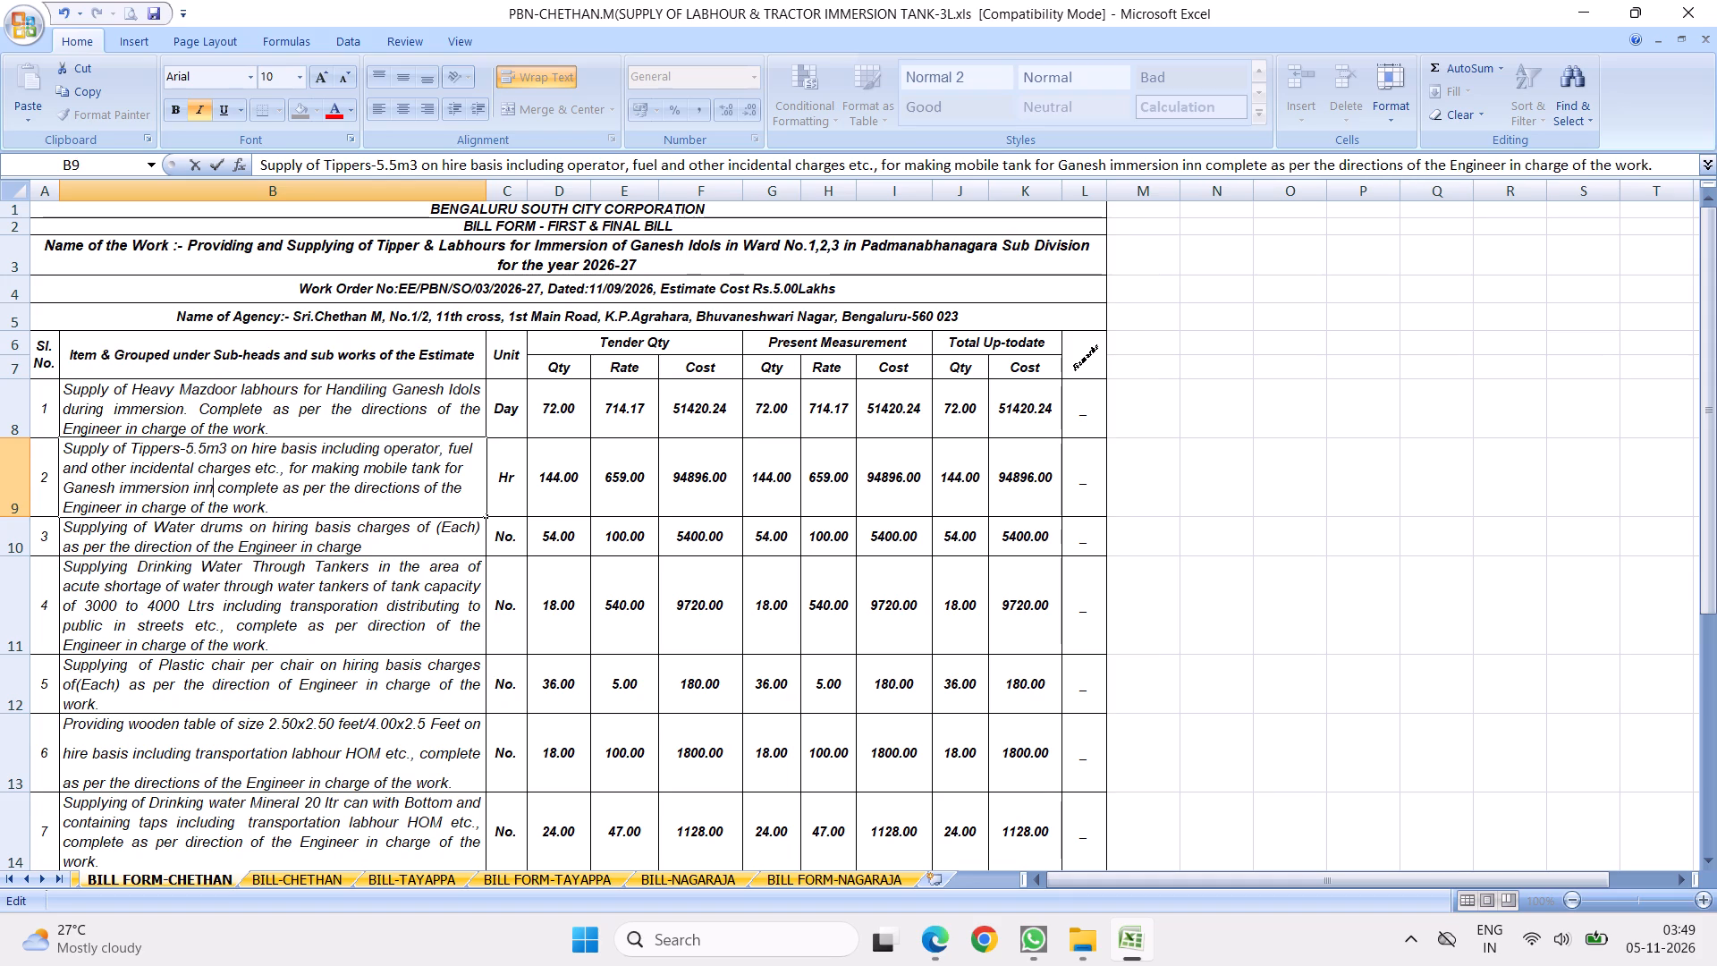
pyautogui.press('BackSpace')
pyautogui.write('cludig')
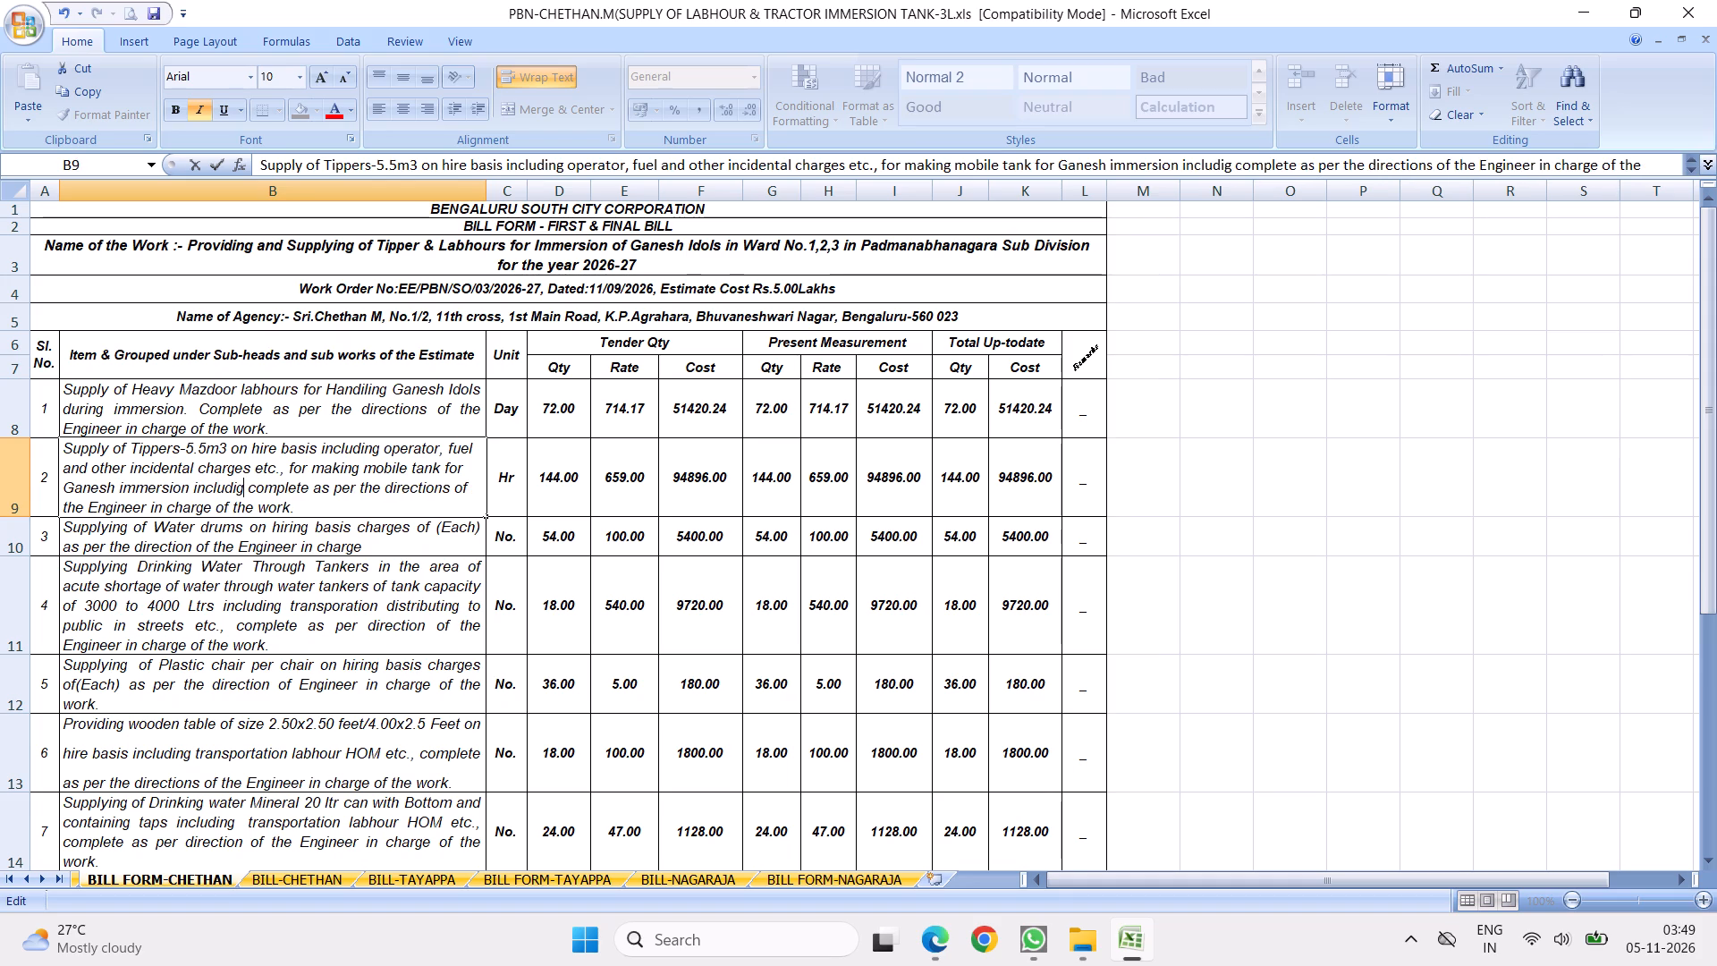
pyautogui.press('BackSpace')
pyautogui.write('ng')
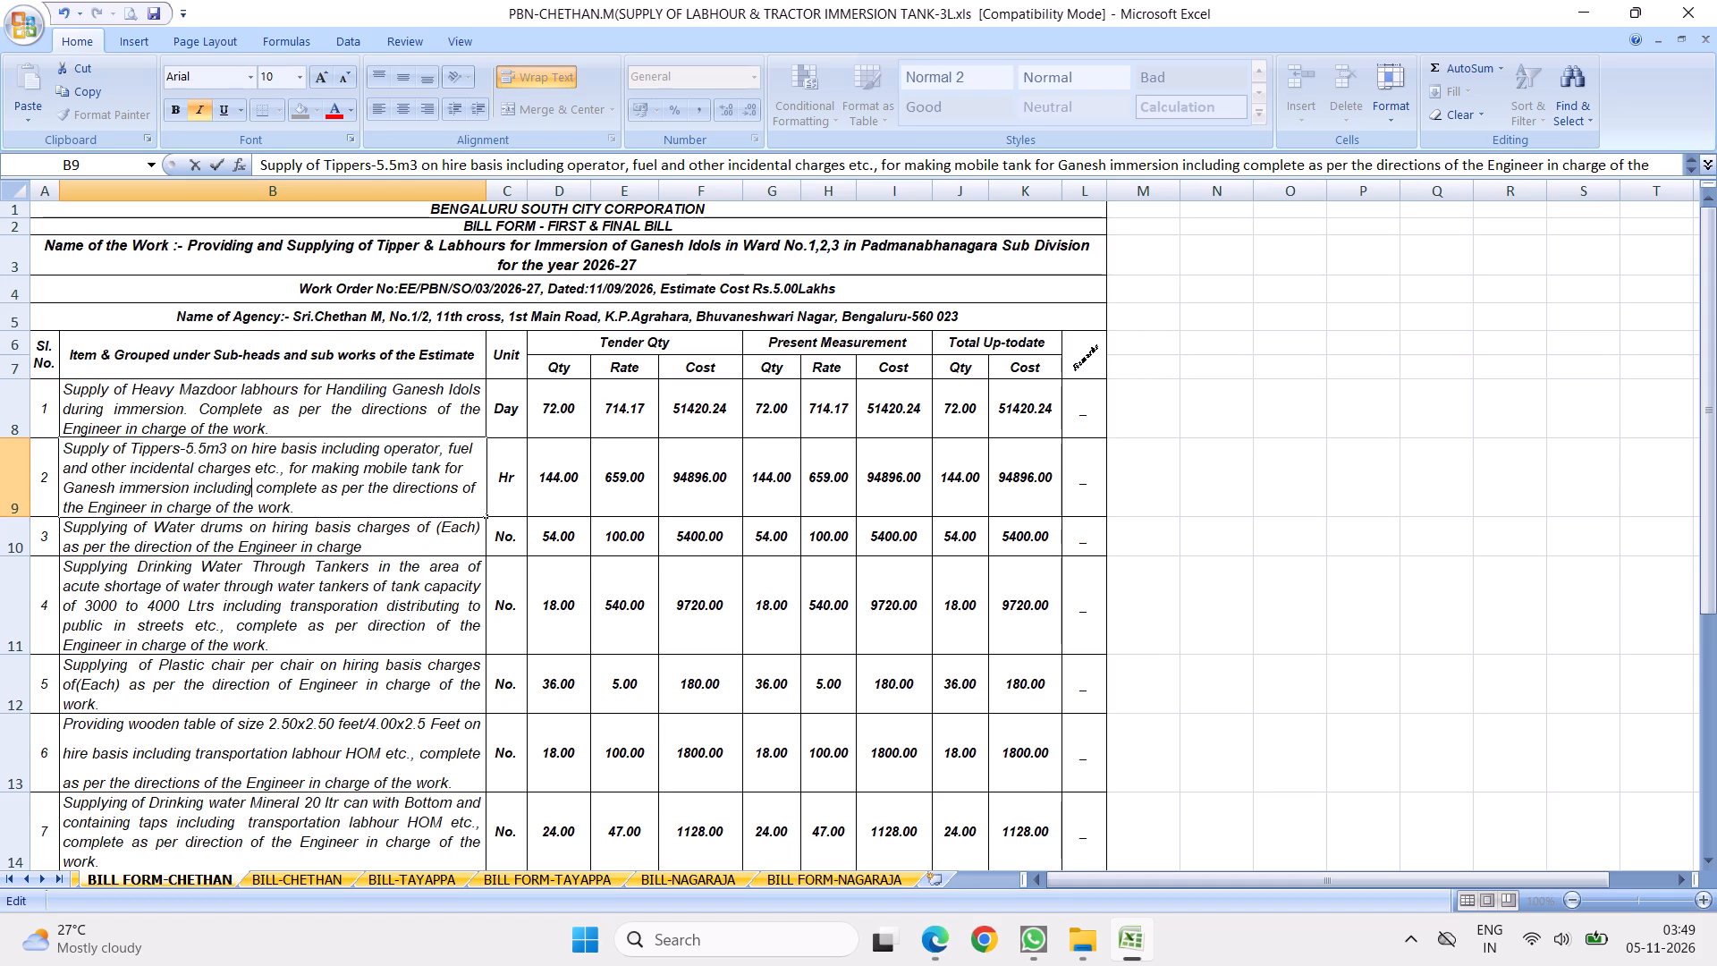
pyautogui.press('space')
pyautogui.write('disposa')
pyautogui.press('l')
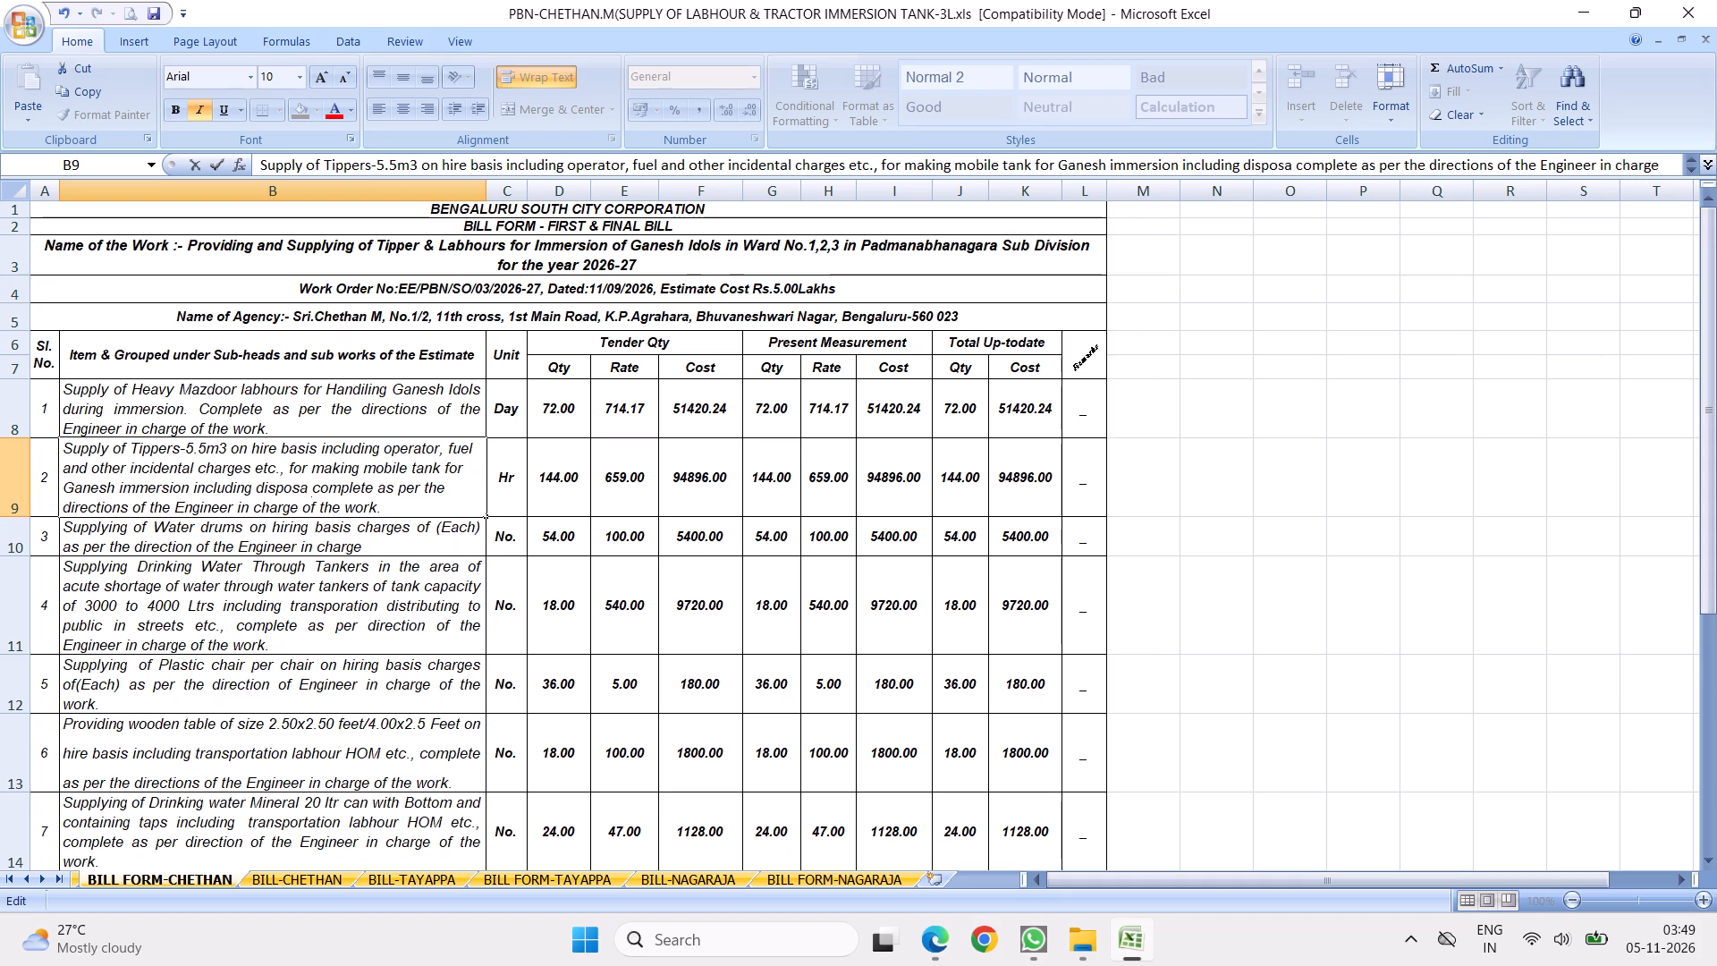
pyautogui.press('space')
pyautogui.write('of same to the dis')
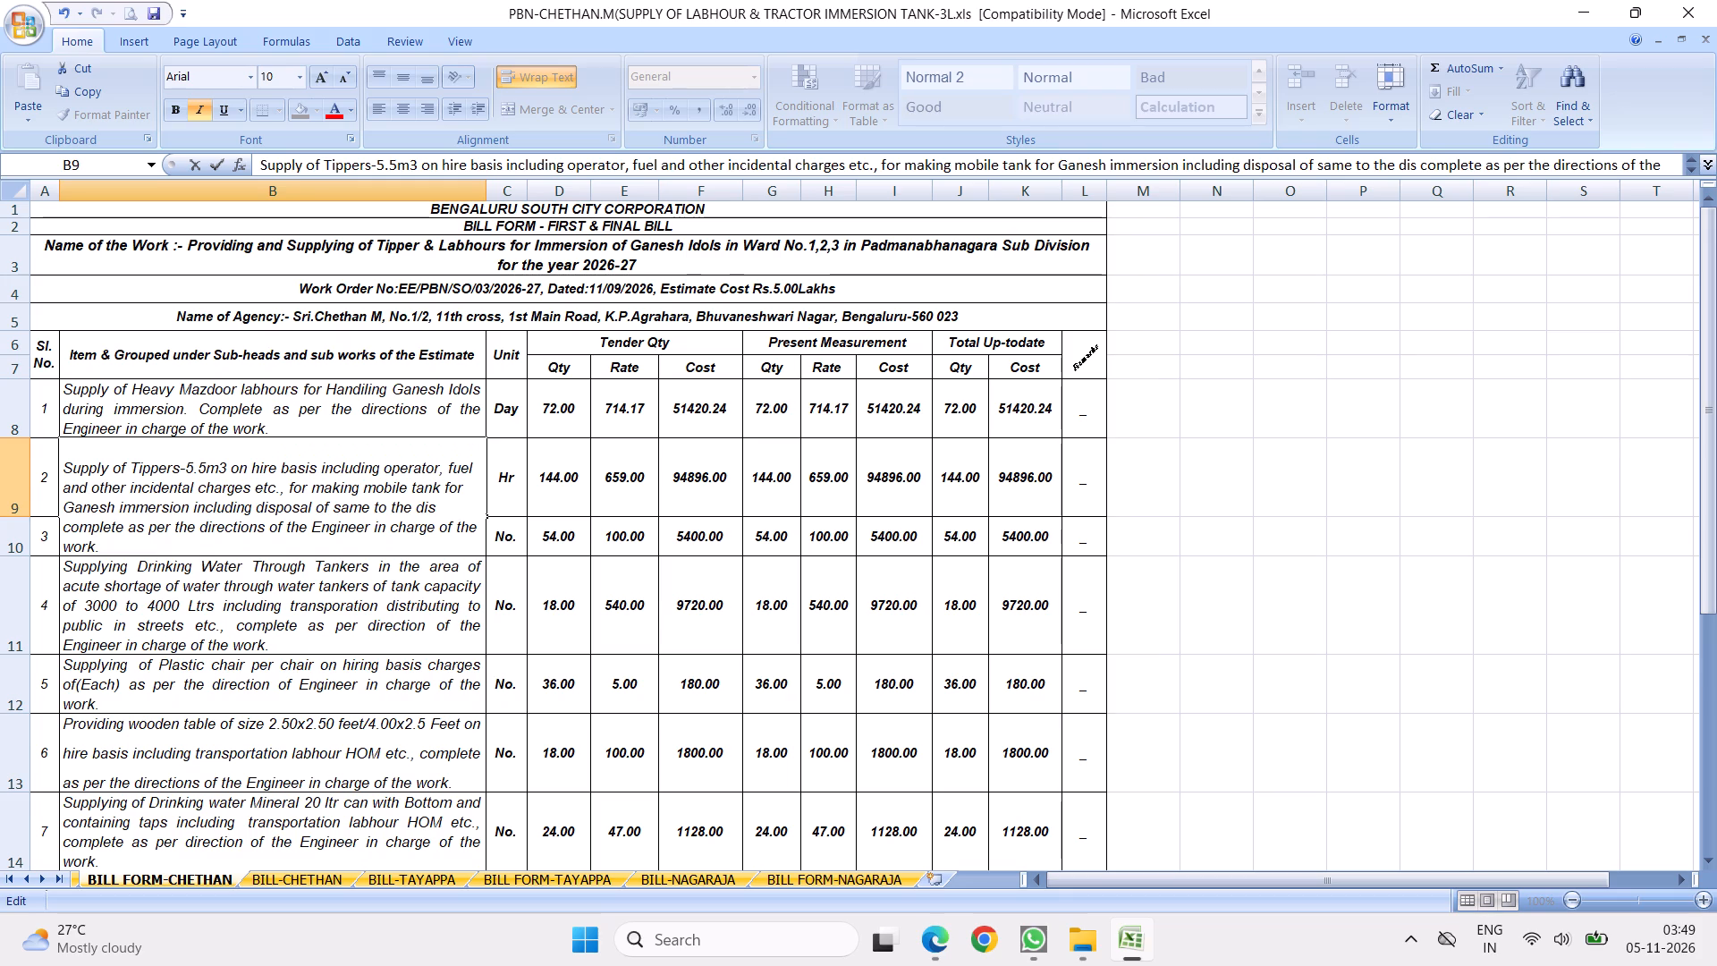
pyautogui.write('posal')
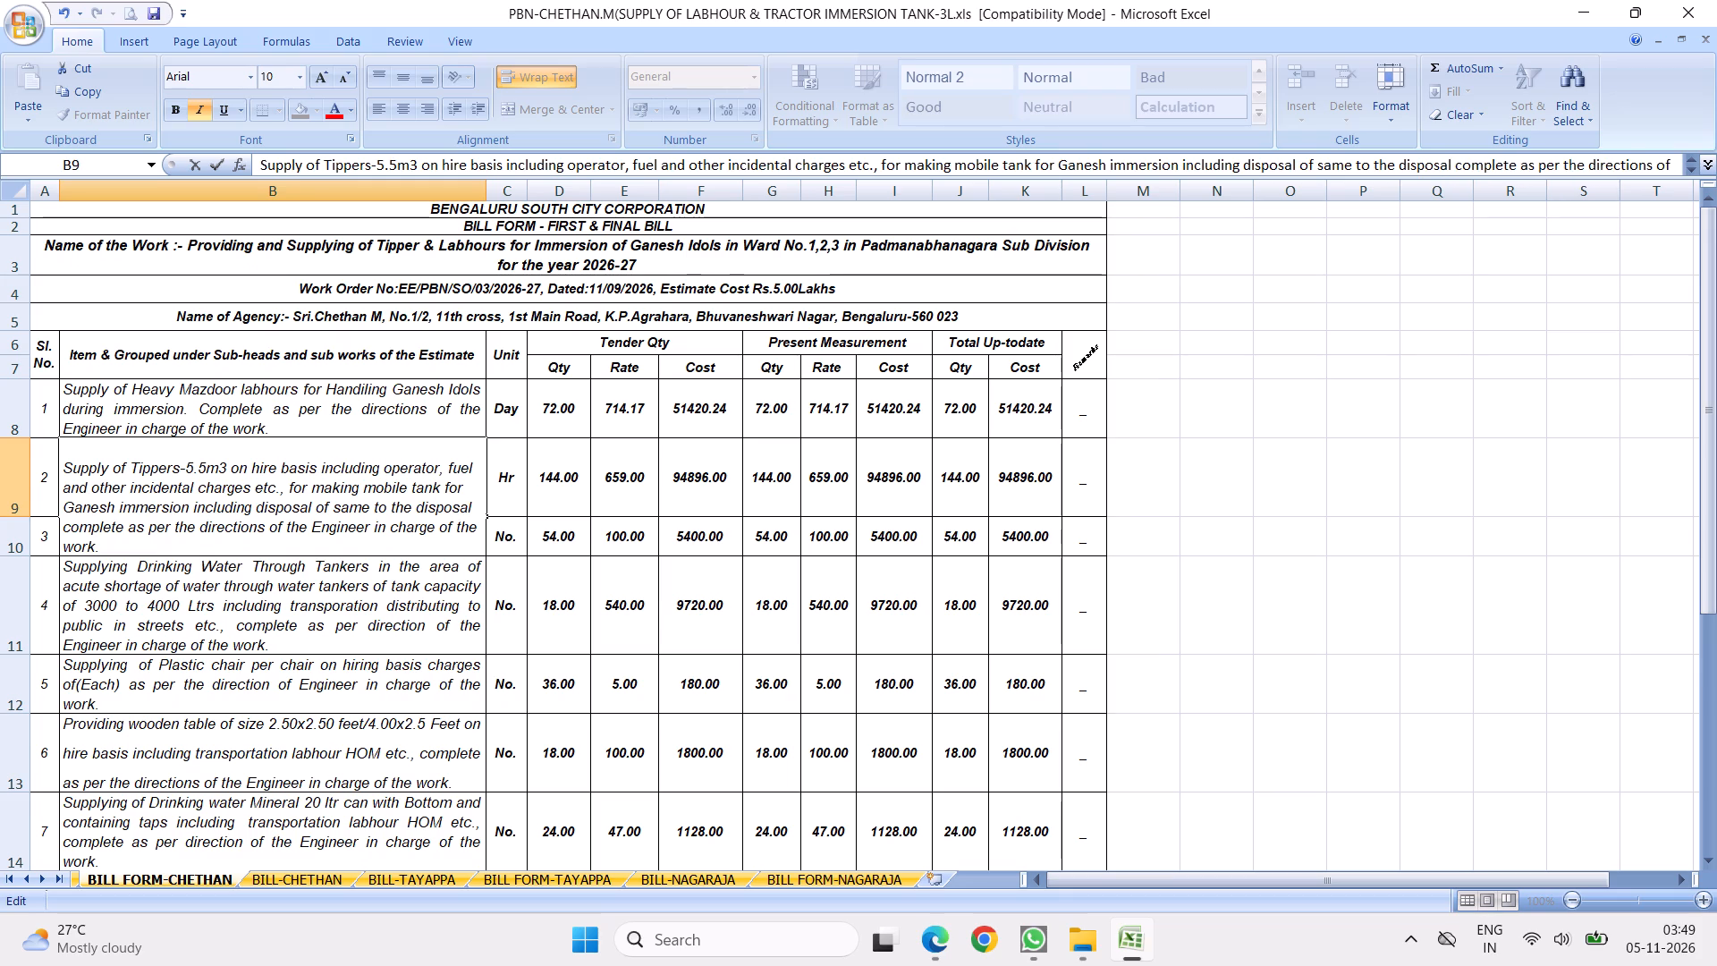
pyautogui.press('space')
pyautogui.write('site out')
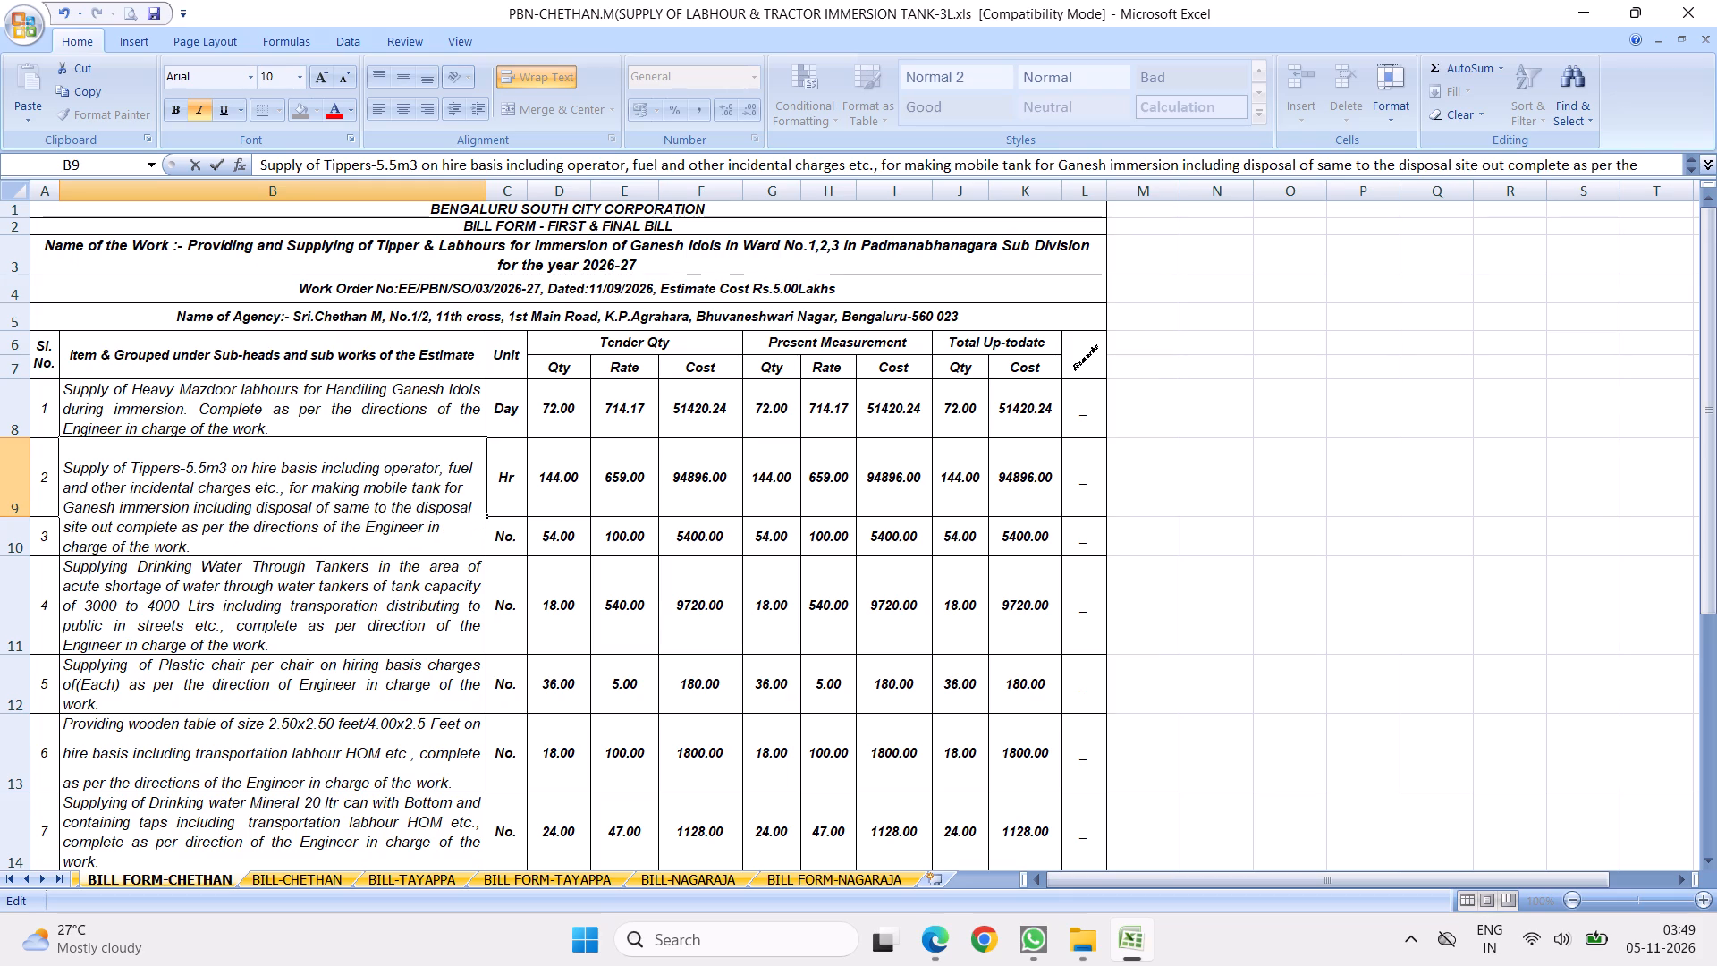
pyautogui.press('space')
pyautogui.write('of Bangalore')
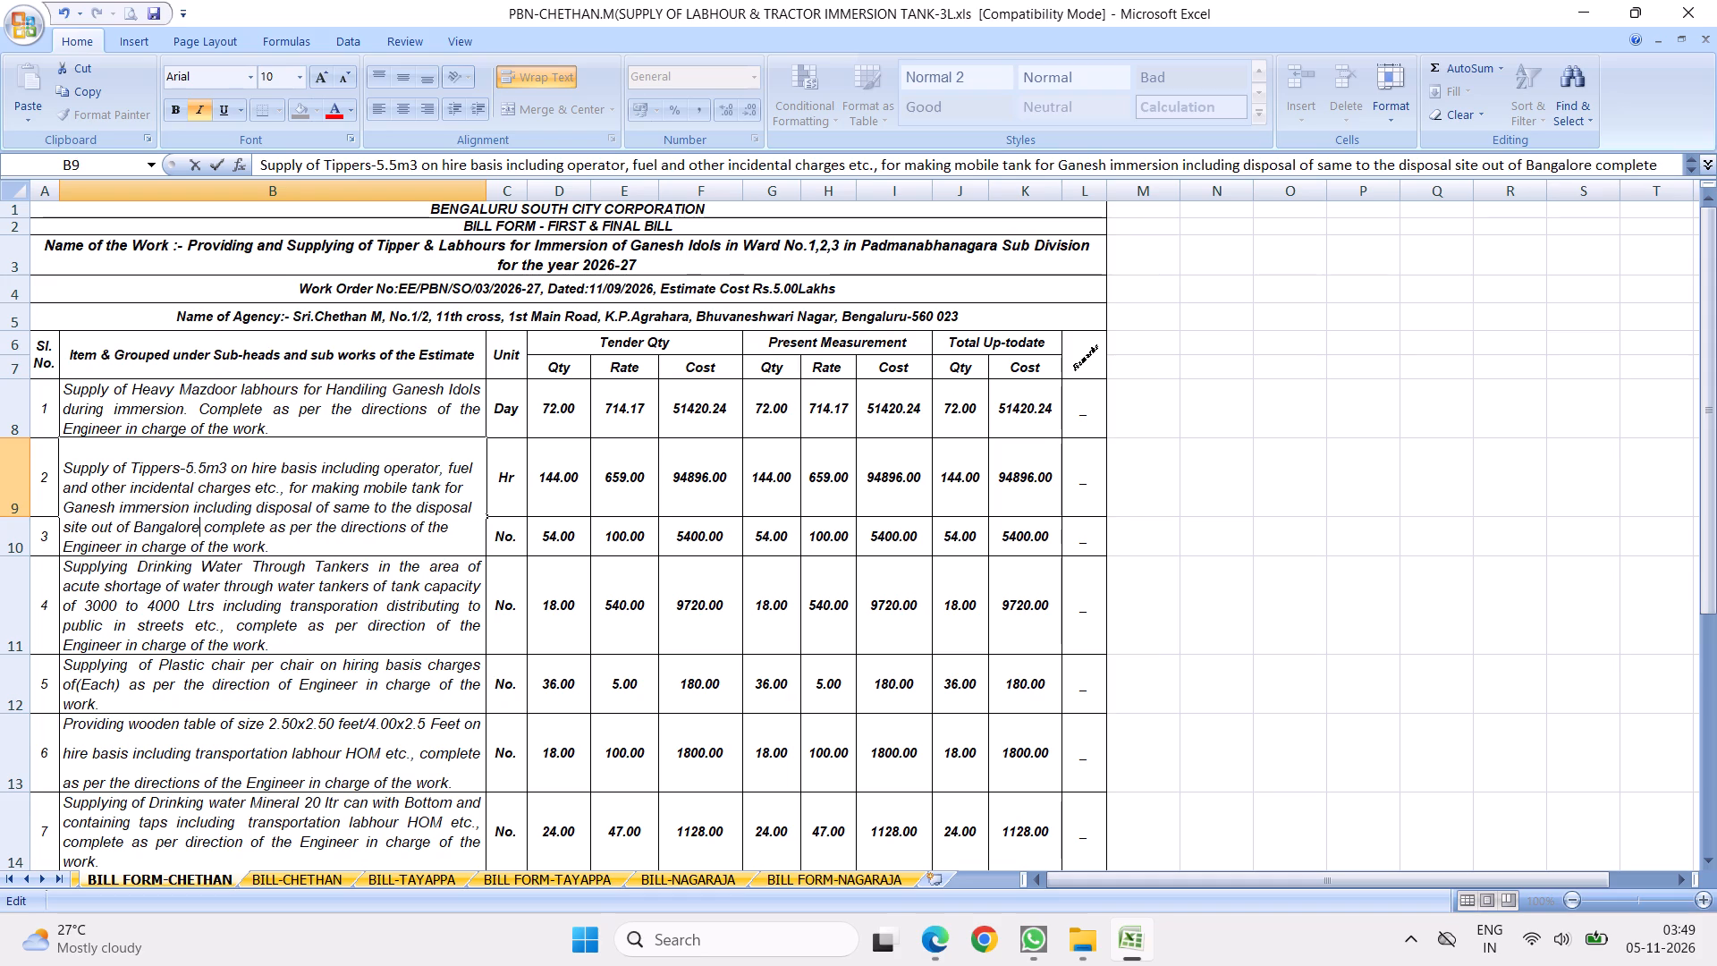
pyautogui.press('.')
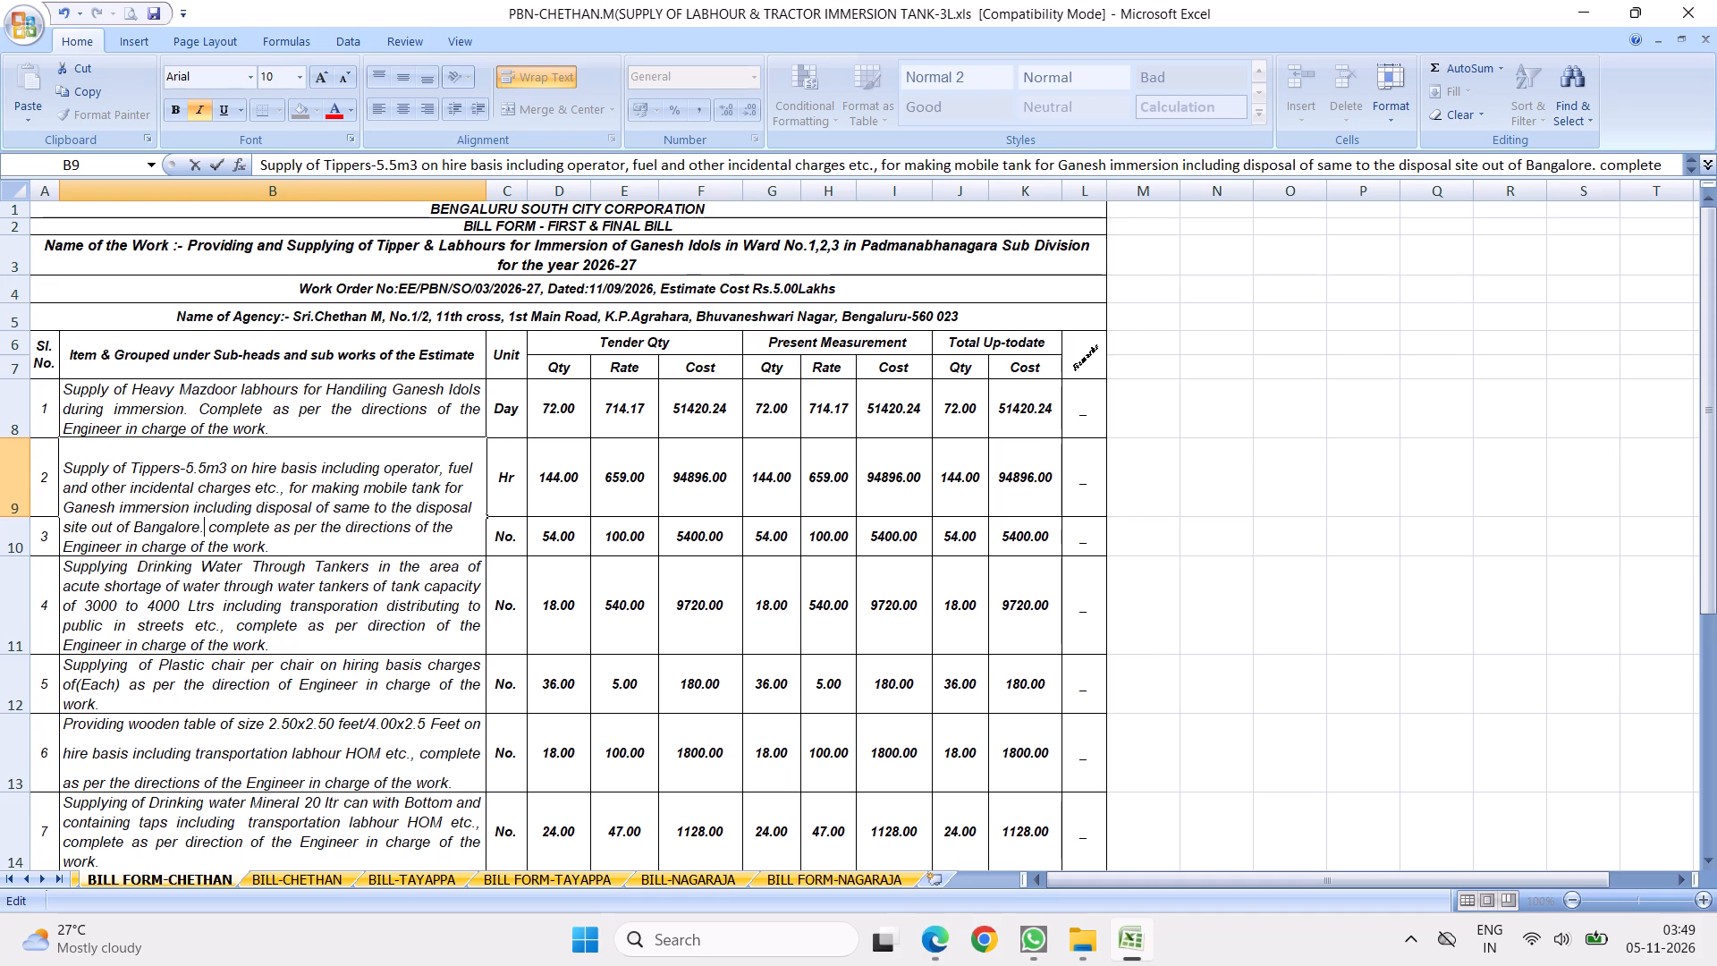
pyautogui.click(743, 615)
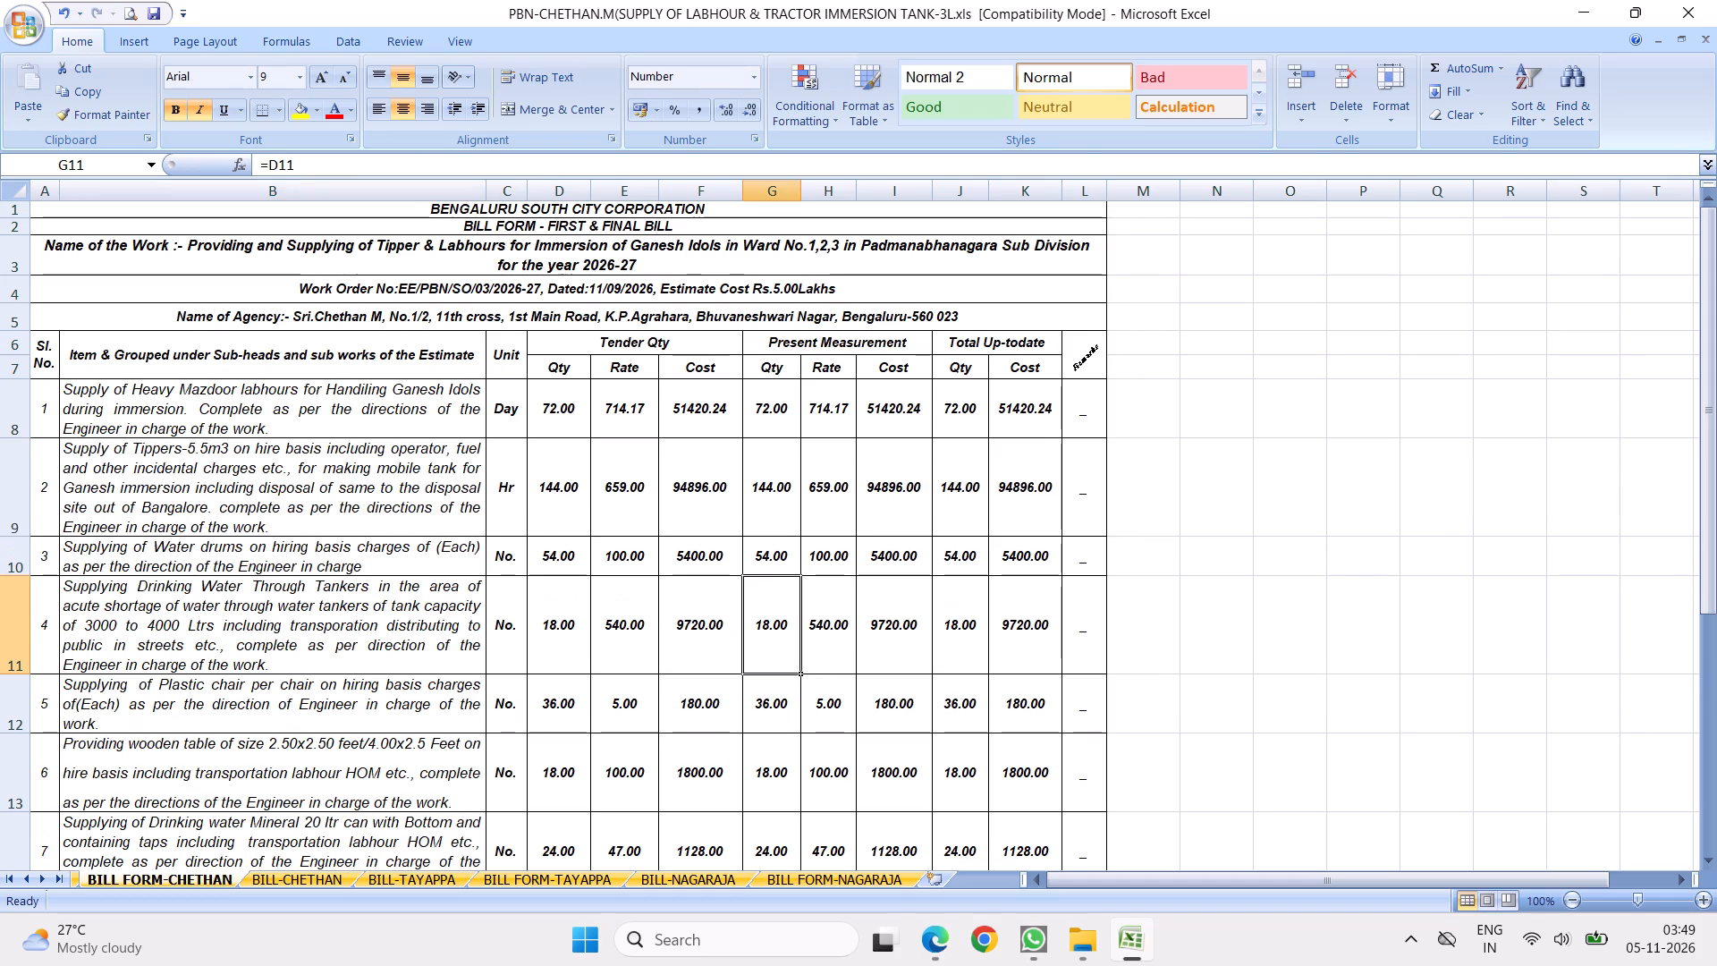
pyautogui.click(174, 494)
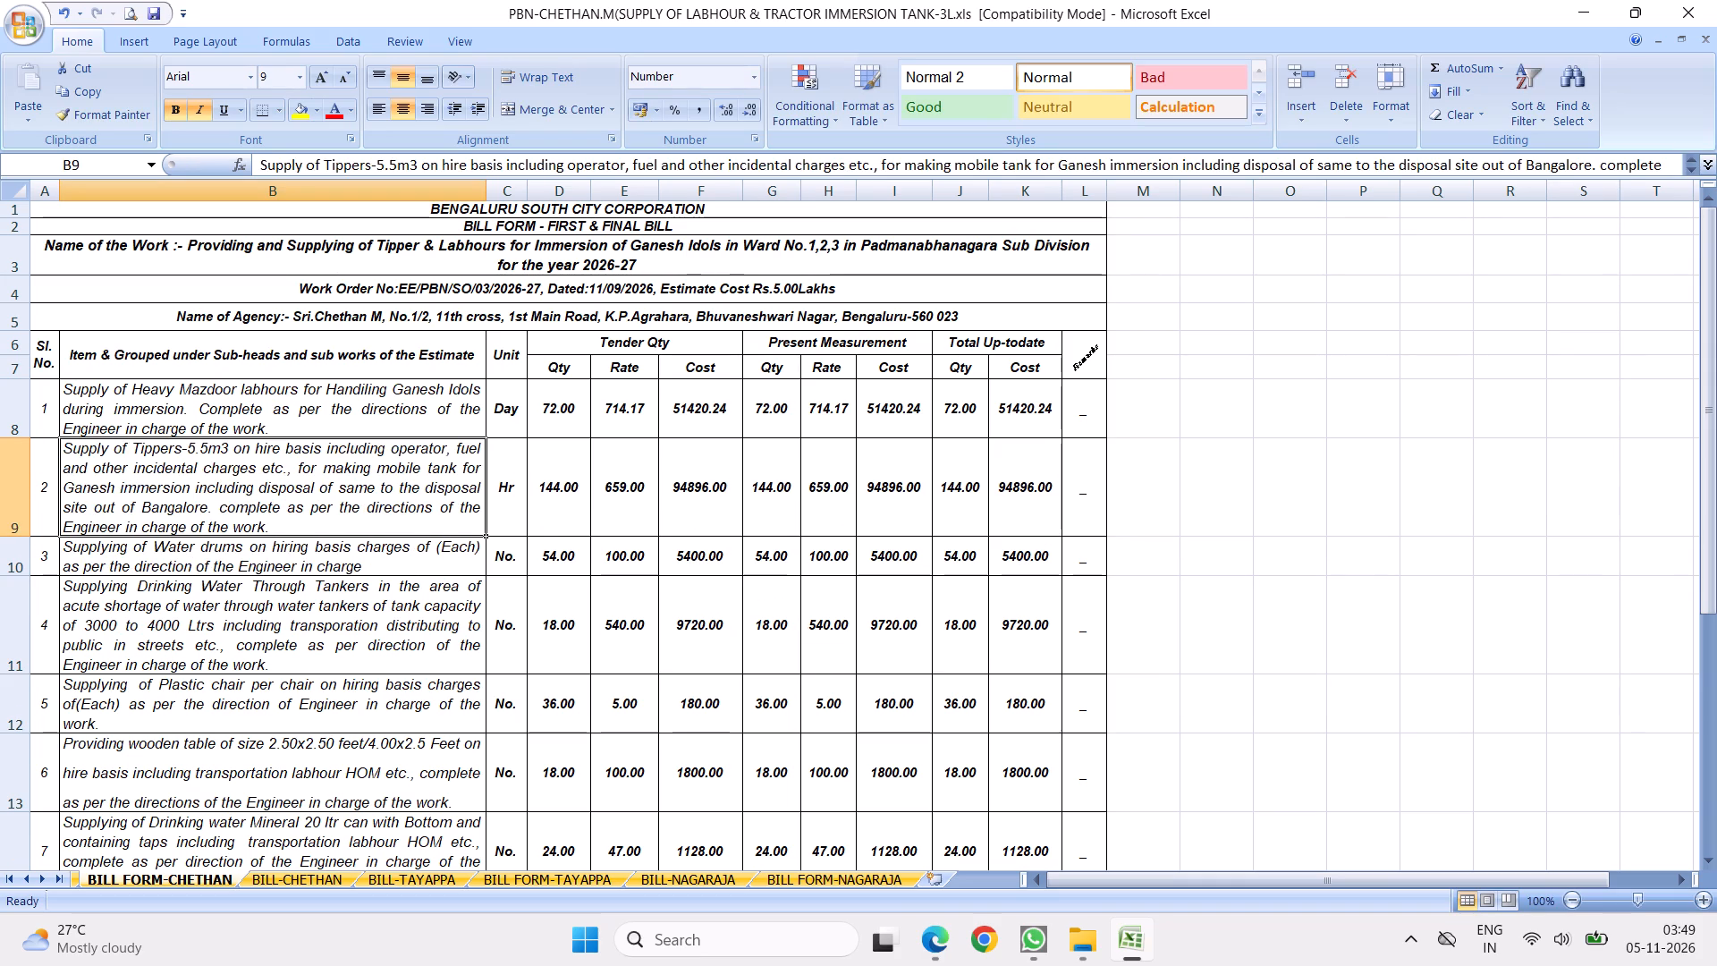
# Set the tender quantity of item 1 to 120 and its rate to 712.
pyautogui.click(554, 405)
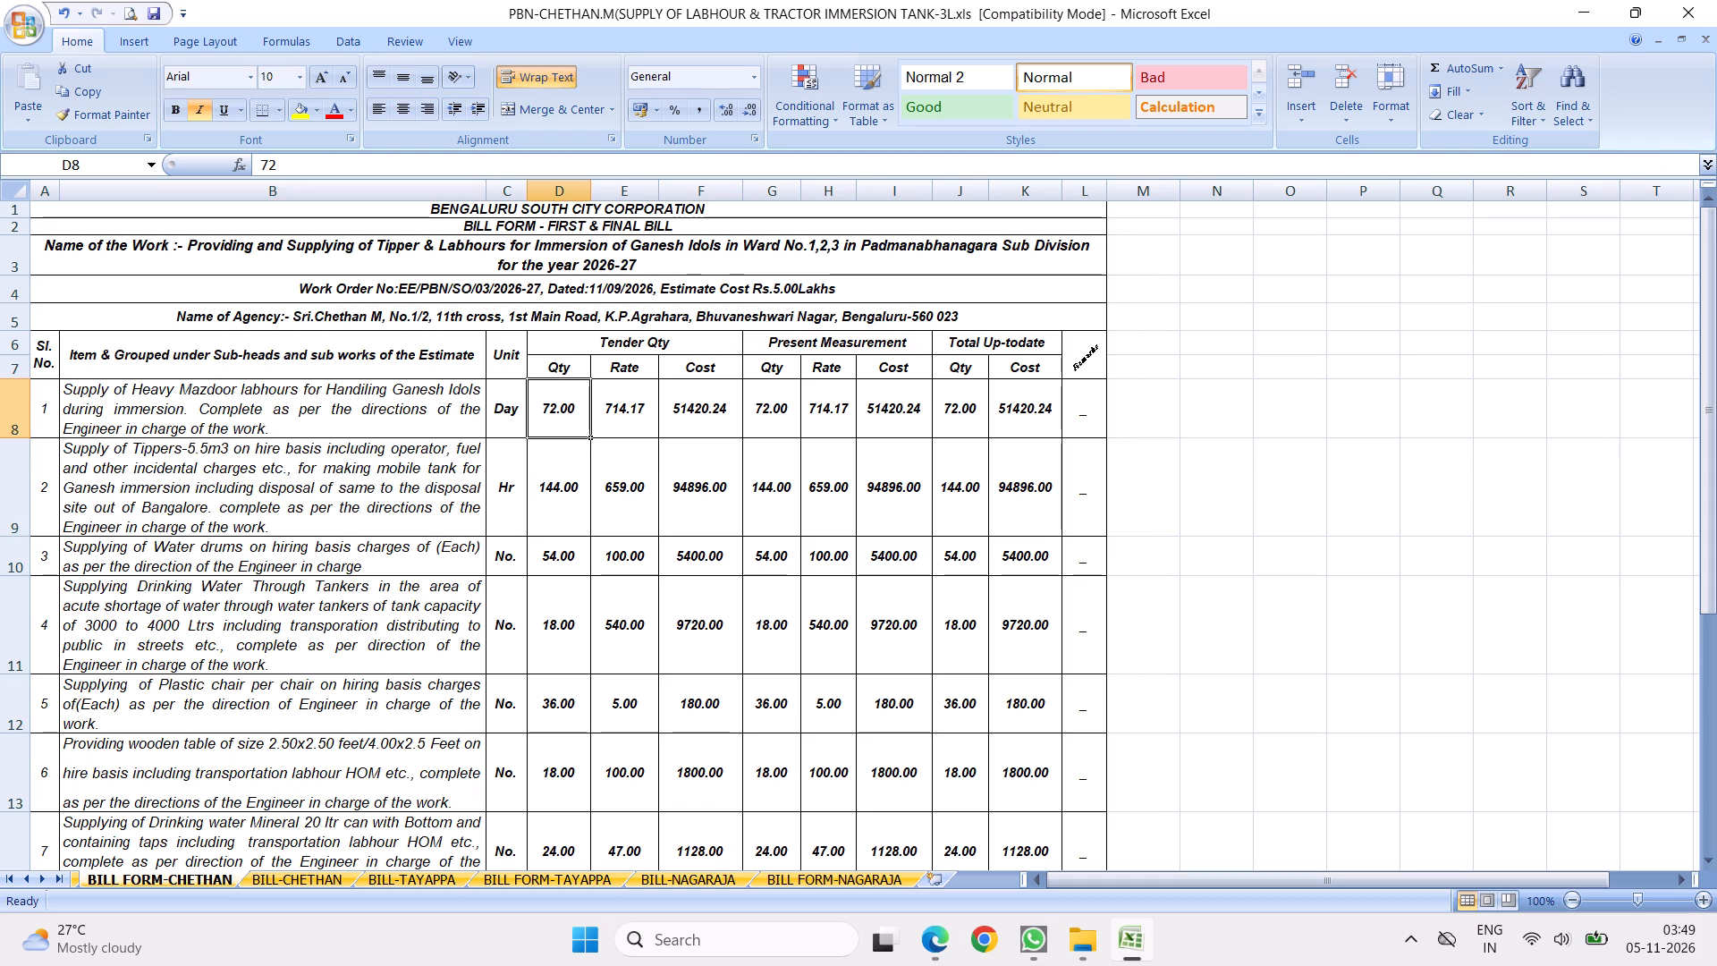
pyautogui.write('120')
pyautogui.press('Right')
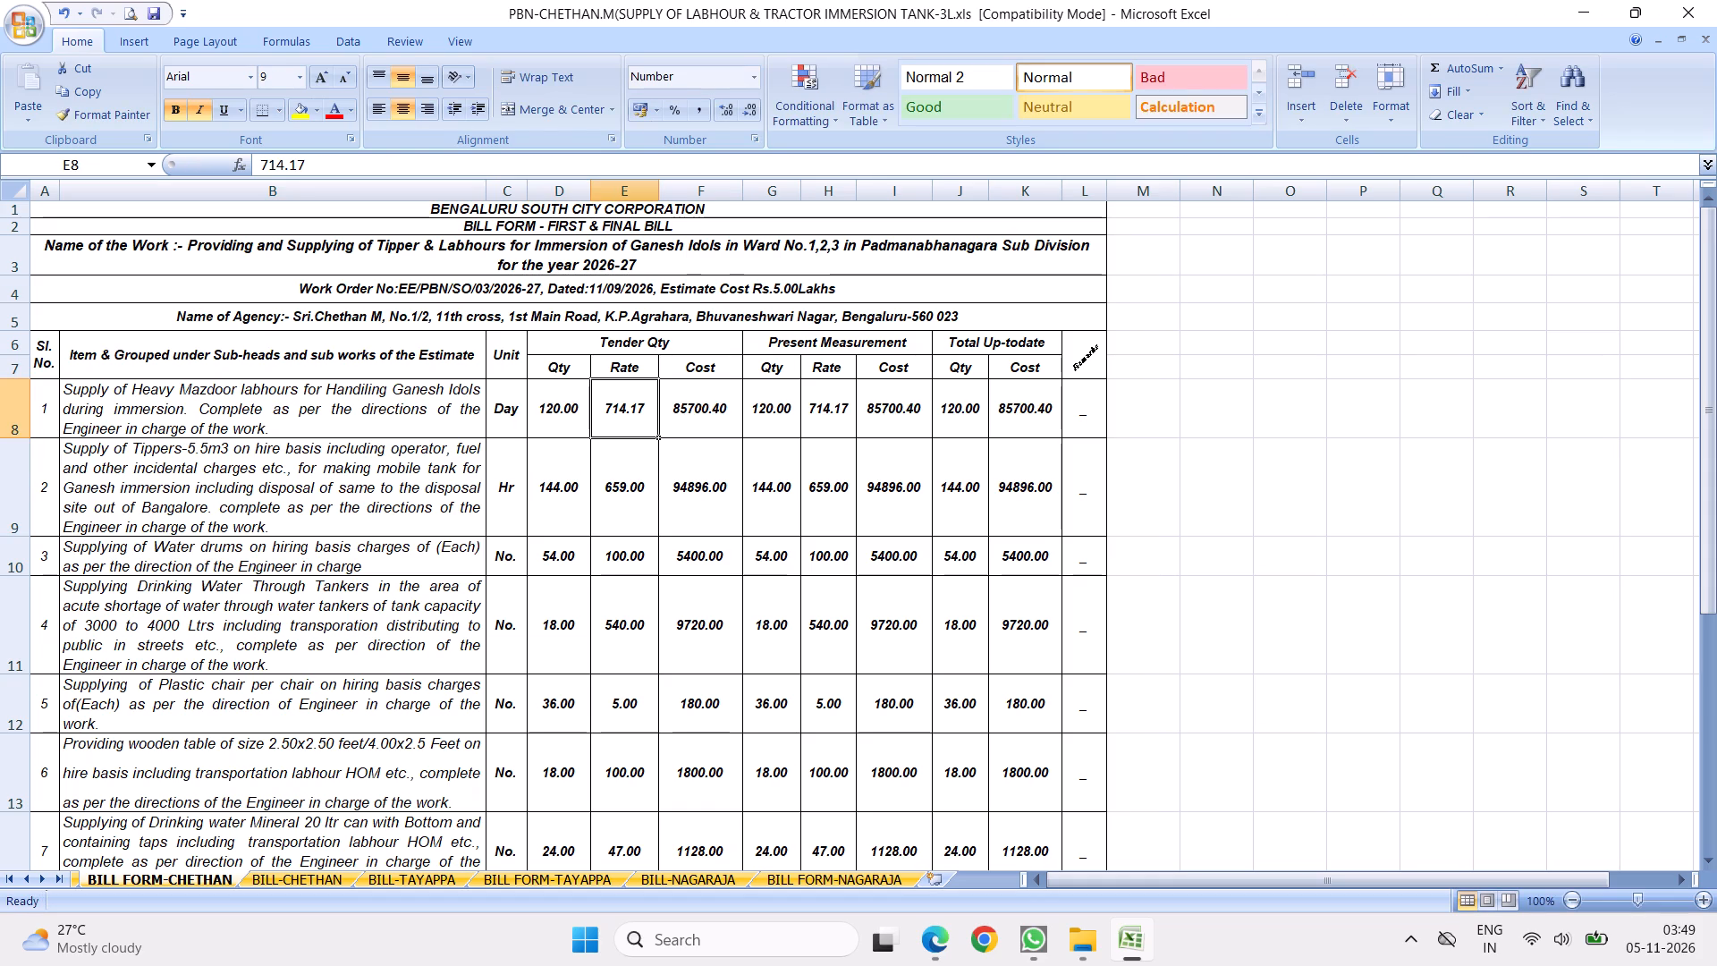
pyautogui.write('712')
pyautogui.press('Return')
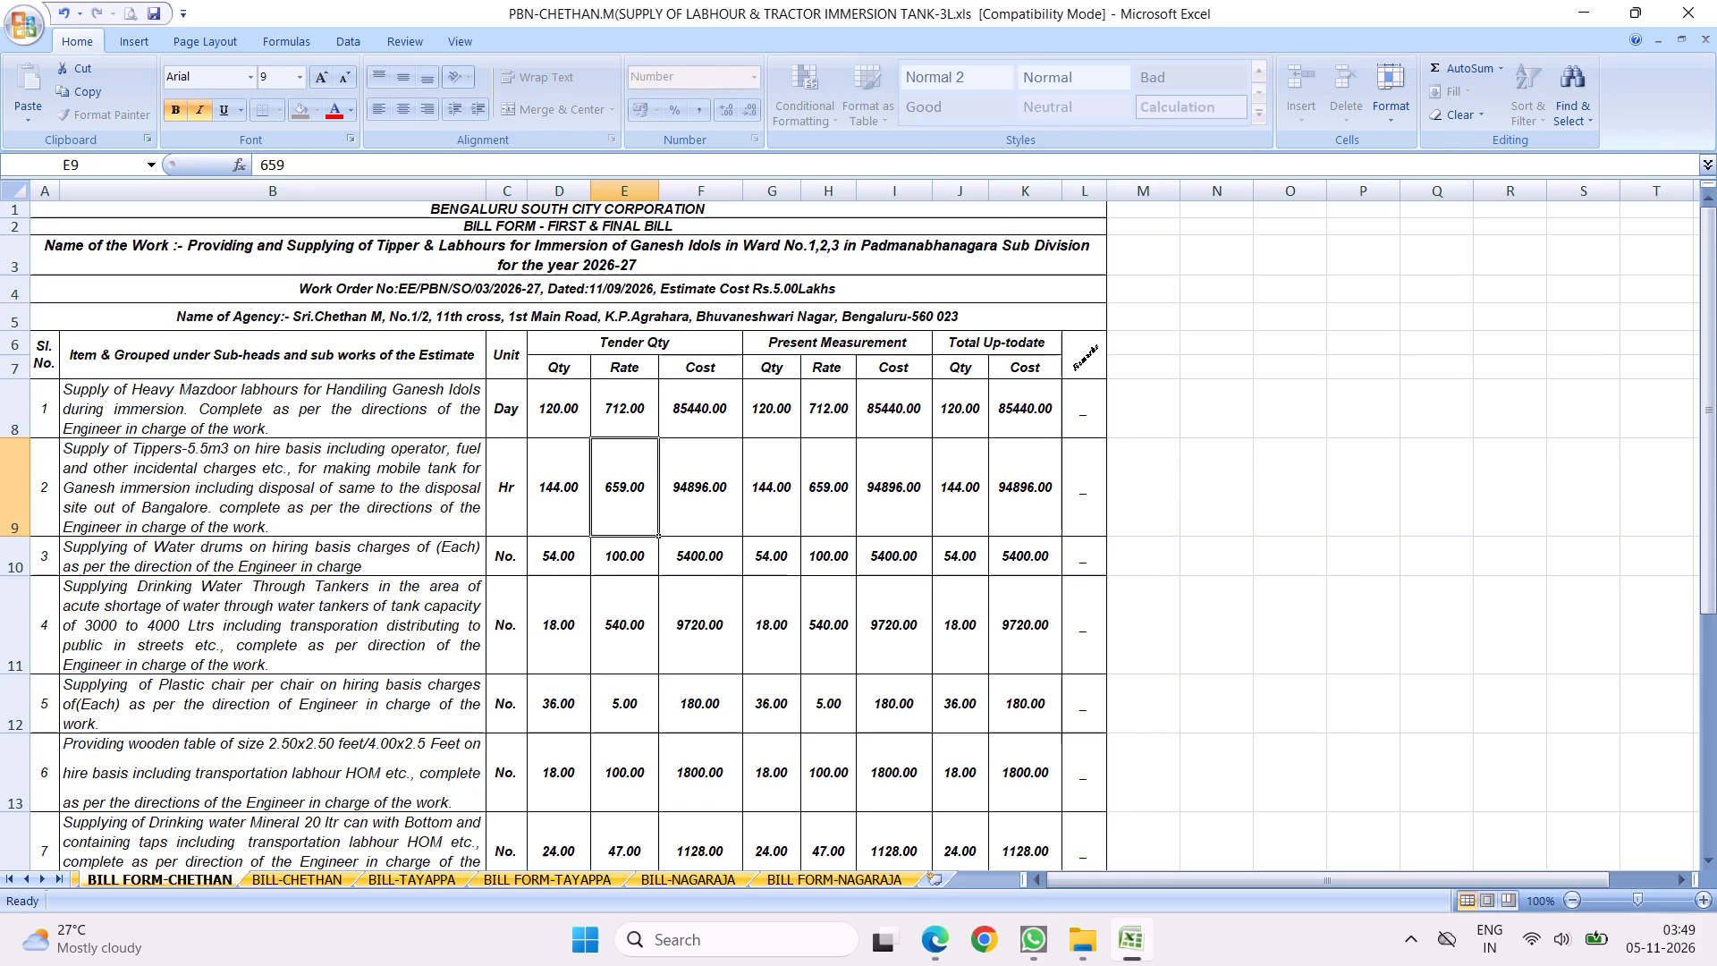
# Enter a tender quantity of 144 and a rate of 1410 for item 2.
pyautogui.click(558, 506)
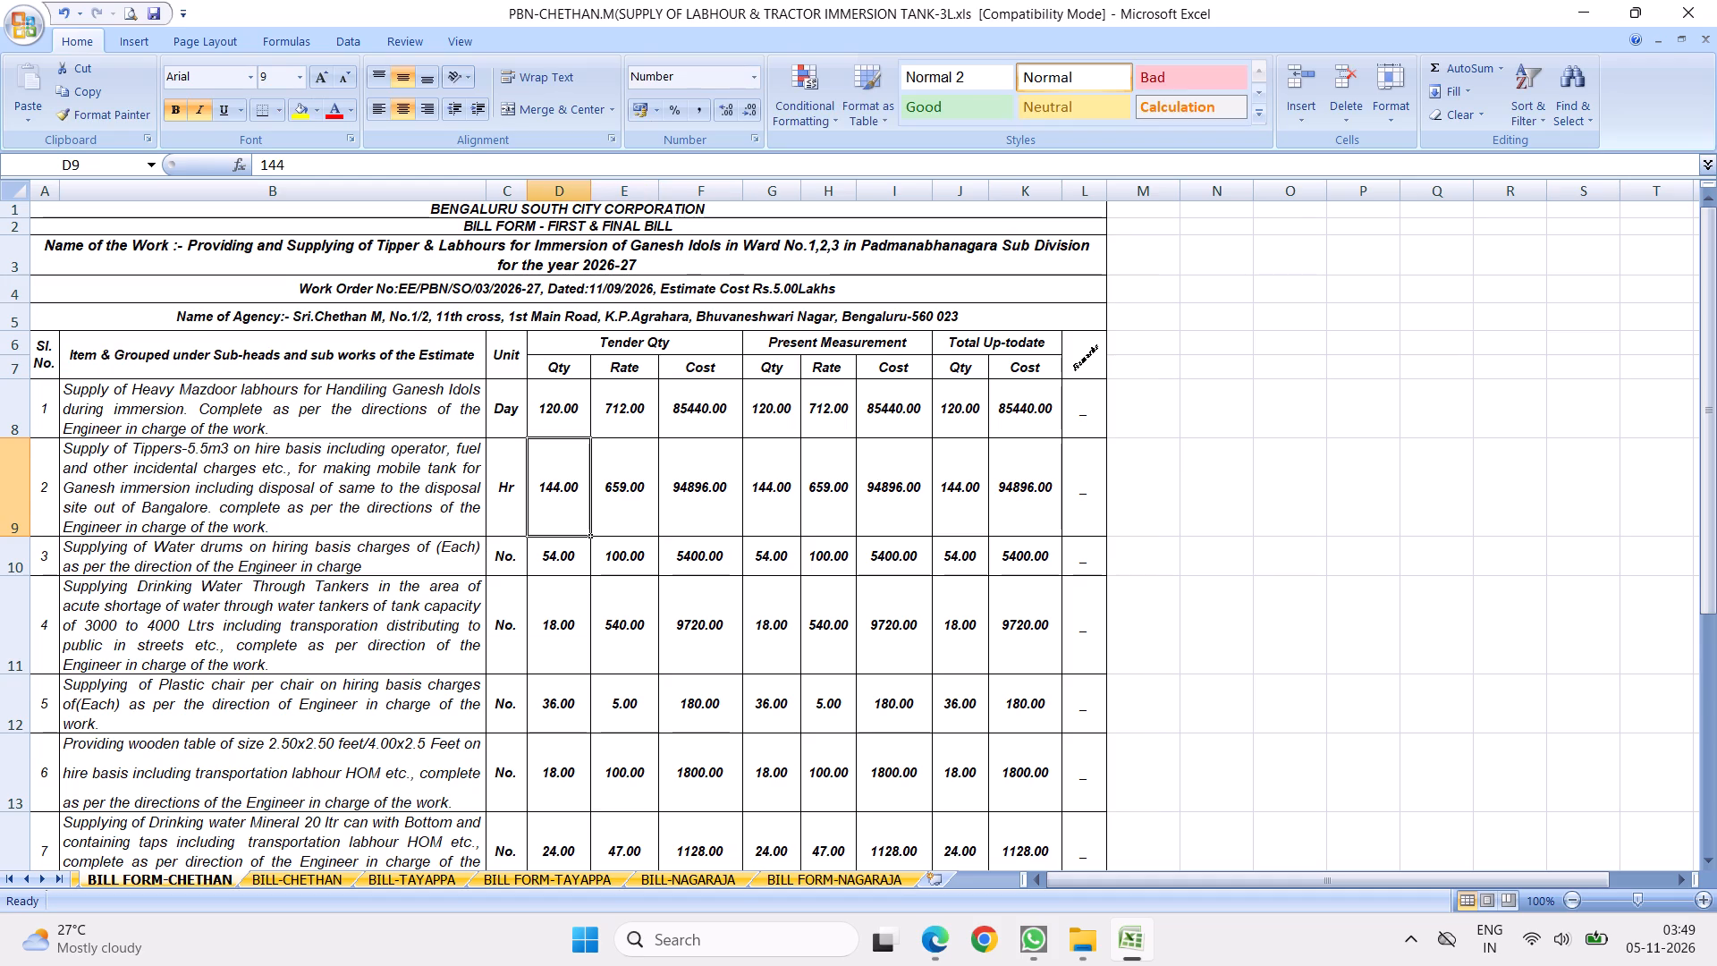
pyautogui.write('144')
pyautogui.press('Right')
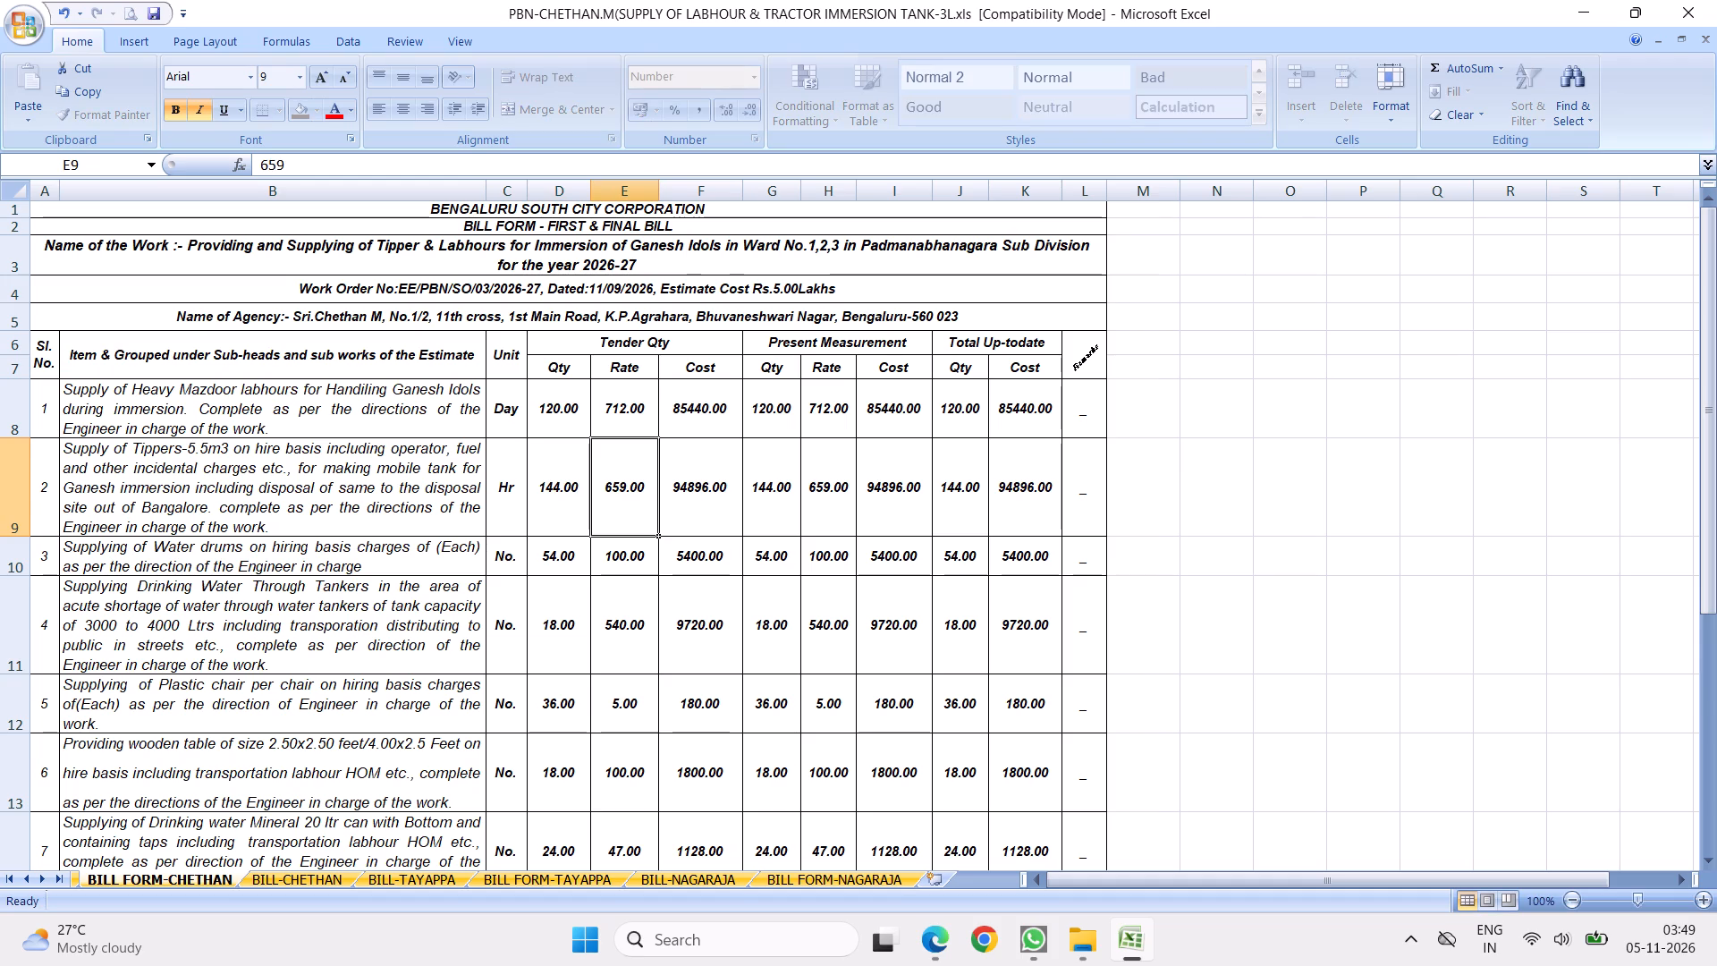
pyautogui.write('1410')
pyautogui.press('Return')
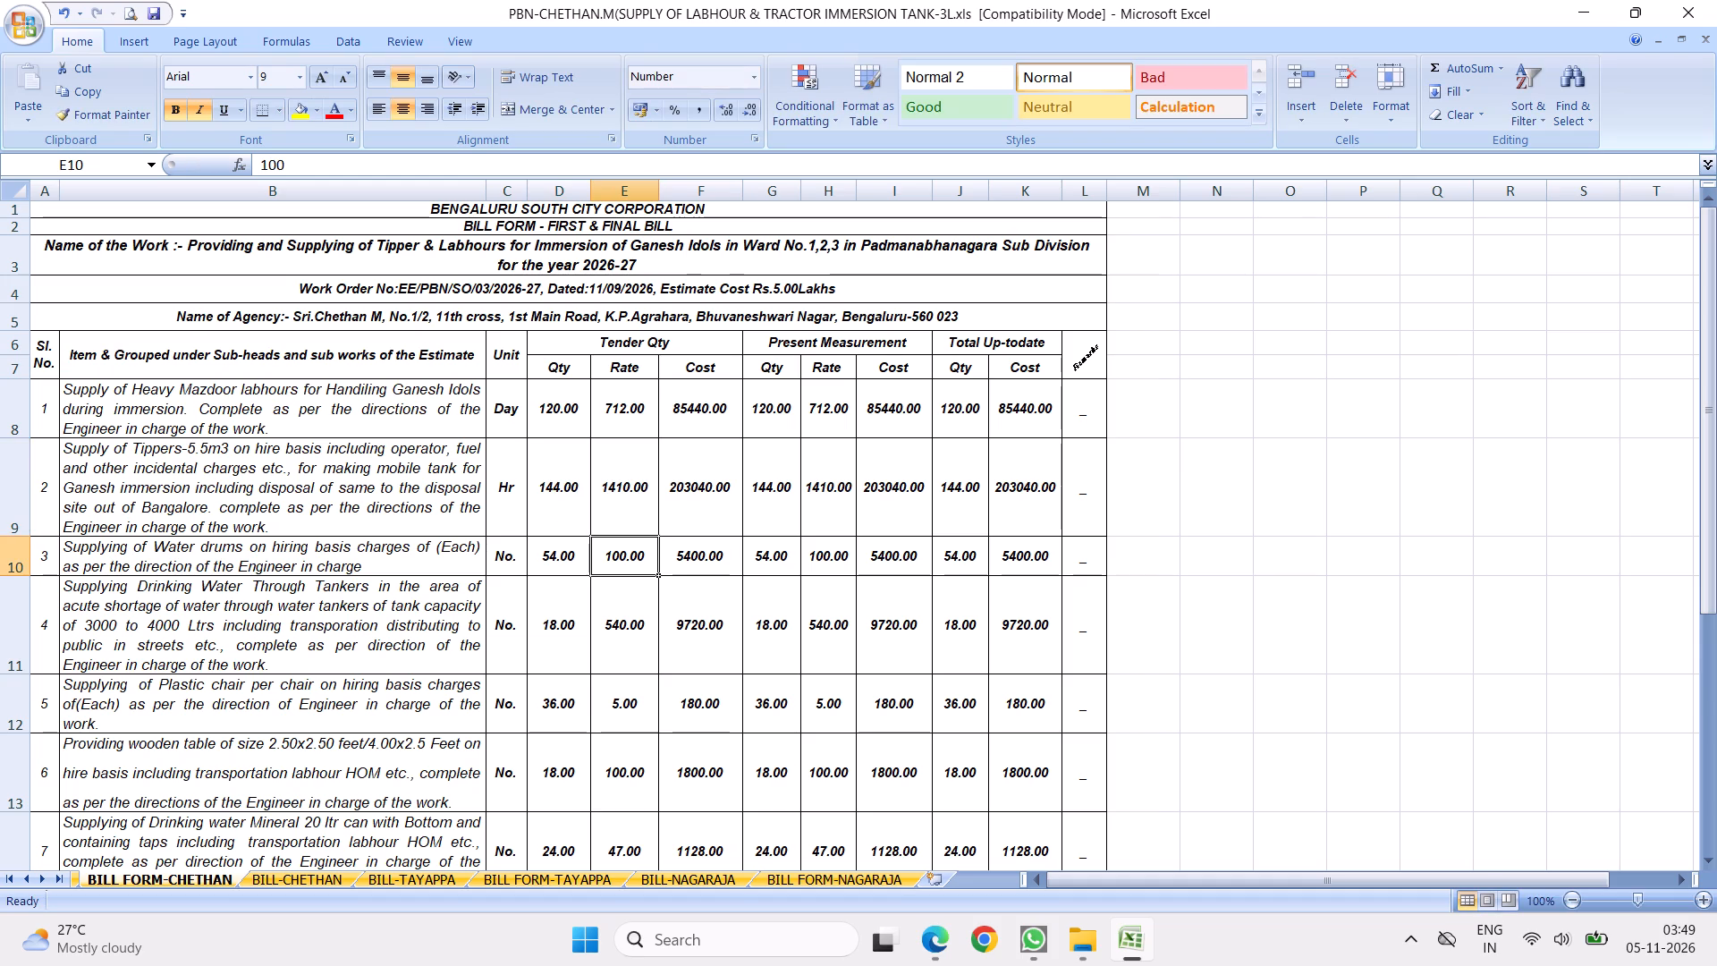
# In the item 3 description, insert "PVC made Water drums of 2000l capacity" directly after "Supplying of".
pyautogui.click(404, 555)
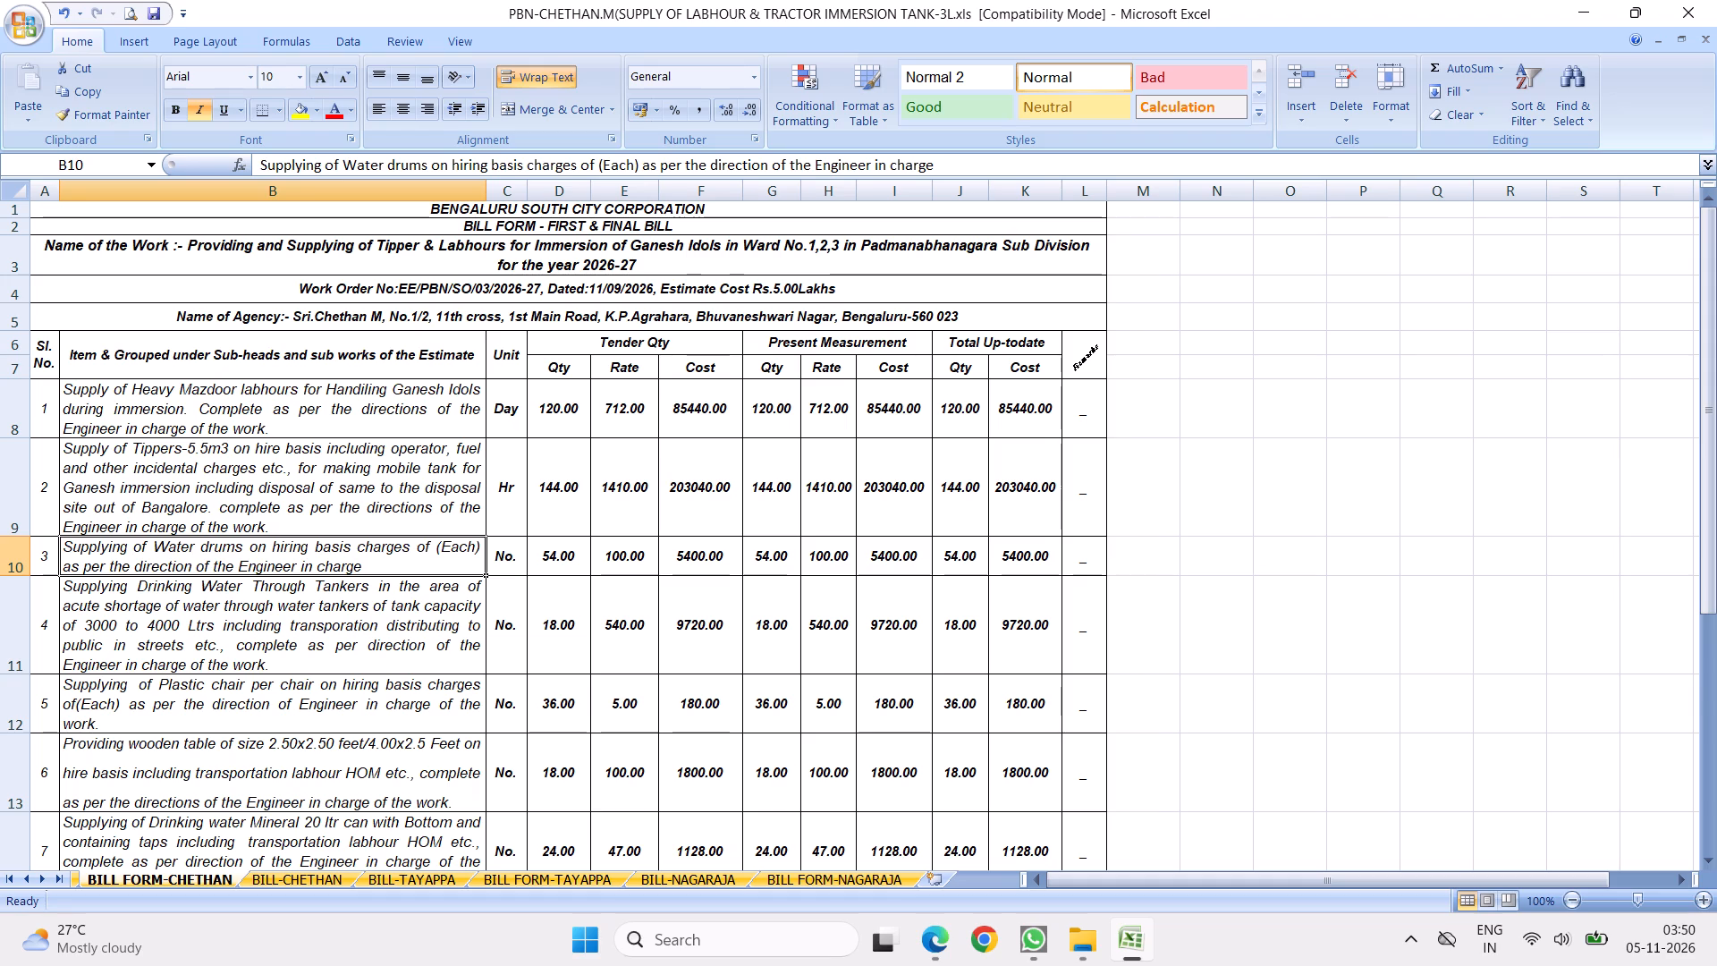
pyautogui.doubleClick(207, 553)
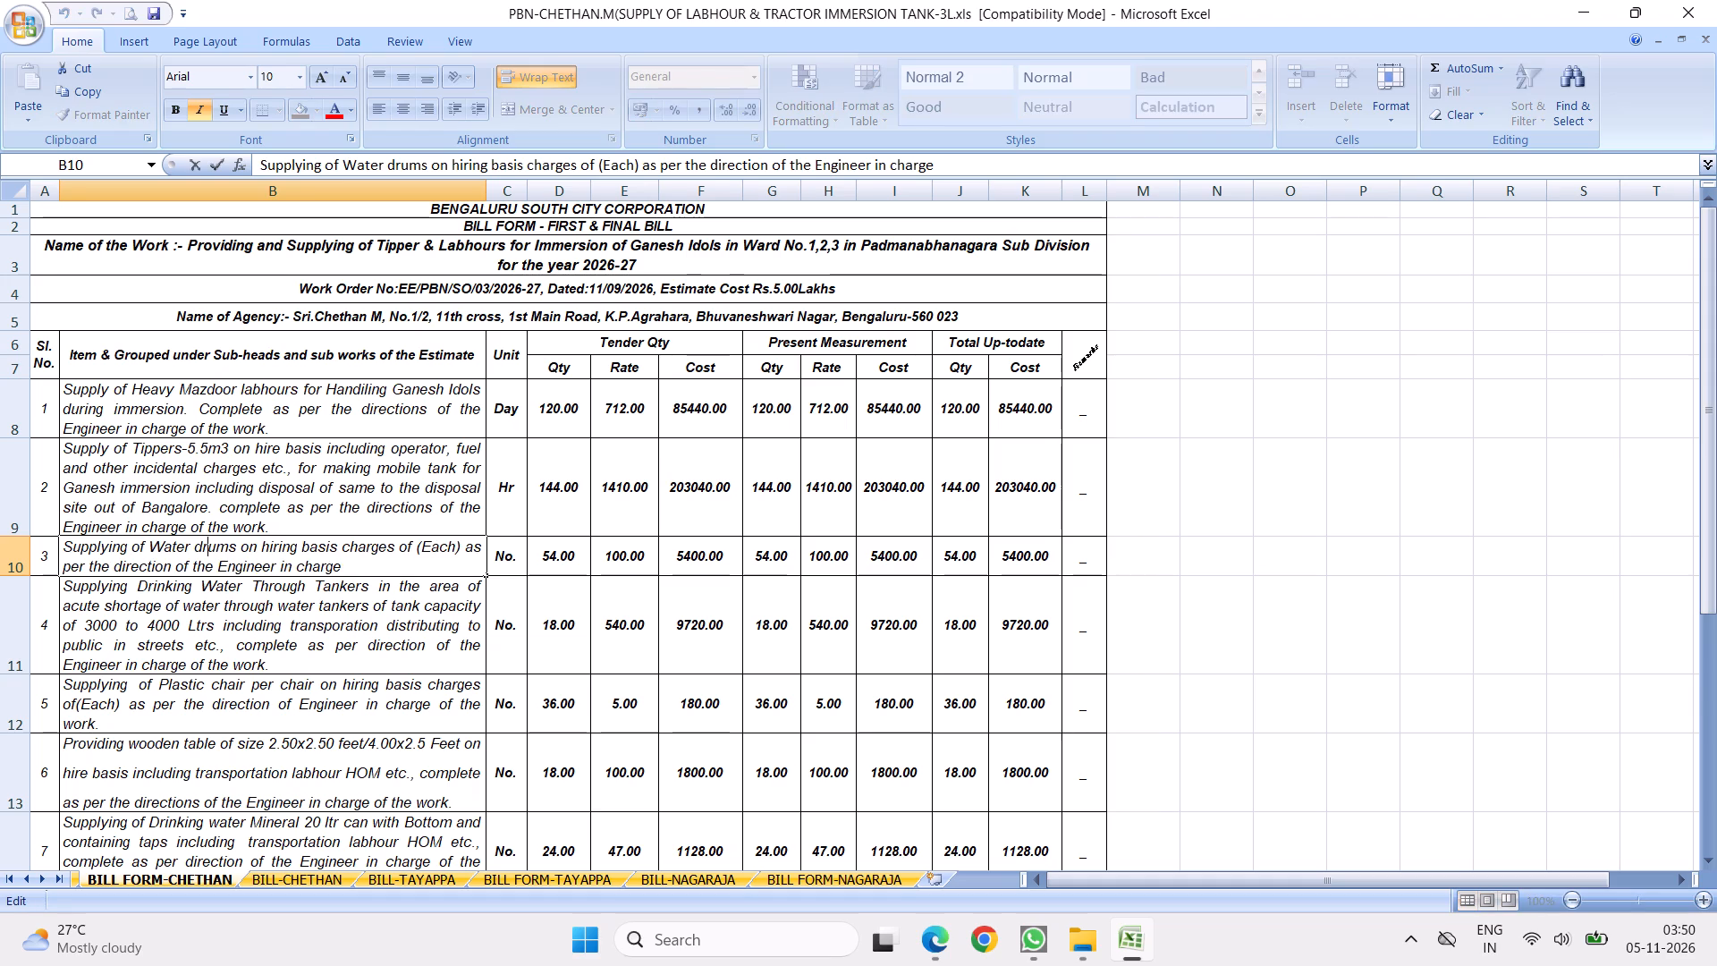
pyautogui.click(296, 619)
pyautogui.click(156, 550)
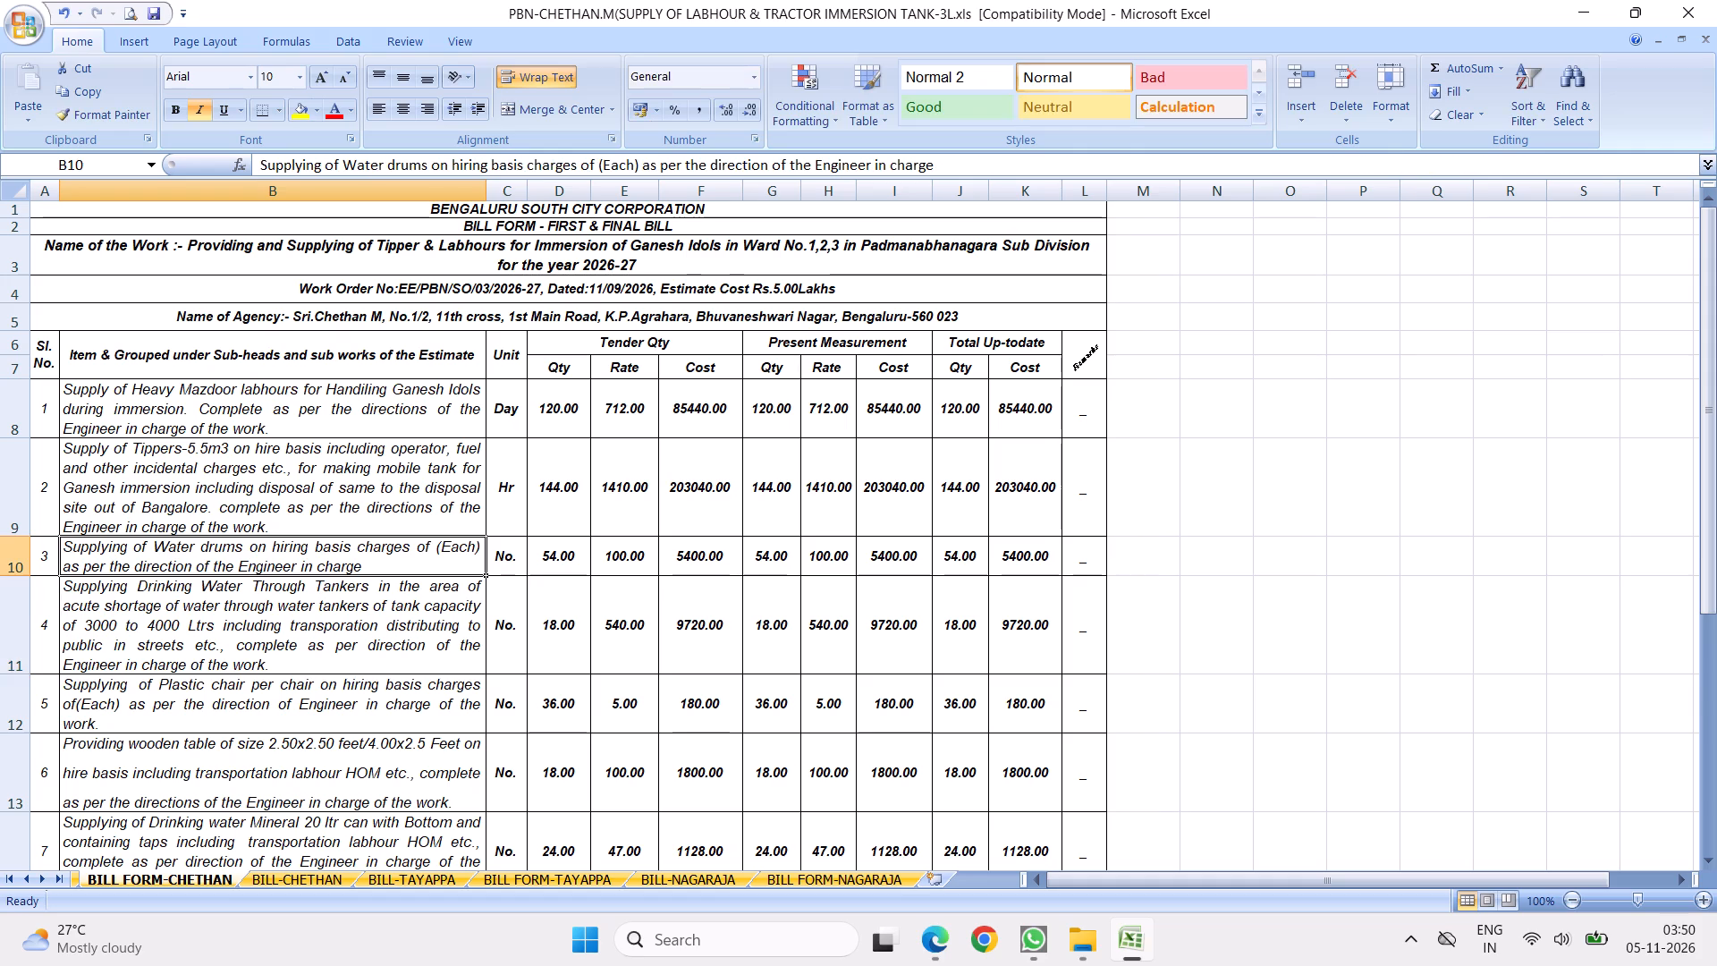
pyautogui.doubleClick(152, 547)
pyautogui.hotkey('shift', 'p')
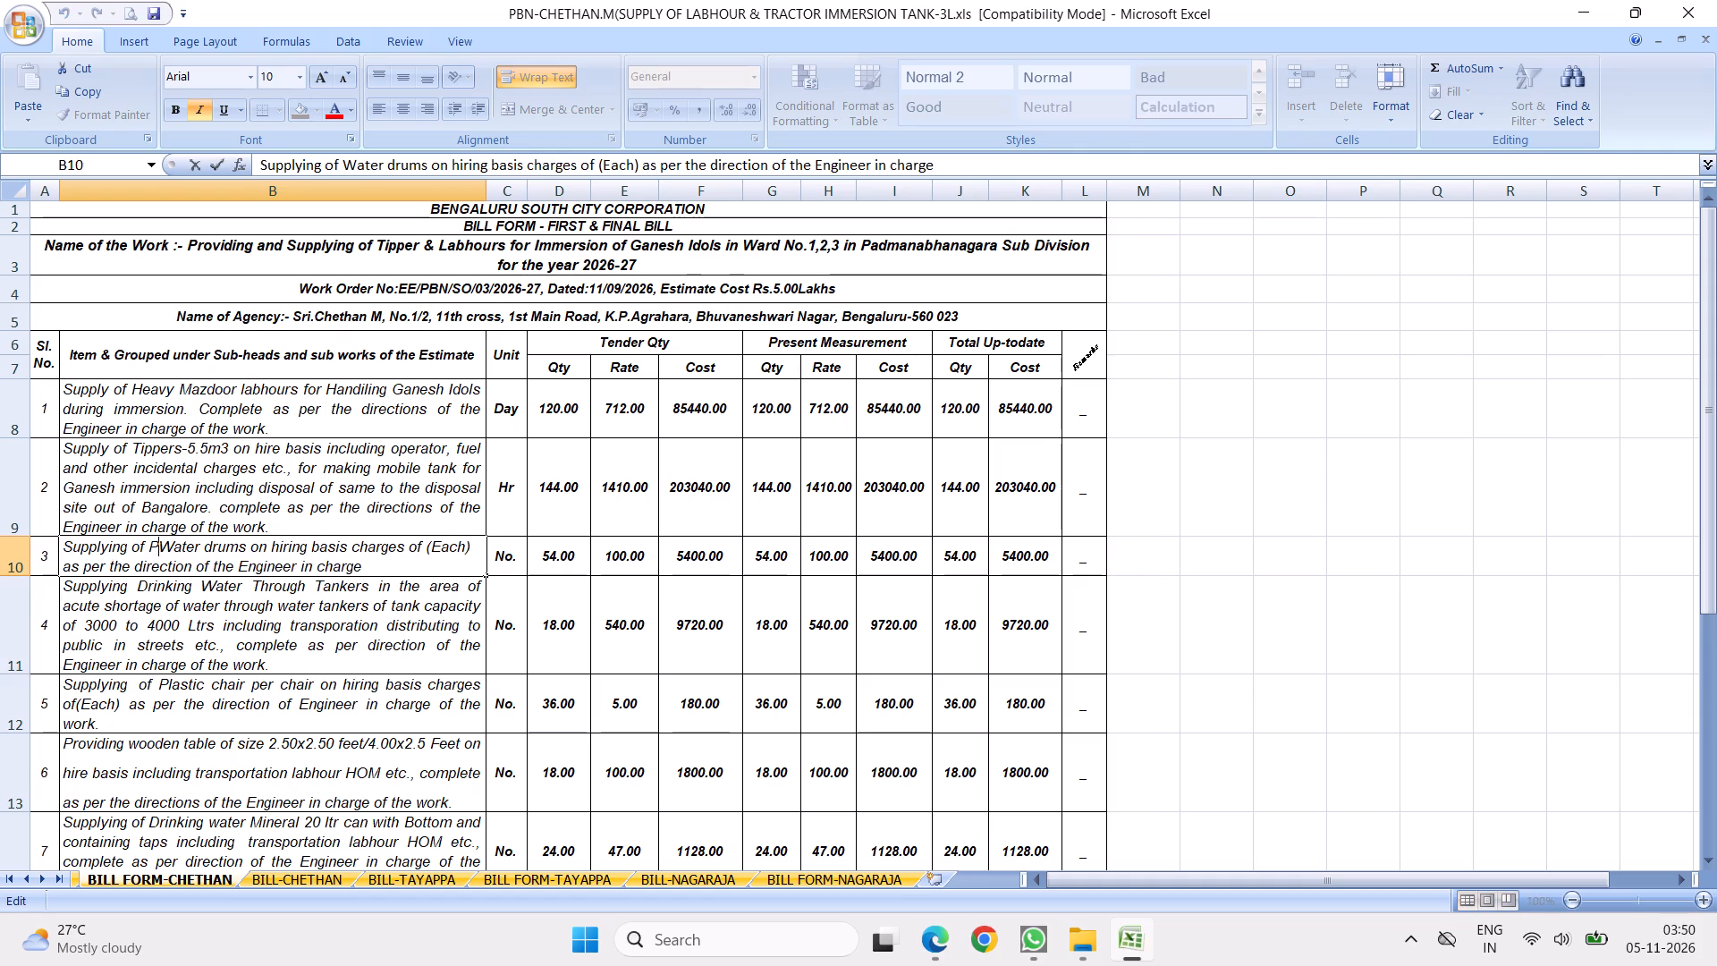
pyautogui.press('Right')
pyautogui.press('BackSpace')
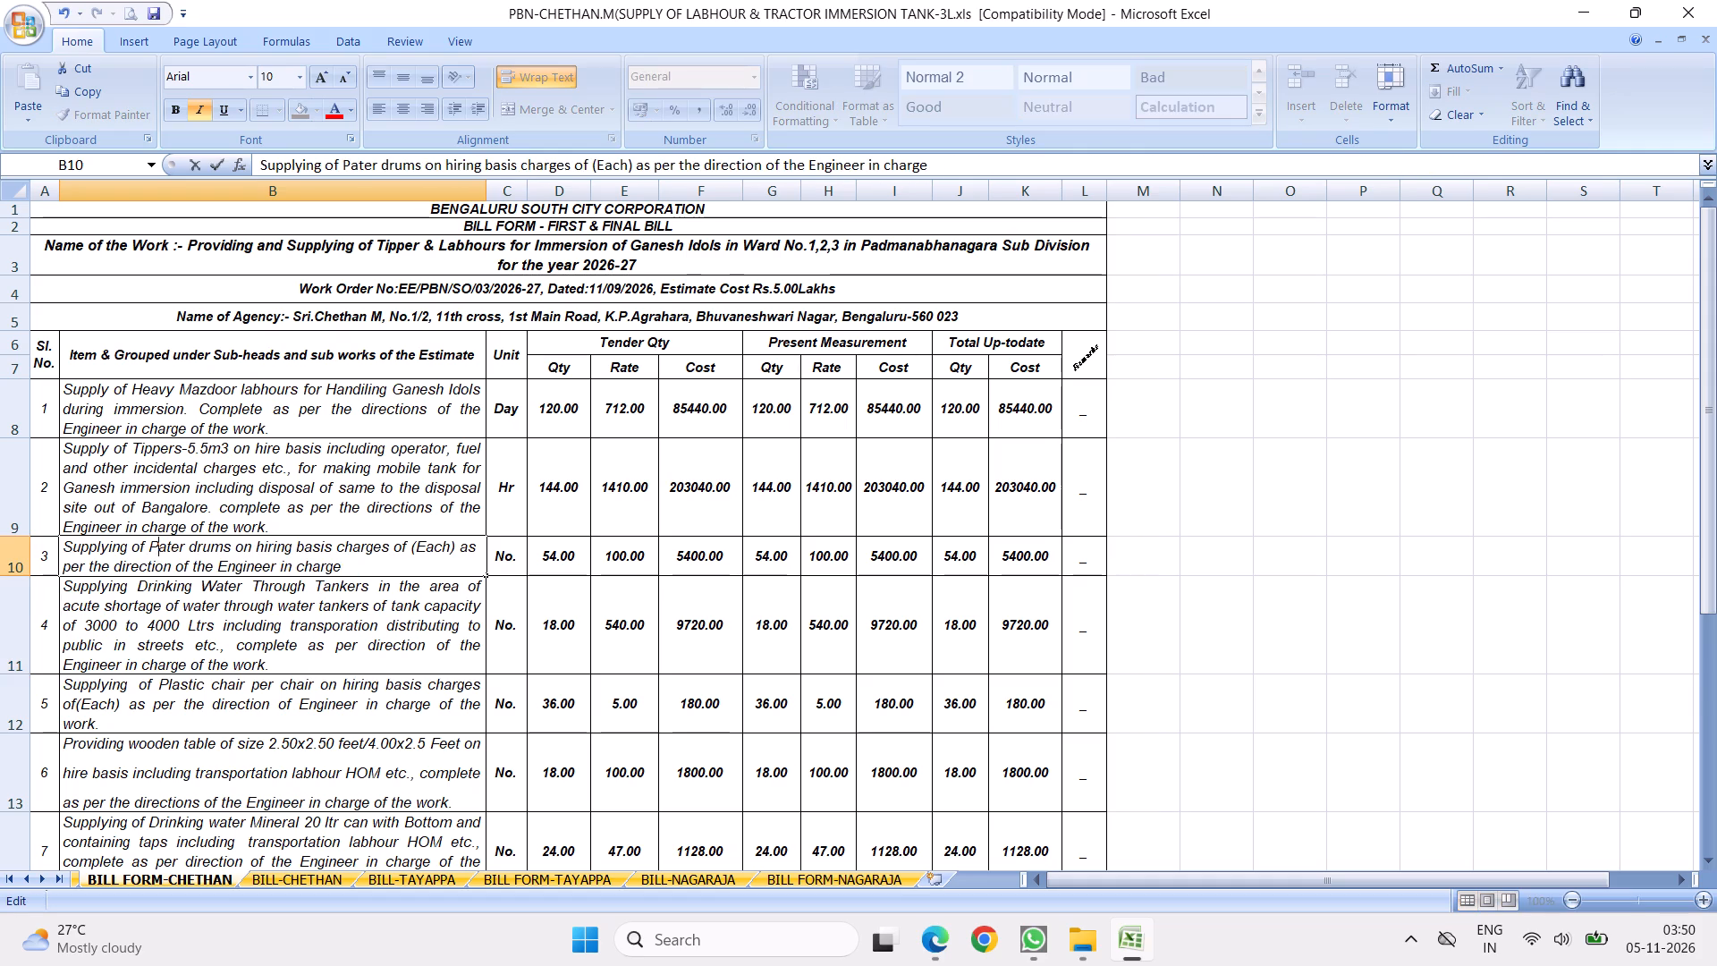
pyautogui.press('space')
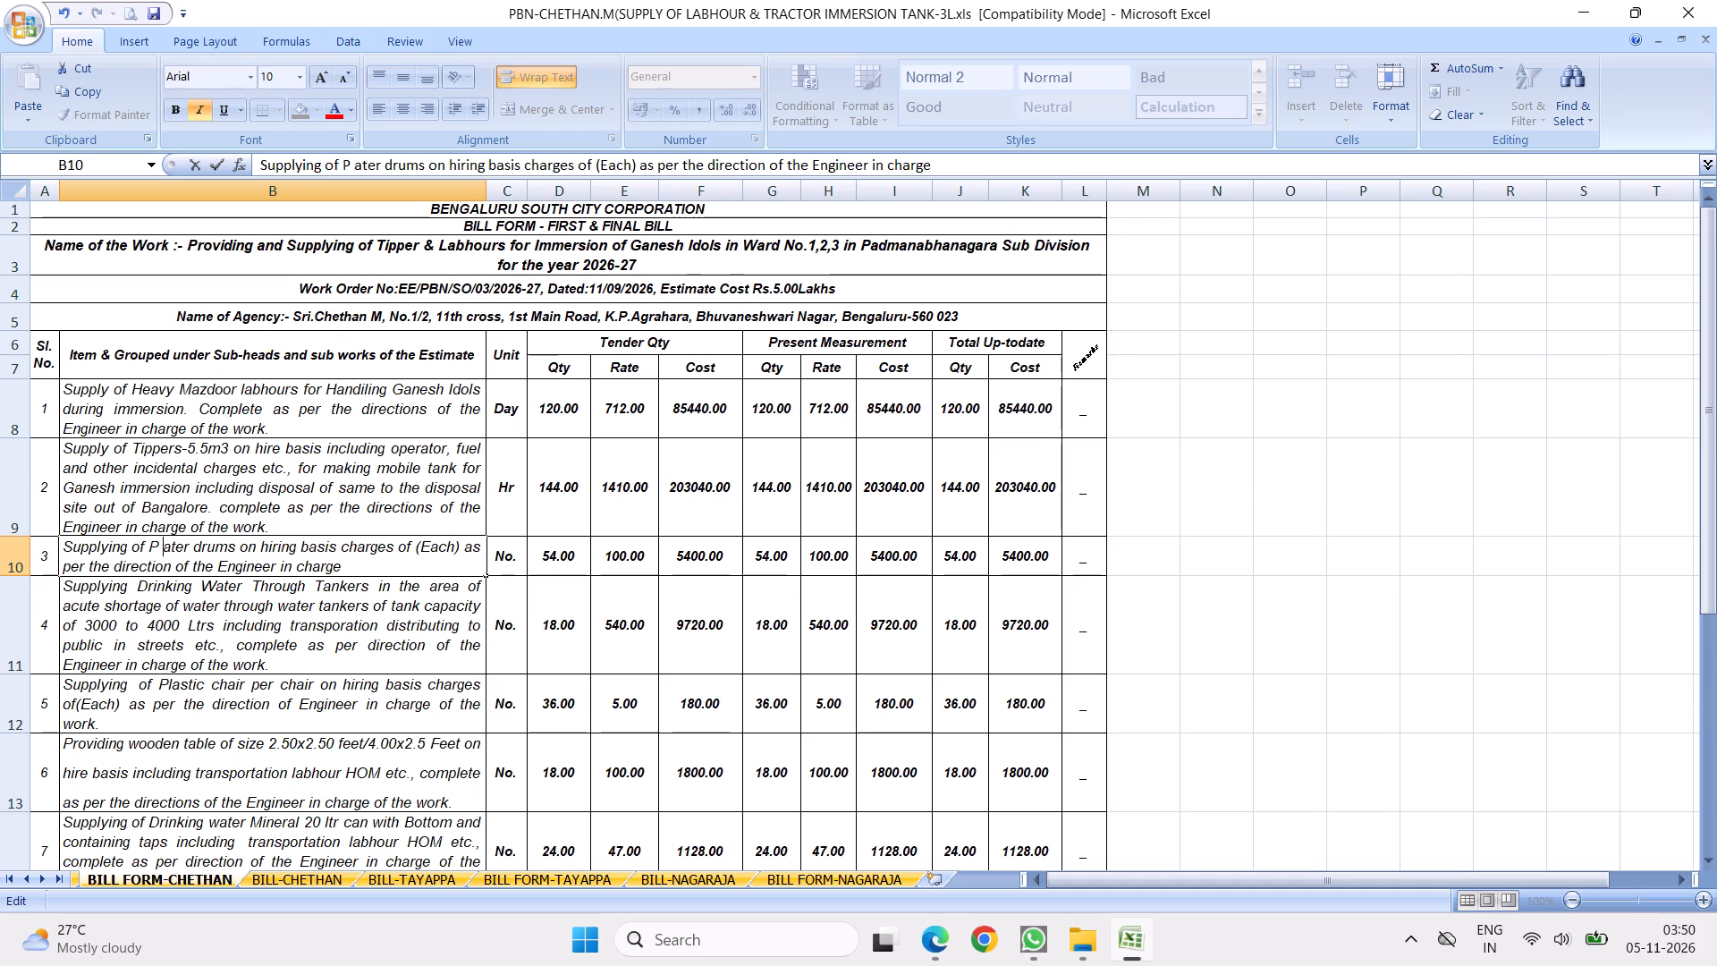
pyautogui.press('Left')
pyautogui.write('VC')
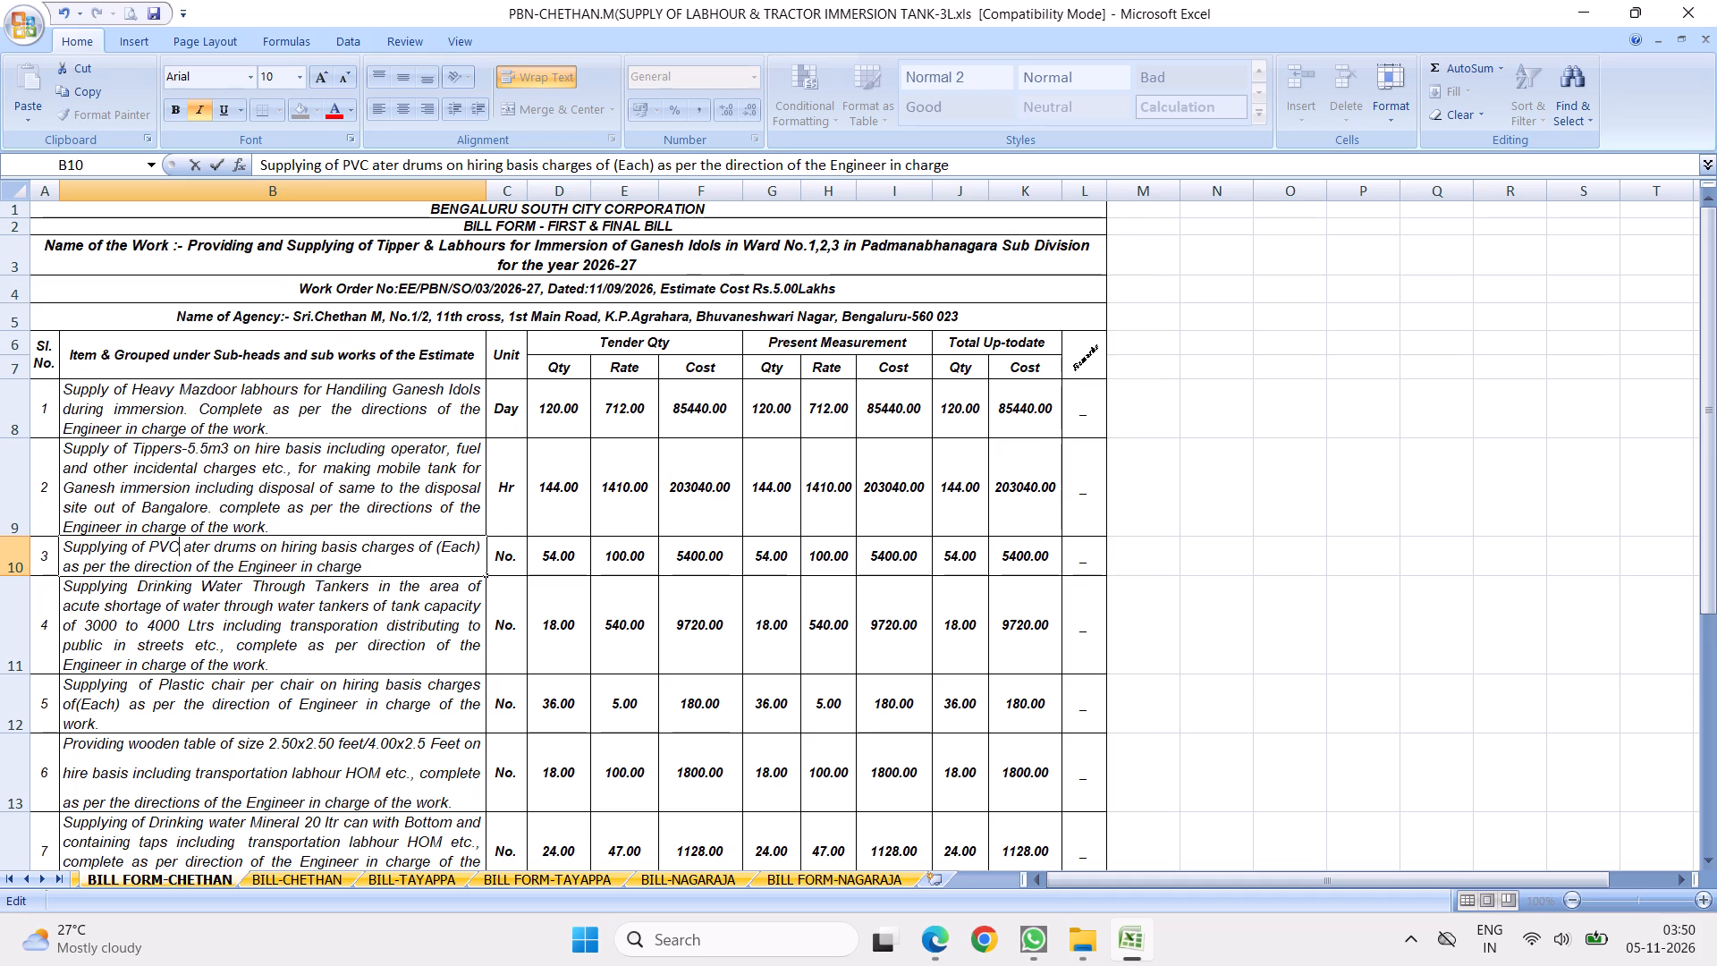
pyautogui.press('space')
pyautogui.write('made')
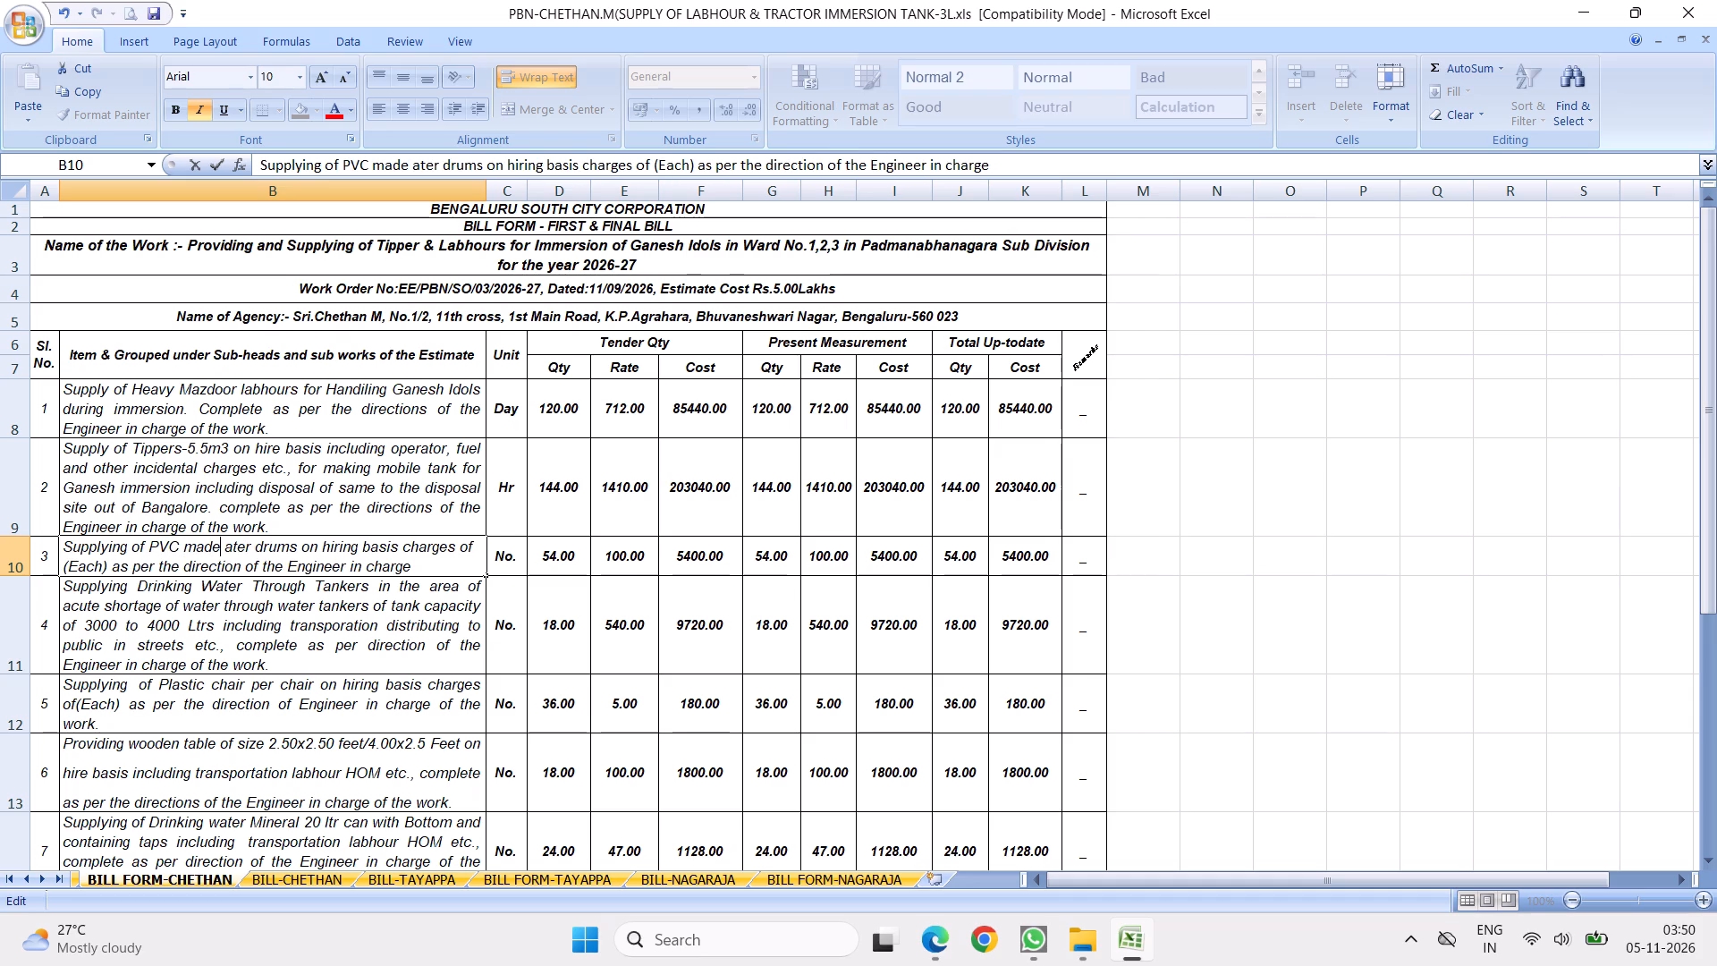
pyautogui.press('space')
pyautogui.write('Warer')
pyautogui.press('BackSpace')
pyautogui.press('BackSpace')
pyautogui.press('BackSpace')
pyautogui.write('ter drums of')
pyautogui.press('space')
pyautogui.write('2000')
pyautogui.press('l')
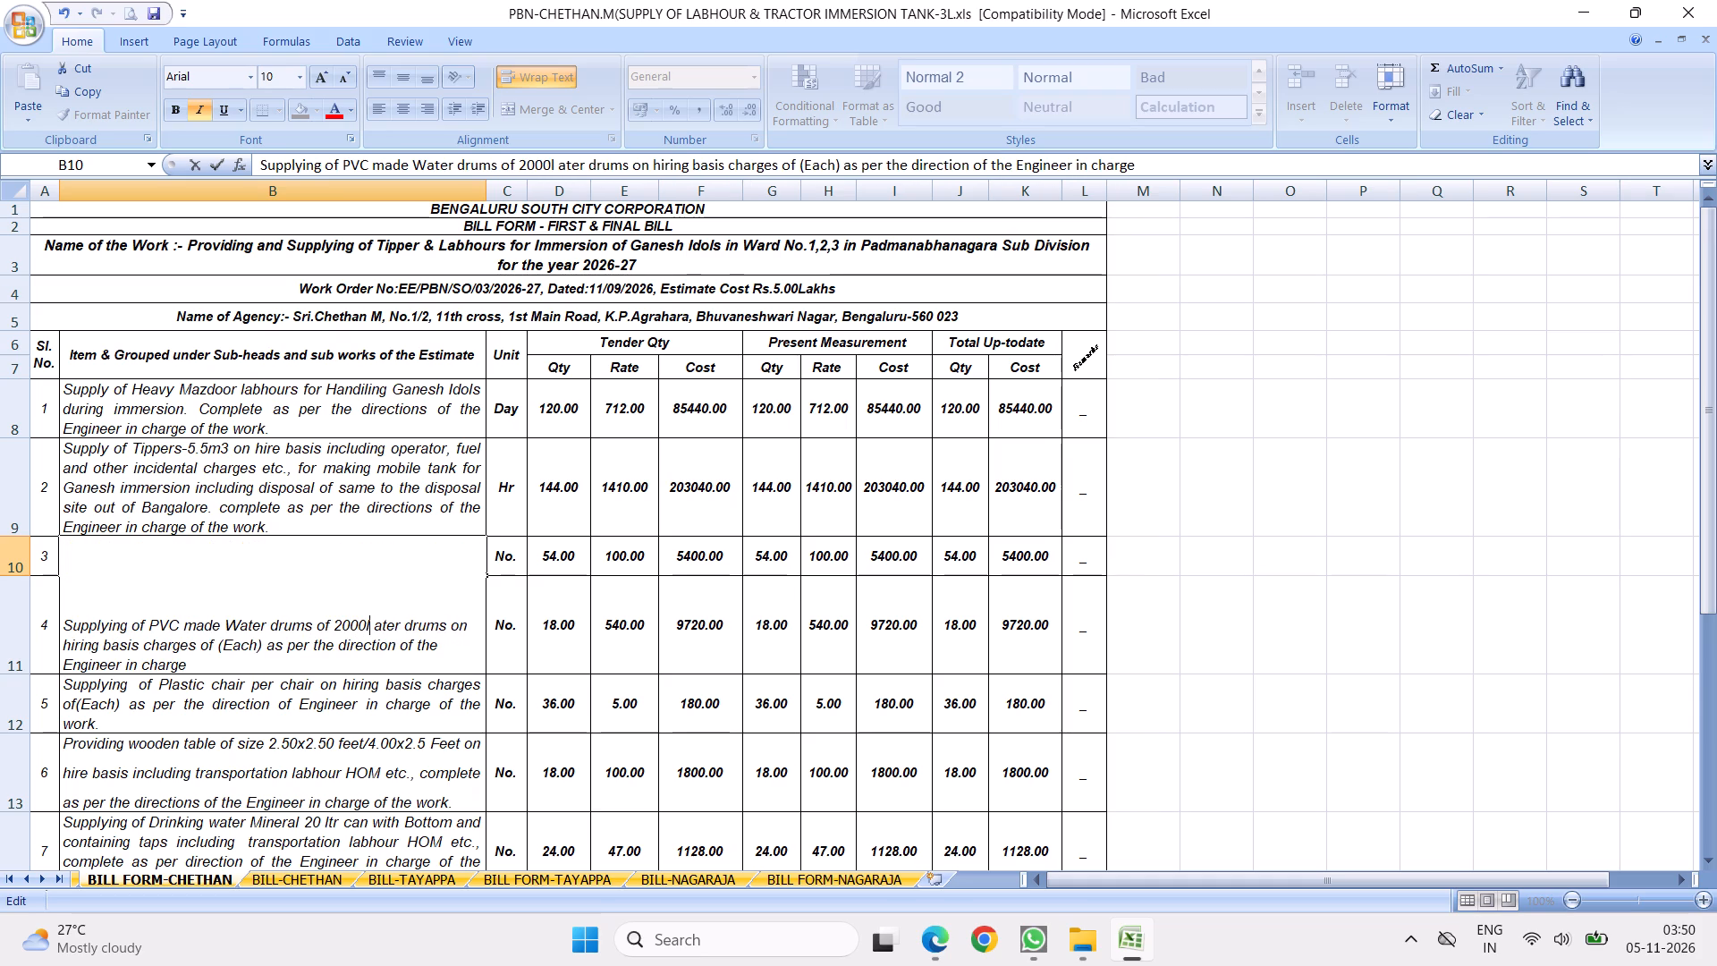
pyautogui.press('space')
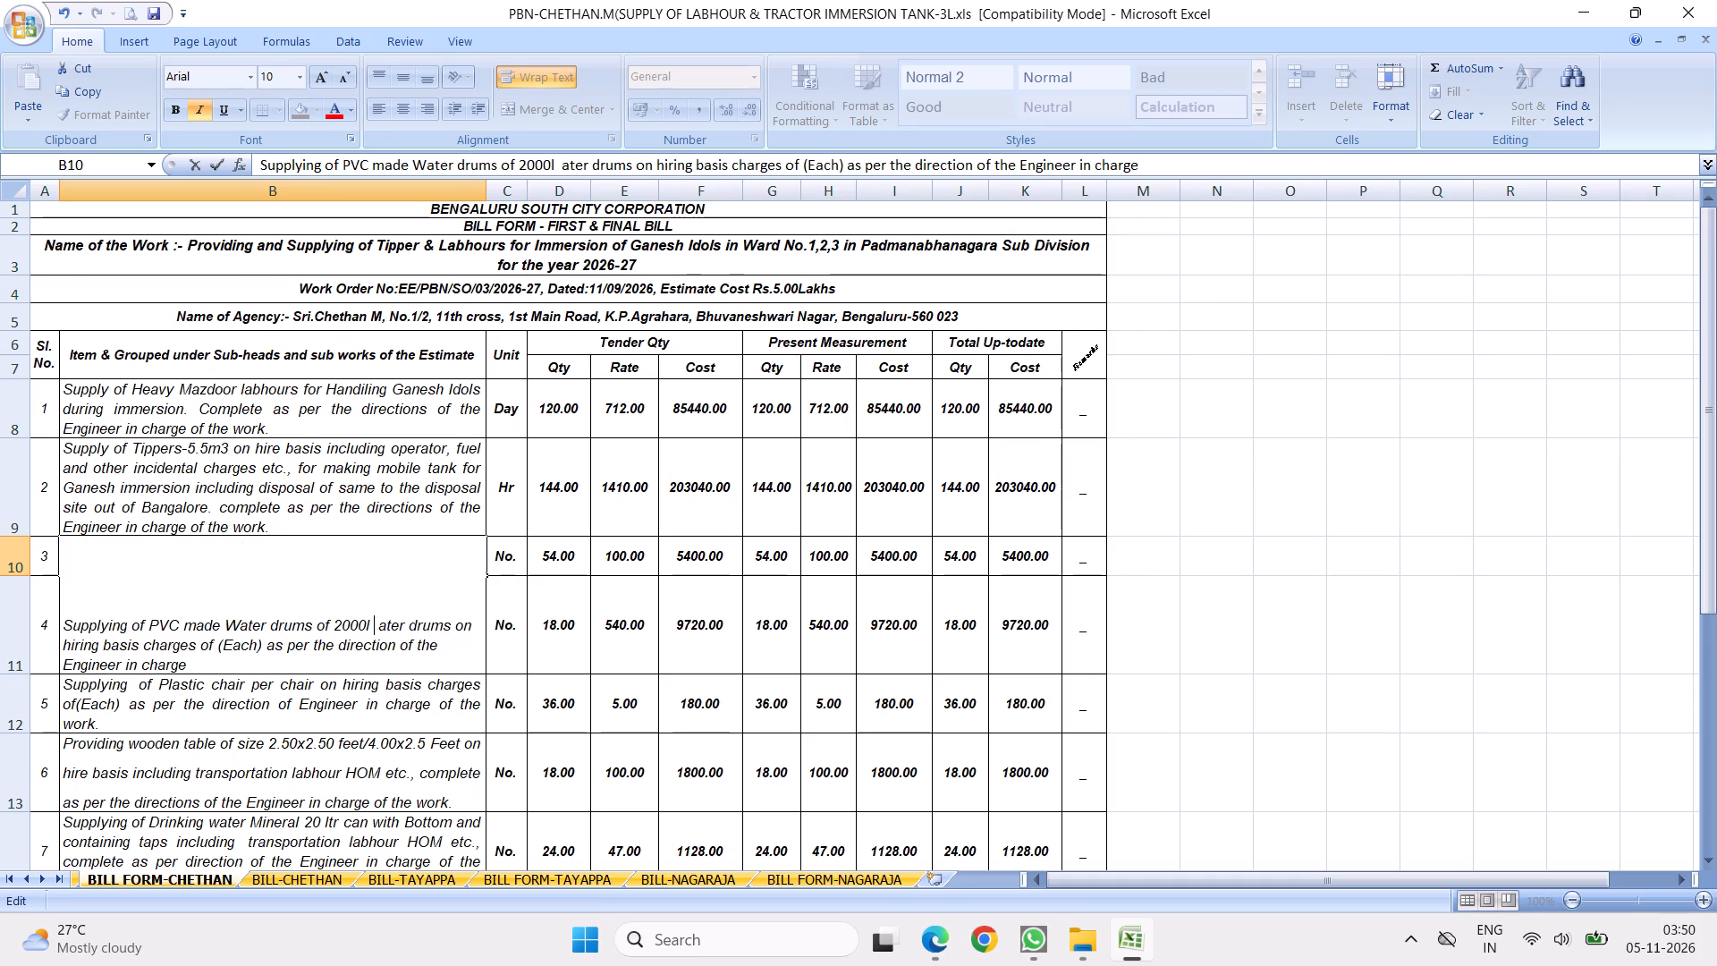
pyautogui.write('capacity')
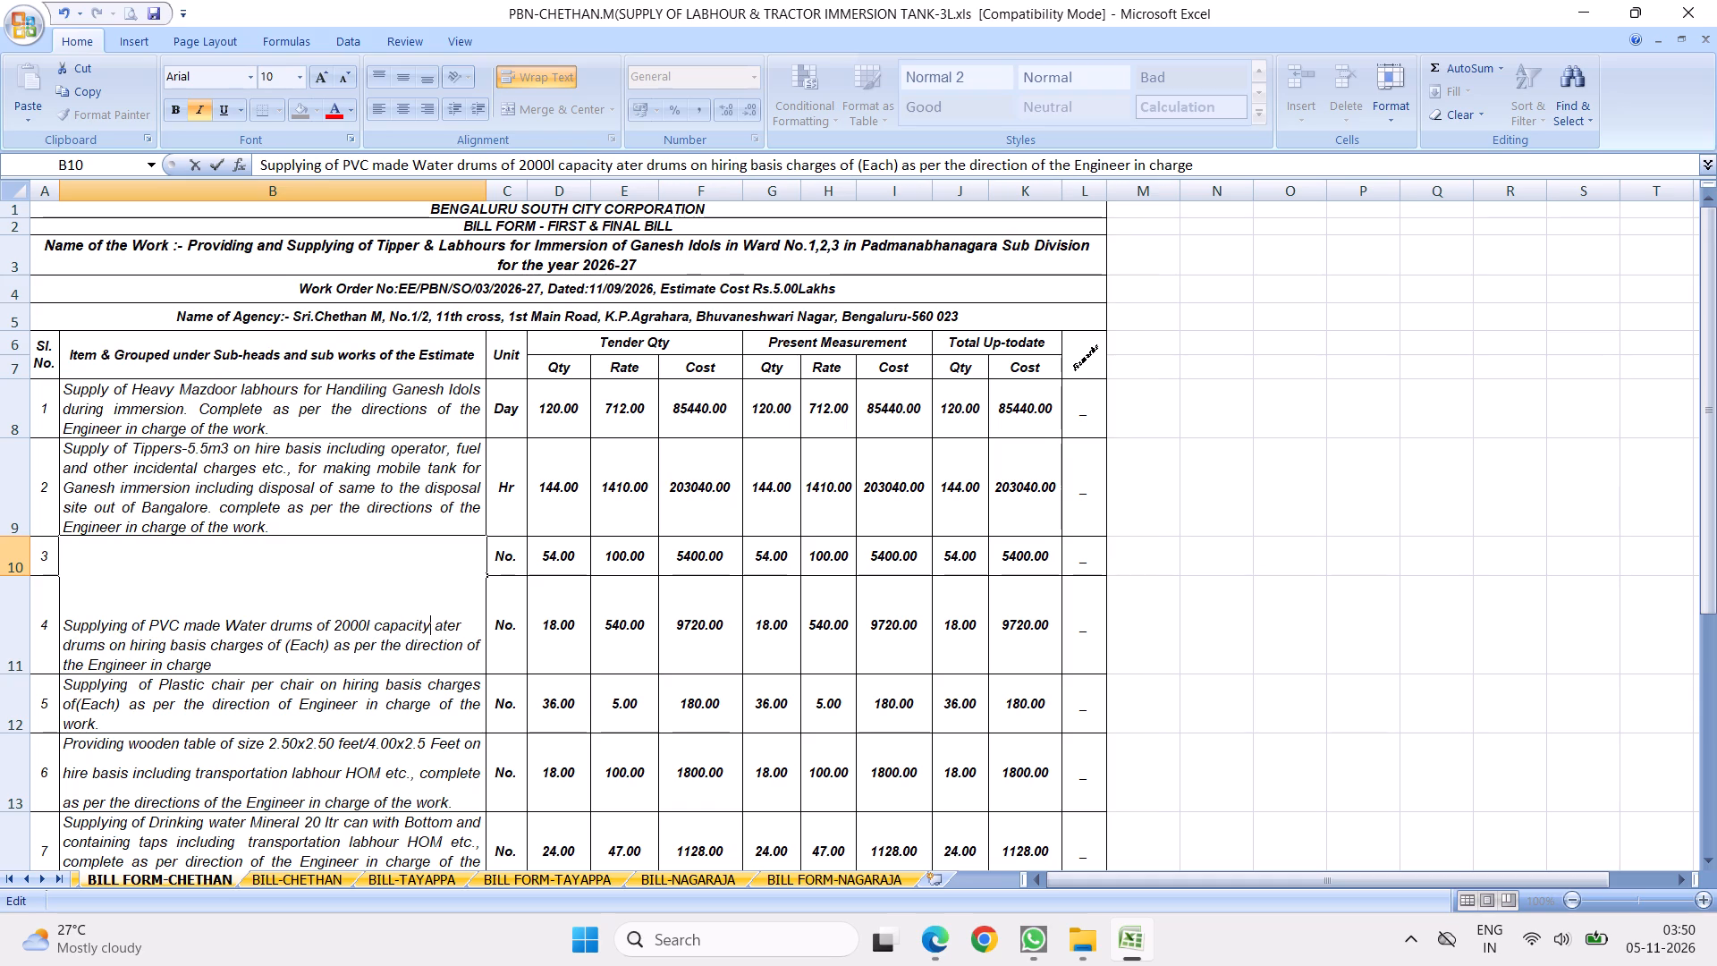
# Continue the item 3 description with "on hiring basis for immersion of small Ganesh Idols" after "2000l capacity".
pyautogui.press('space')
pyautogui.write('on hiring')
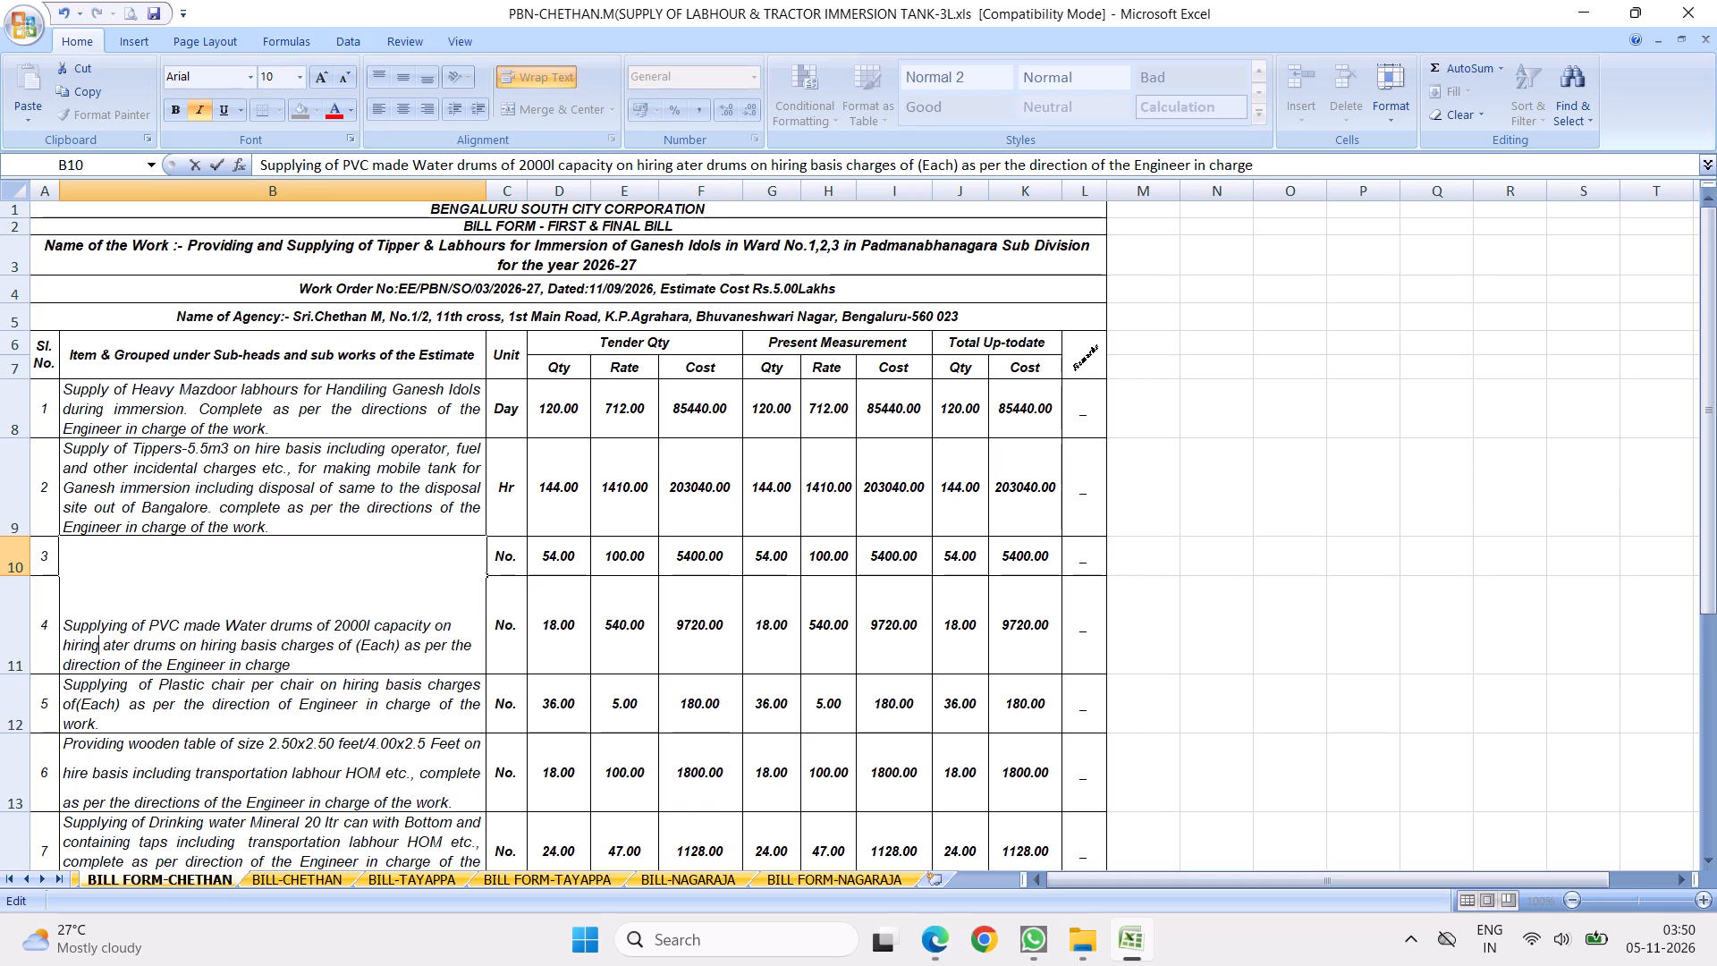
pyautogui.write('ba')
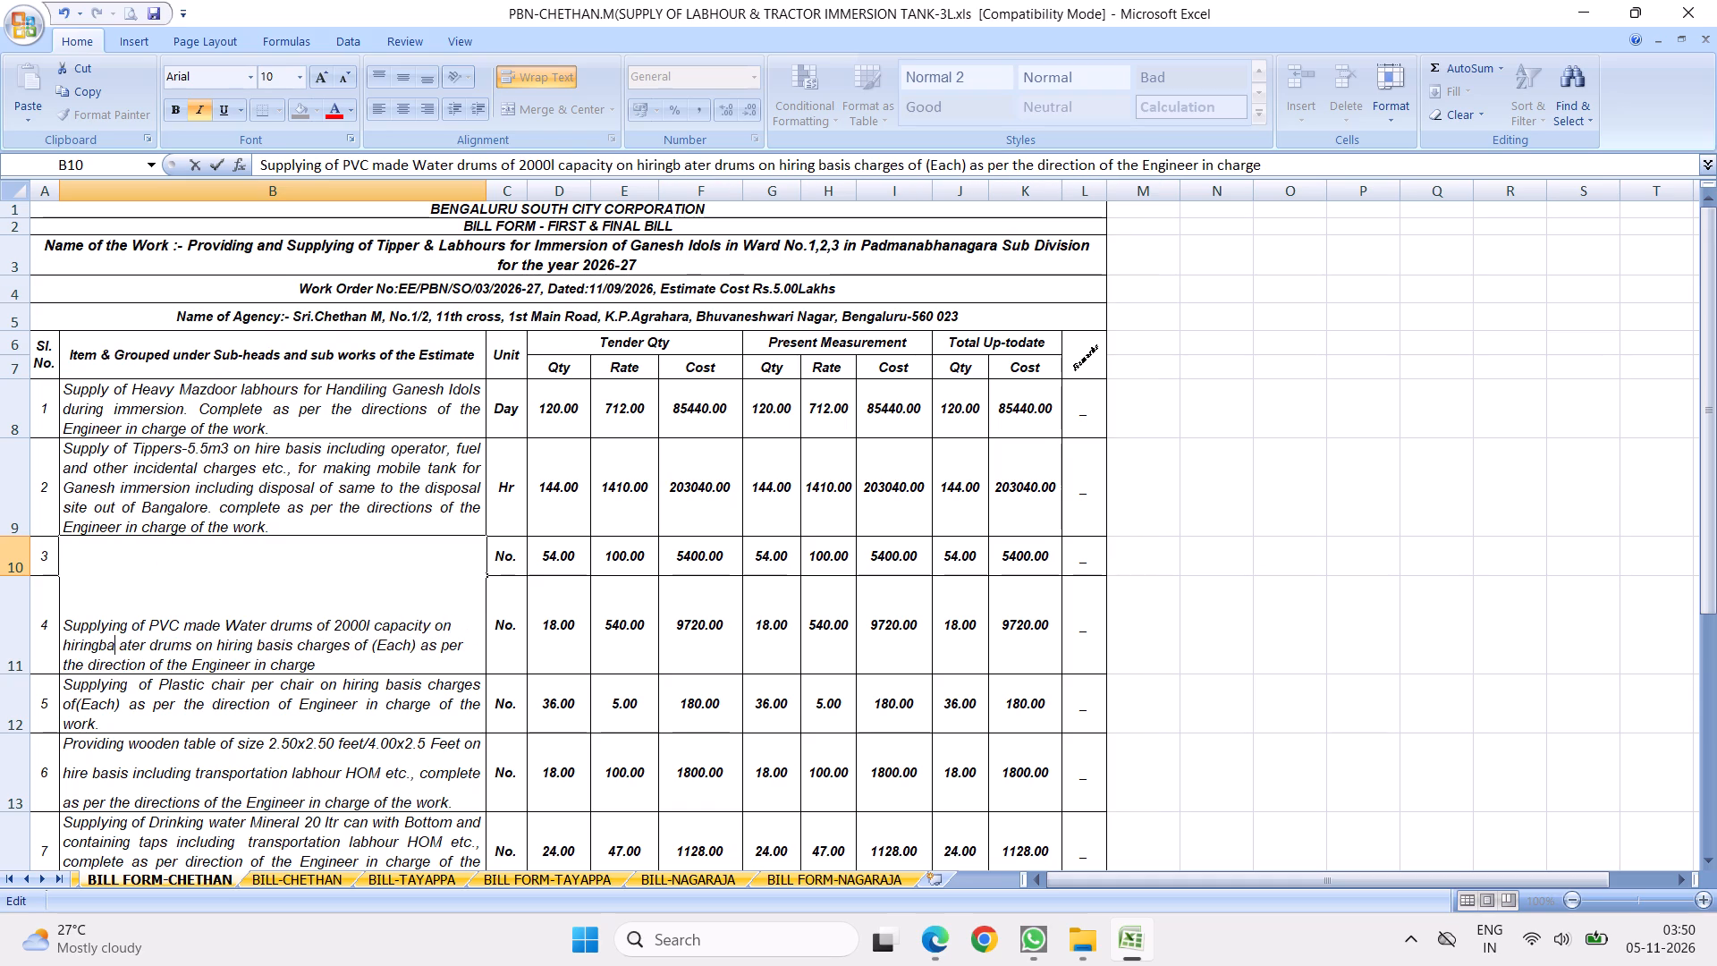
pyautogui.press('BackSpace')
pyautogui.press('BackSpace')
pyautogui.press('space')
pyautogui.write('bass')
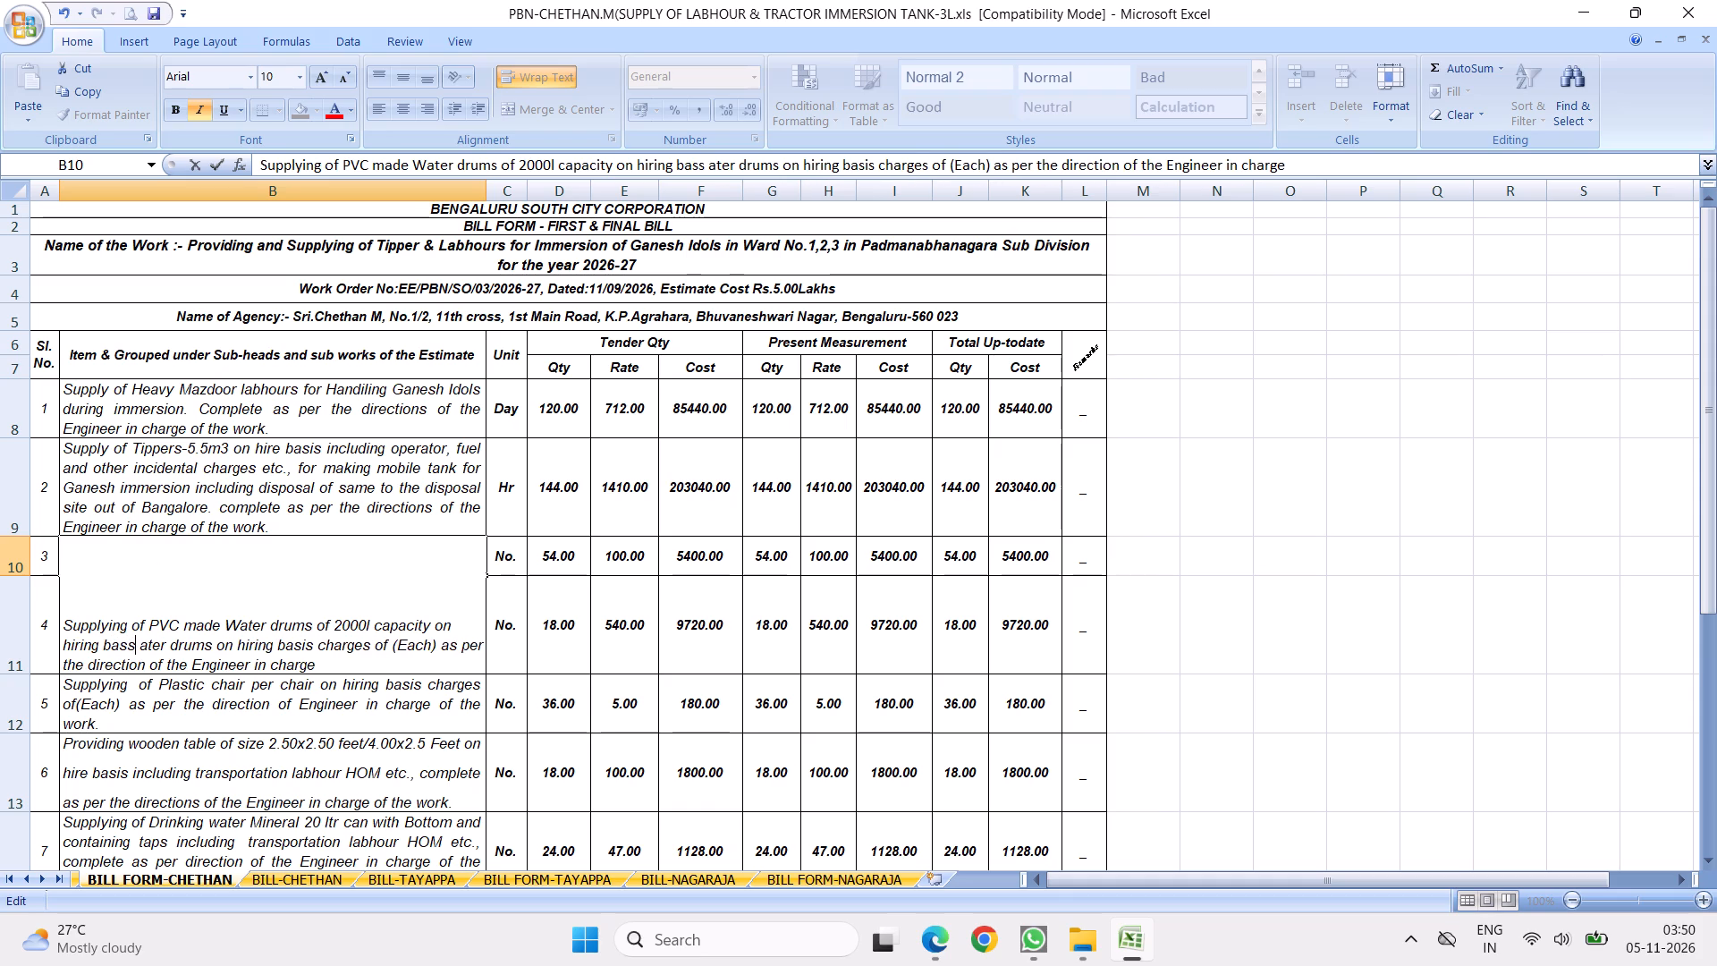
pyautogui.press('BackSpace')
pyautogui.write('is for')
pyautogui.press('space')
pyautogui.write('immersion')
pyautogui.press('space')
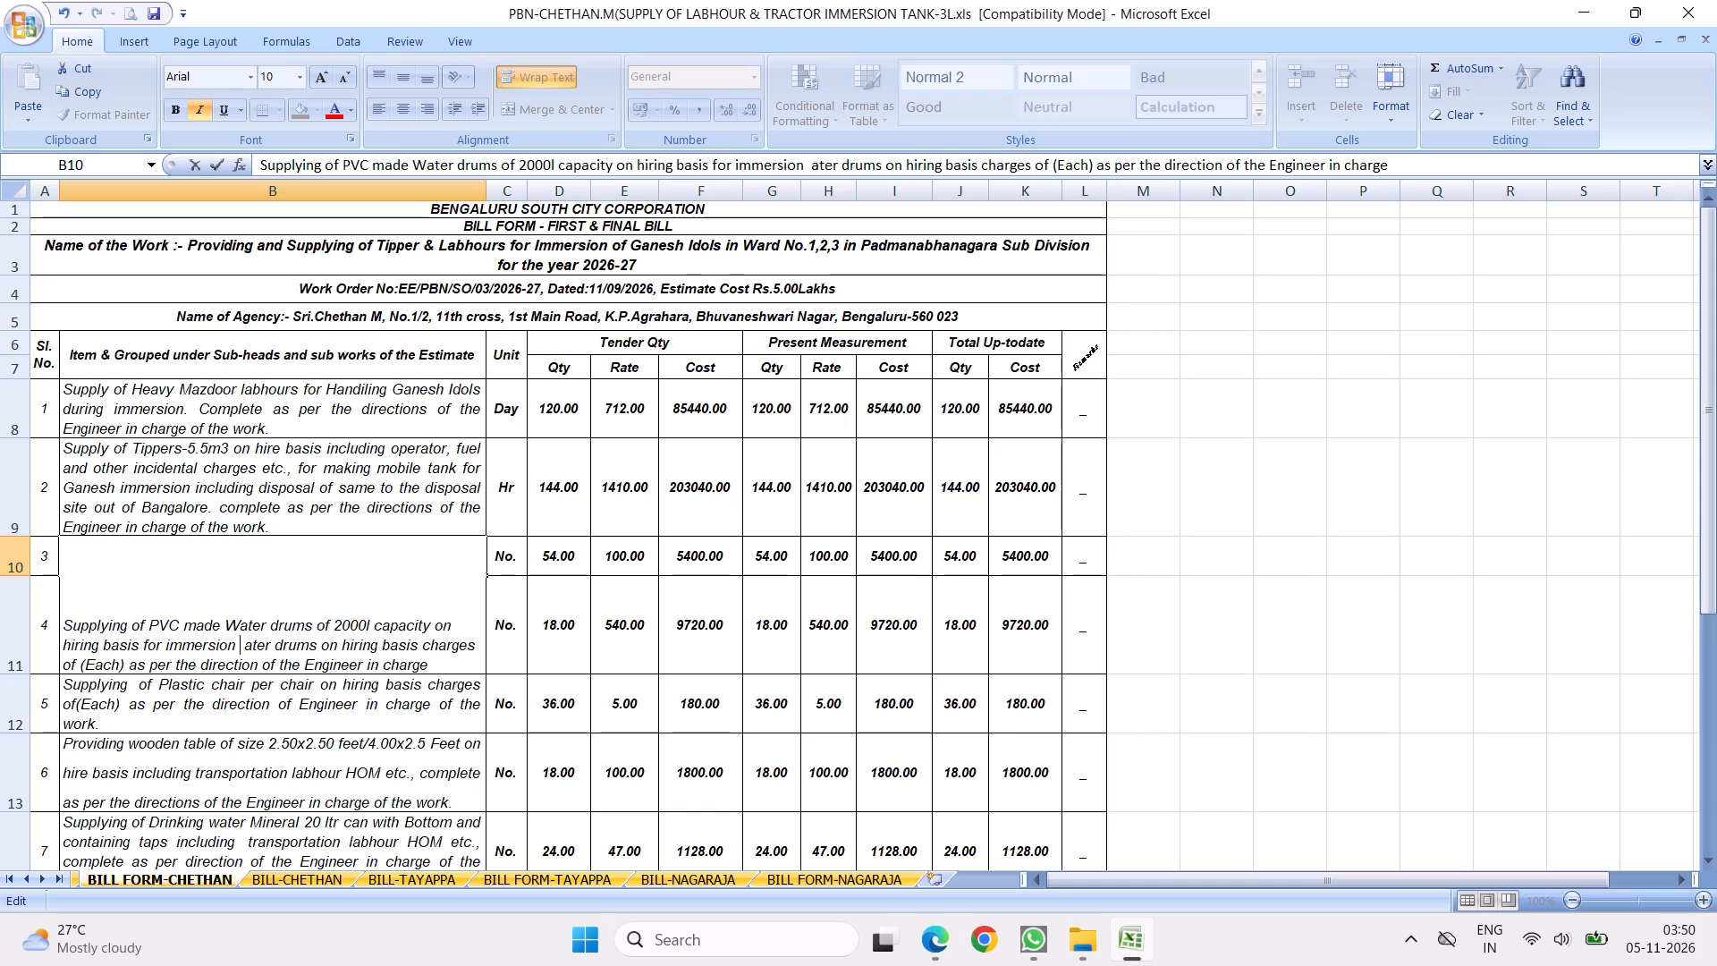
pyautogui.write('of small')
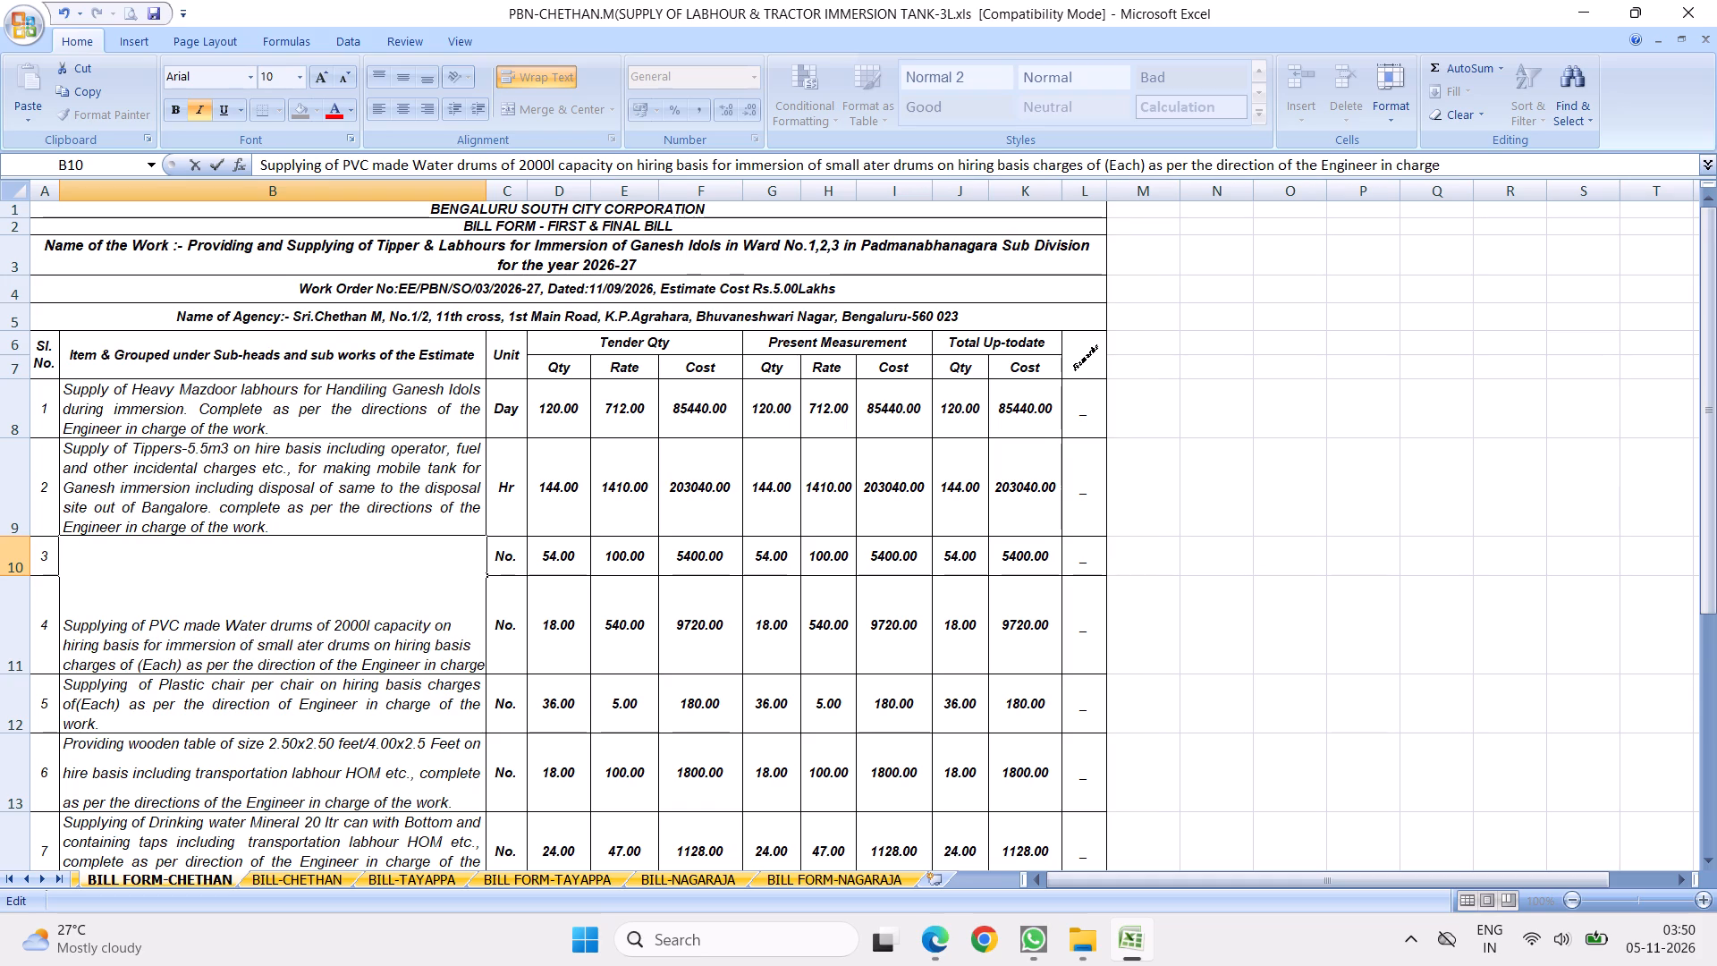
pyautogui.press('space')
pyautogui.write('Ganesh Idos')
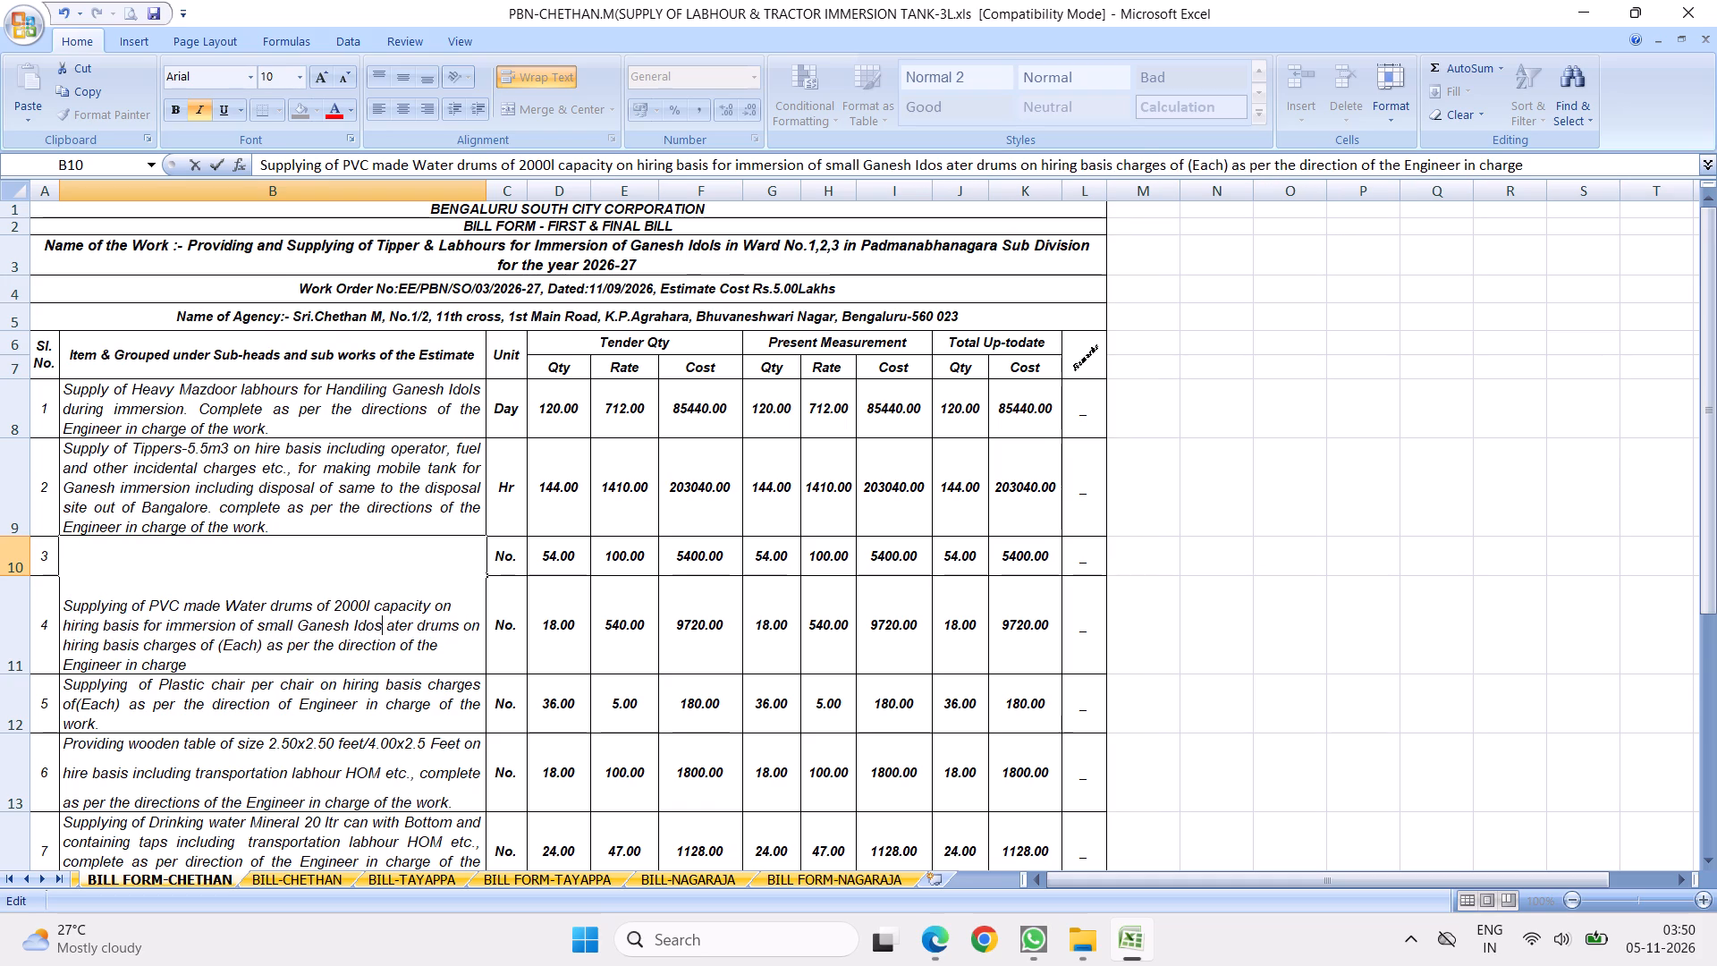
pyautogui.press('BackSpace')
pyautogui.write('ls')
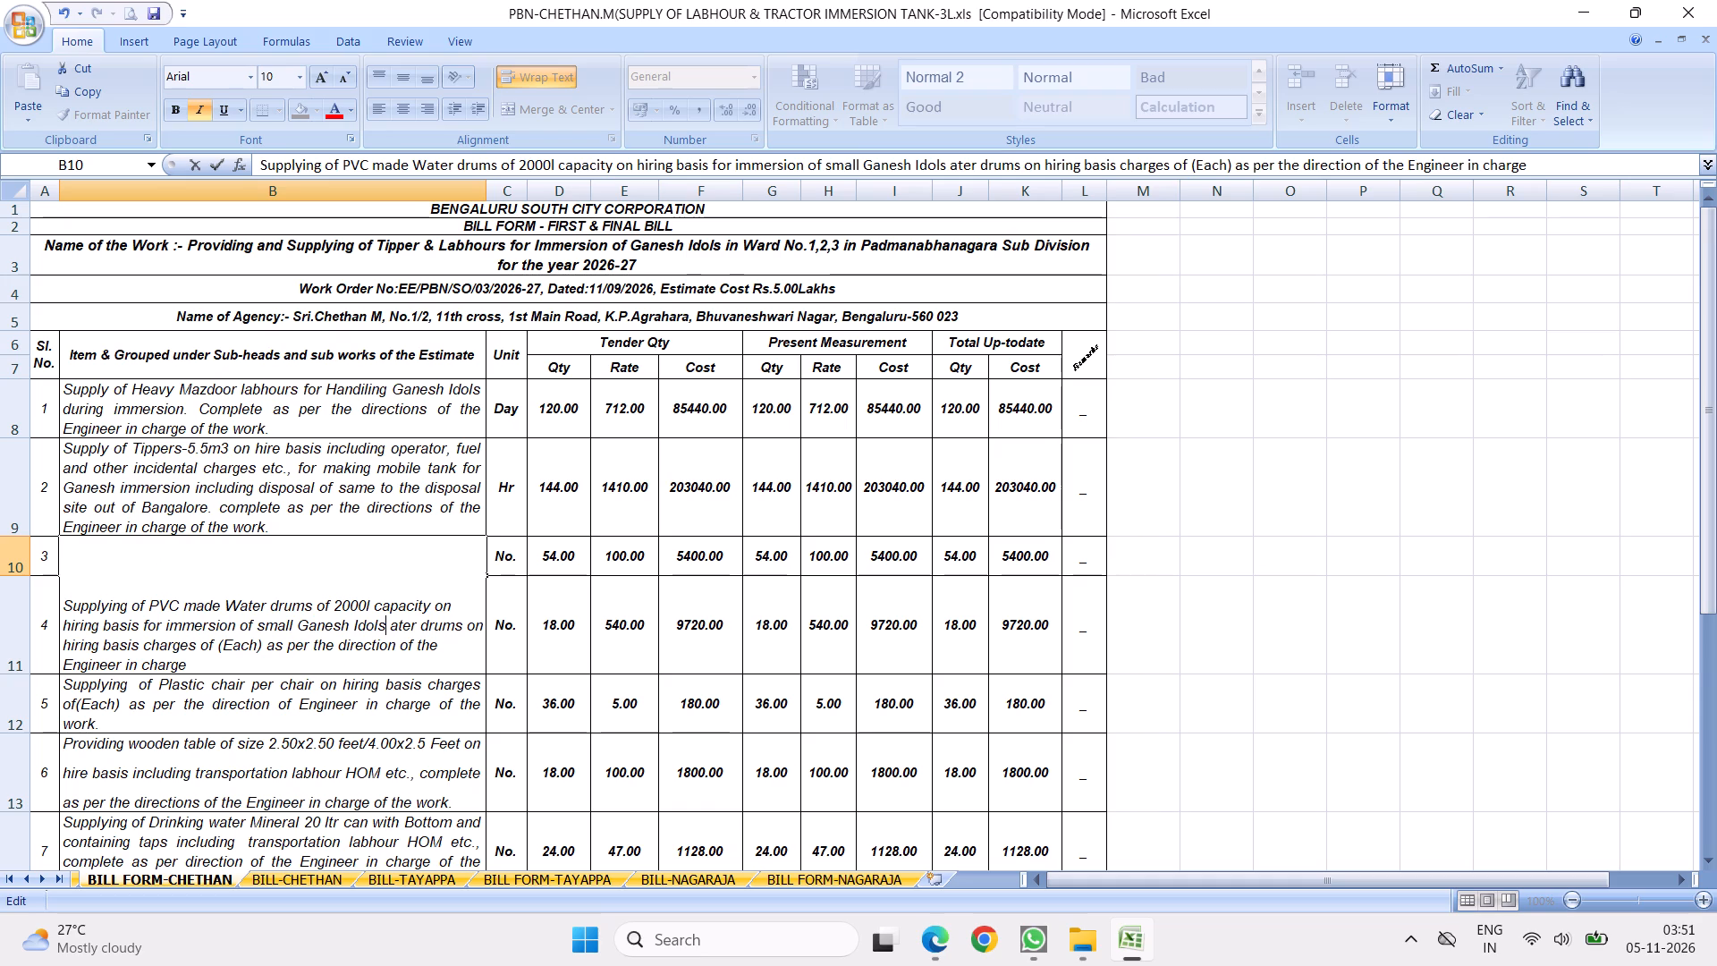
# Add "including disposal of the same" after "small Ganesh Idols" in the item 3 description.
pyautogui.press('space')
pyautogui.write('including')
pyautogui.press('space')
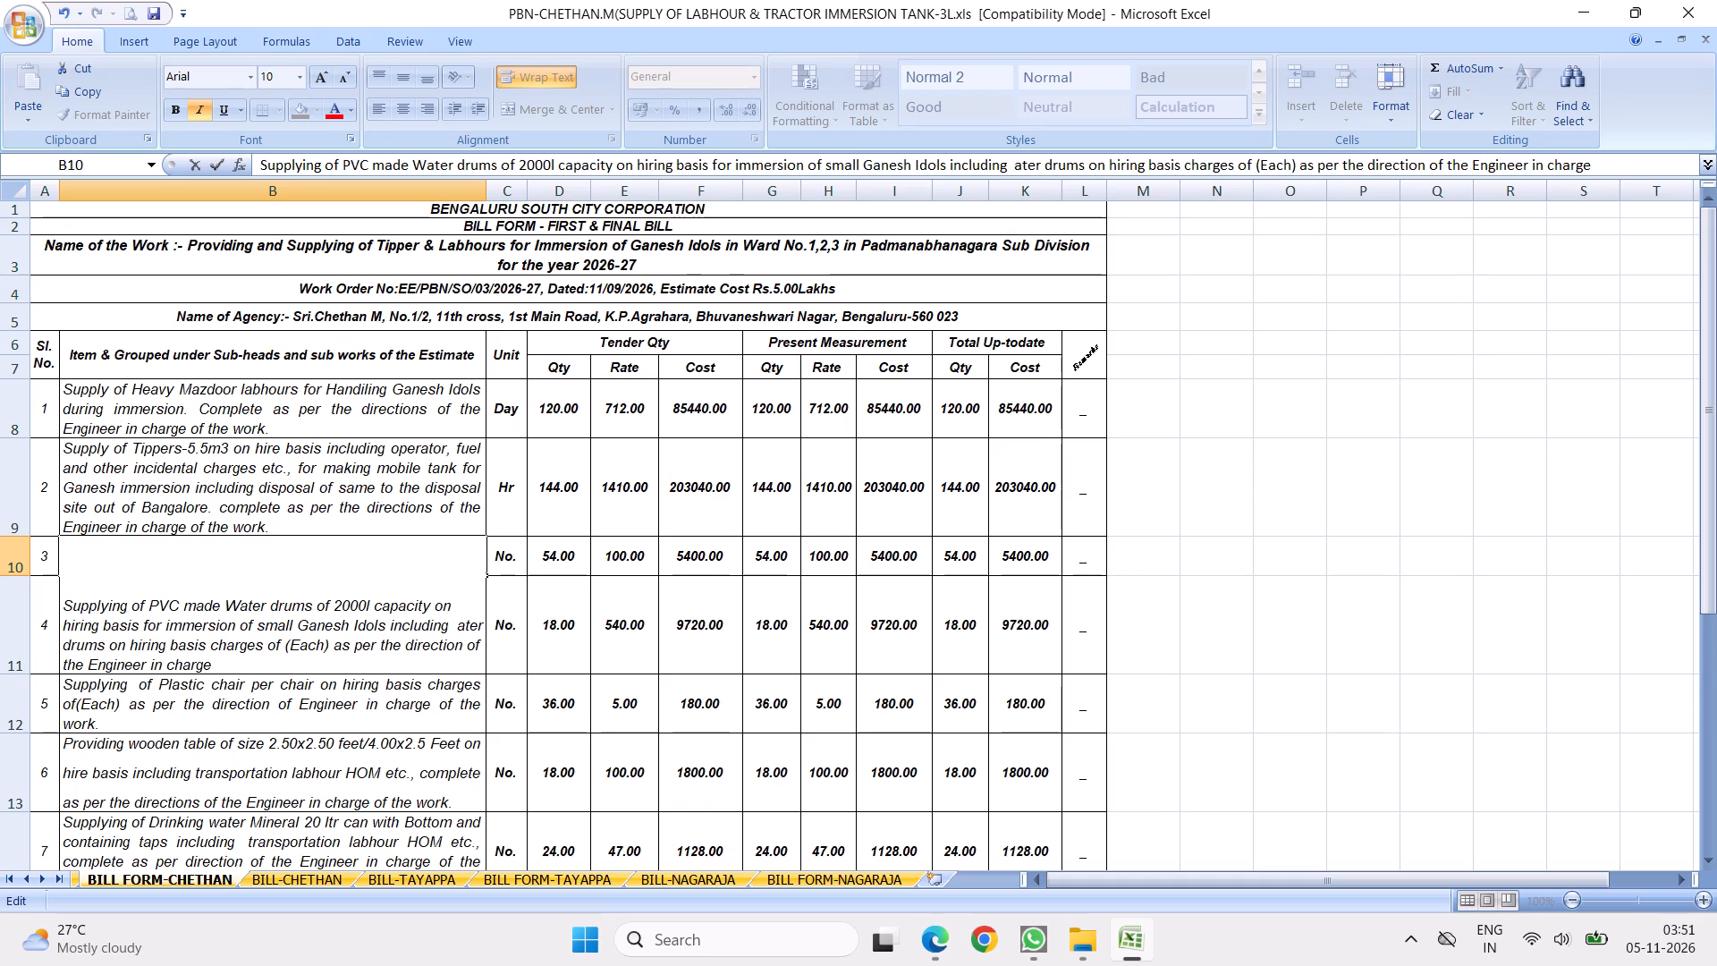
pyautogui.write('disposal')
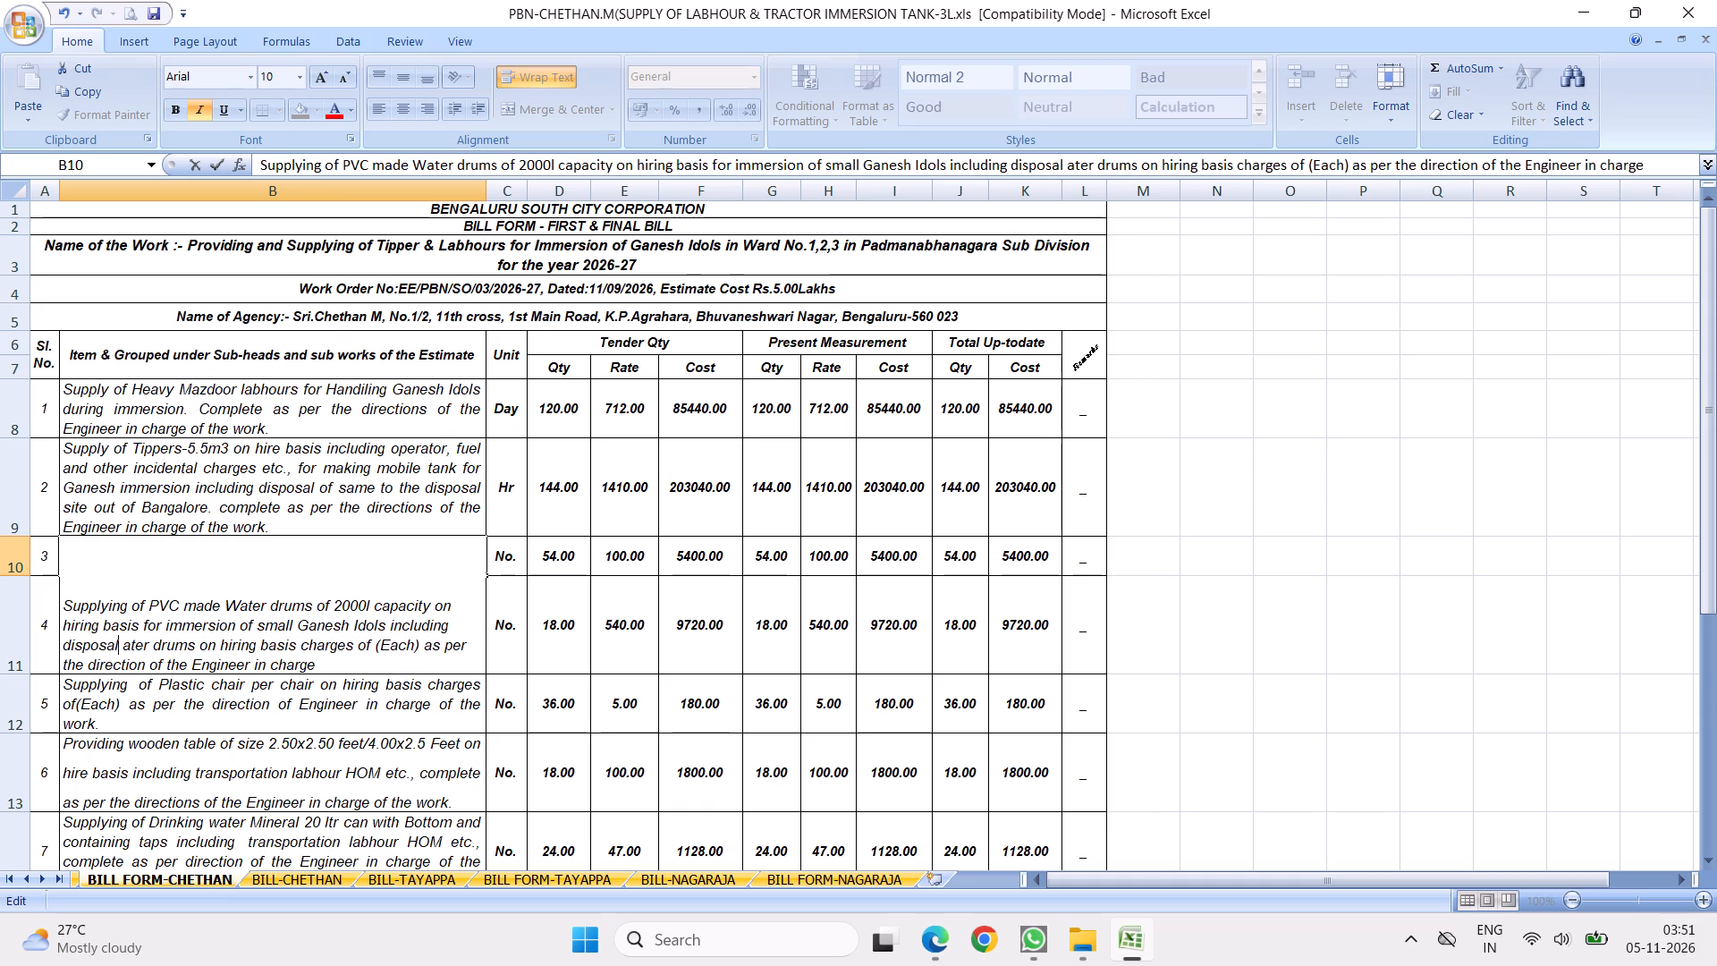
pyautogui.press('space')
pyautogui.write('of the same')
pyautogui.press('space')
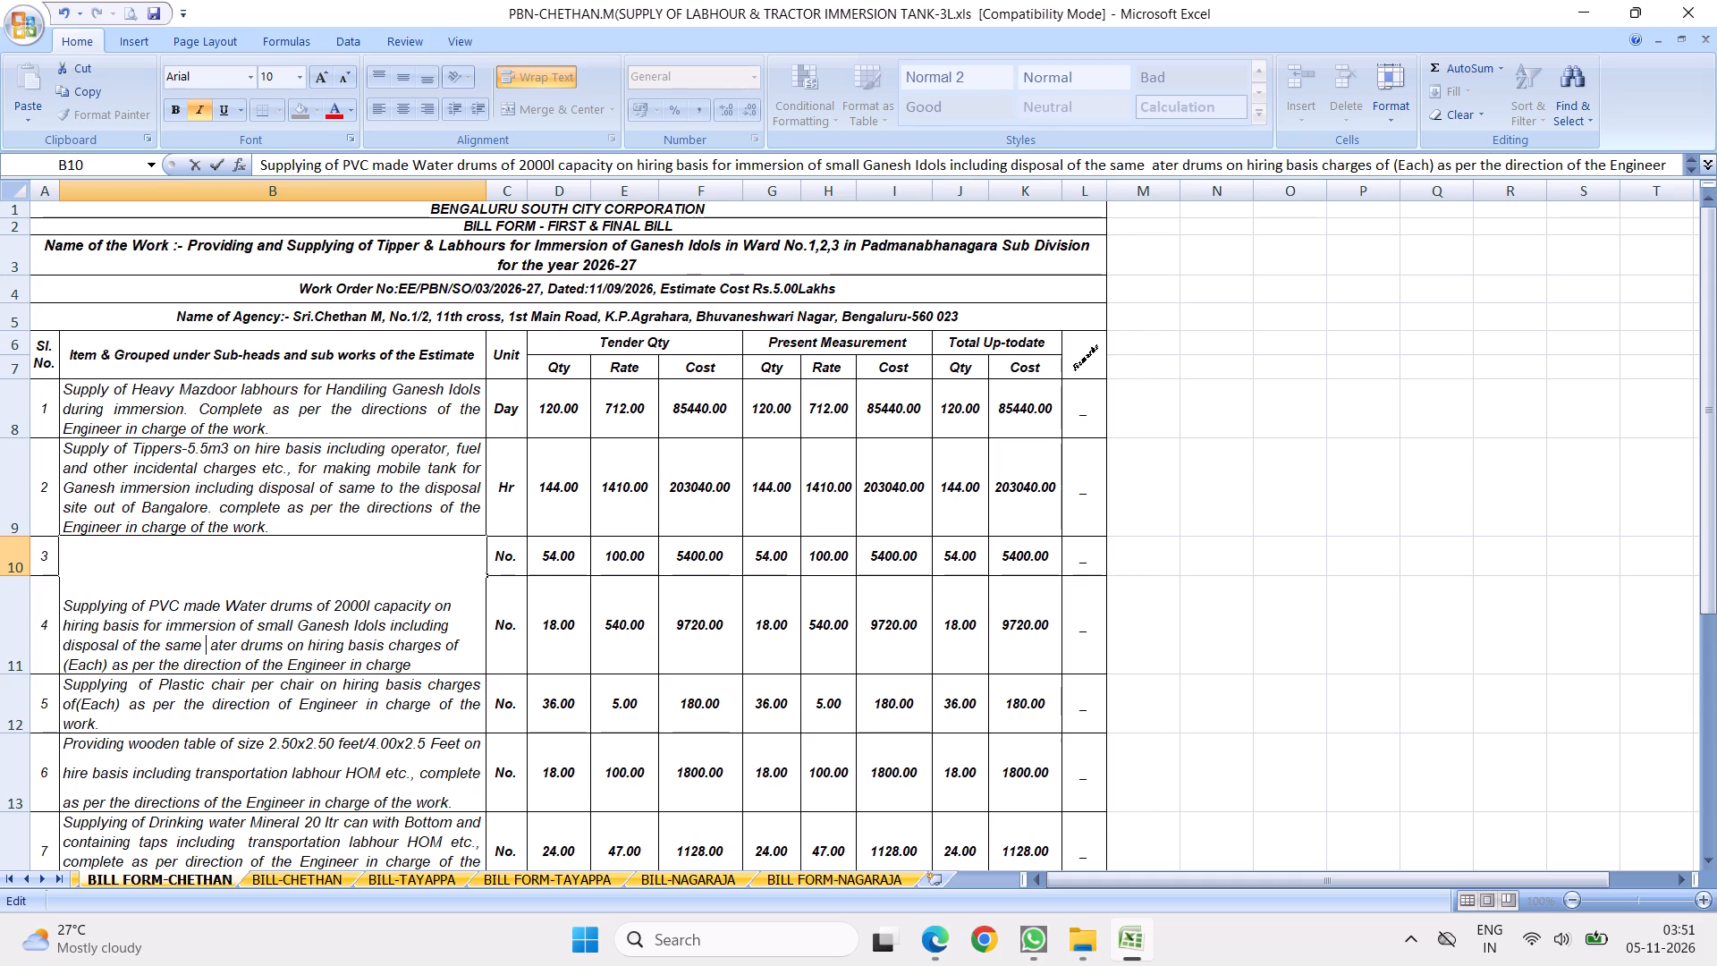
# Delete the leftover old wording from "ater drums on hiring basis" through "Engineer in charge" at the end of the item 3 description.
pyautogui.moveTo(205, 648); pyautogui.dragTo(412, 686)
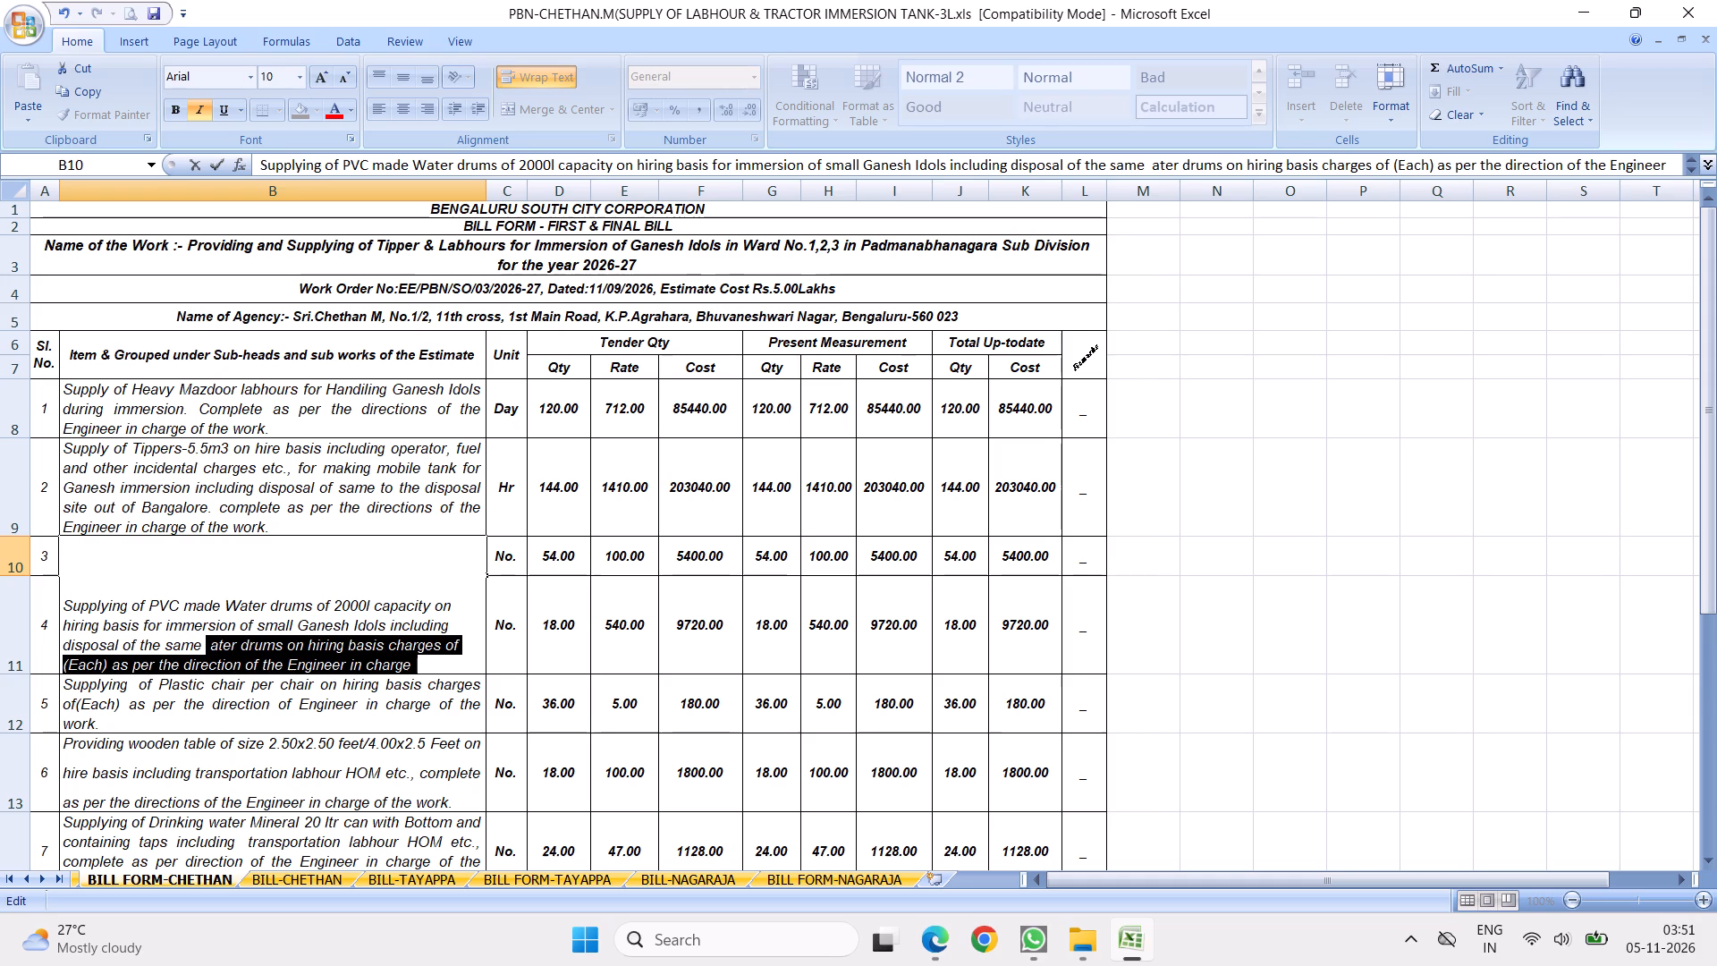
pyautogui.moveTo(412, 686); pyautogui.dragTo(447, 689)
pyautogui.press('Delete')
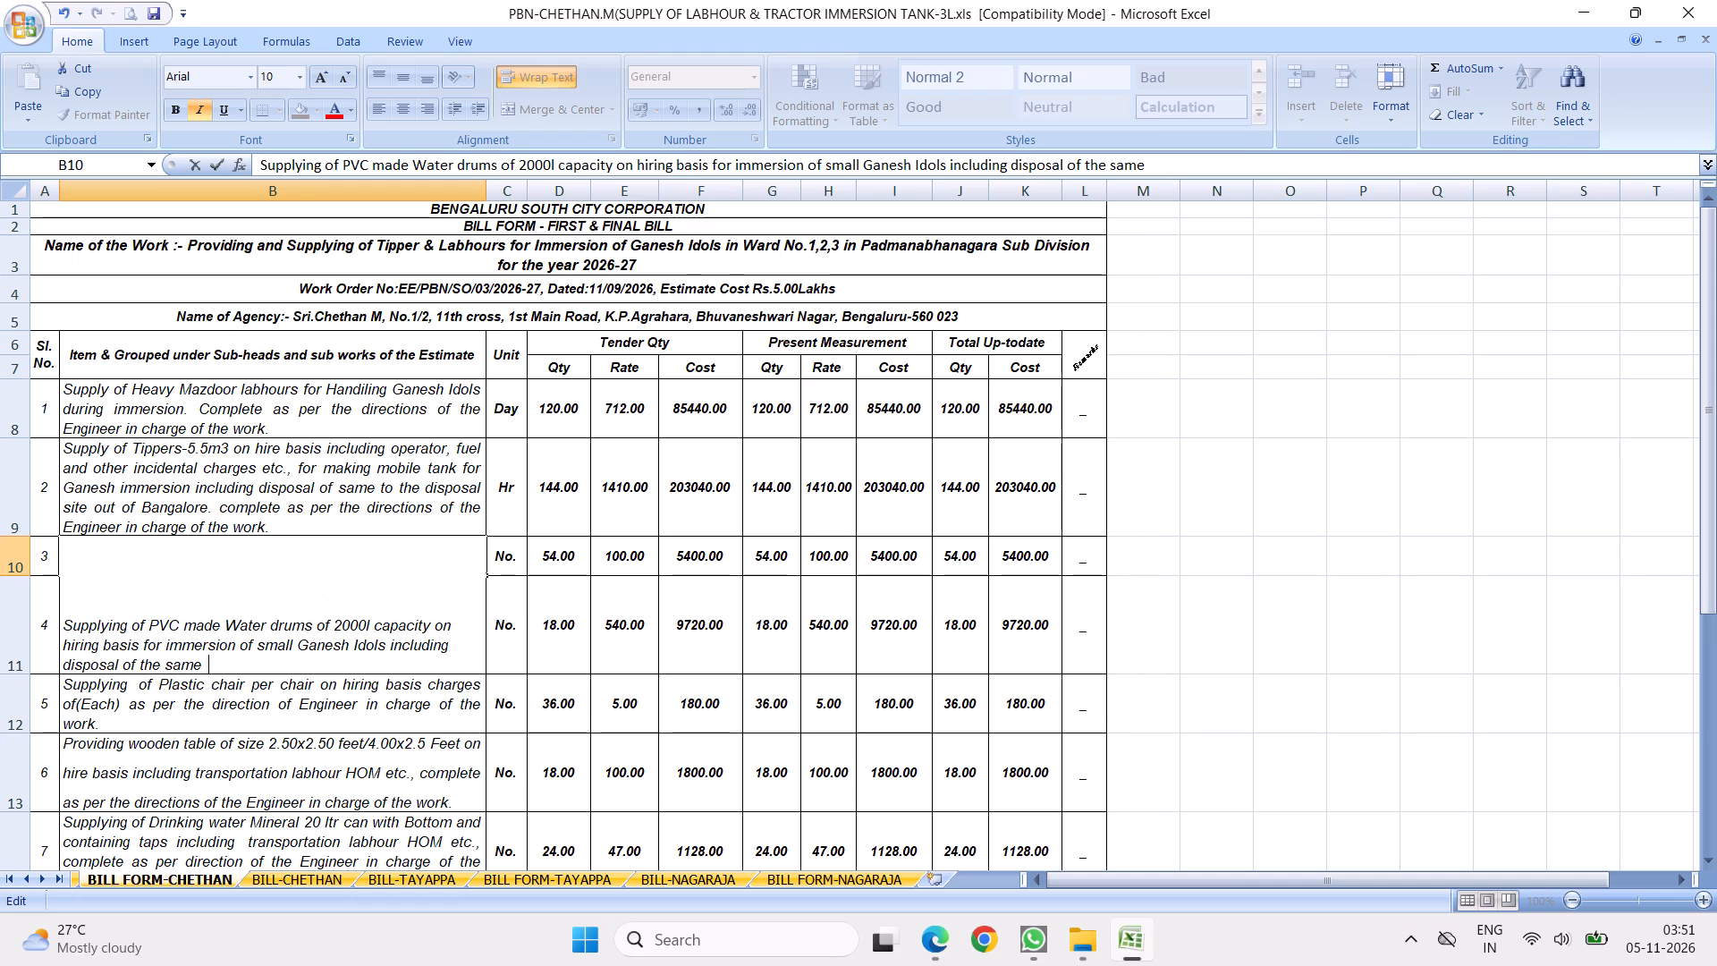
# End the item 3 description with ". Complete as per specifications and as per the directions of the Engineer in charge of the work.".
pyautogui.press('BackSpace')
pyautogui.press('BackSpace')
pyautogui.write('e. Complete')
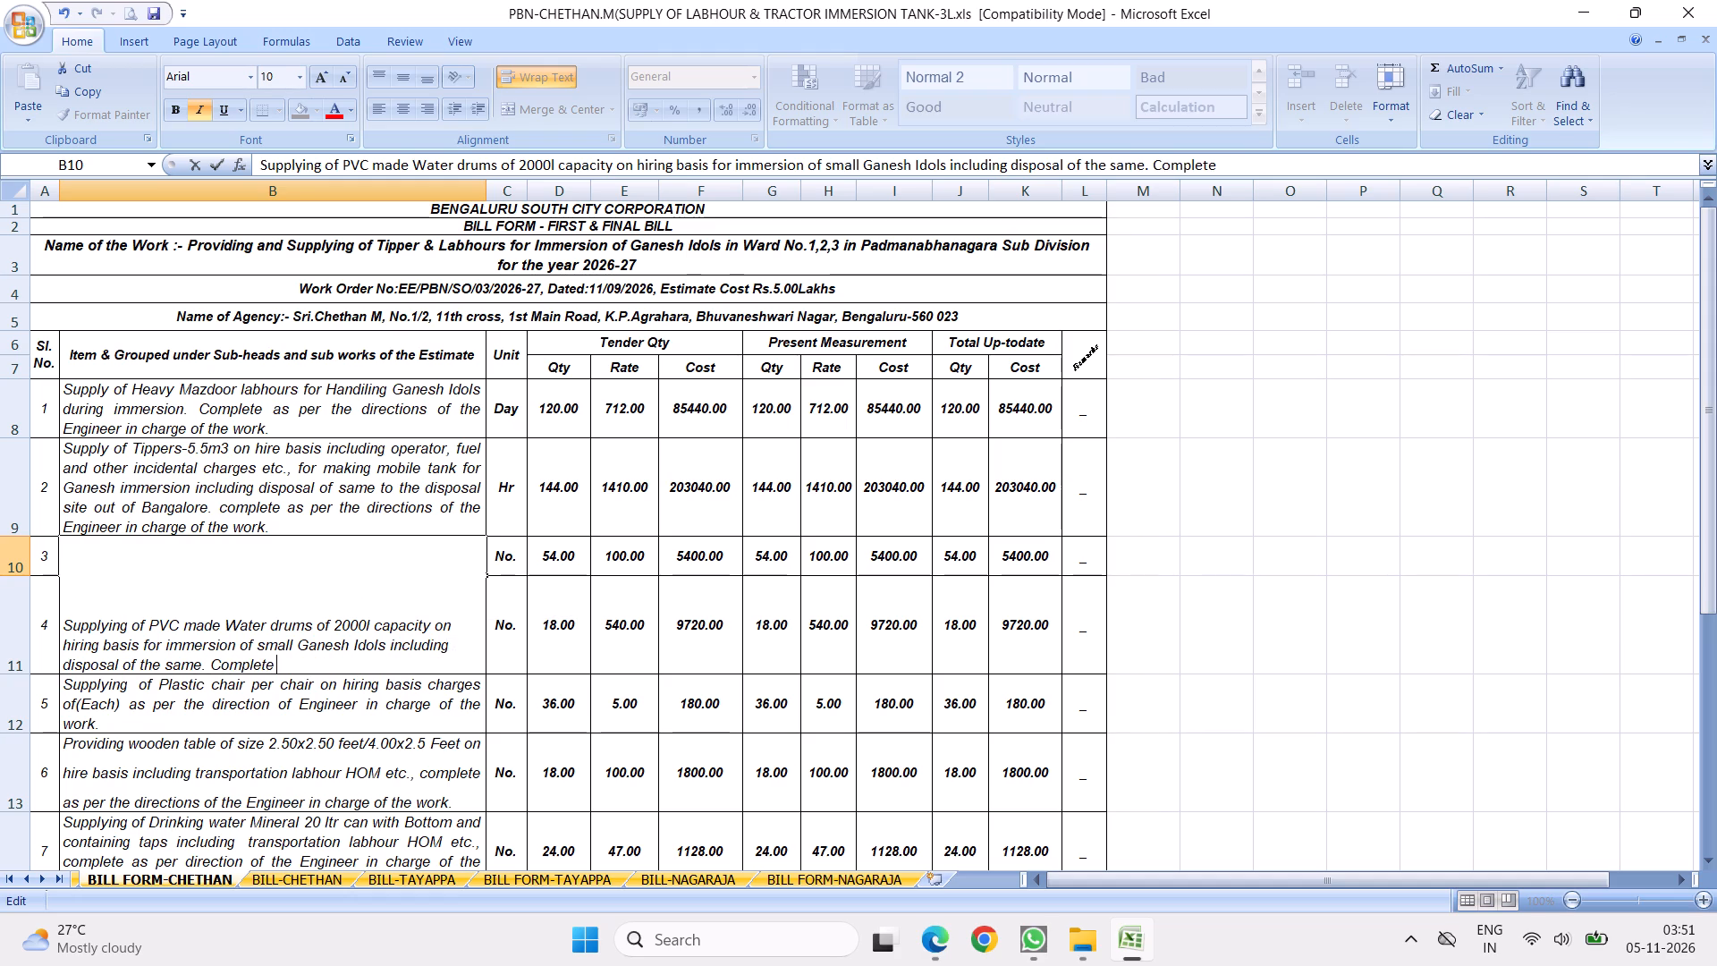
pyautogui.press('space')
pyautogui.write('as per')
pyautogui.press('space')
pyautogui.write('specification')
pyautogui.write('s and as per the direction')
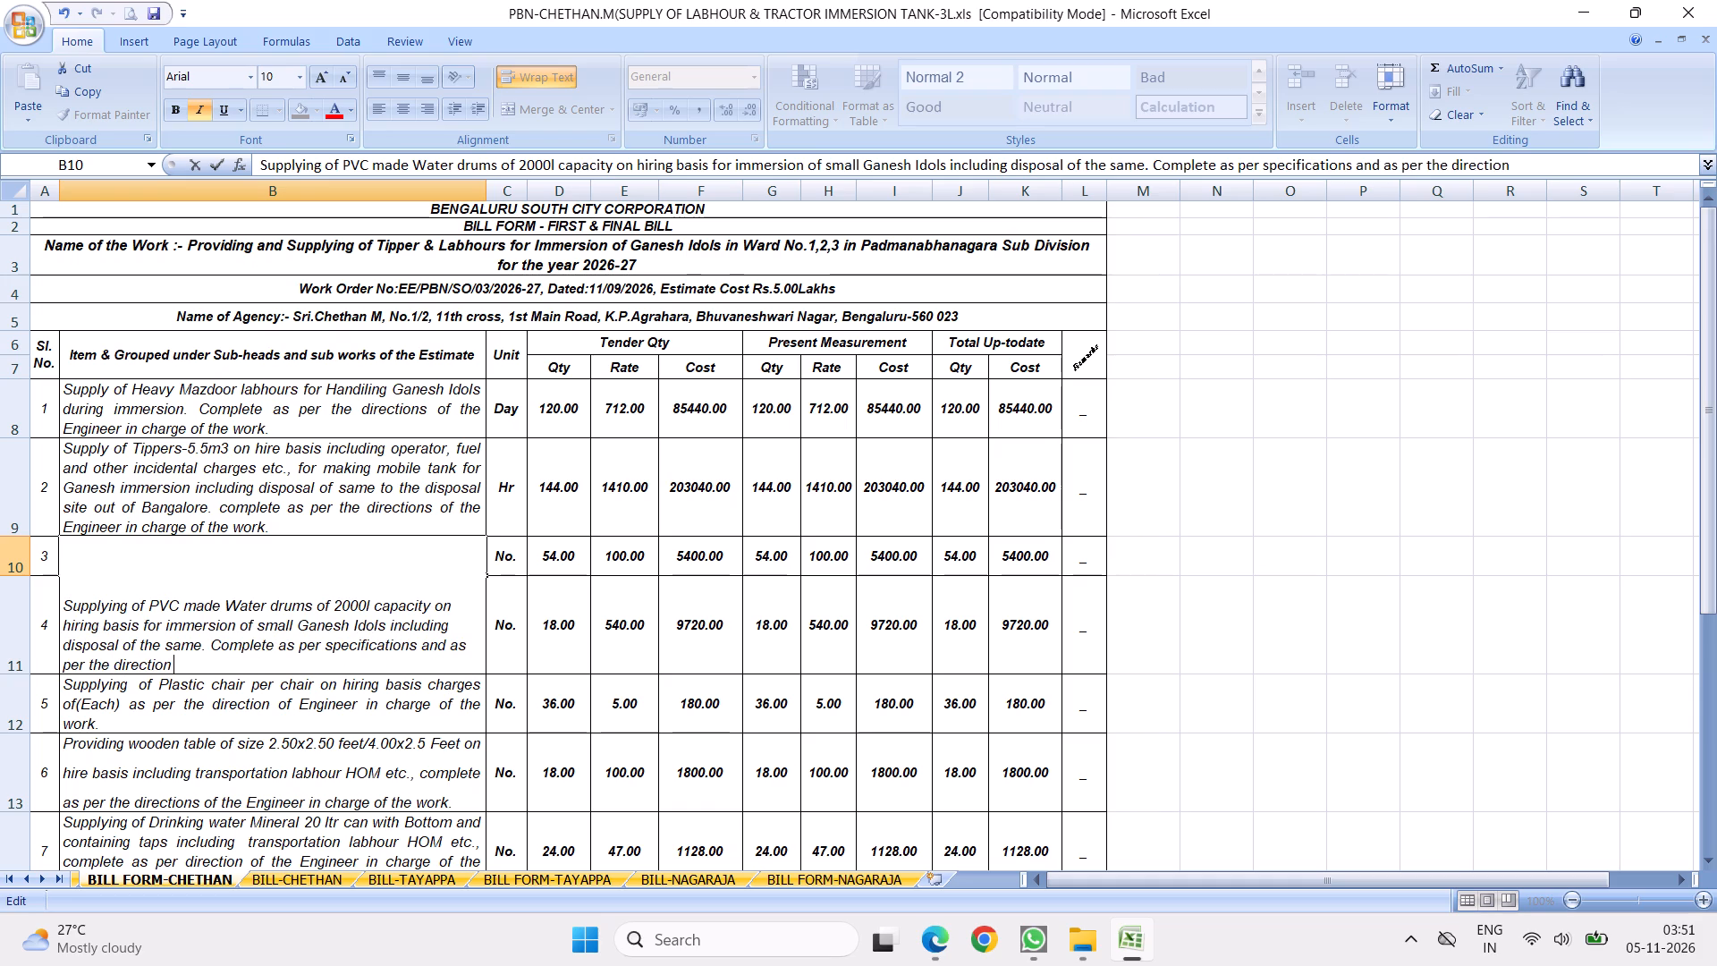
pyautogui.write('s of the')
pyautogui.press('space')
pyautogui.write('Engineer in charge ofthe')
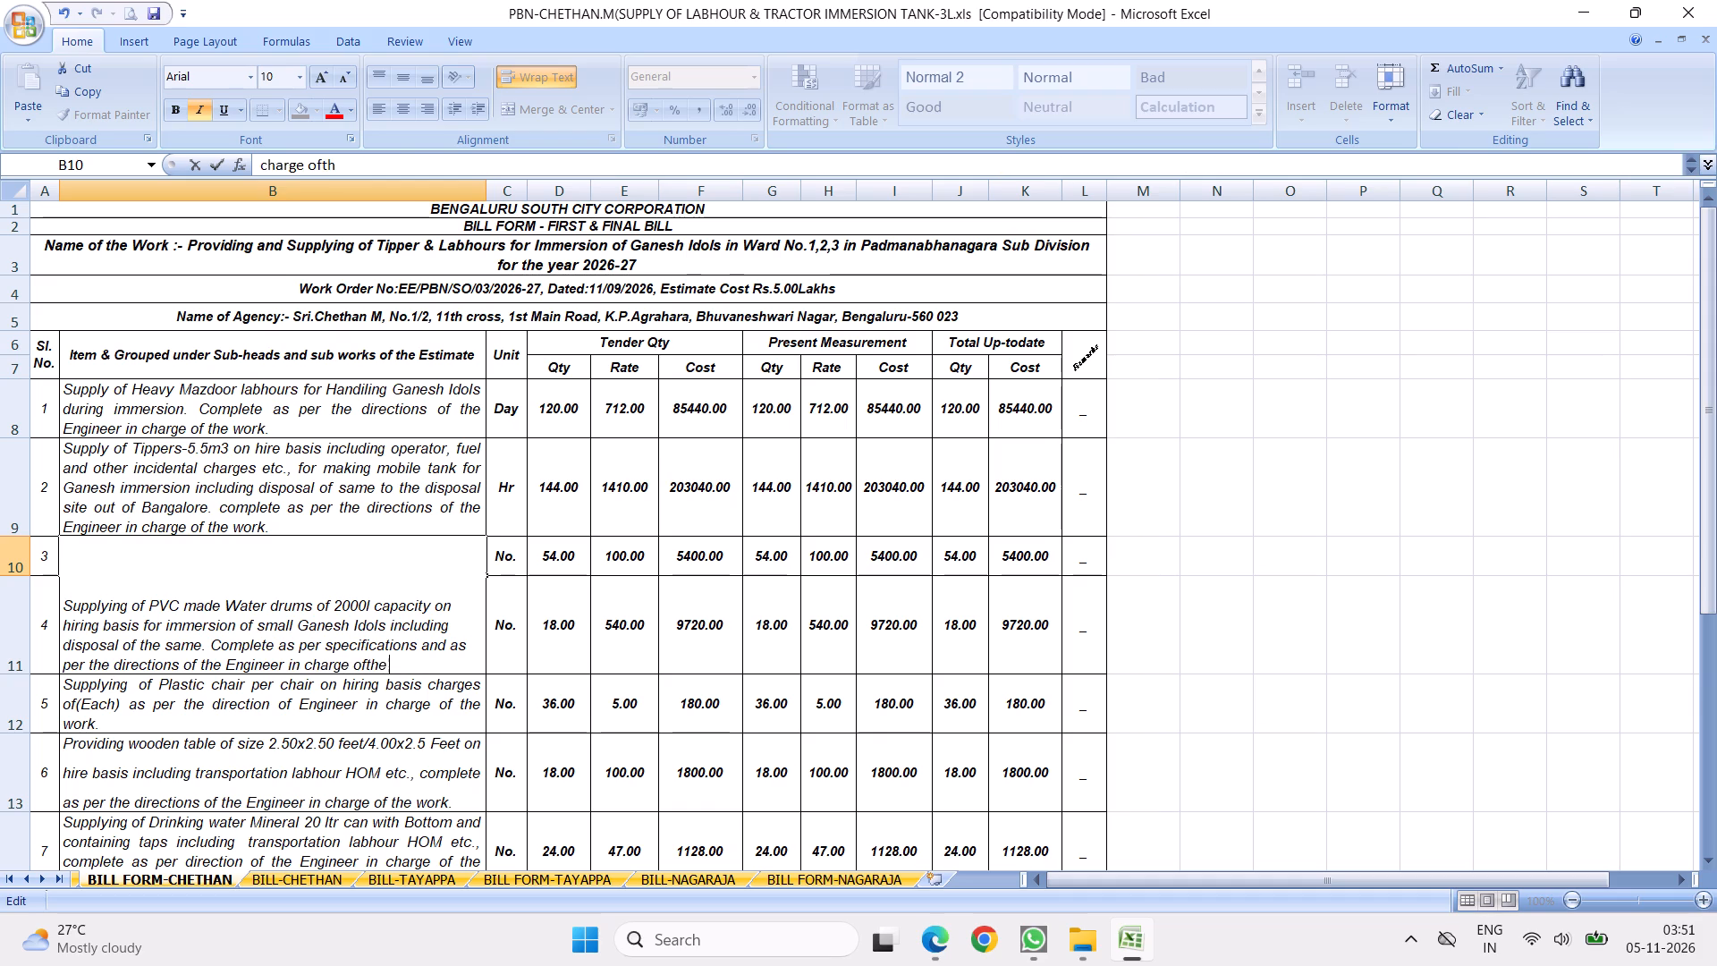
pyautogui.press('BackSpace')
pyautogui.press('BackSpace')
pyautogui.press('BackSpace')
pyautogui.press('space')
pyautogui.write('the work.')
pyautogui.click(684, 648)
# Clear the drinking water tankers description of item 4.
pyautogui.click(367, 653)
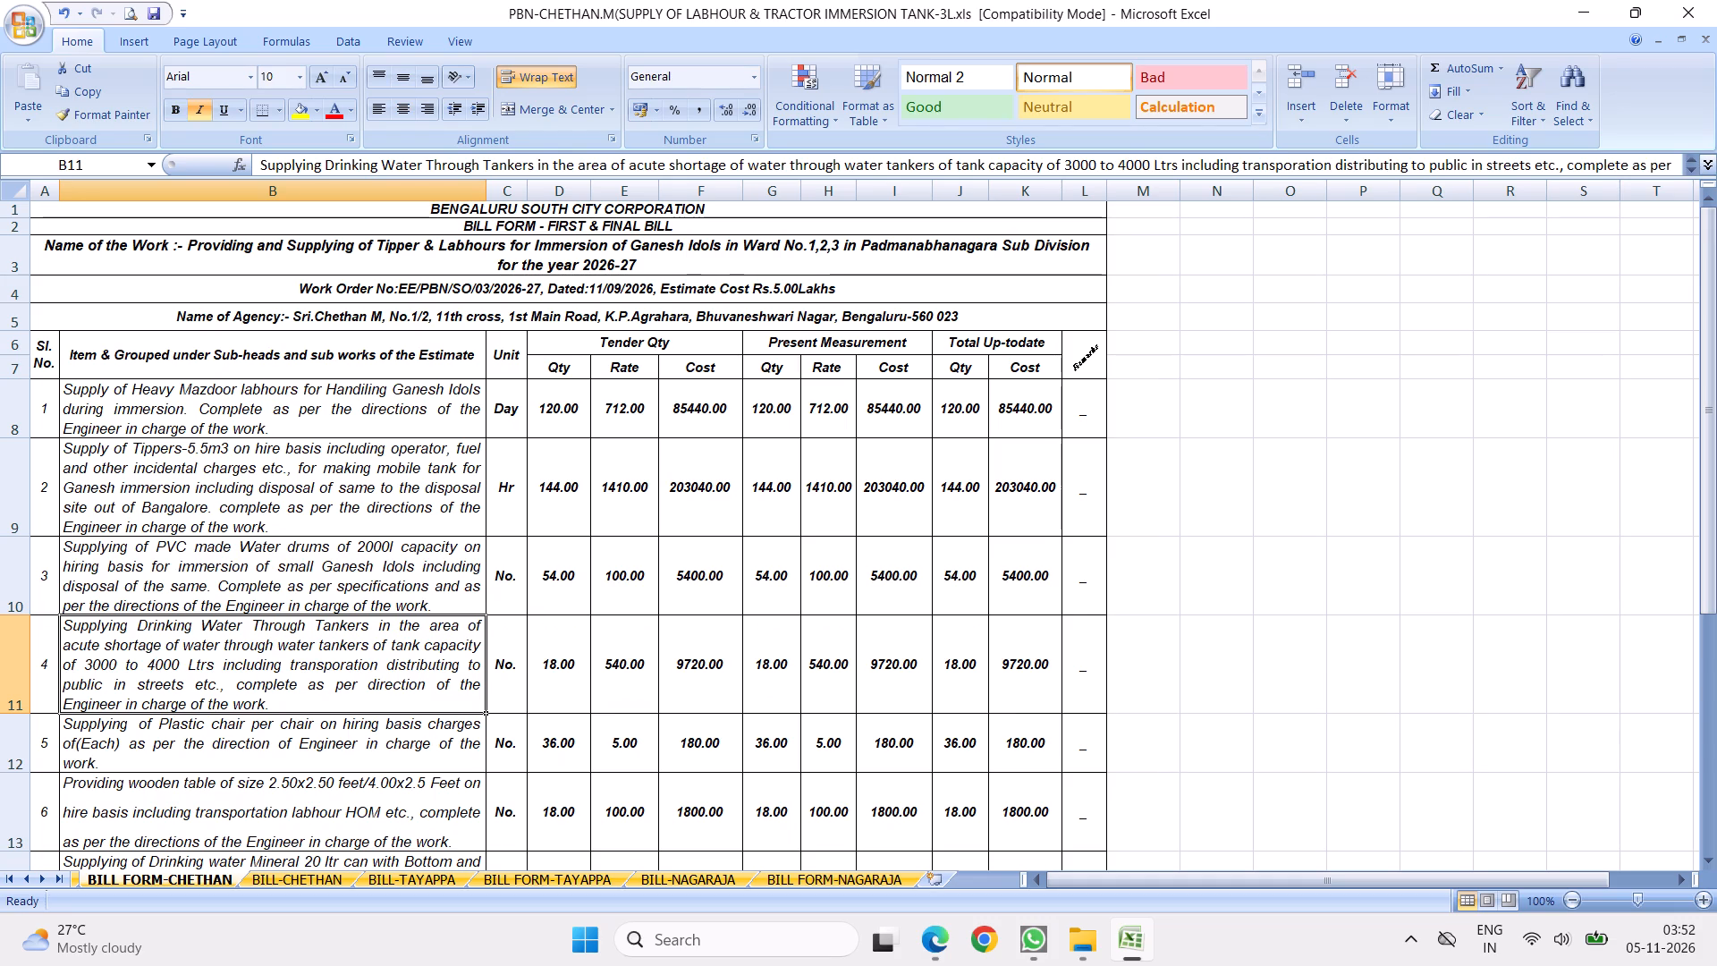
pyautogui.click(648, 658)
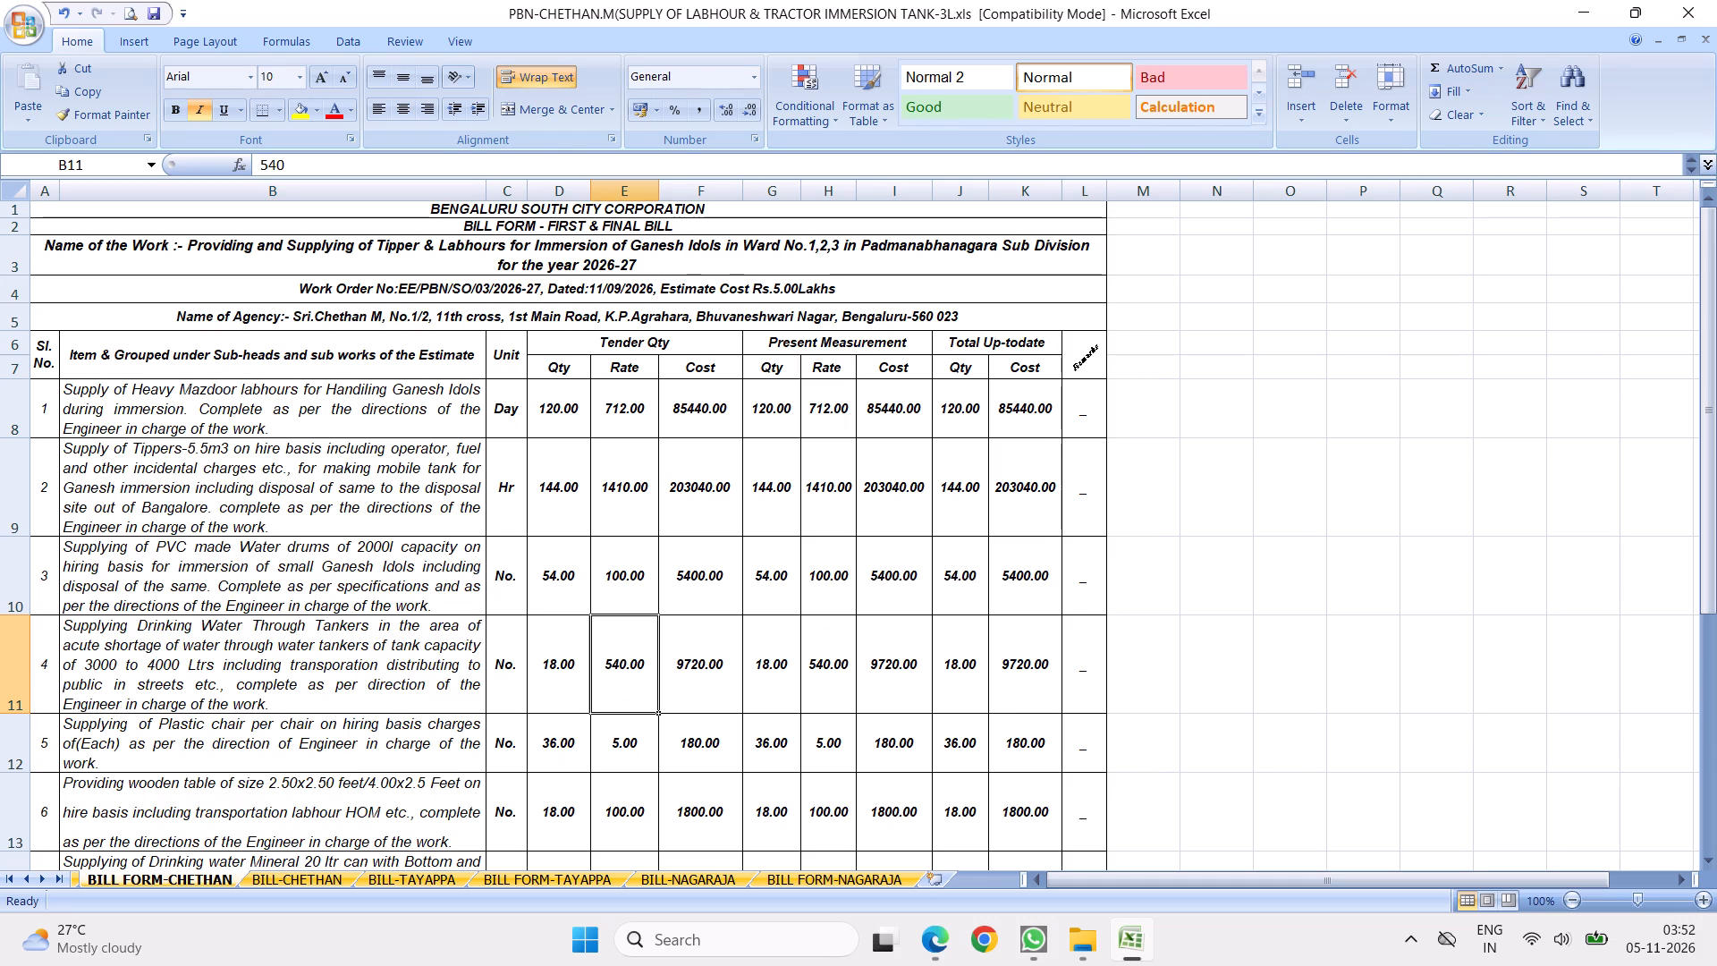
pyautogui.click(222, 660)
pyautogui.press('Delete')
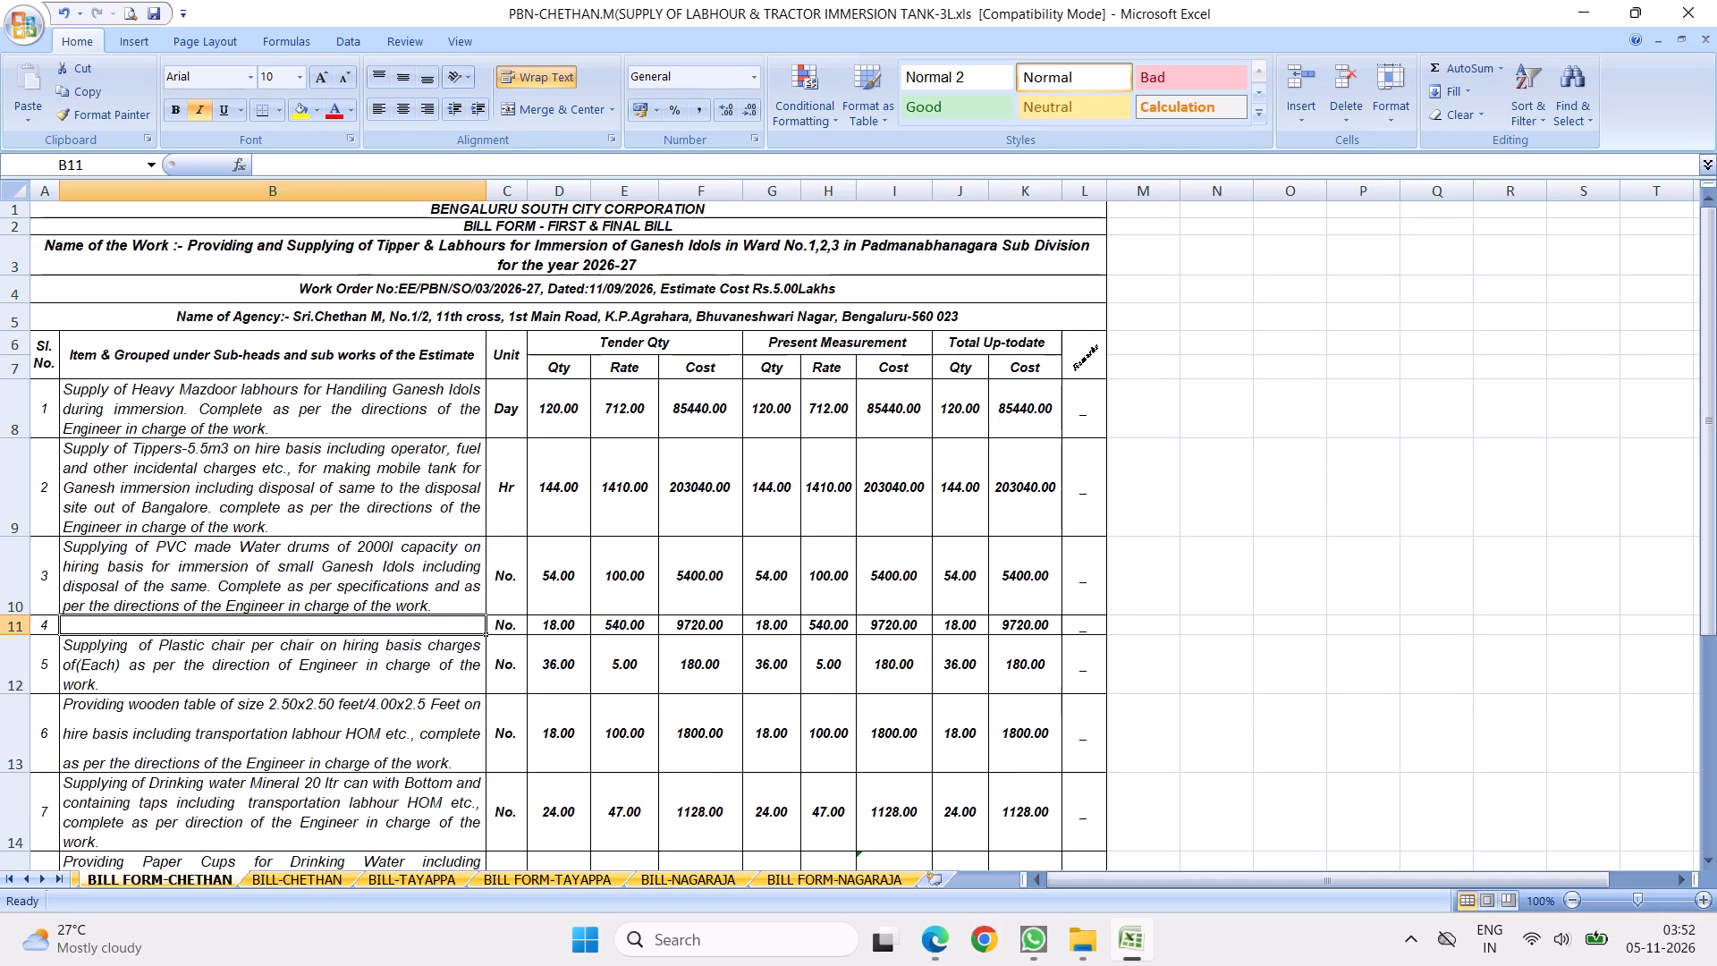
# Start the new item 4 description with "Supplying Water Through Tankers having capacity of 8000 Ltrs".
pyautogui.write('Supplying')
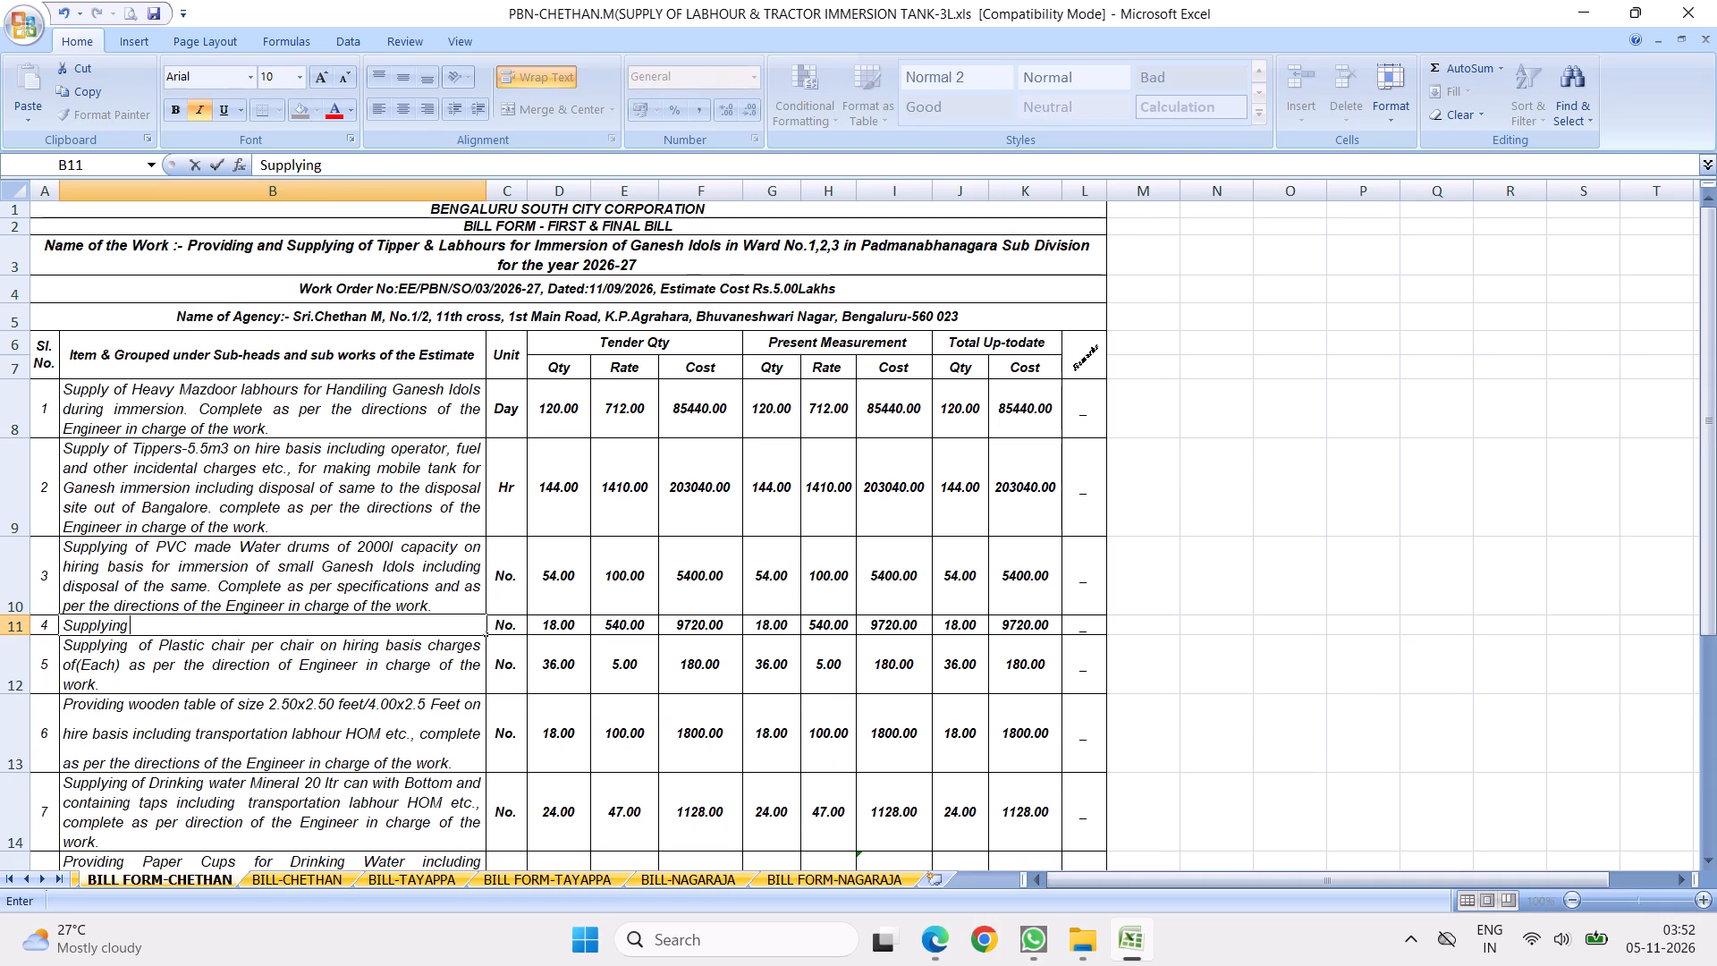
pyautogui.press('space')
pyautogui.write('Water Through')
pyautogui.press('space')
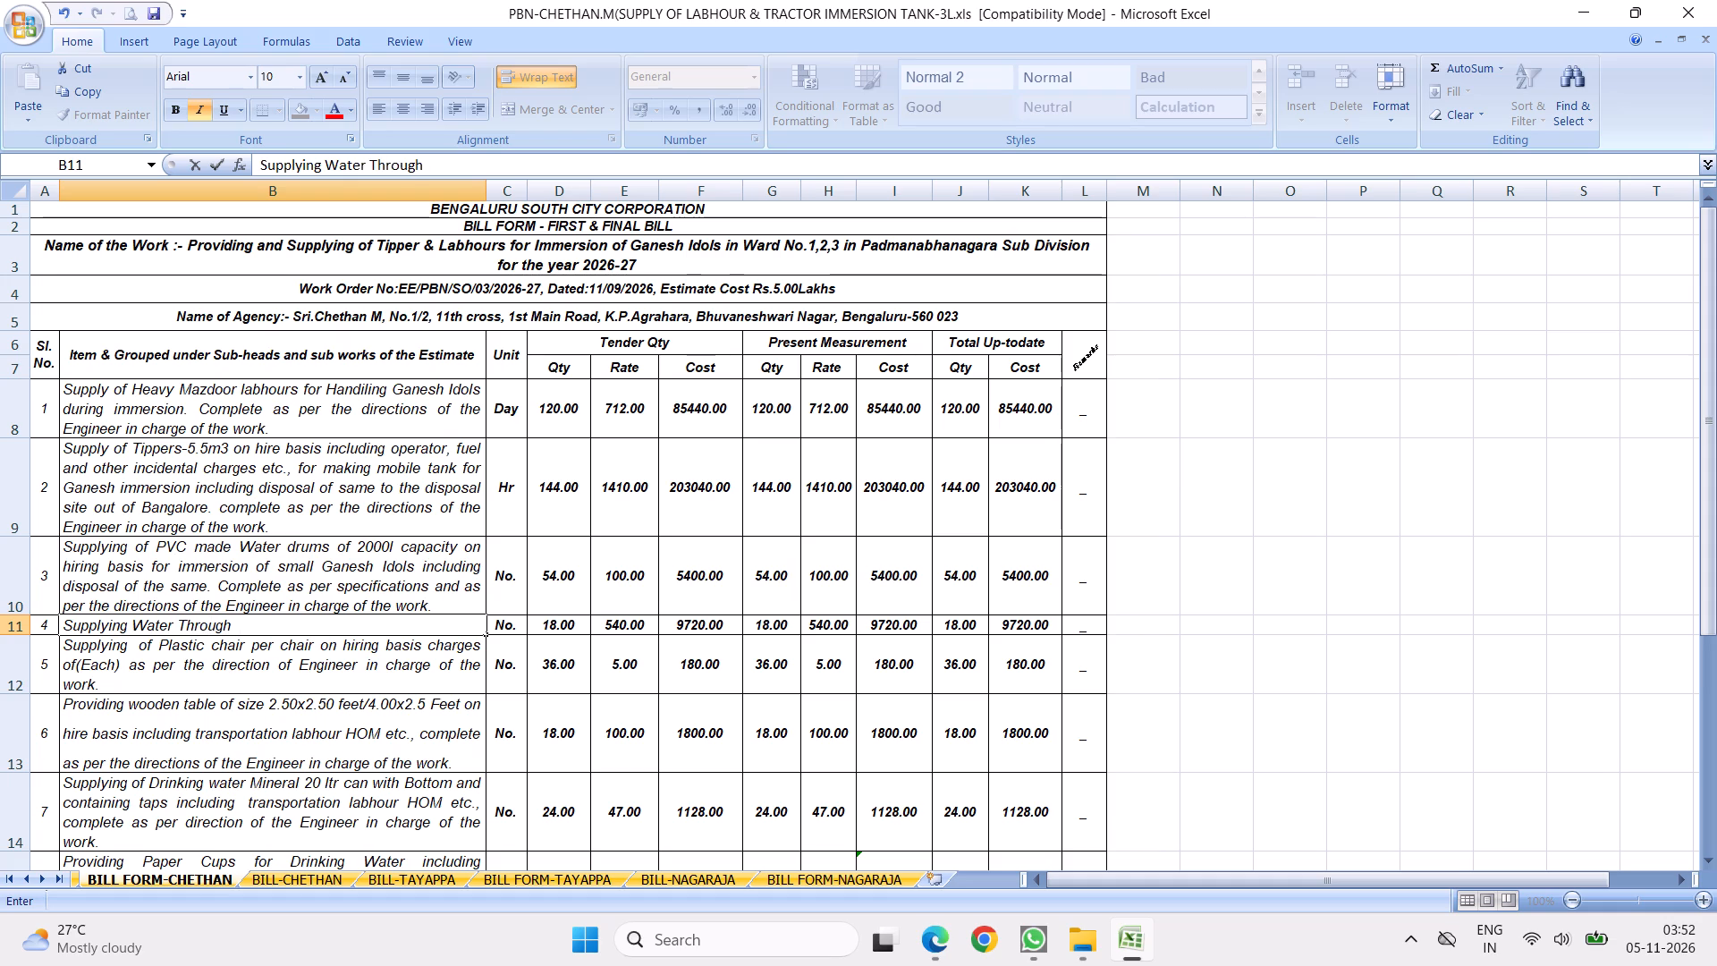
pyautogui.write('Tankers')
pyautogui.press('space')
pyautogui.write('having')
pyautogui.press('space')
pyautogui.write('capacity')
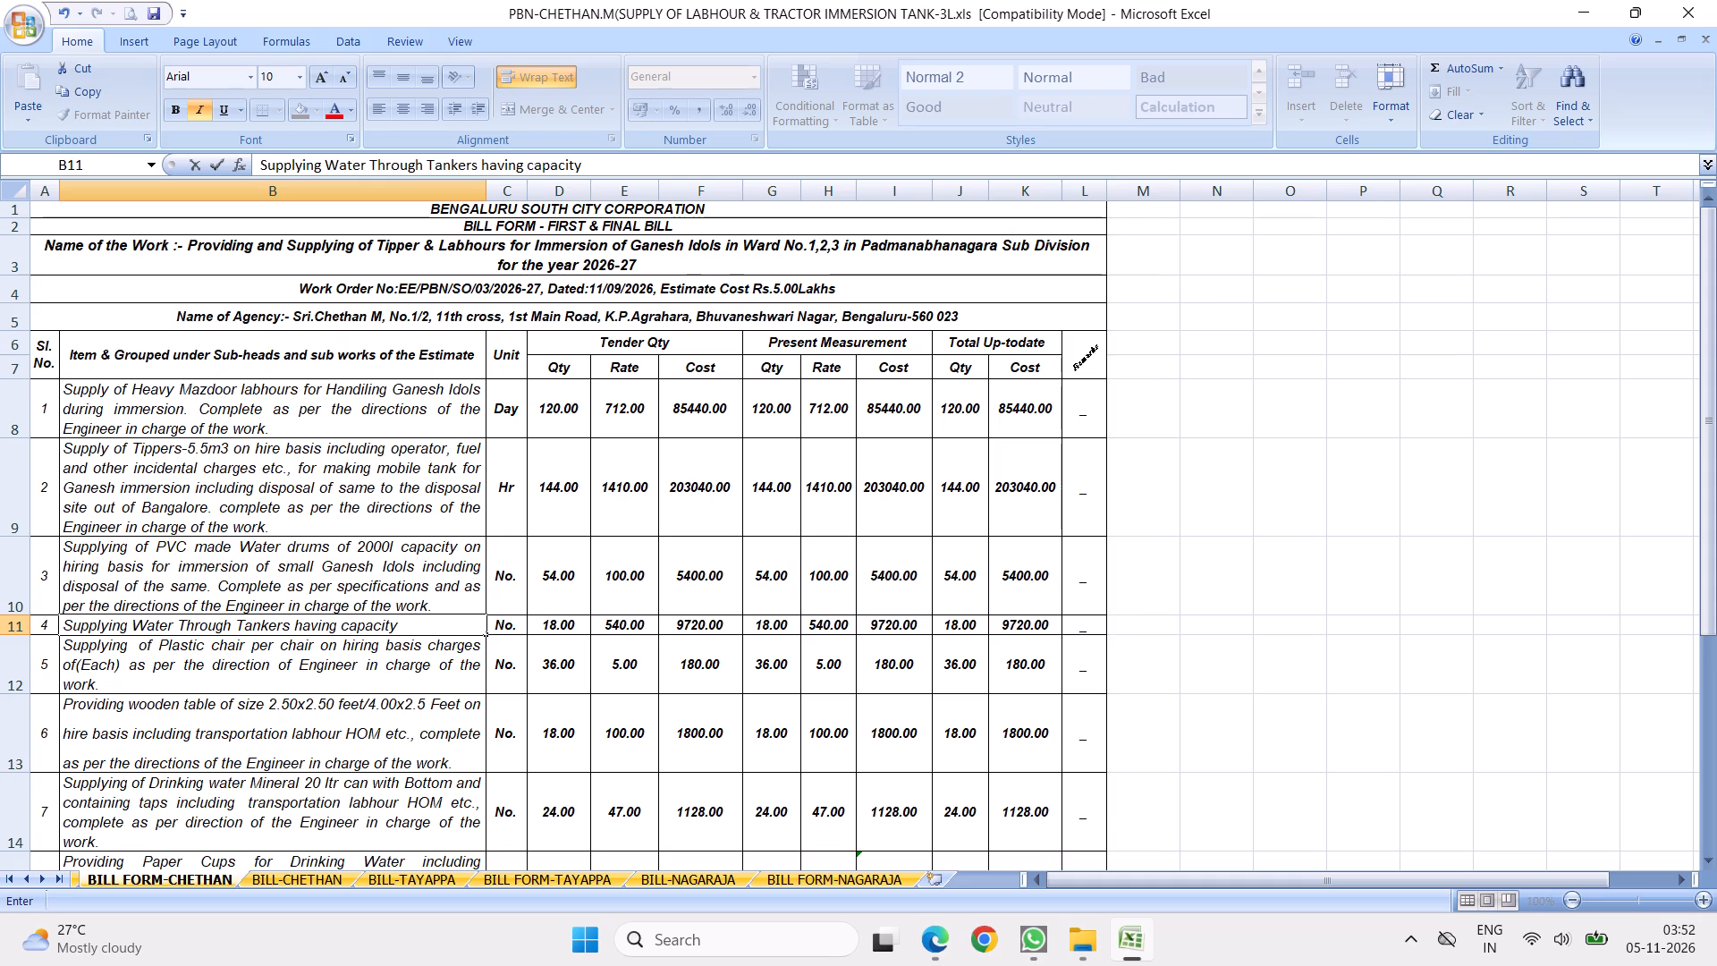
pyautogui.press('space')
pyautogui.write('f')
pyautogui.press('BackSpace')
pyautogui.write('of 8000')
pyautogui.press('space')
pyautogui.write('Ltrs')
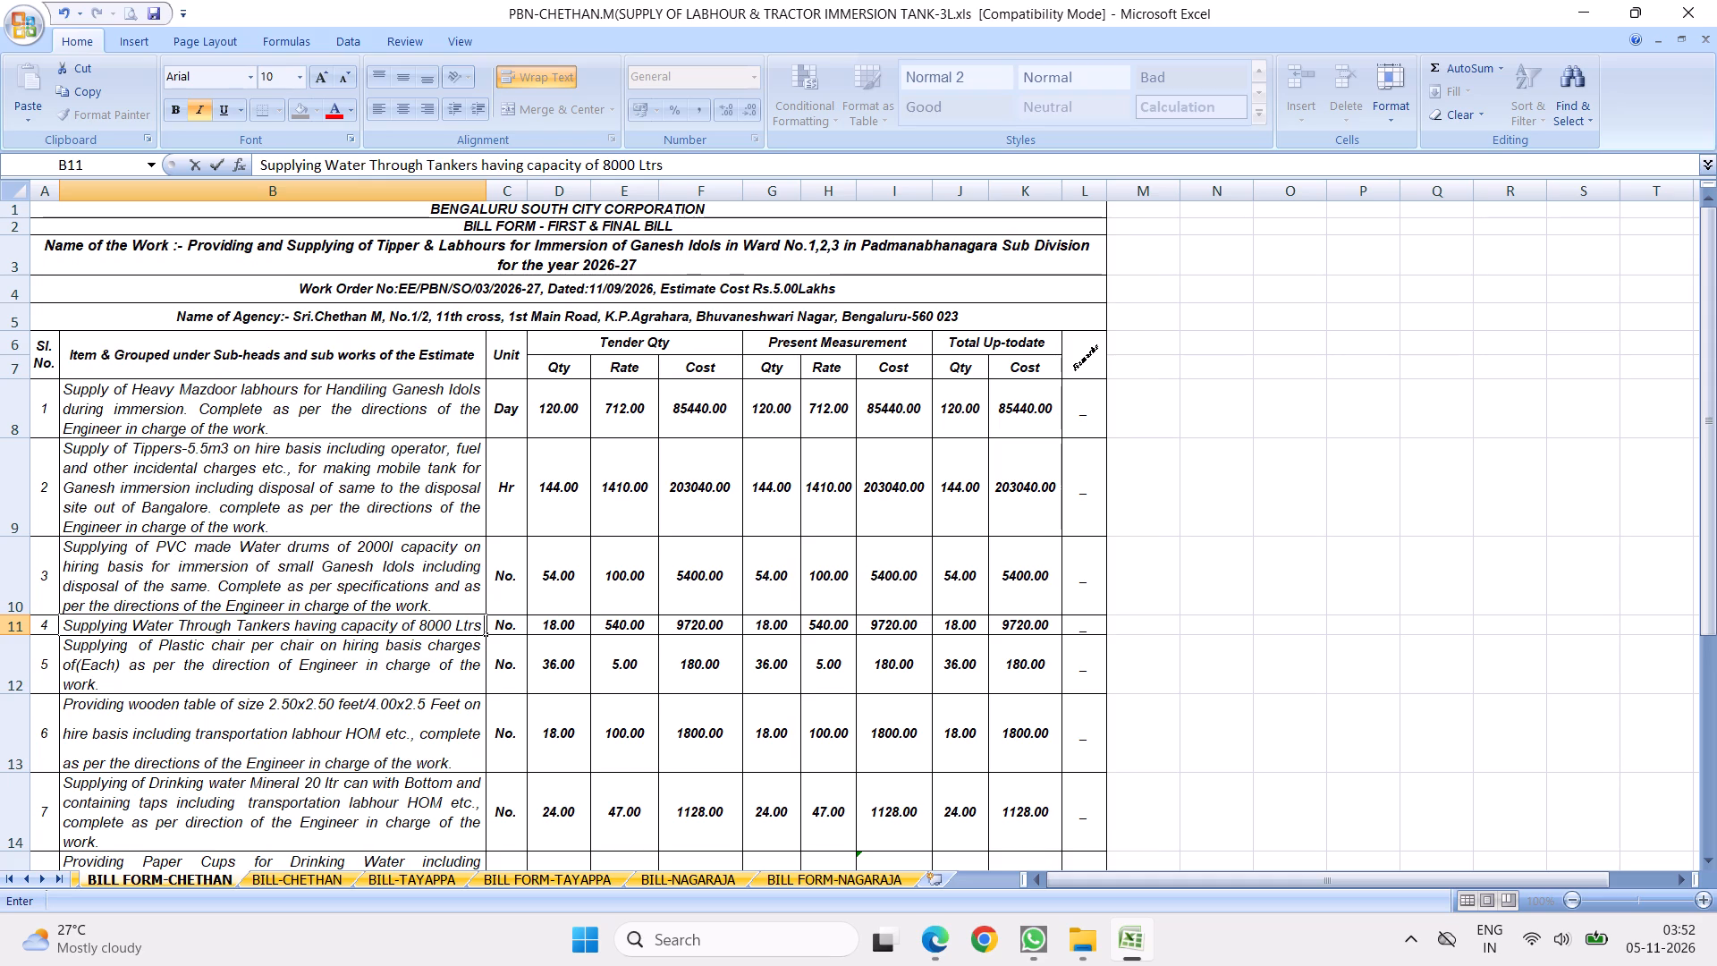
# Continue the item 4 description with "including fuel," after "8000 Ltrs".
pyautogui.press('space')
pyautogui.write('including')
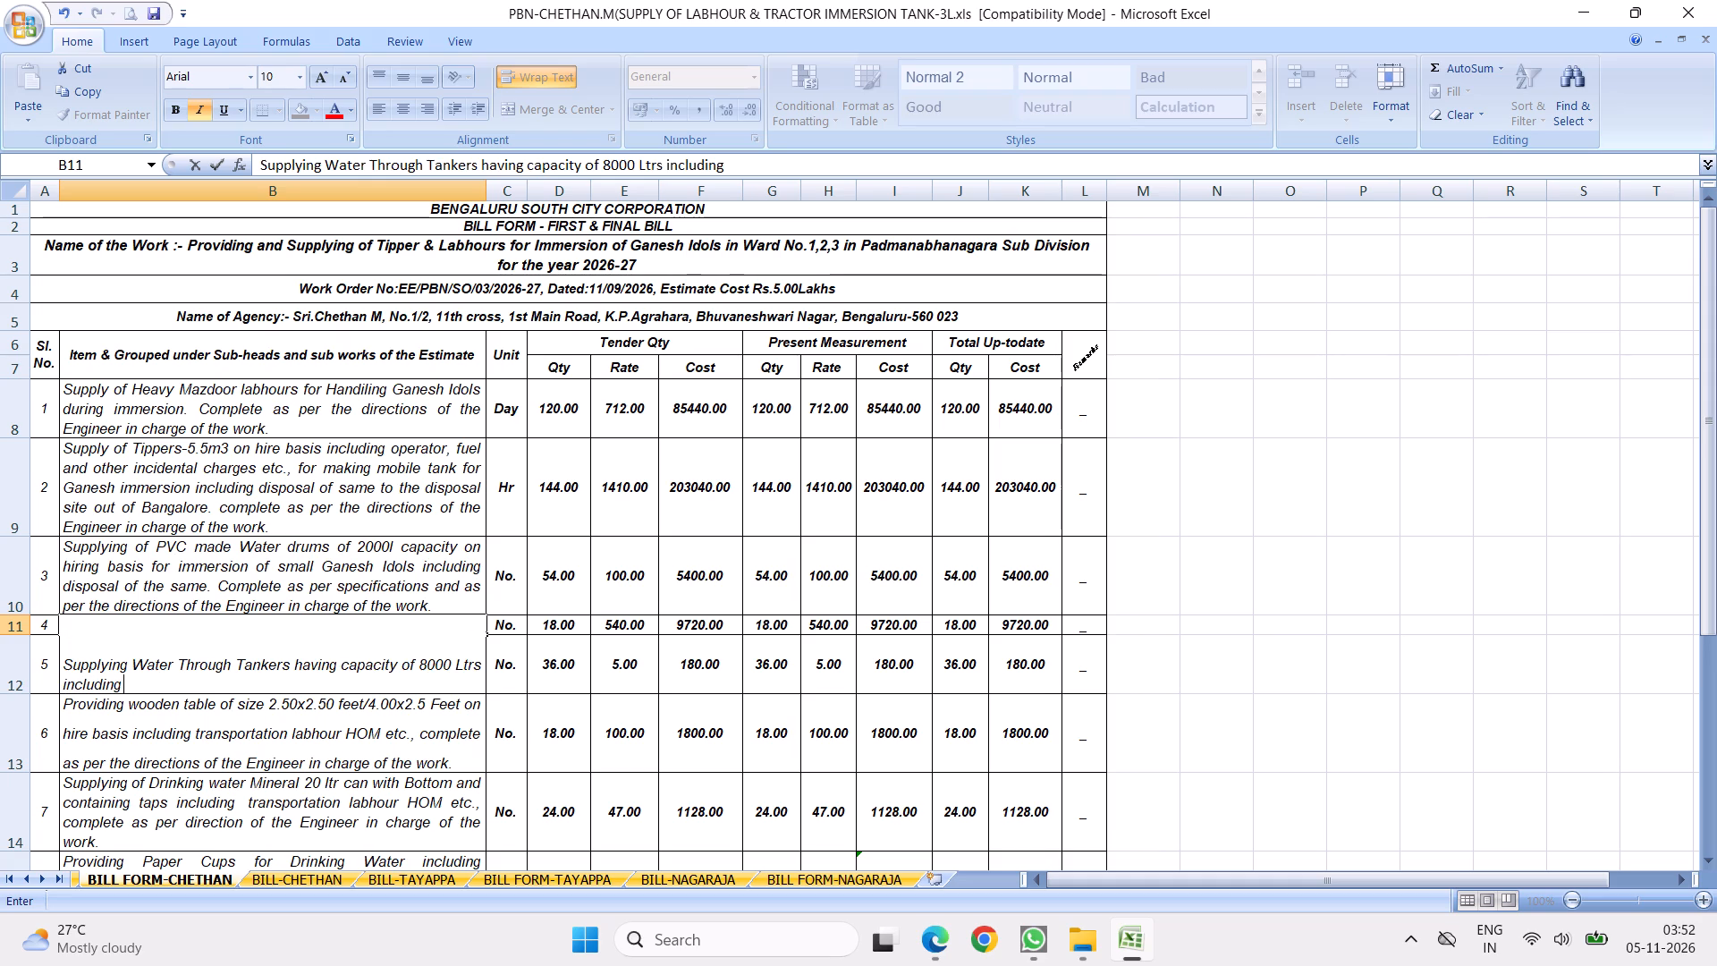
pyautogui.press('space')
pyautogui.write('fuel,')
pyautogui.press('space')
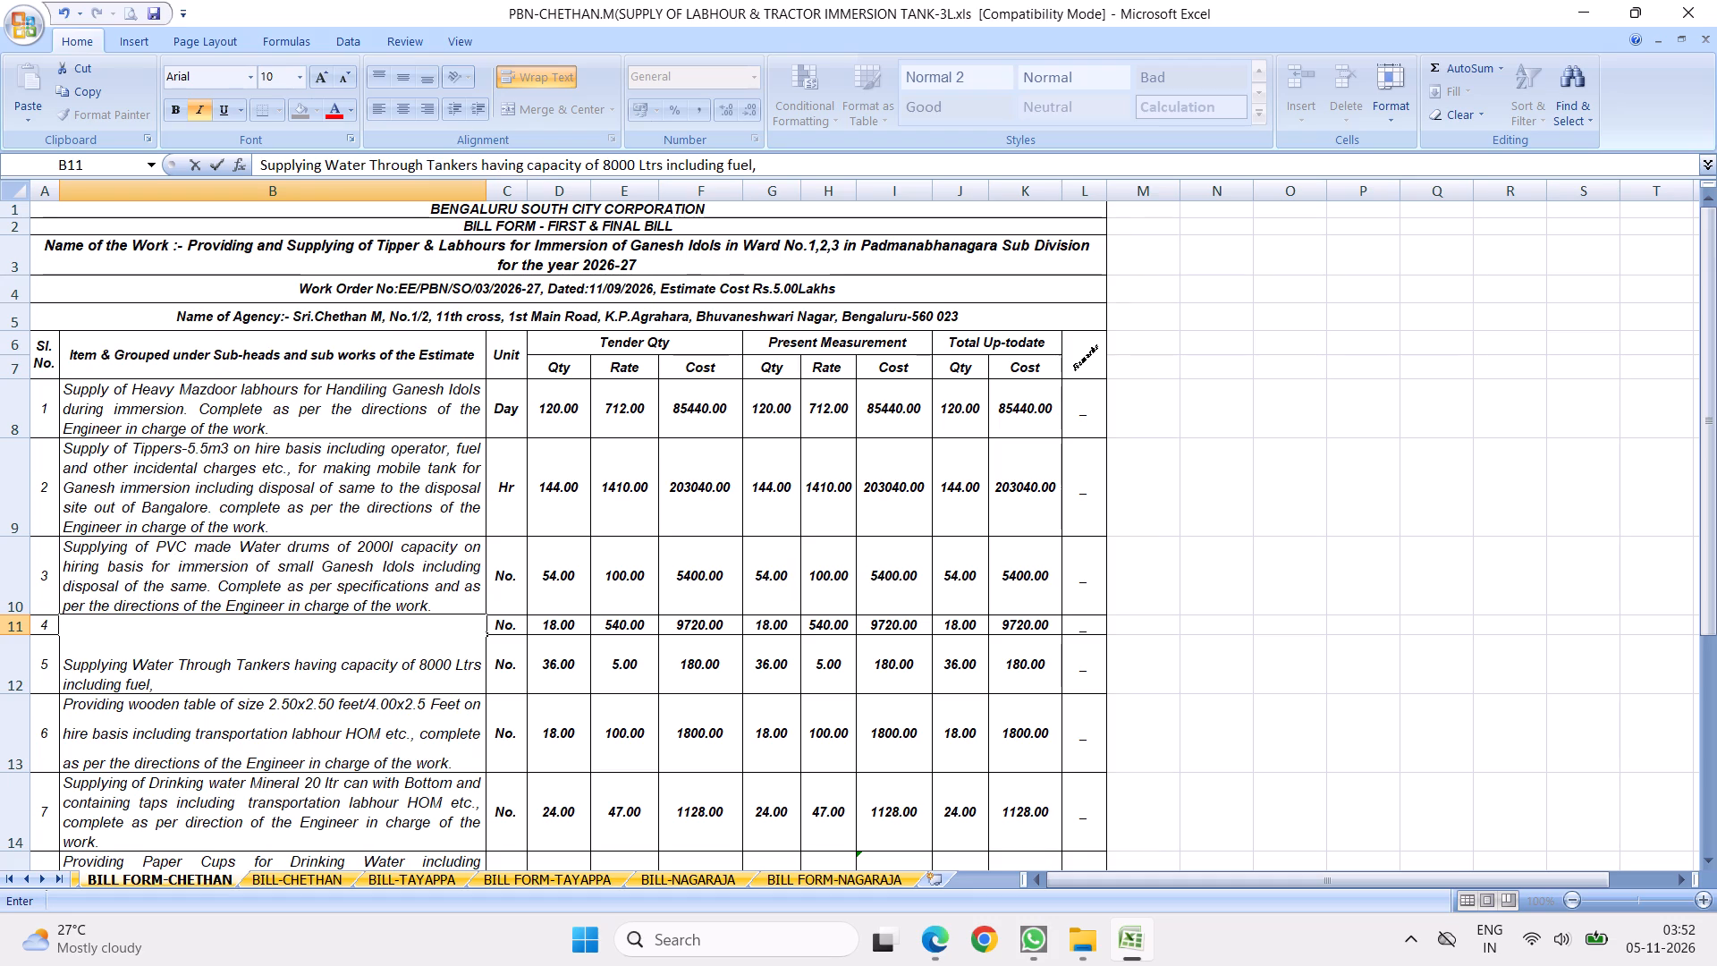
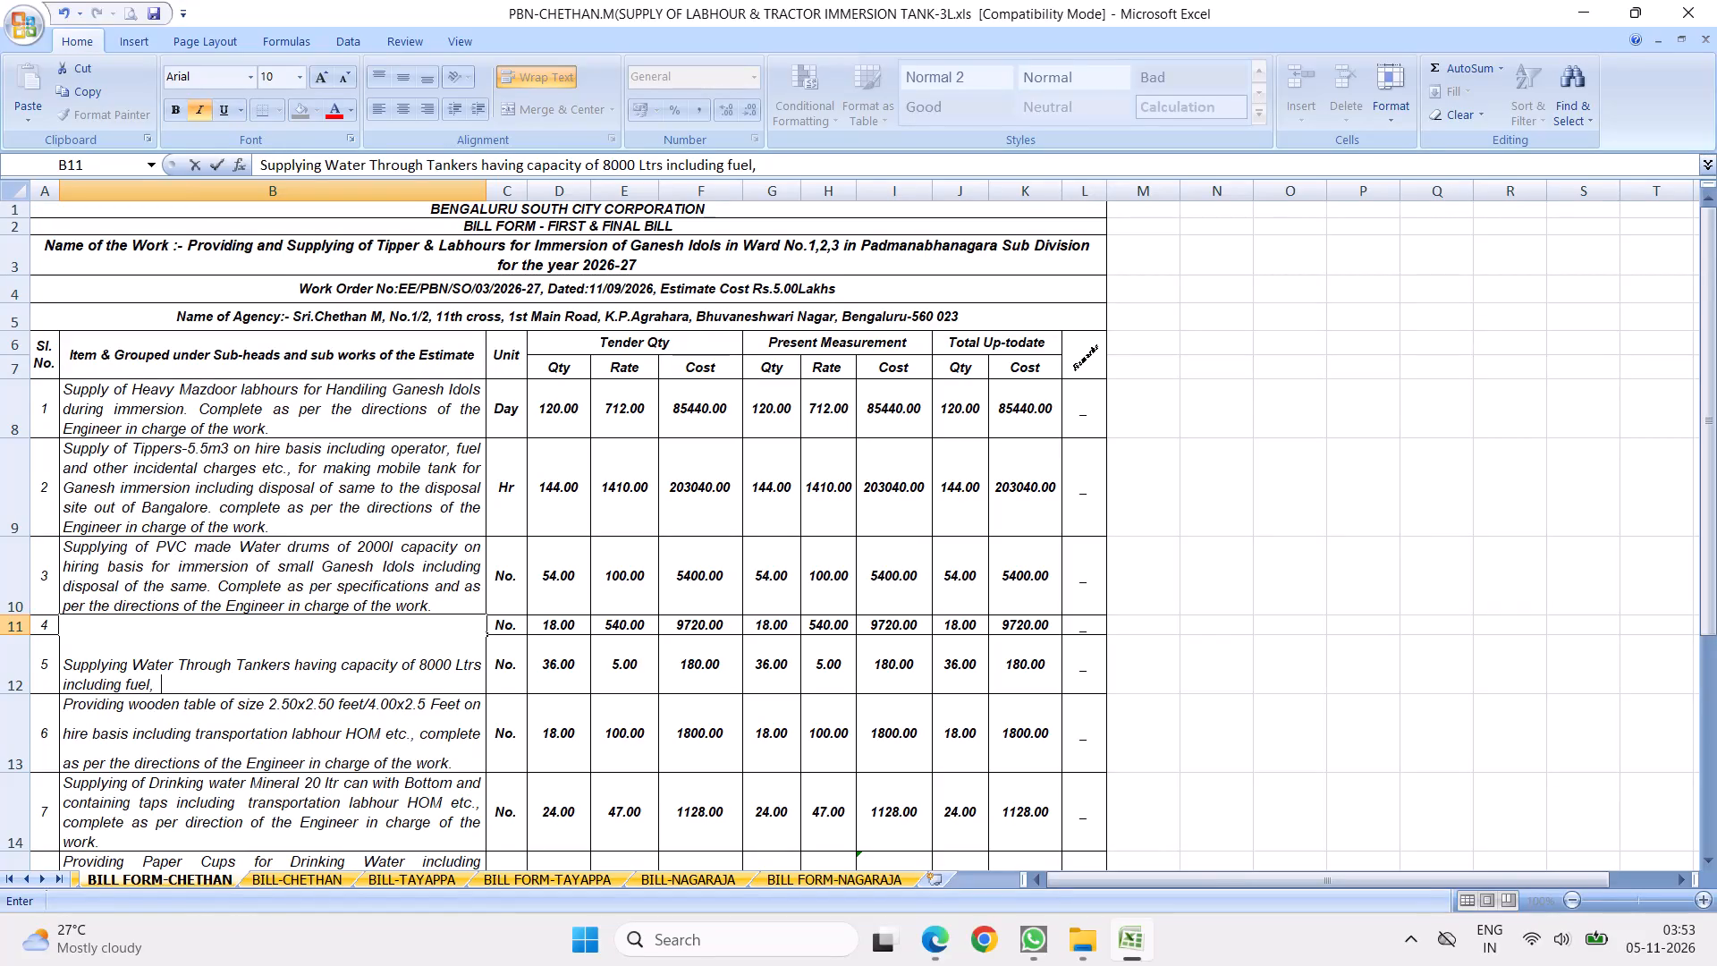
# Continue the item 4 description with "crew charges and transportation" after "including fuel,".
pyautogui.press('.')
pyautogui.press('c')
pyautogui.press('BackSpace')
pyautogui.press('BackSpace')
pyautogui.write('crew')
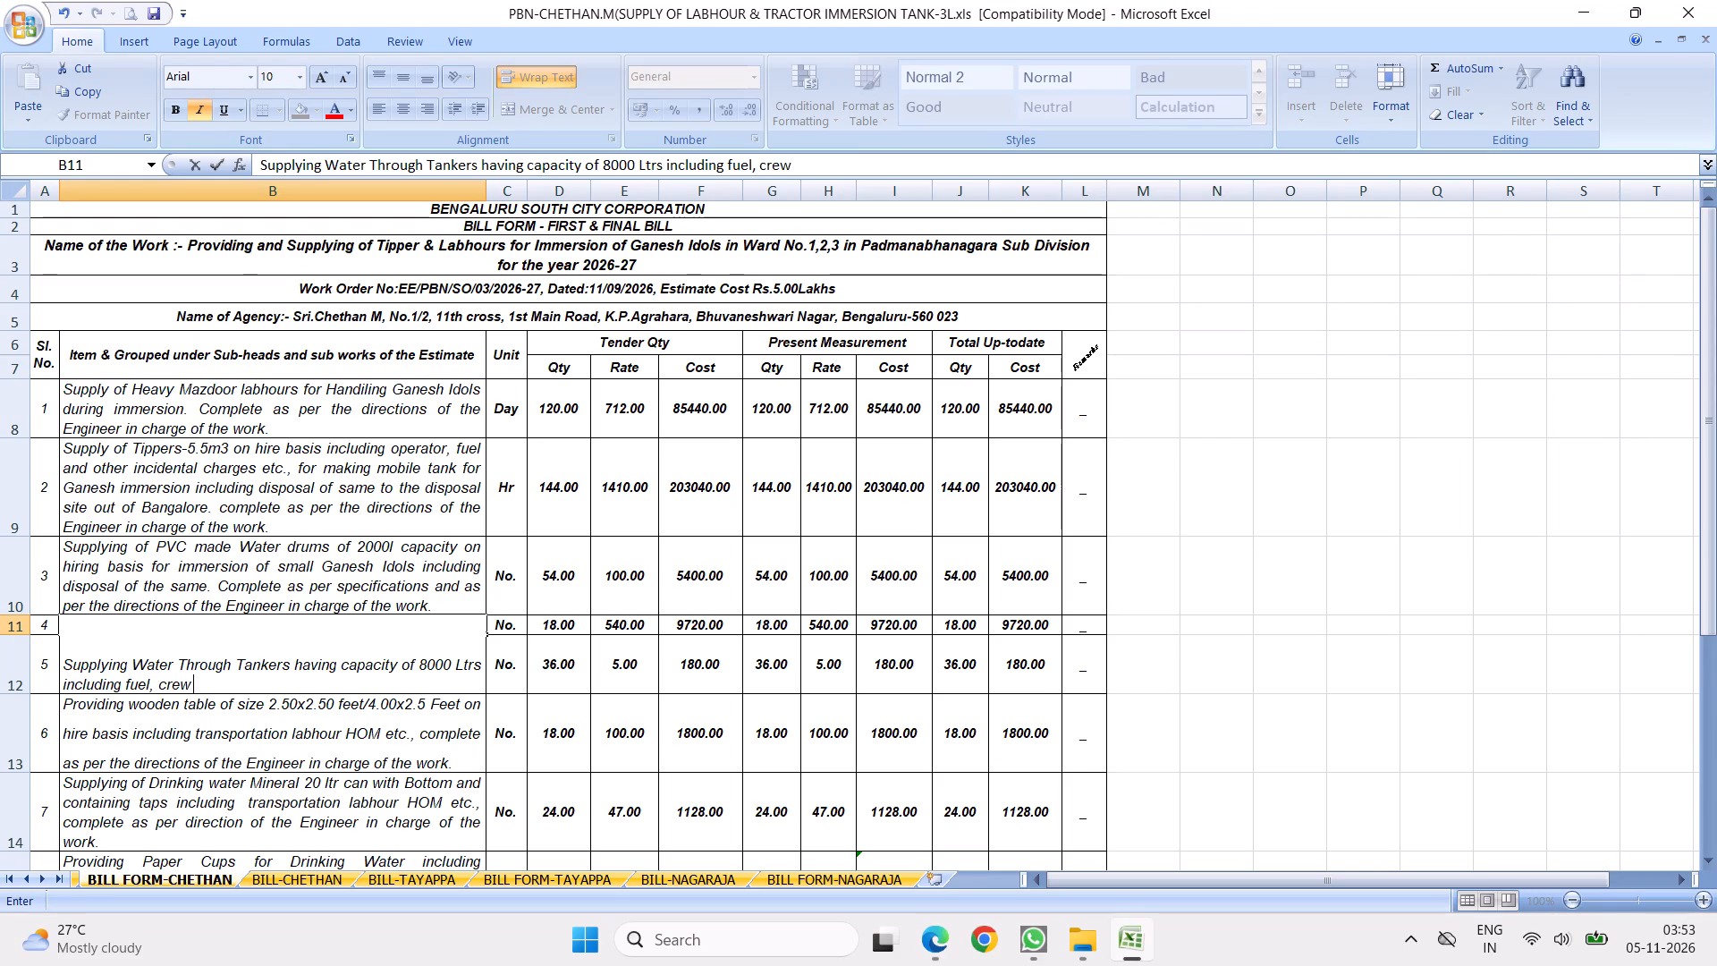
pyautogui.press('space')
pyautogui.write('charges')
pyautogui.press('space')
pyautogui.write('and trans')
pyautogui.write('poration')
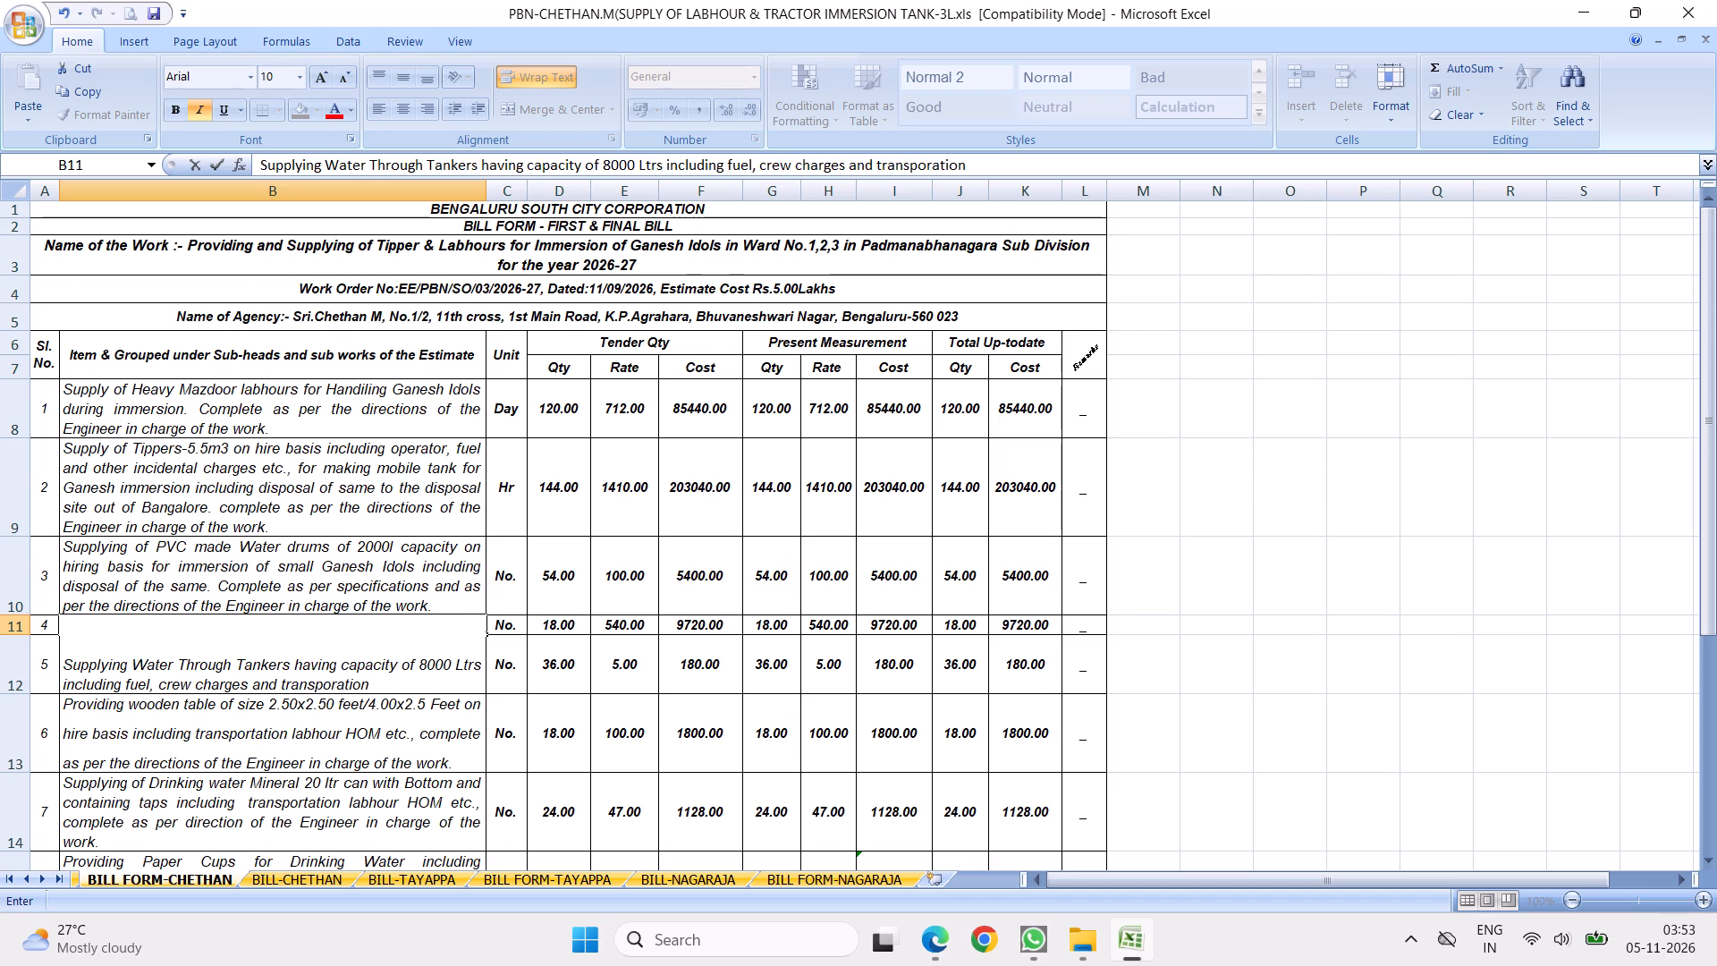
pyautogui.press('BackSpace')
pyautogui.press('BackSpace')
pyautogui.press('BackSpace')
pyautogui.press('BackSpace')
pyautogui.press('BackSpace')
pyautogui.write('tation')
# Complete the item 4 sentence with "to the required location." after "transportation".
pyautogui.press('space')
pyautogui.write('to the required')
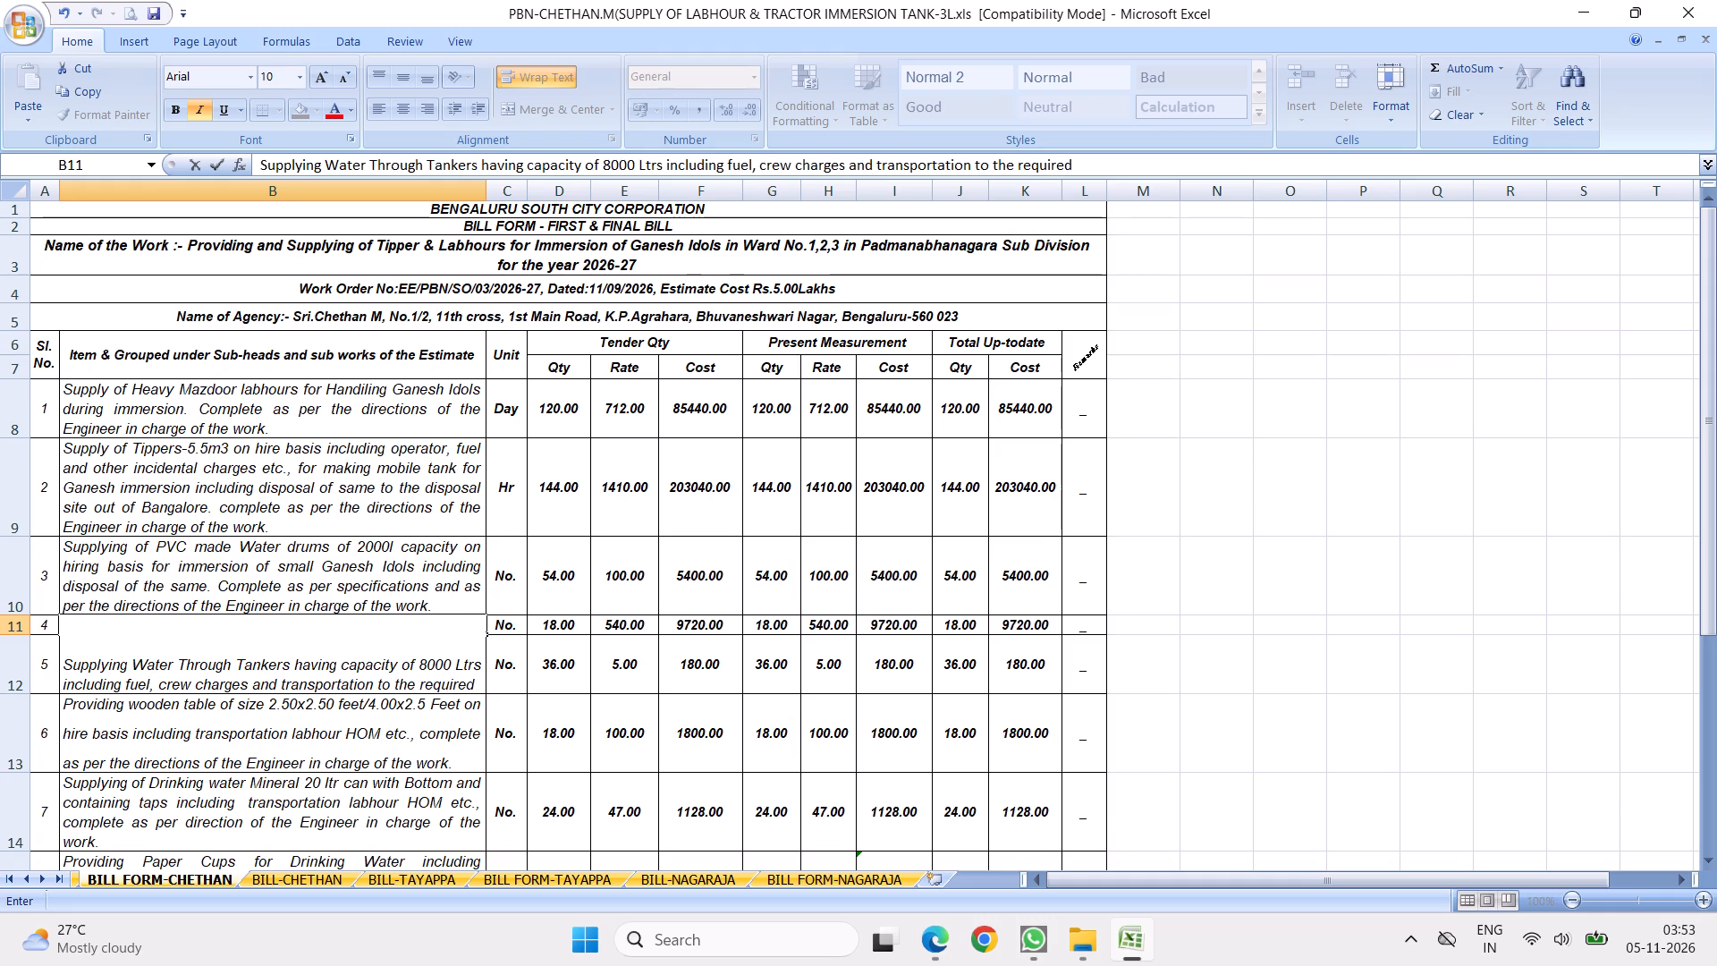
pyautogui.press('space')
pyautogui.write('location')
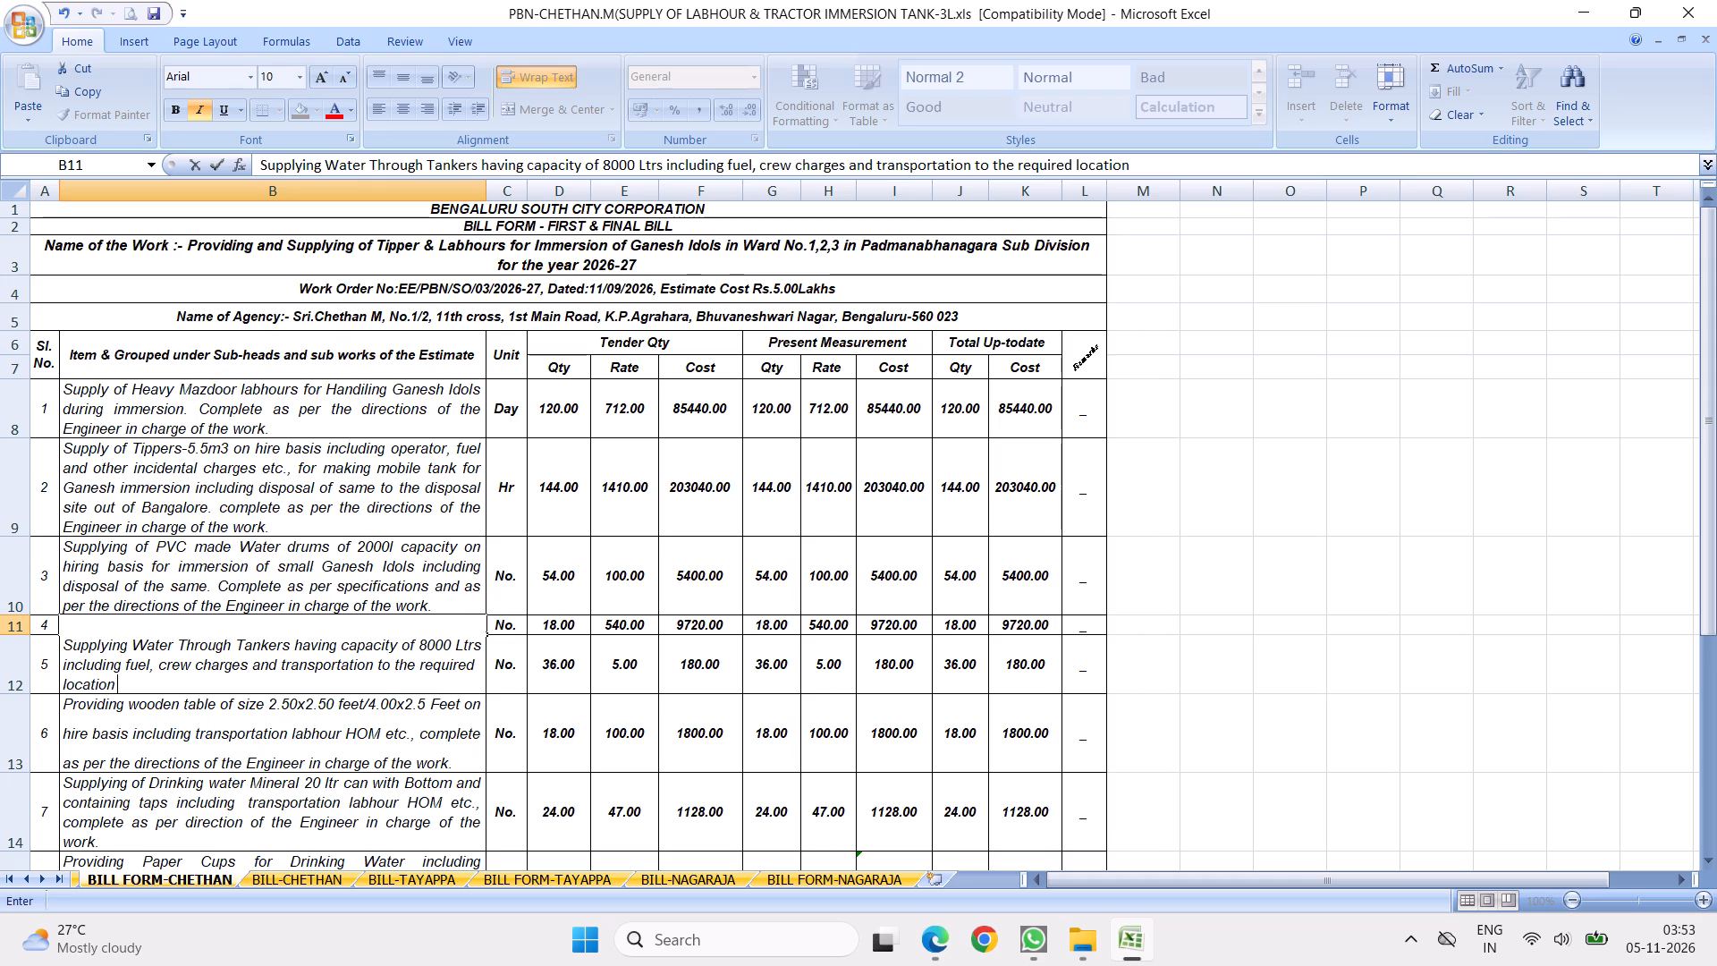
pyautogui.press('.')
pyautogui.click(632, 672)
# Copy the closing sentence starting "Complete as per specifications" from item 3 to the end of the item 4 description.
pyautogui.doubleClick(197, 565)
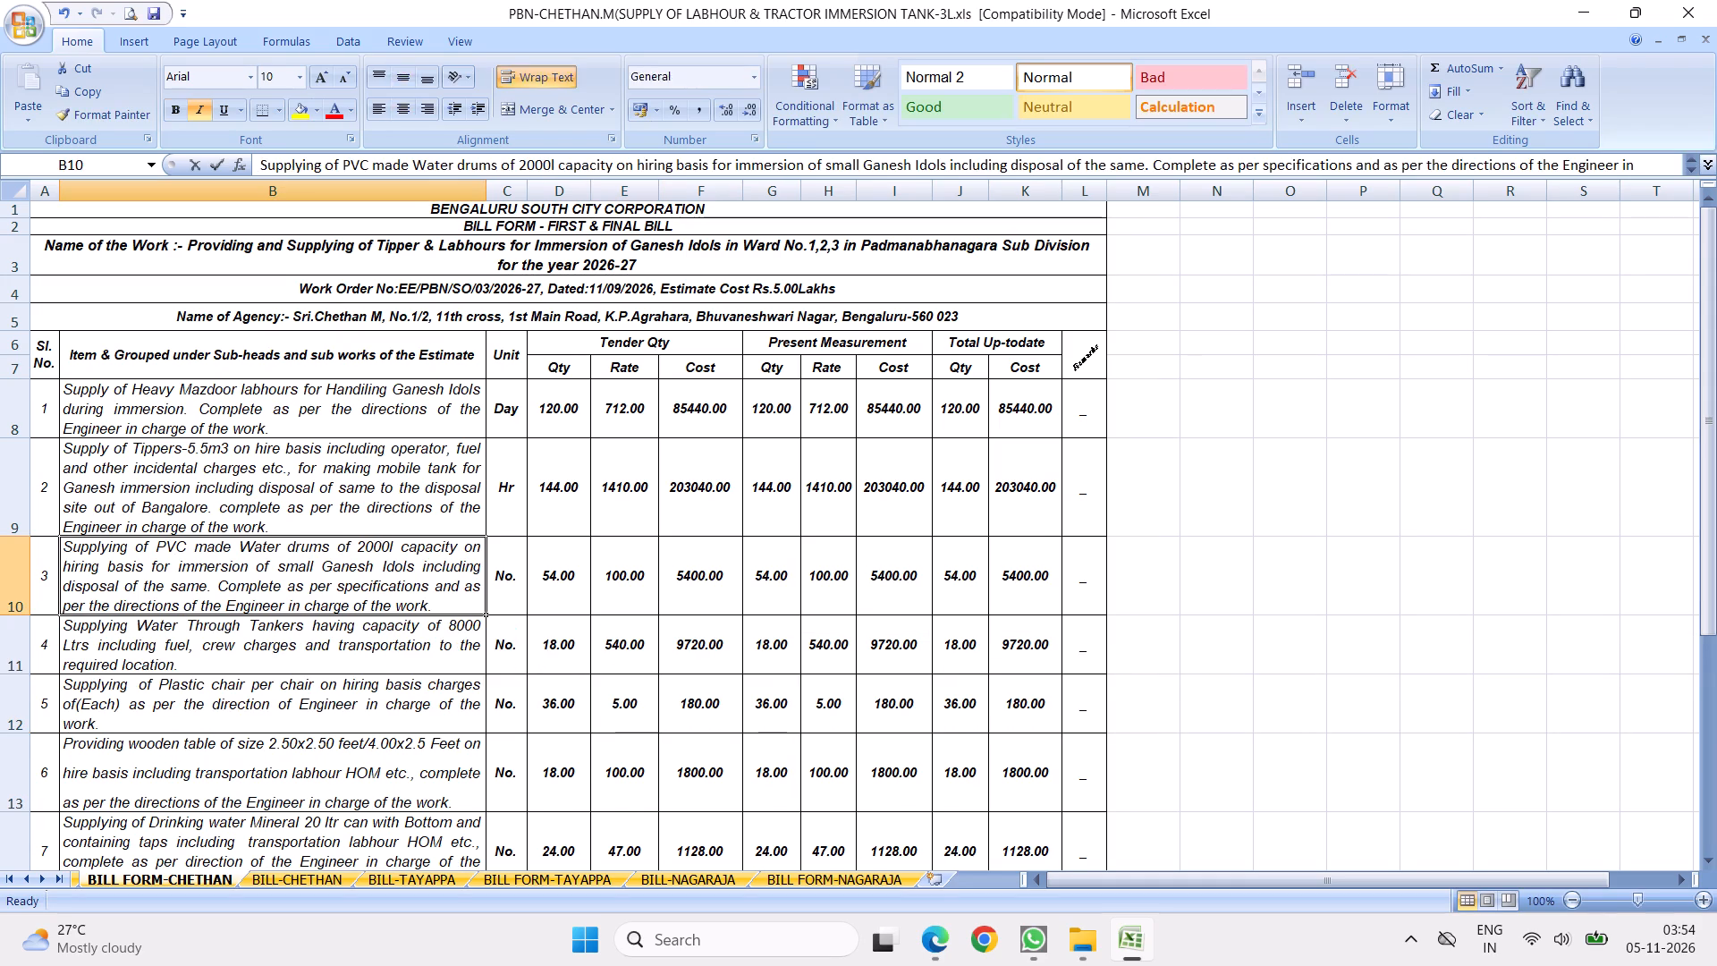
pyautogui.moveTo(208, 588); pyautogui.dragTo(541, 656)
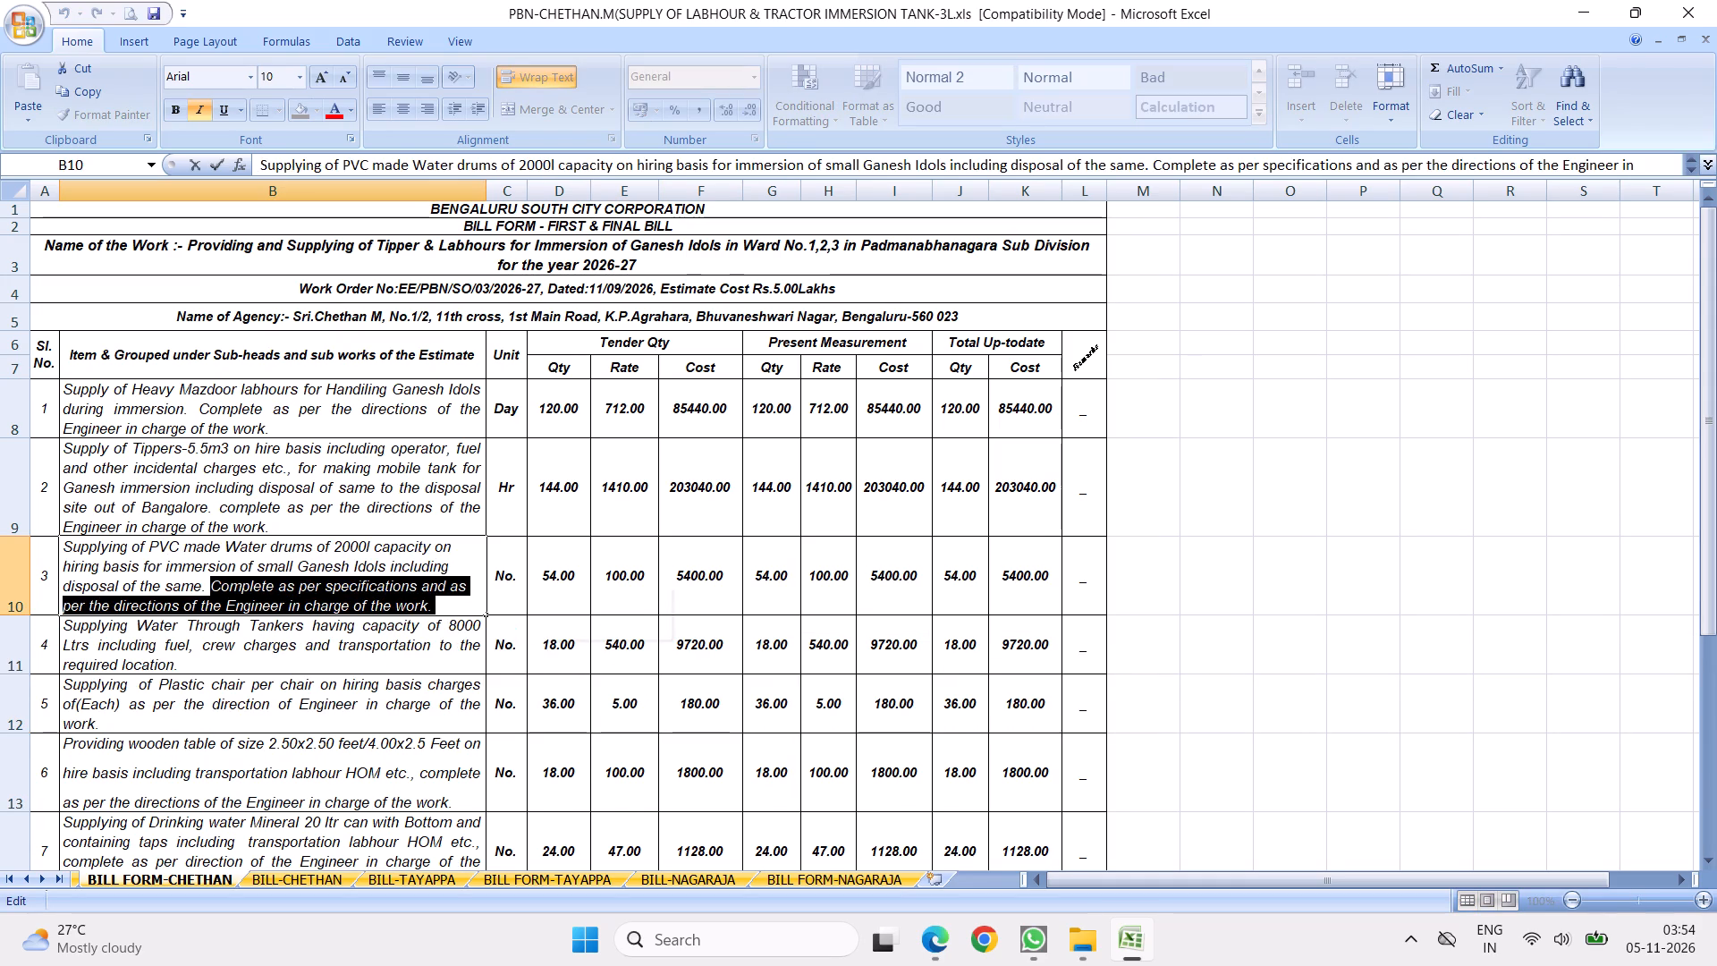
pyautogui.rightClick(349, 602)
pyautogui.click(401, 633)
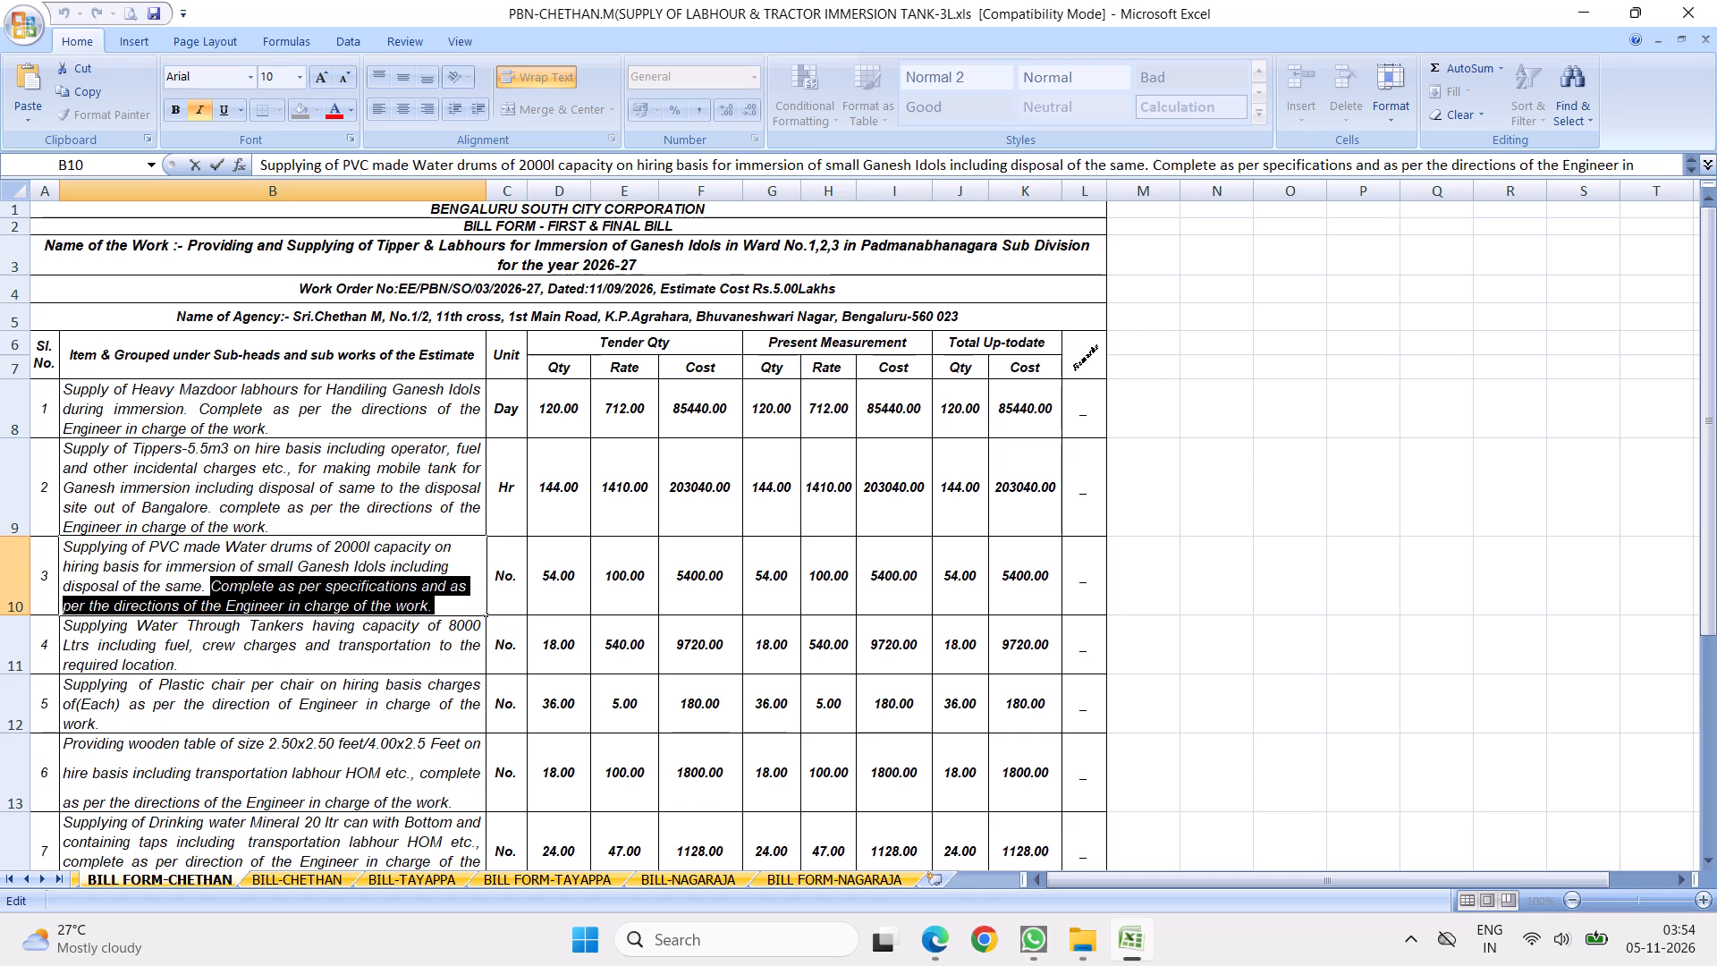
pyautogui.doubleClick(214, 658)
pyautogui.rightClick(214, 658)
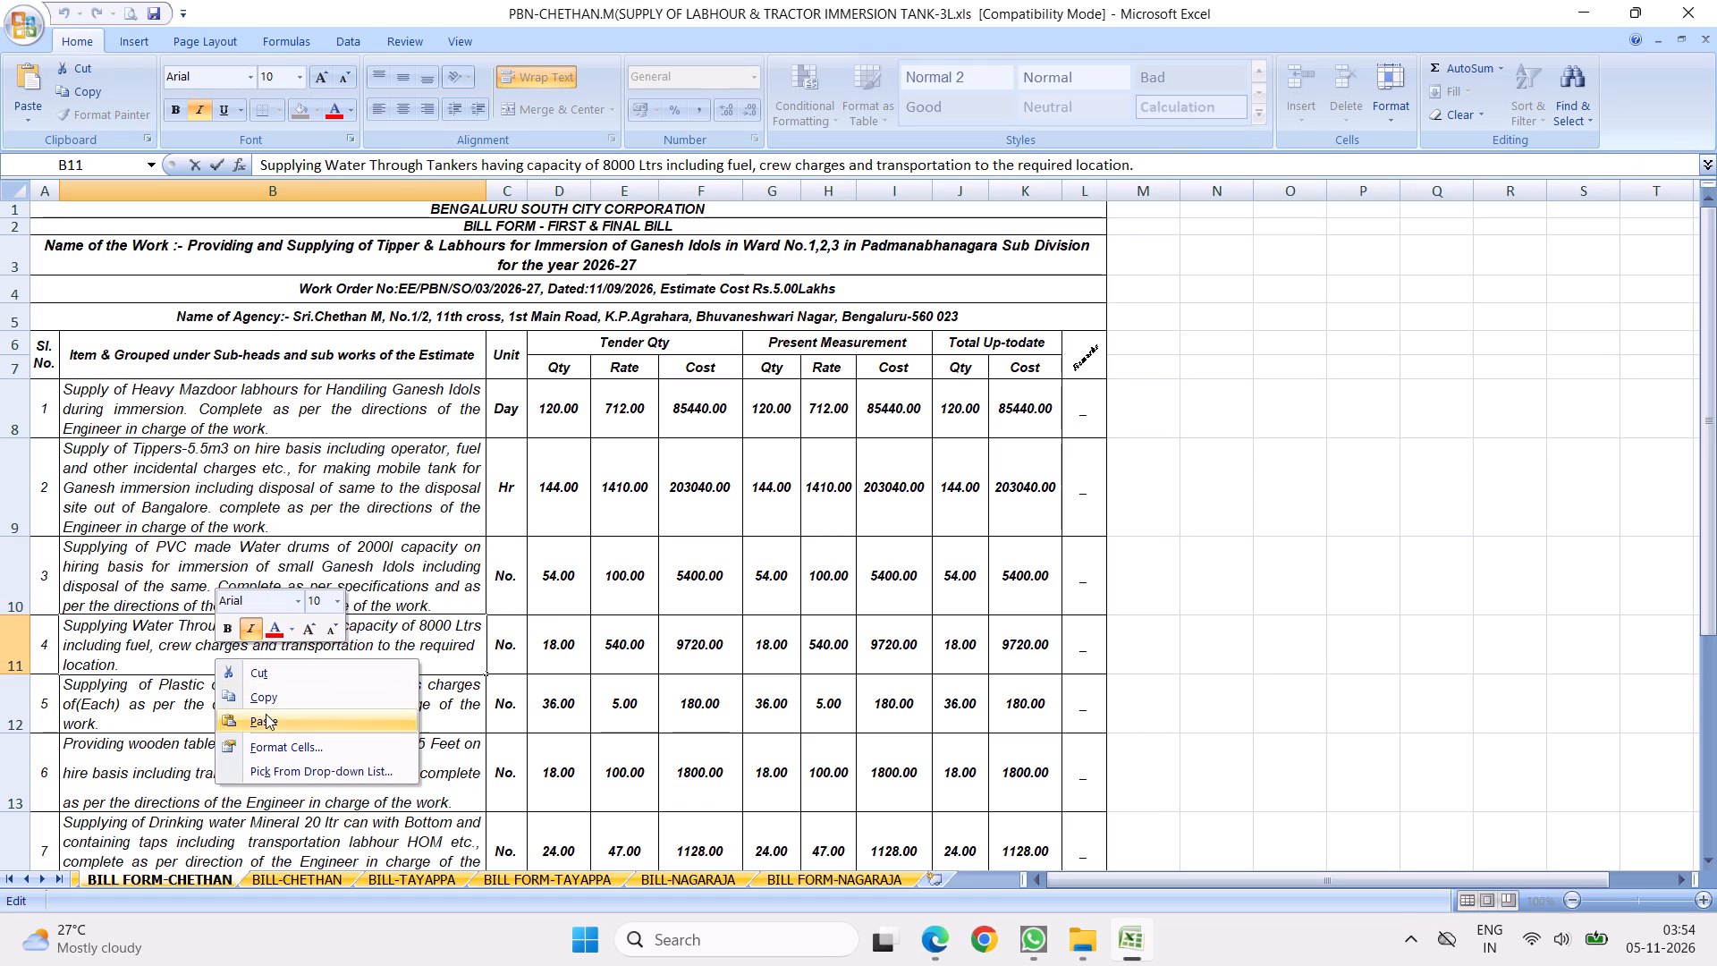
pyautogui.click(270, 717)
pyautogui.click(731, 688)
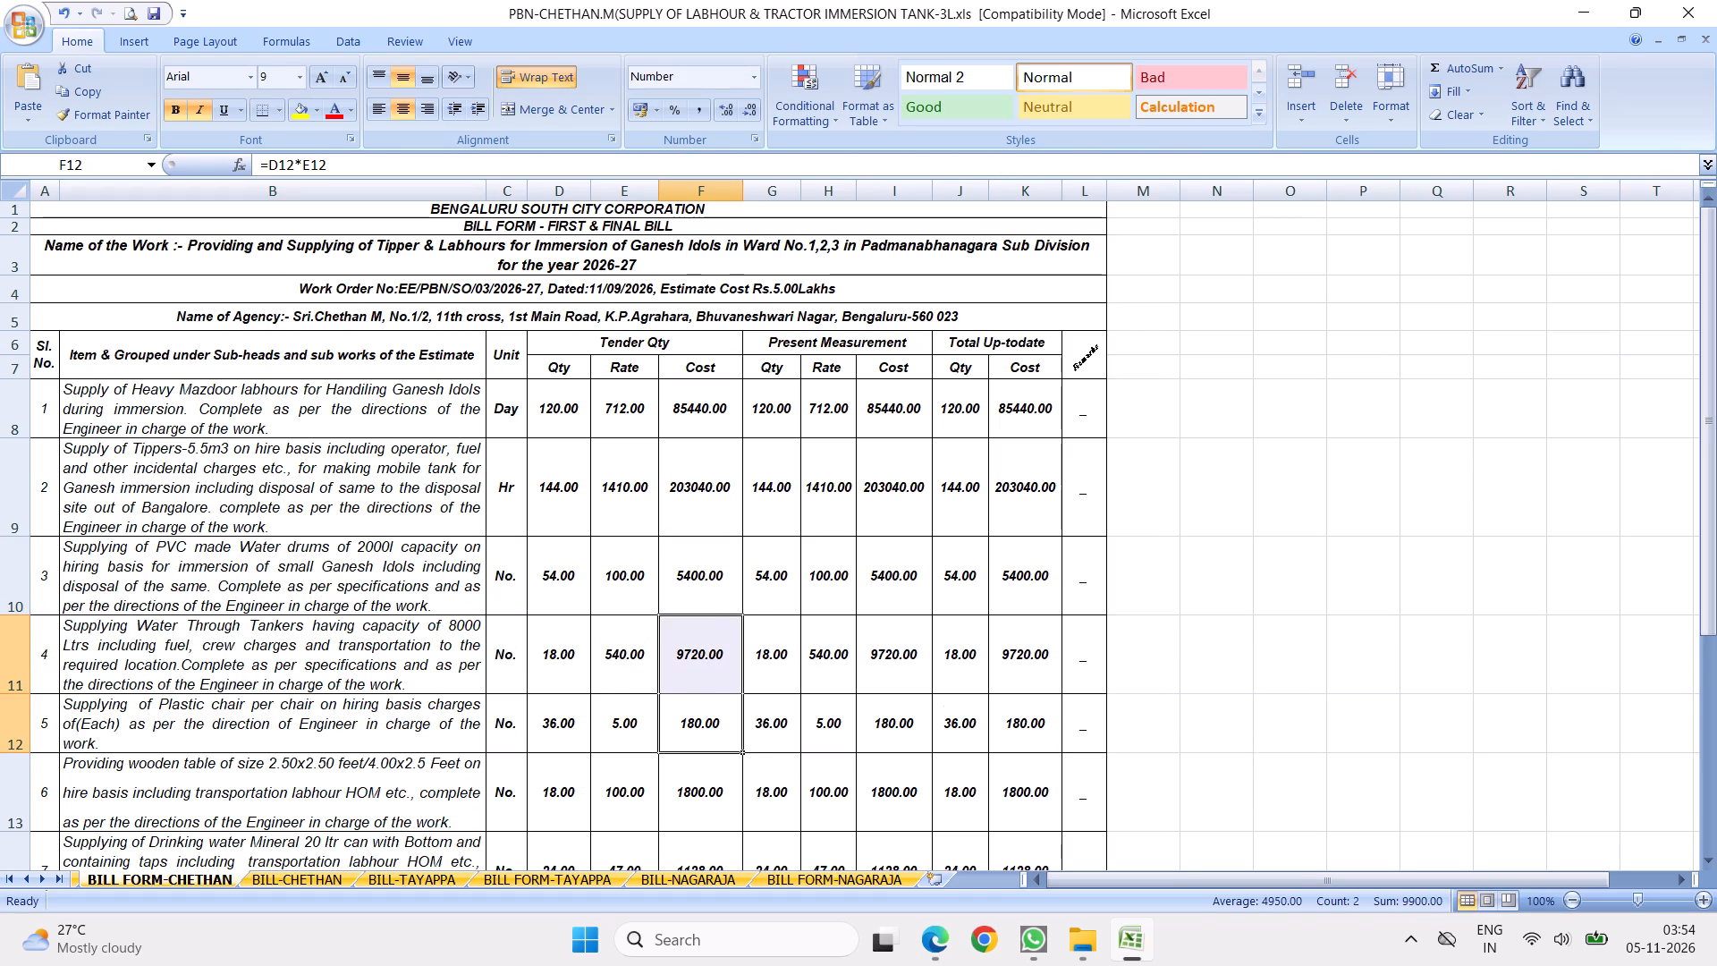
# Set the tender rate of item 4, the water tankers, to 940.
pyautogui.click(544, 657)
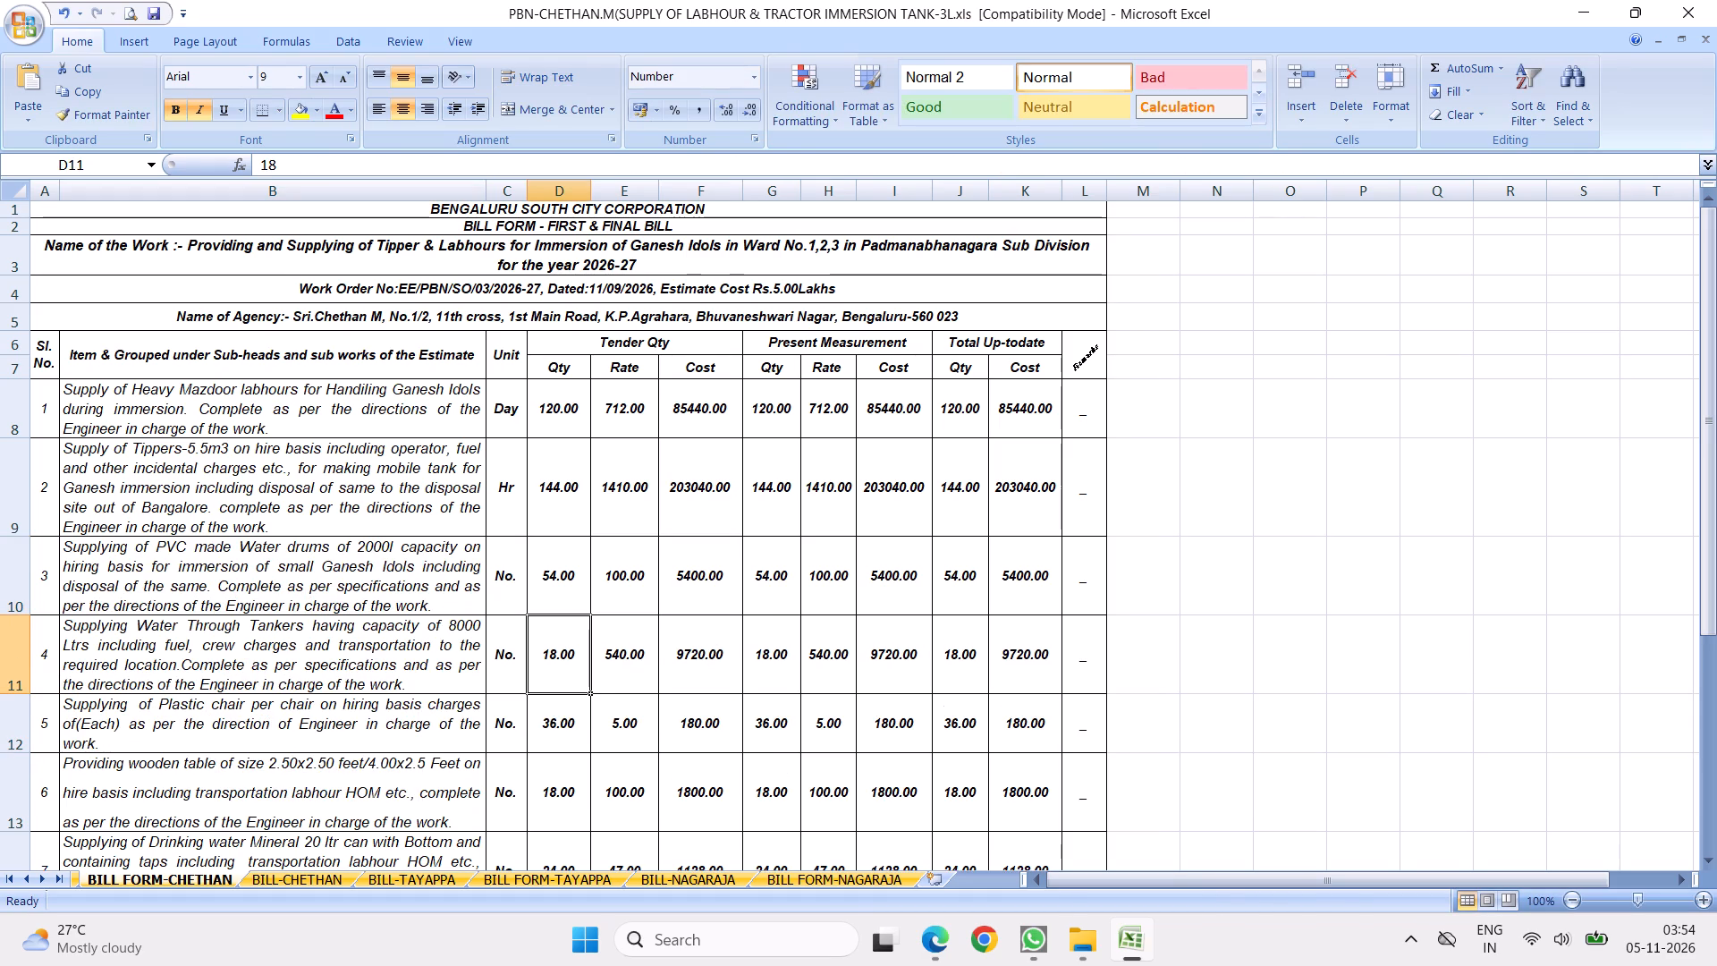
pyautogui.press('Right')
pyautogui.write('940')
pyautogui.press('Return')
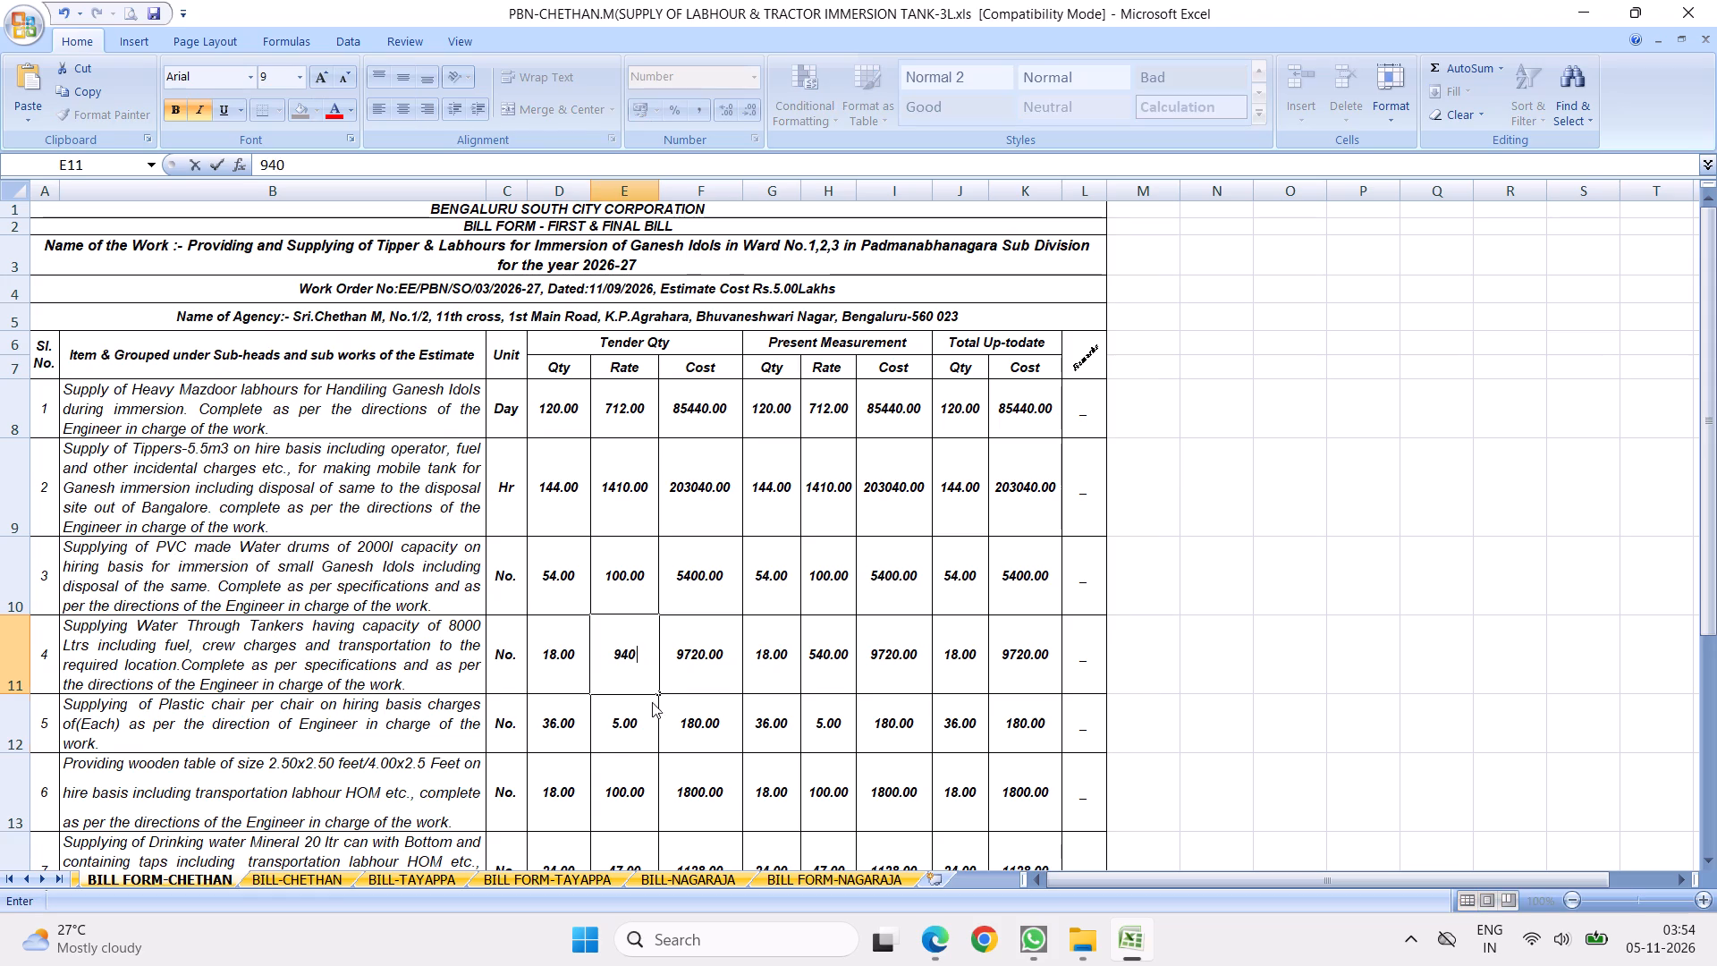
# Replace the plastic chair description of item 5 with a copy of item 6's wooden table description.
pyautogui.click(207, 724)
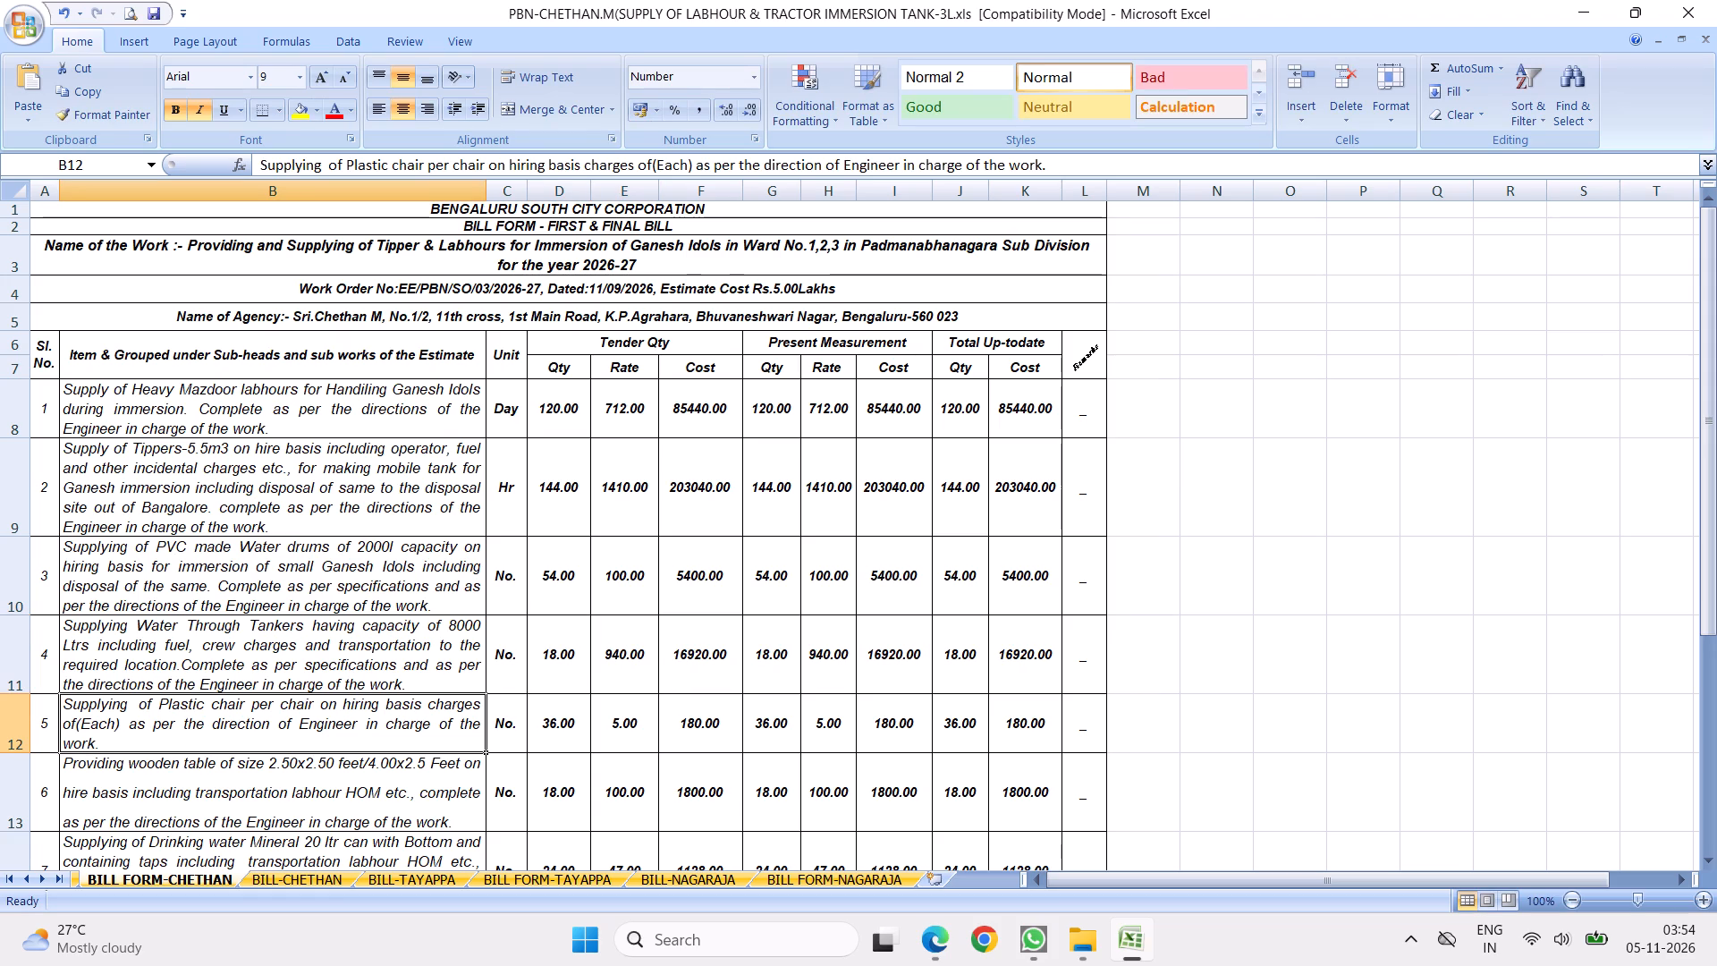
pyautogui.click(203, 788)
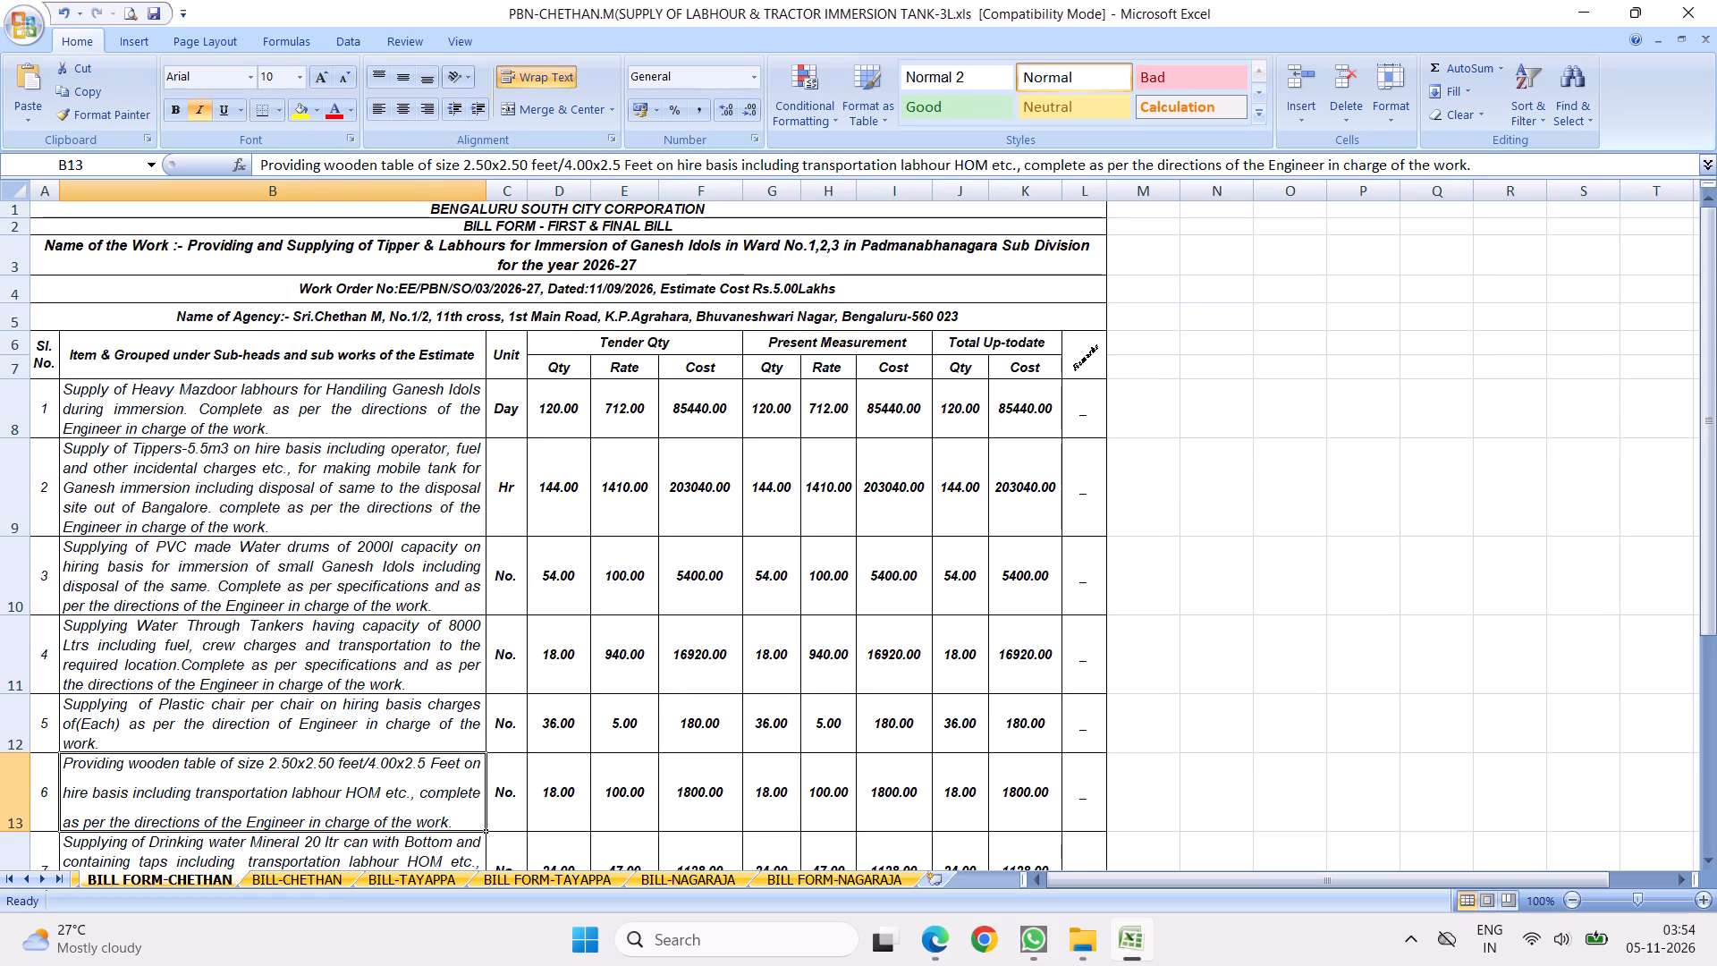
pyautogui.rightClick(203, 788)
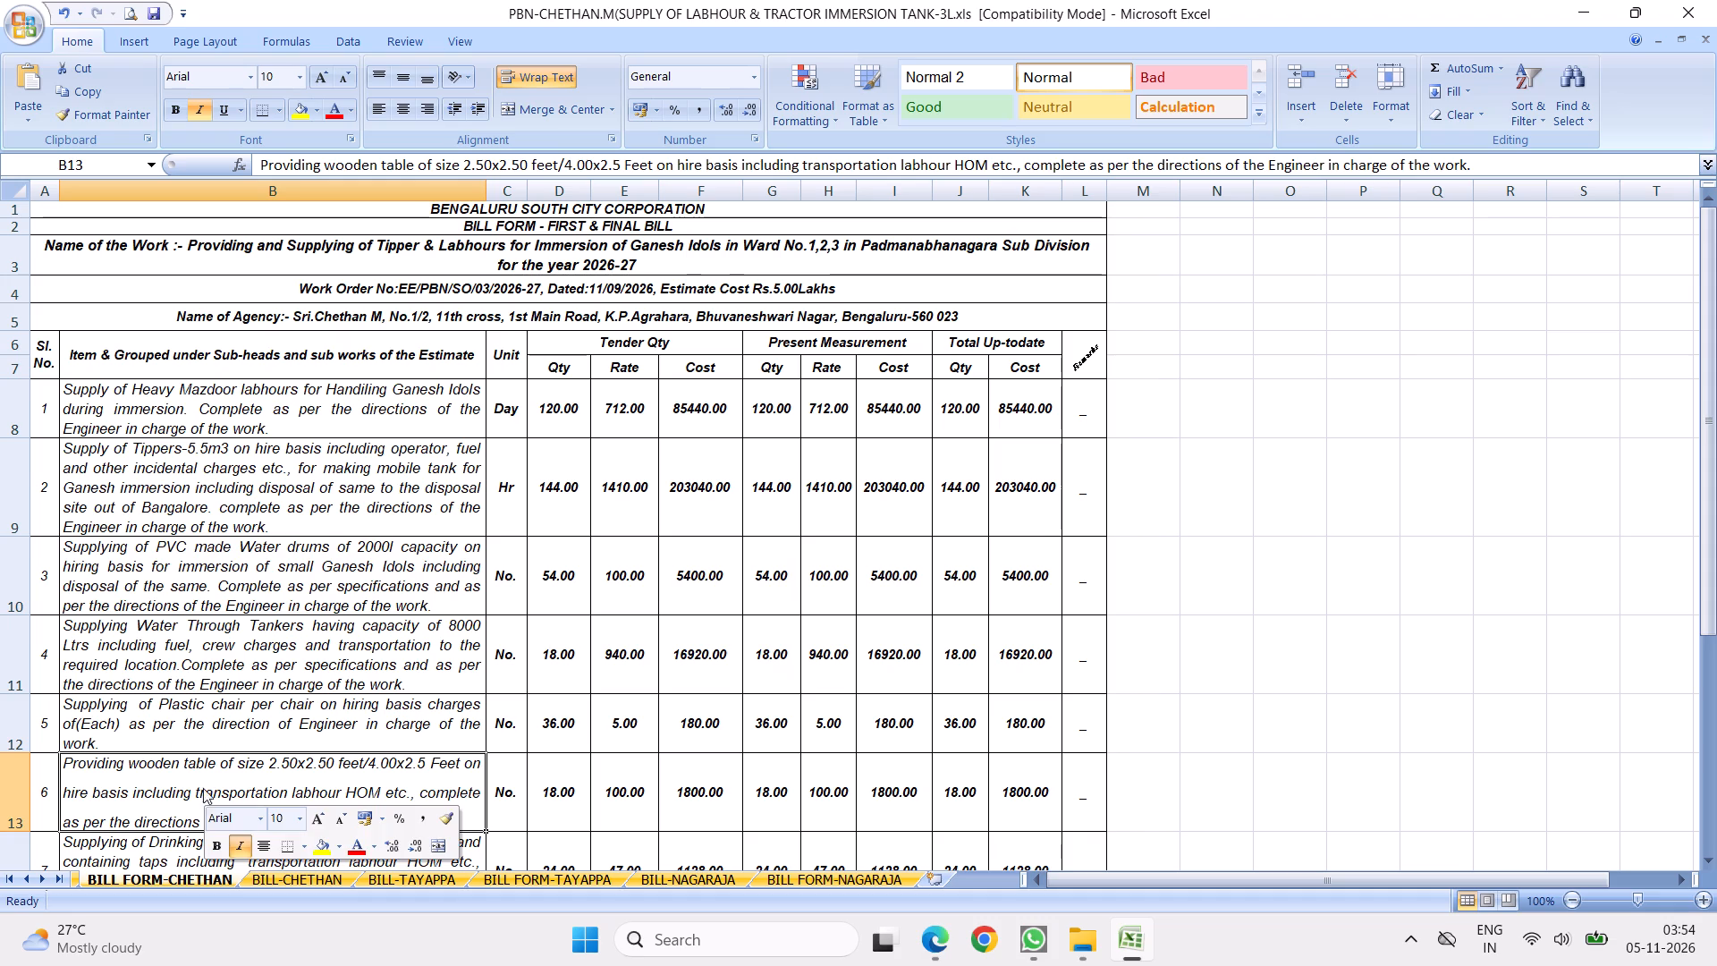
pyautogui.click(262, 481)
pyautogui.rightClick(209, 724)
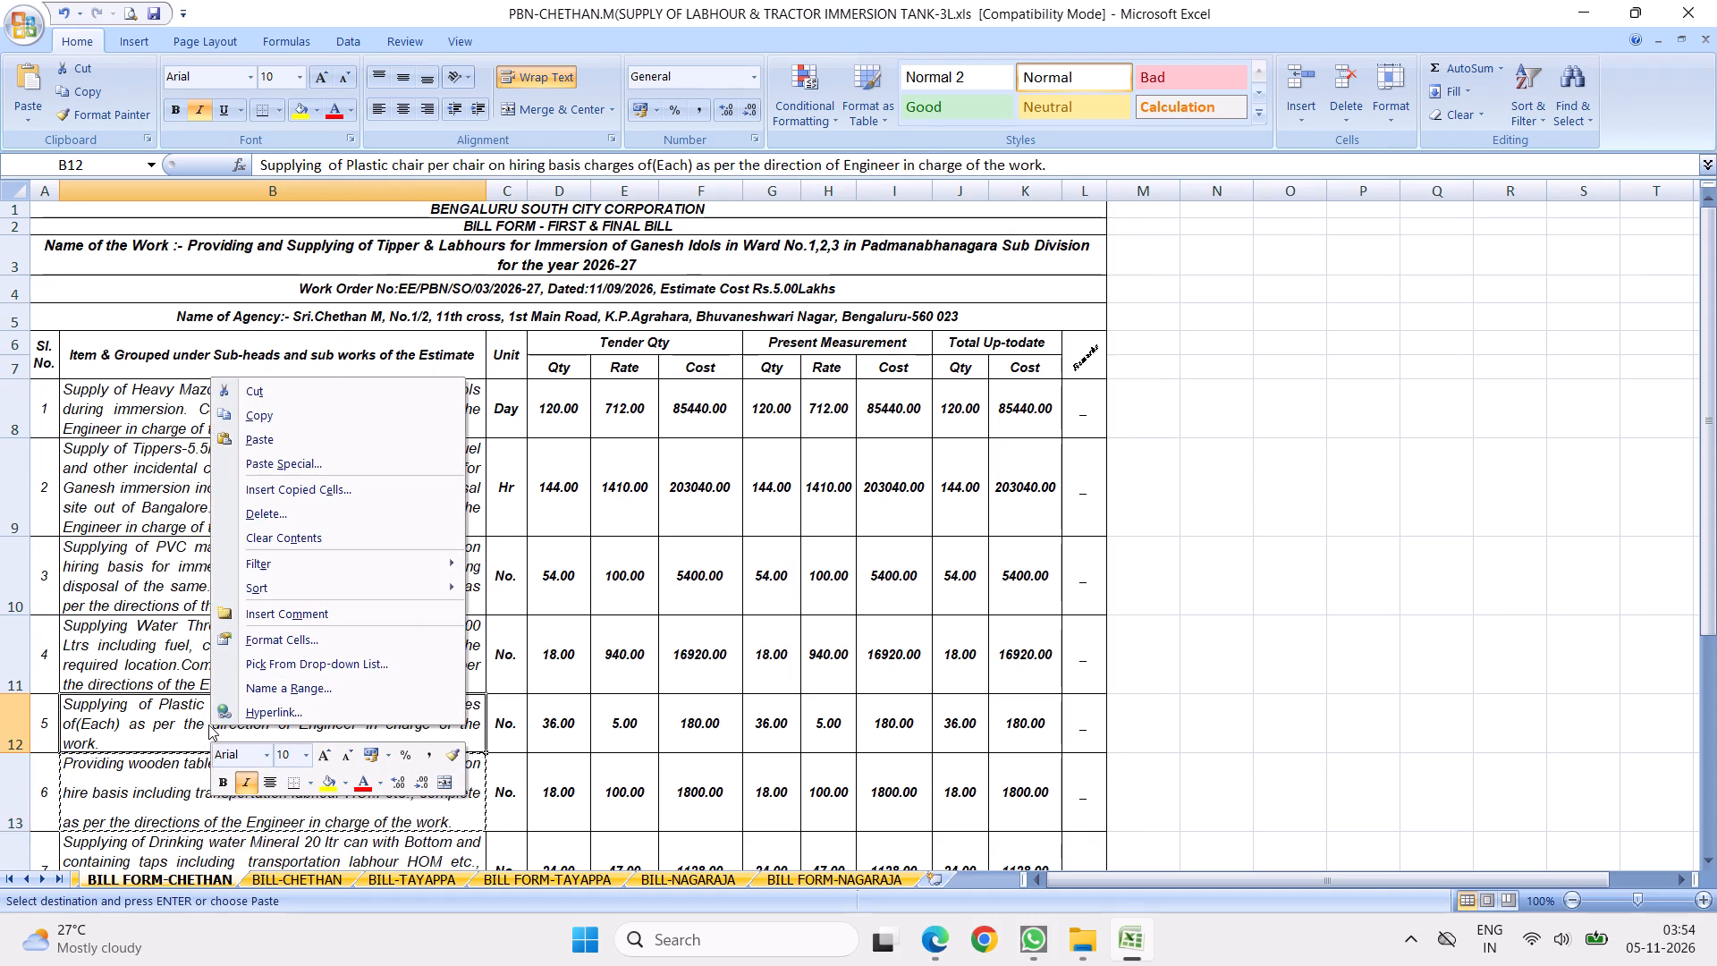
pyautogui.click(266, 436)
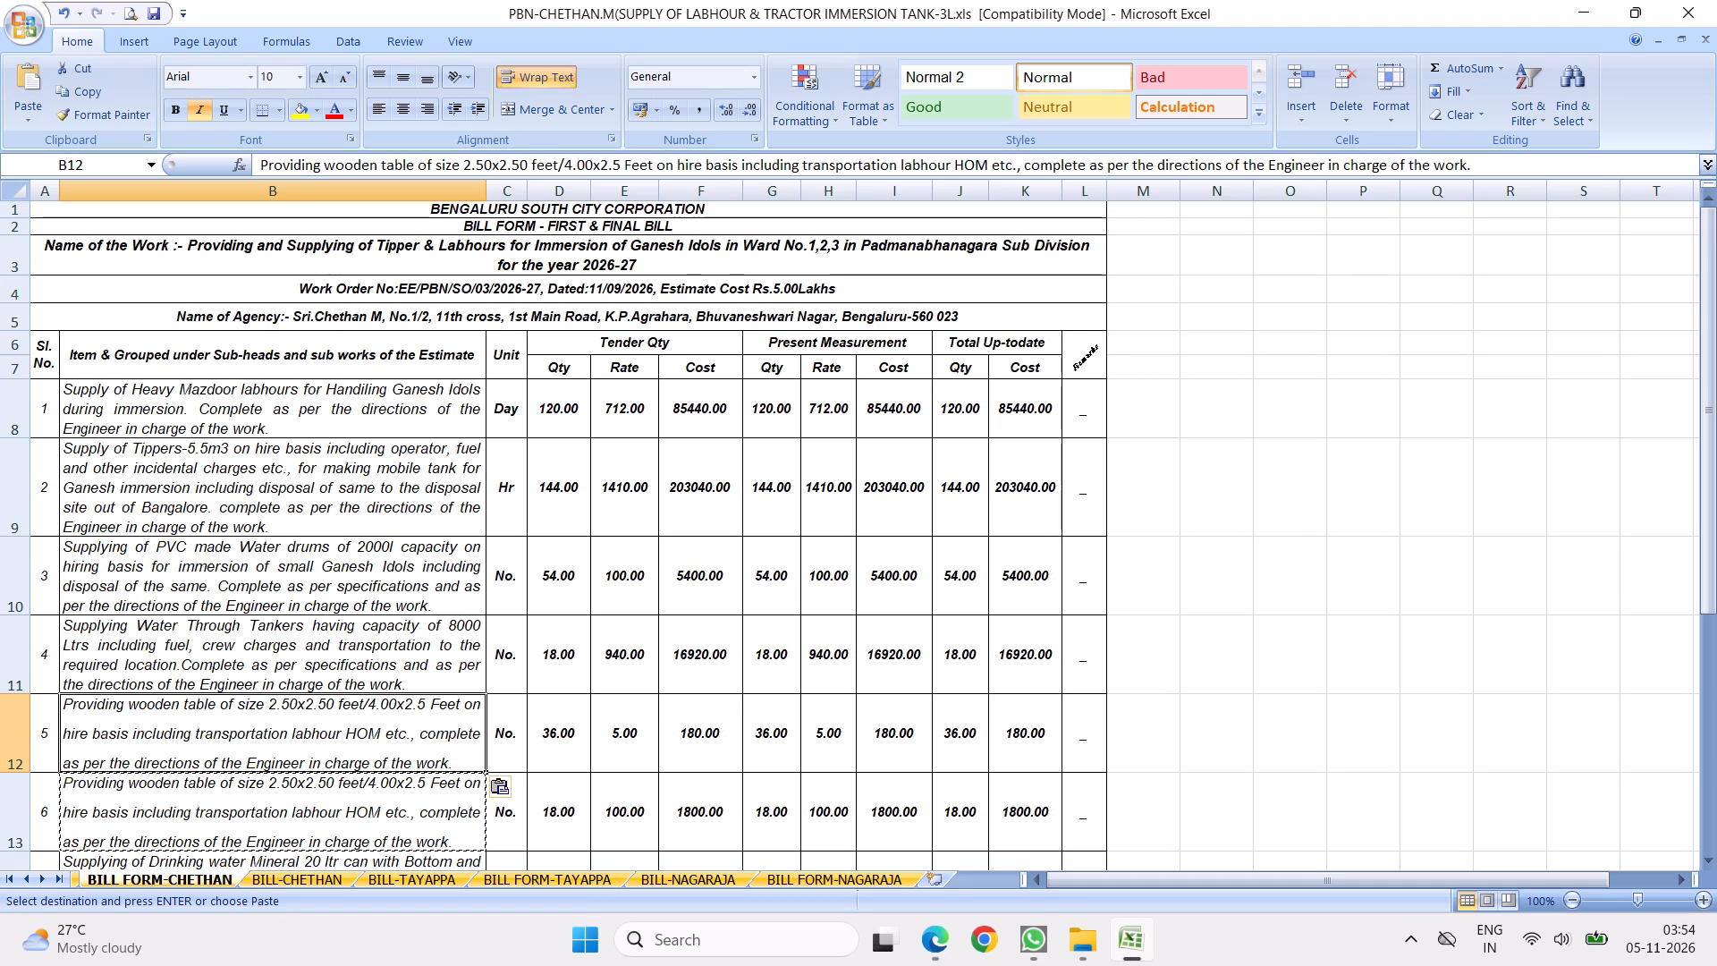
# Set item 5's tender quantity to 54 and its tender rate to 96.
pyautogui.click(600, 737)
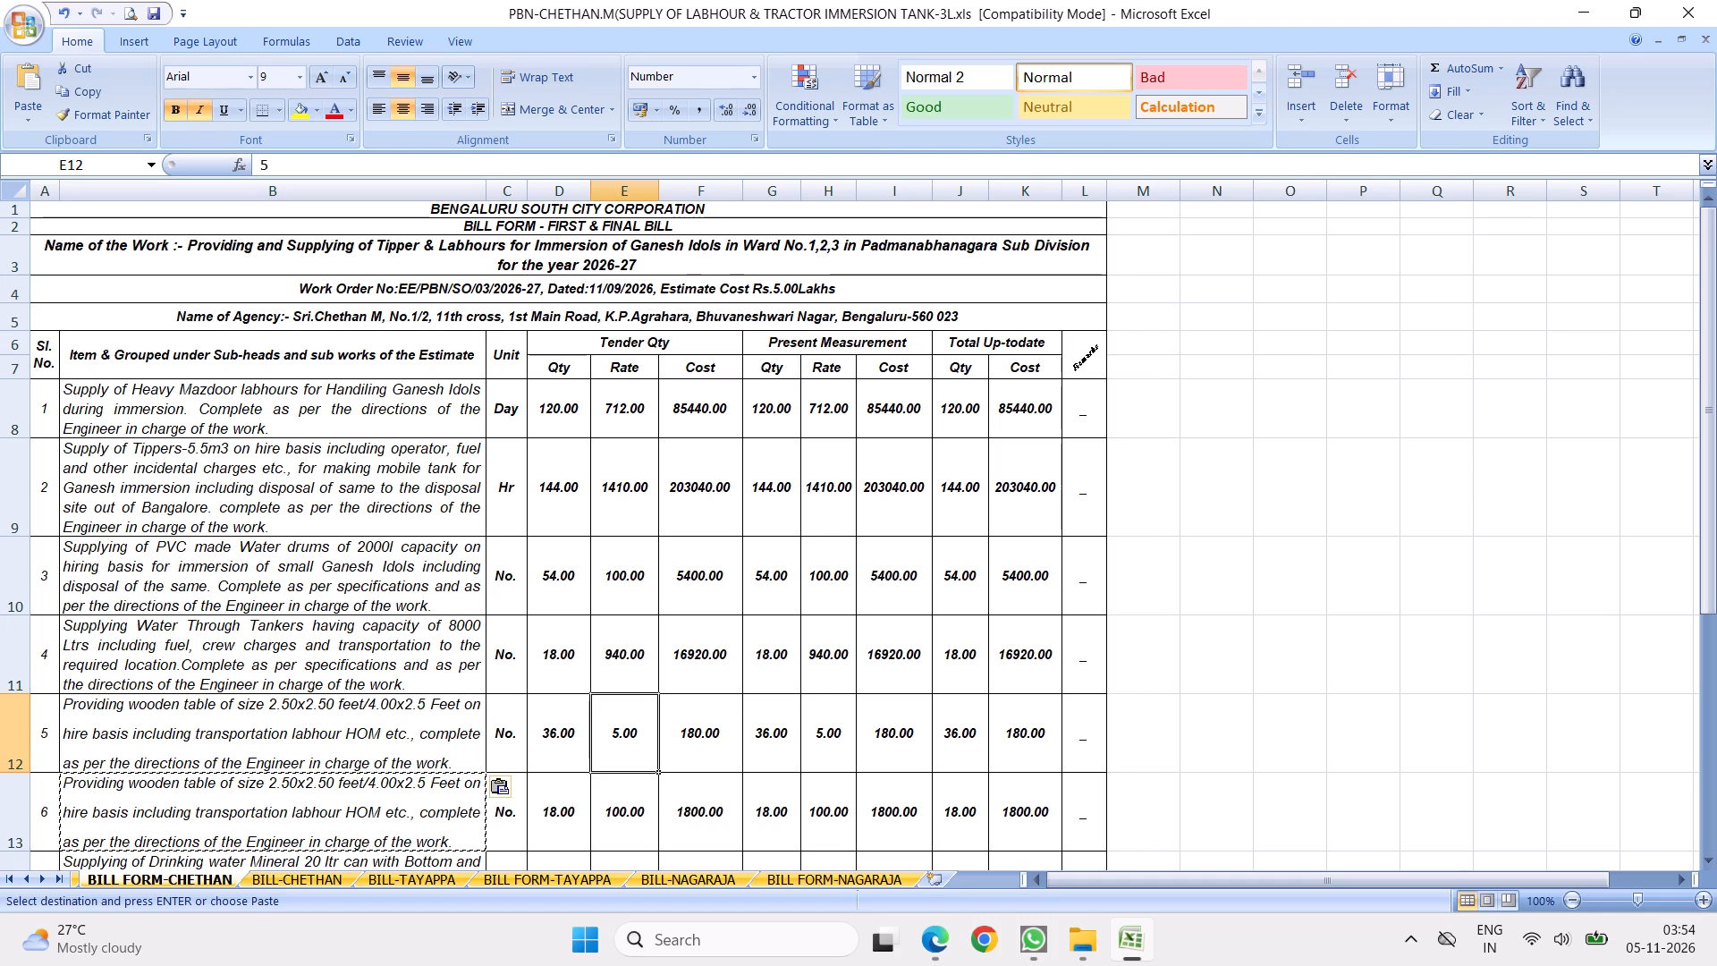
pyautogui.click(548, 728)
pyautogui.write('54')
pyautogui.press('Return')
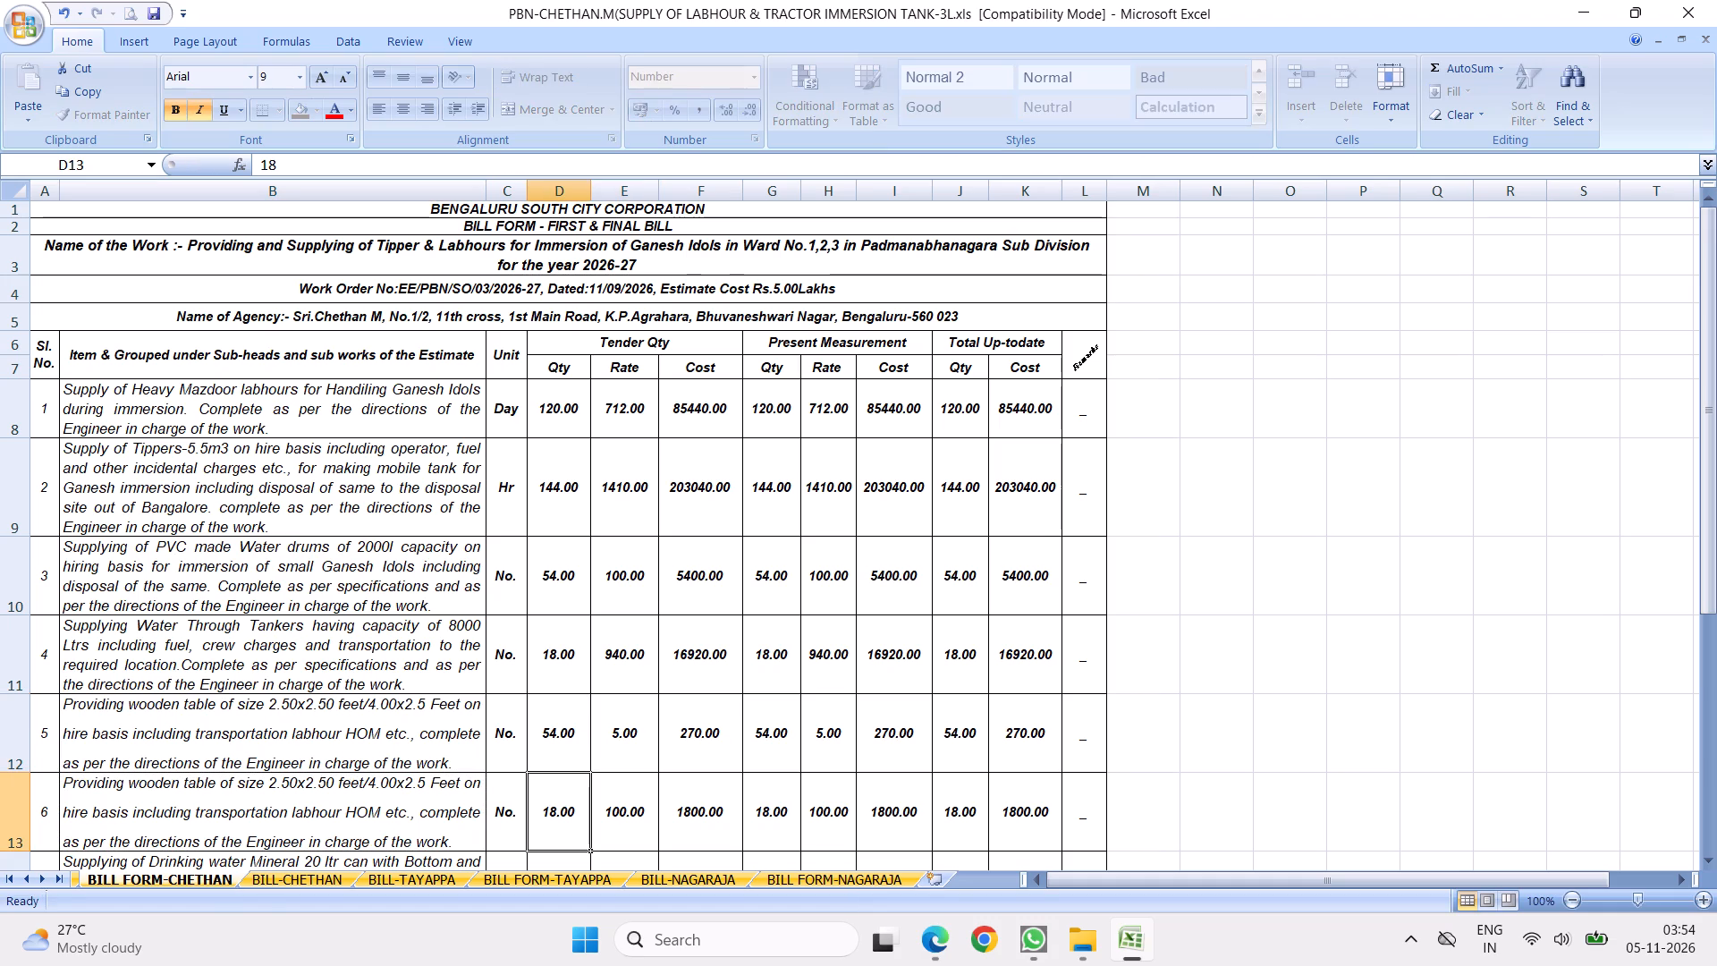
pyautogui.click(624, 730)
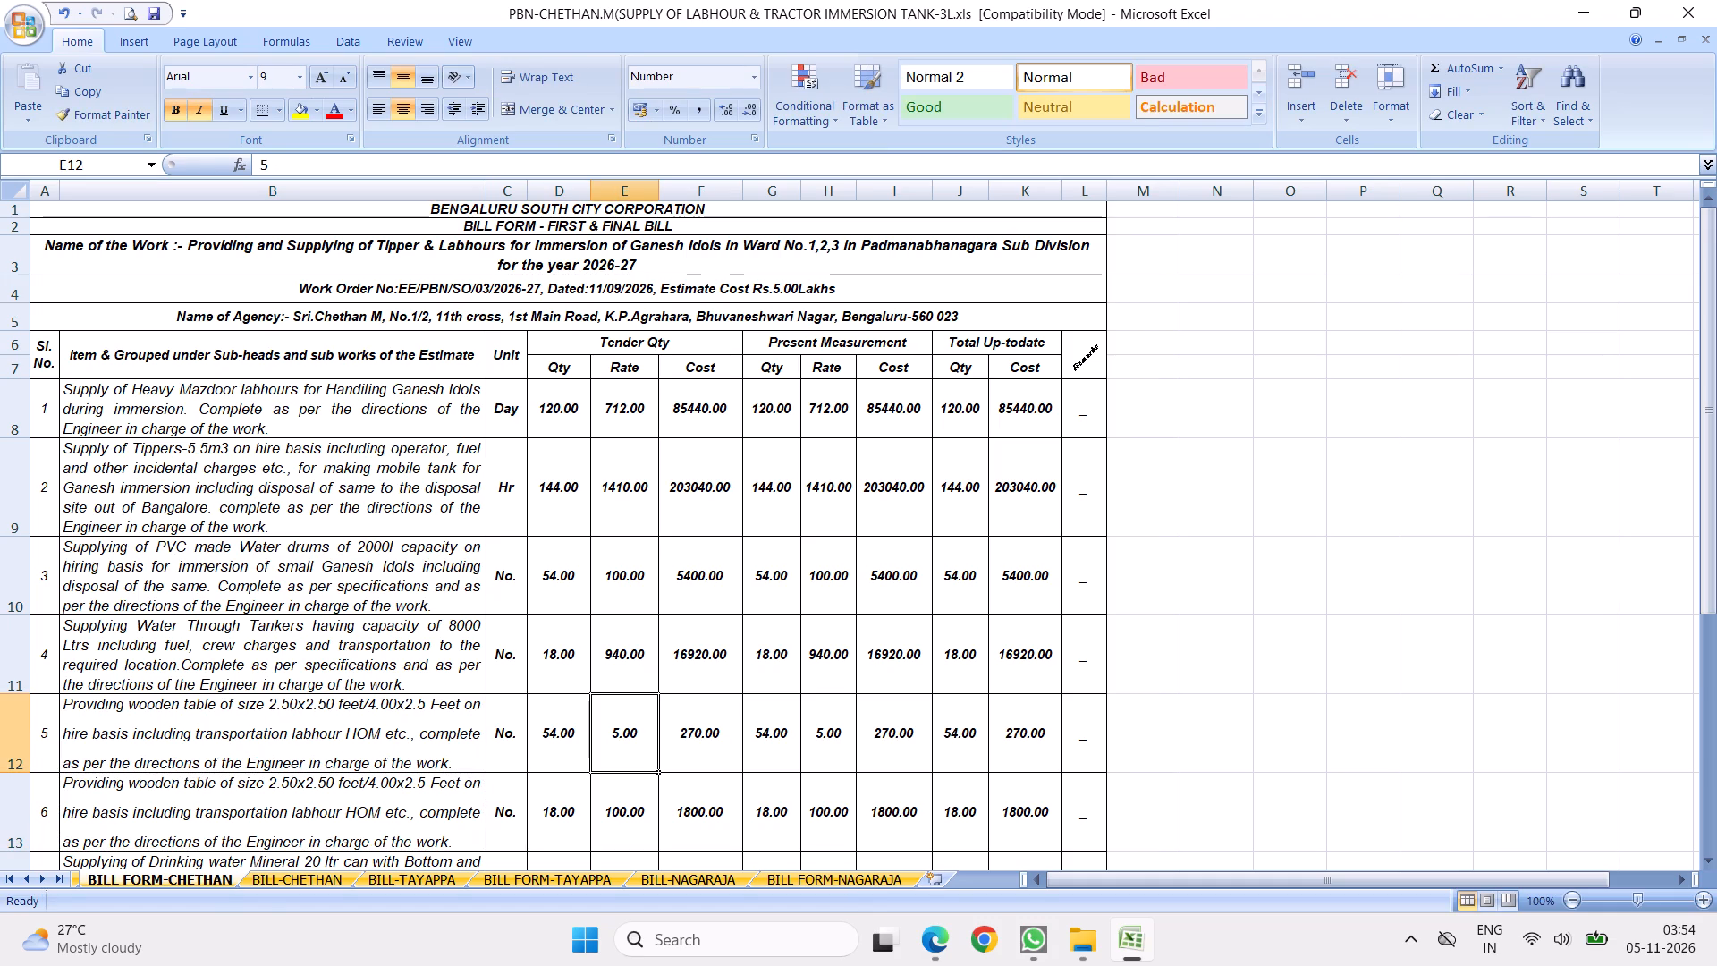
pyautogui.write('96')
pyautogui.press('Return')
# Clear the descriptions of items 6, 7 and 8, covering the wooden table, drinking water cans and paper cups.
pyautogui.click(346, 815)
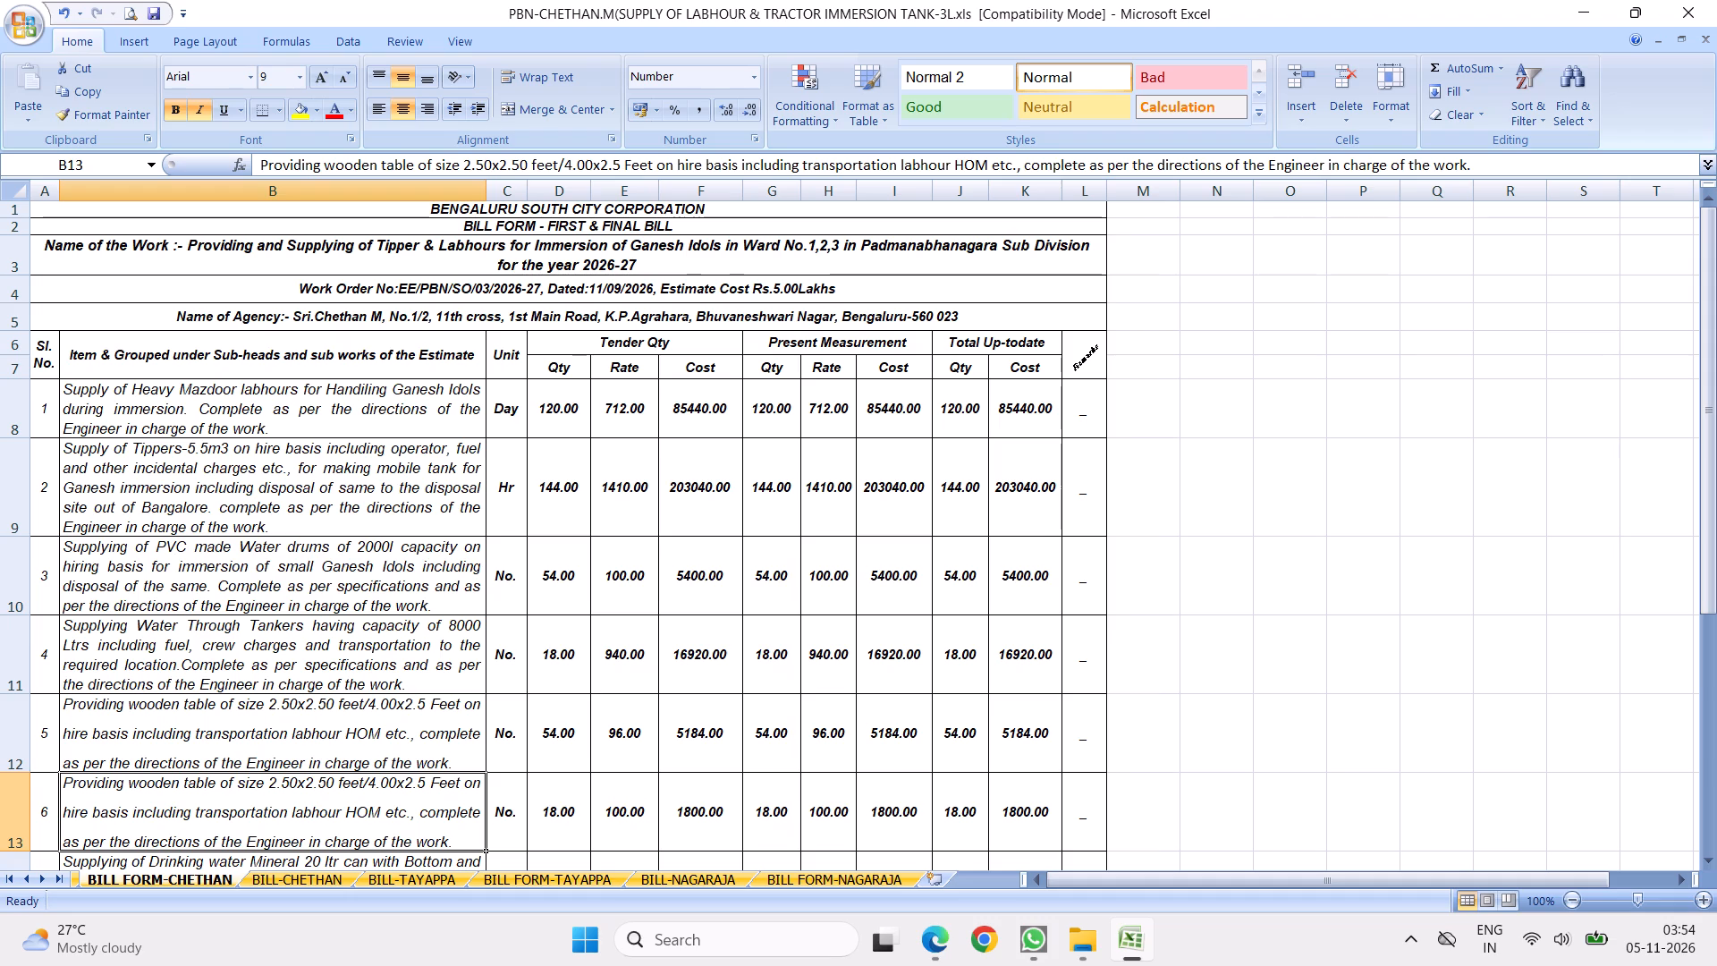
pyautogui.scroll(-2, 379, 729)
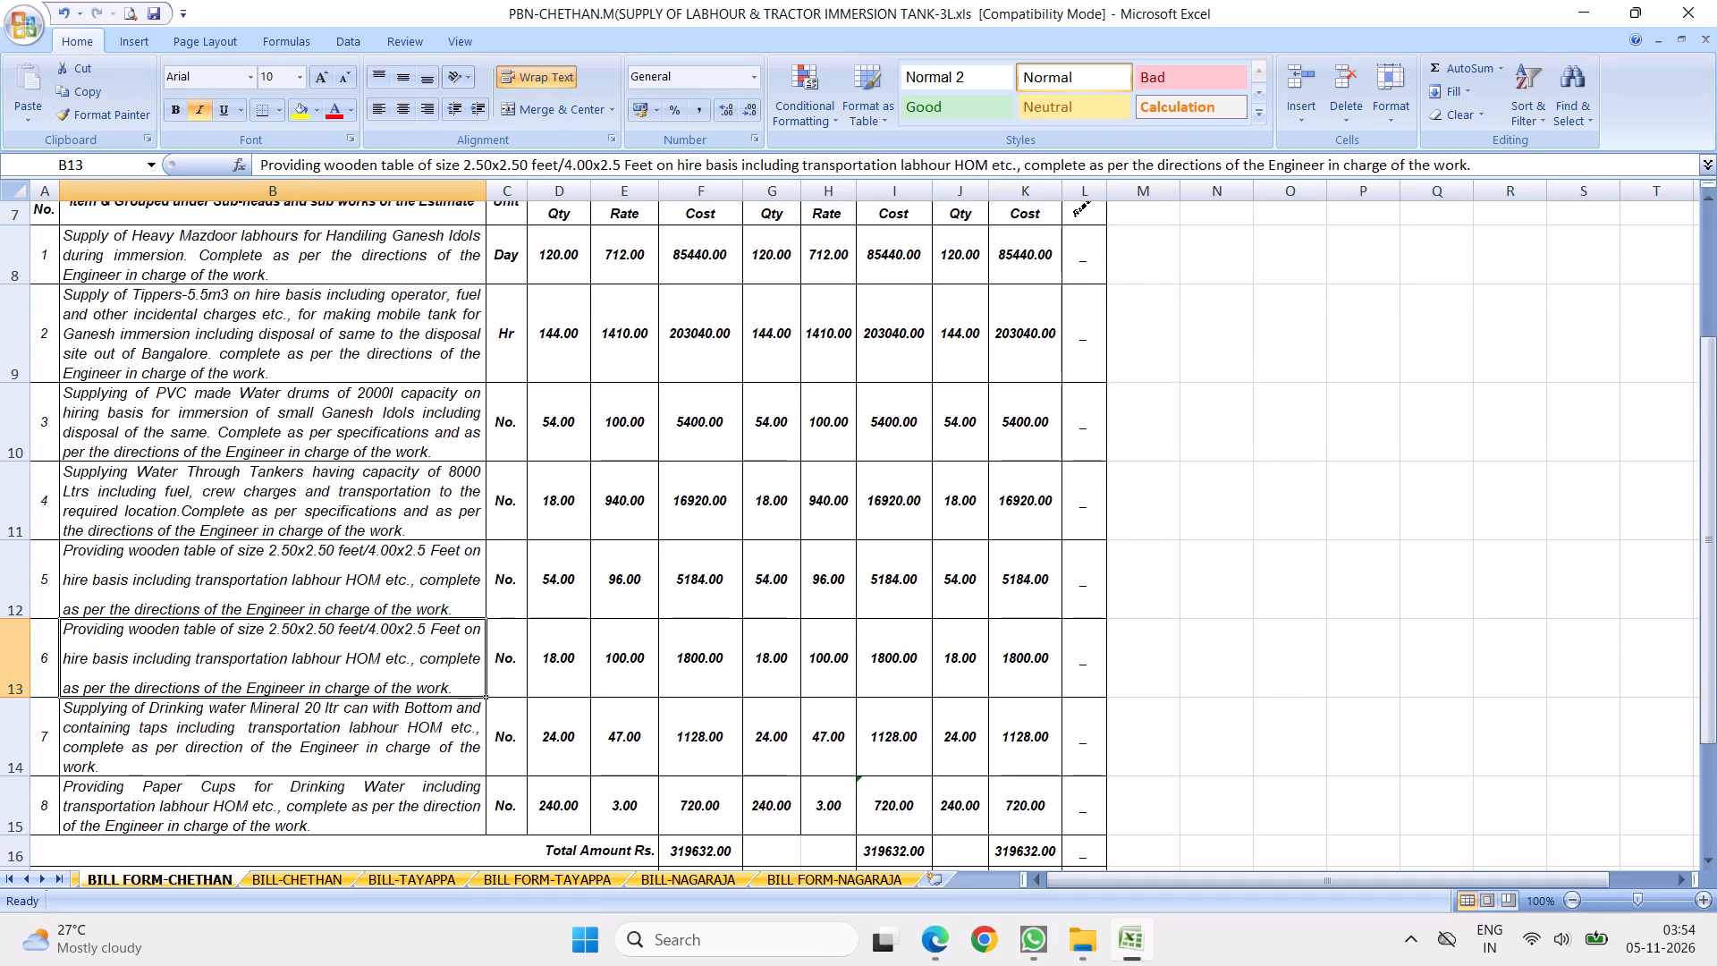
pyautogui.click(195, 647)
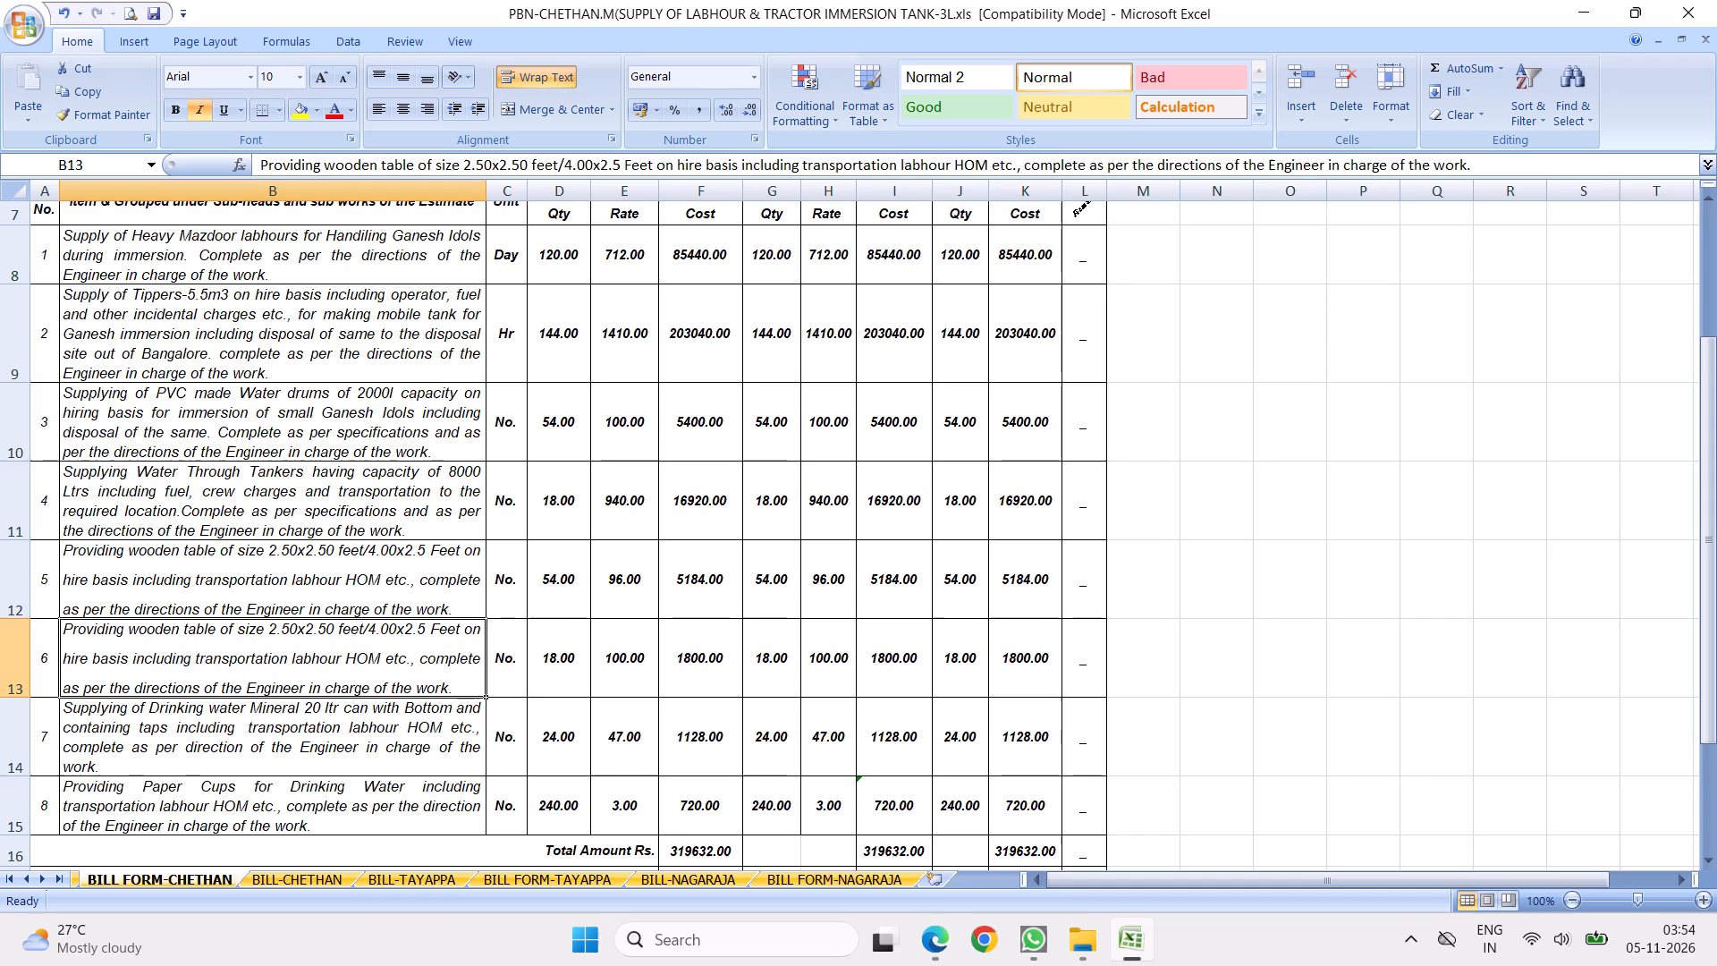
pyautogui.press('Delete')
pyautogui.click(262, 659)
pyautogui.press('Delete')
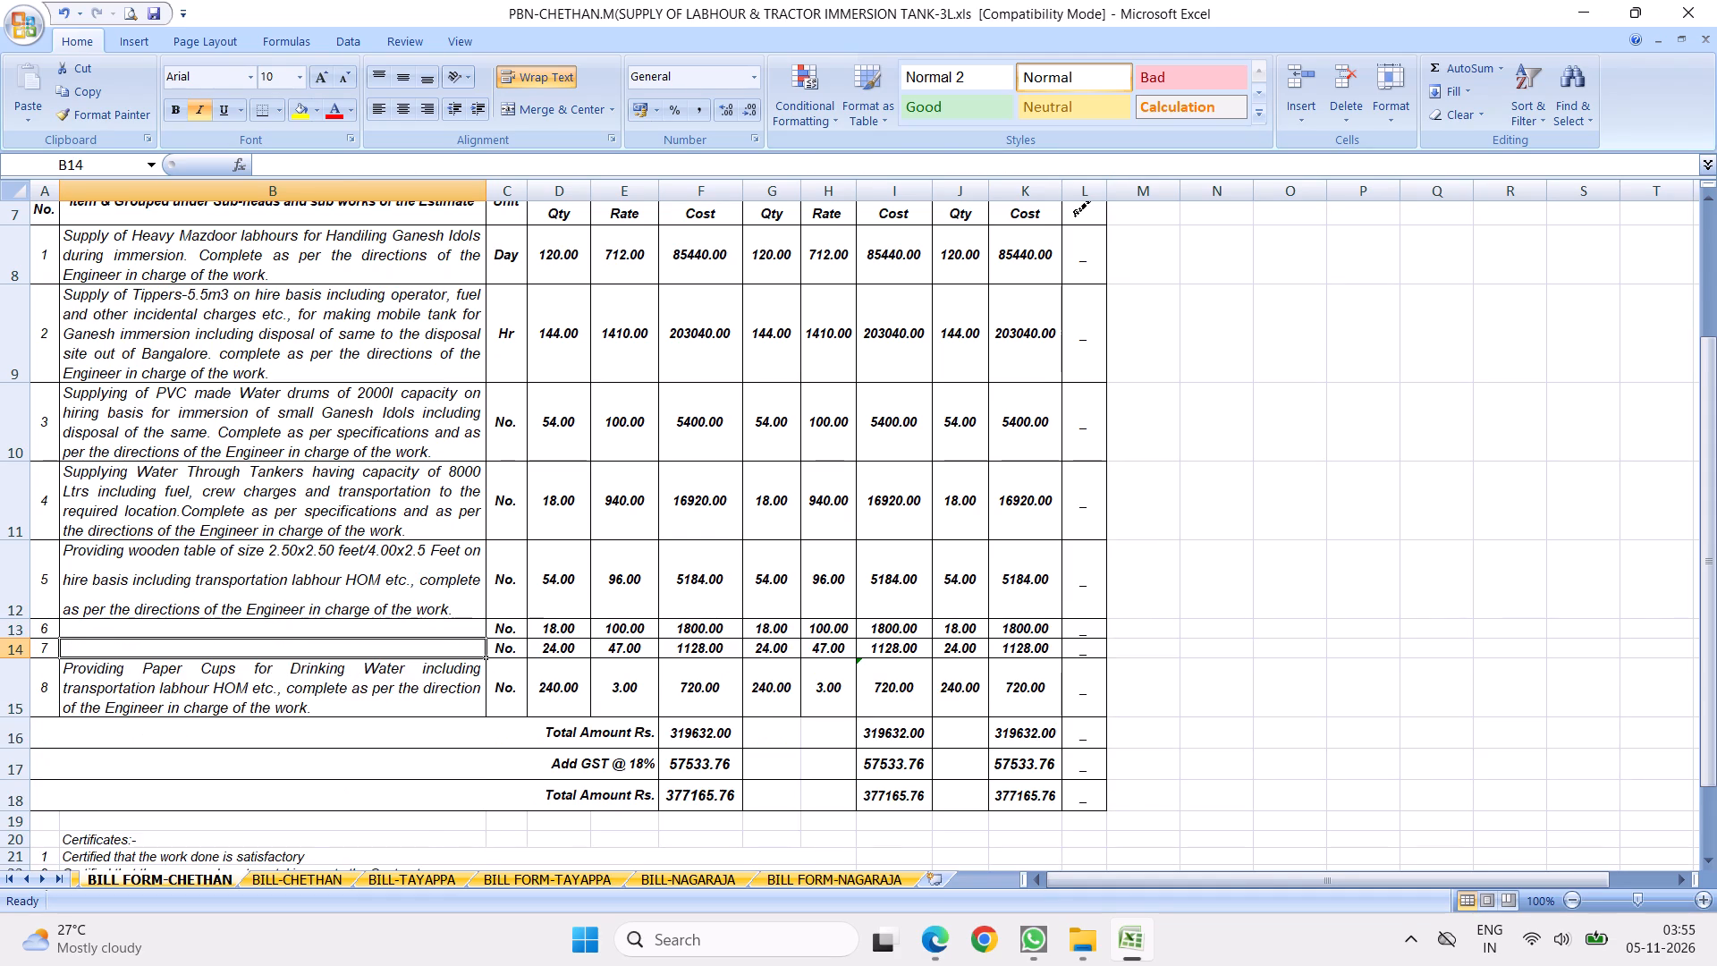
pyautogui.click(218, 688)
pyautogui.press('Delete')
# Begin item 6's empty description with "Providing HDPE Tarpaulin of 2mm thickness".
pyautogui.click(110, 627)
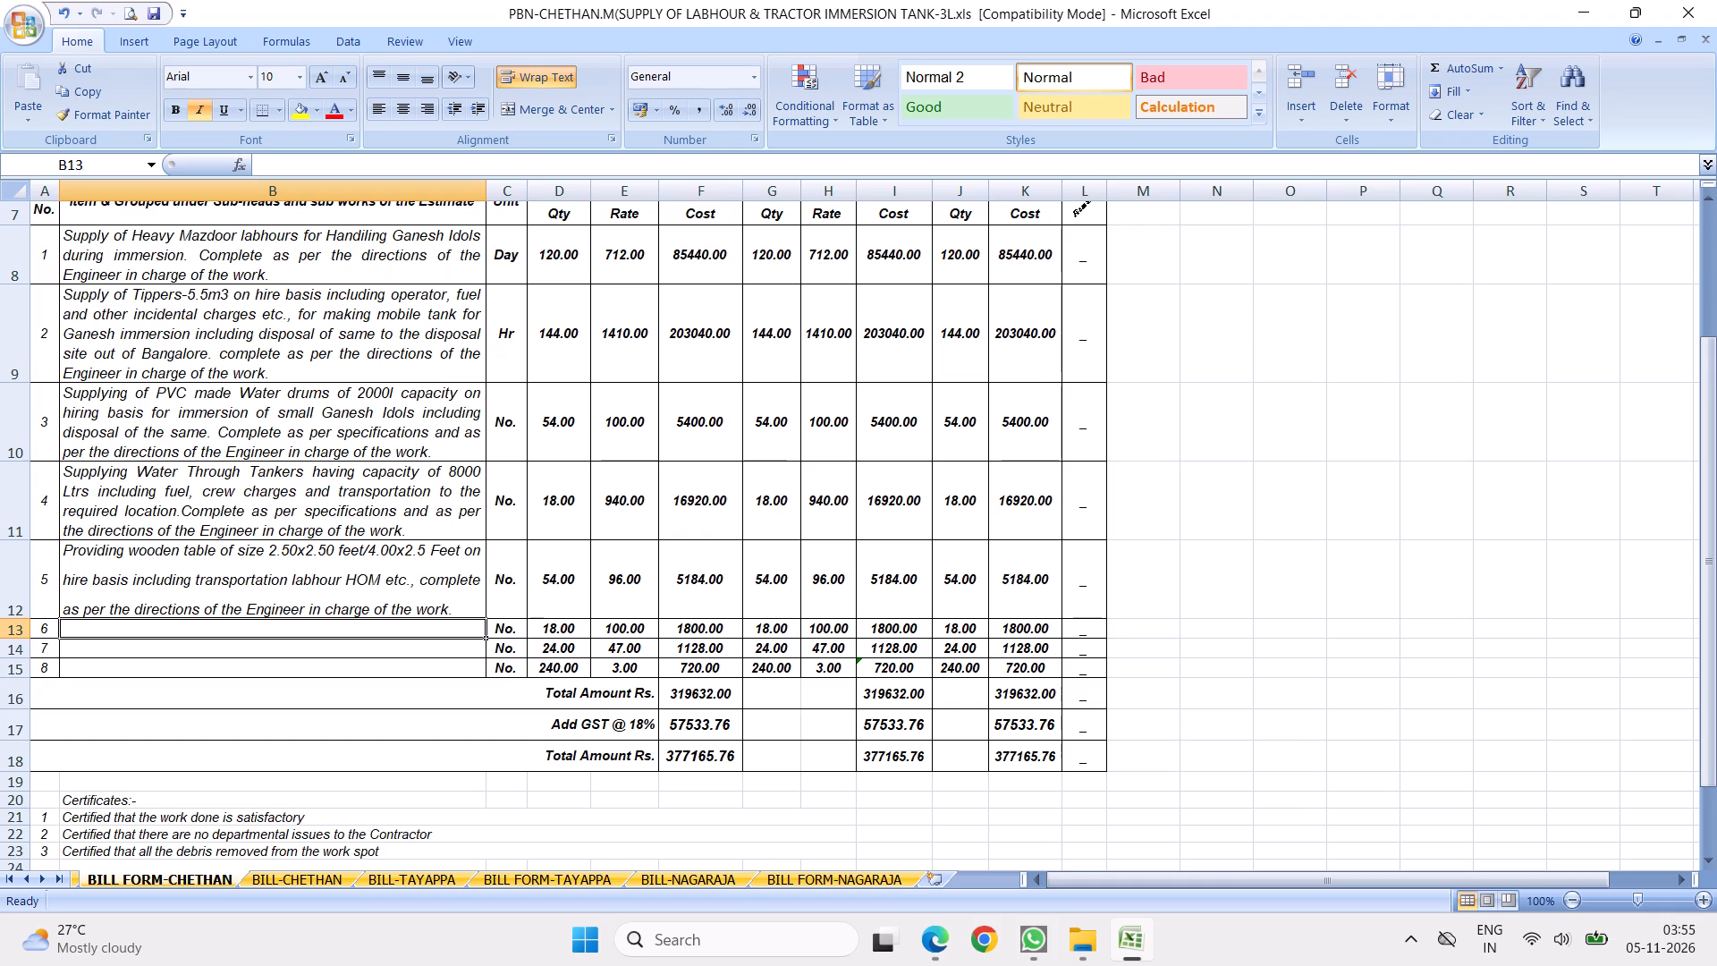
pyautogui.write('Ptob')
pyautogui.press('BackSpace')
pyautogui.press('BackSpace')
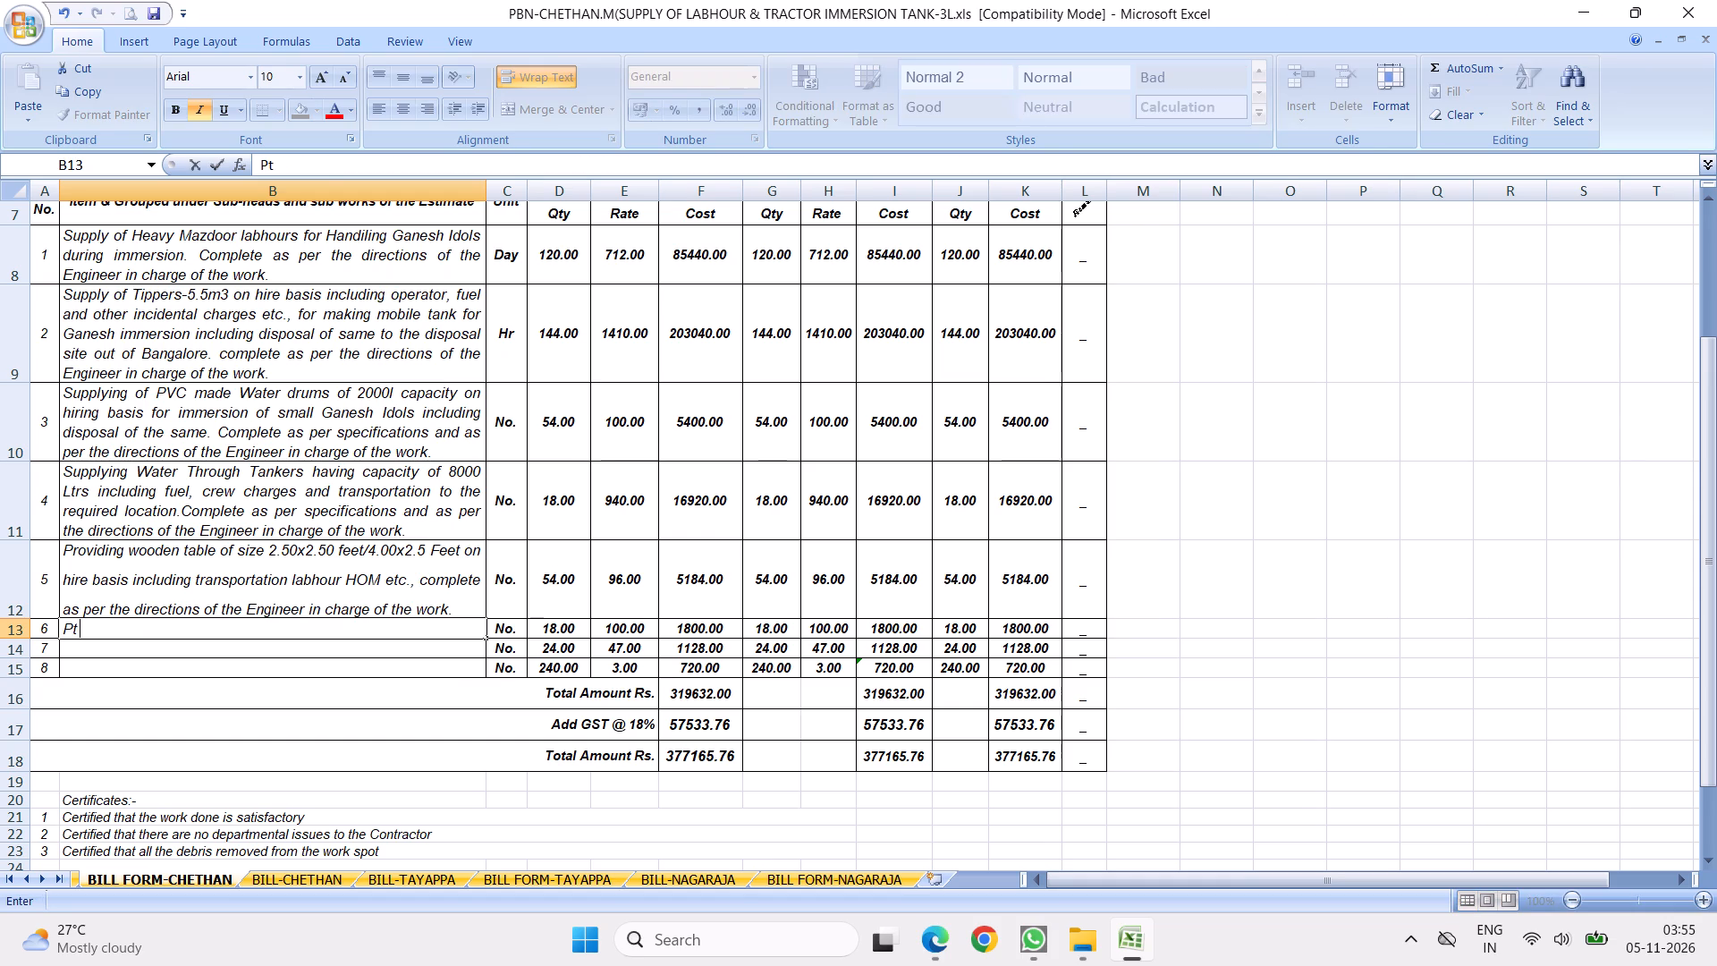
pyautogui.press('BackSpace')
pyautogui.write('tobifi')
pyautogui.press('BackSpace')
pyautogui.press('BackSpace')
pyautogui.press('BackSpace')
pyautogui.press('BackSpace')
pyautogui.press('BackSpace')
pyautogui.press('BackSpace')
pyautogui.write('roviding')
pyautogui.press('space')
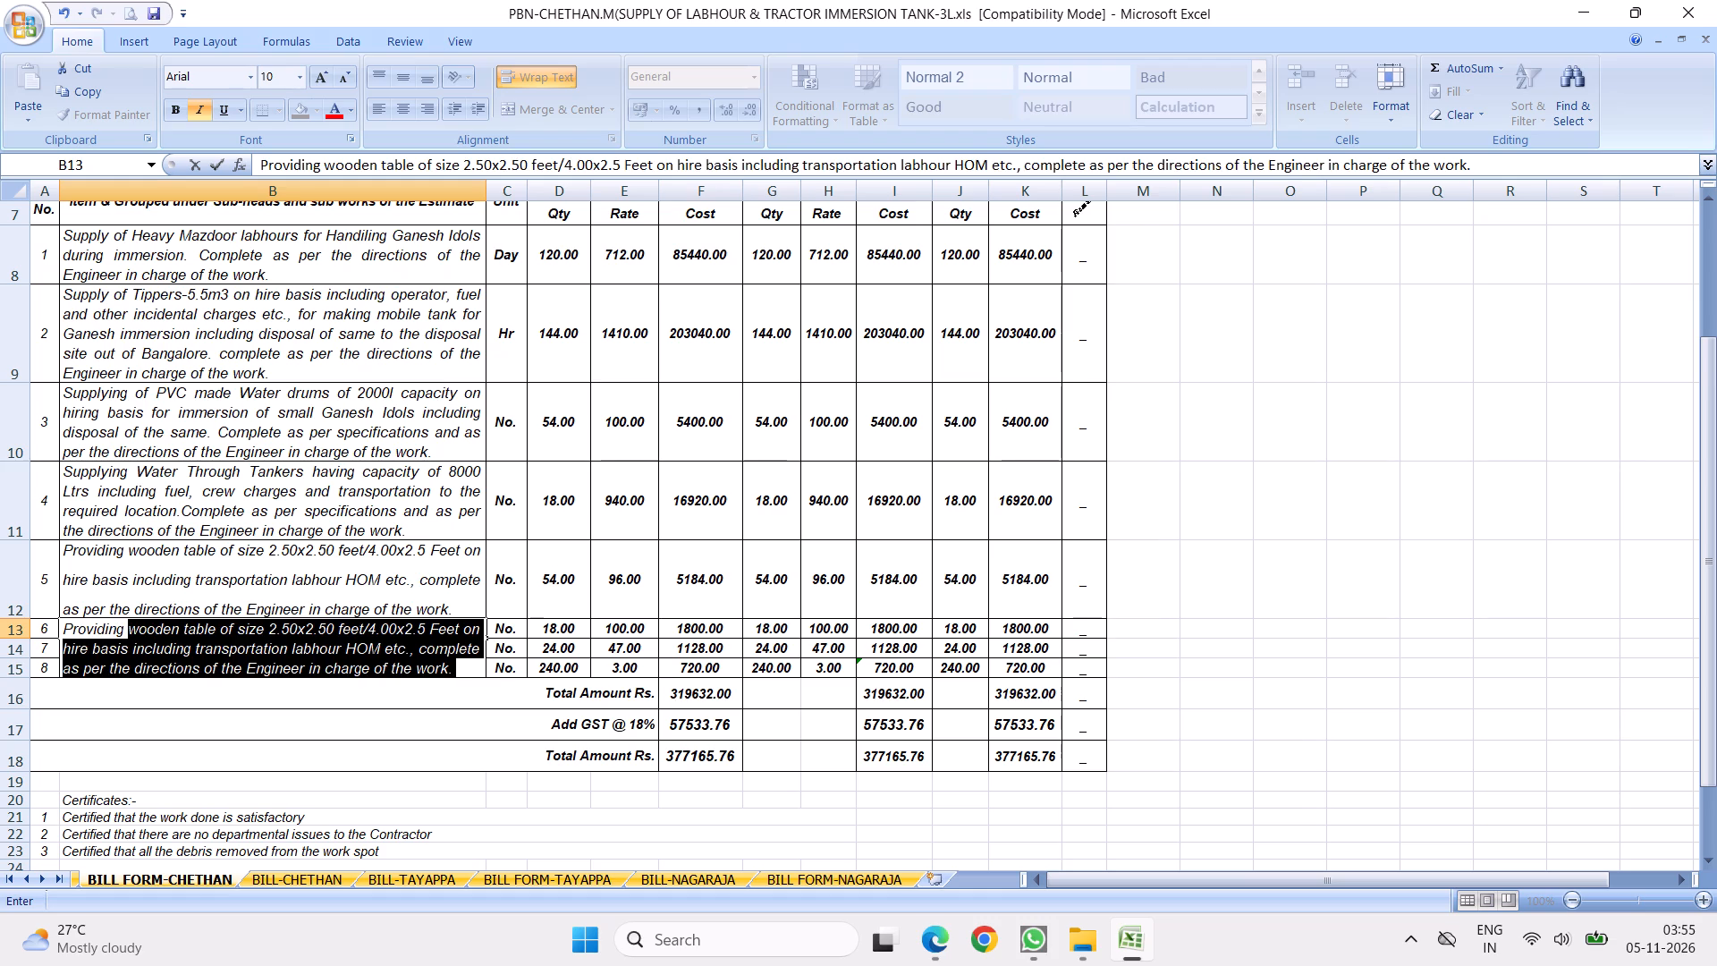
pyautogui.write('HDPE')
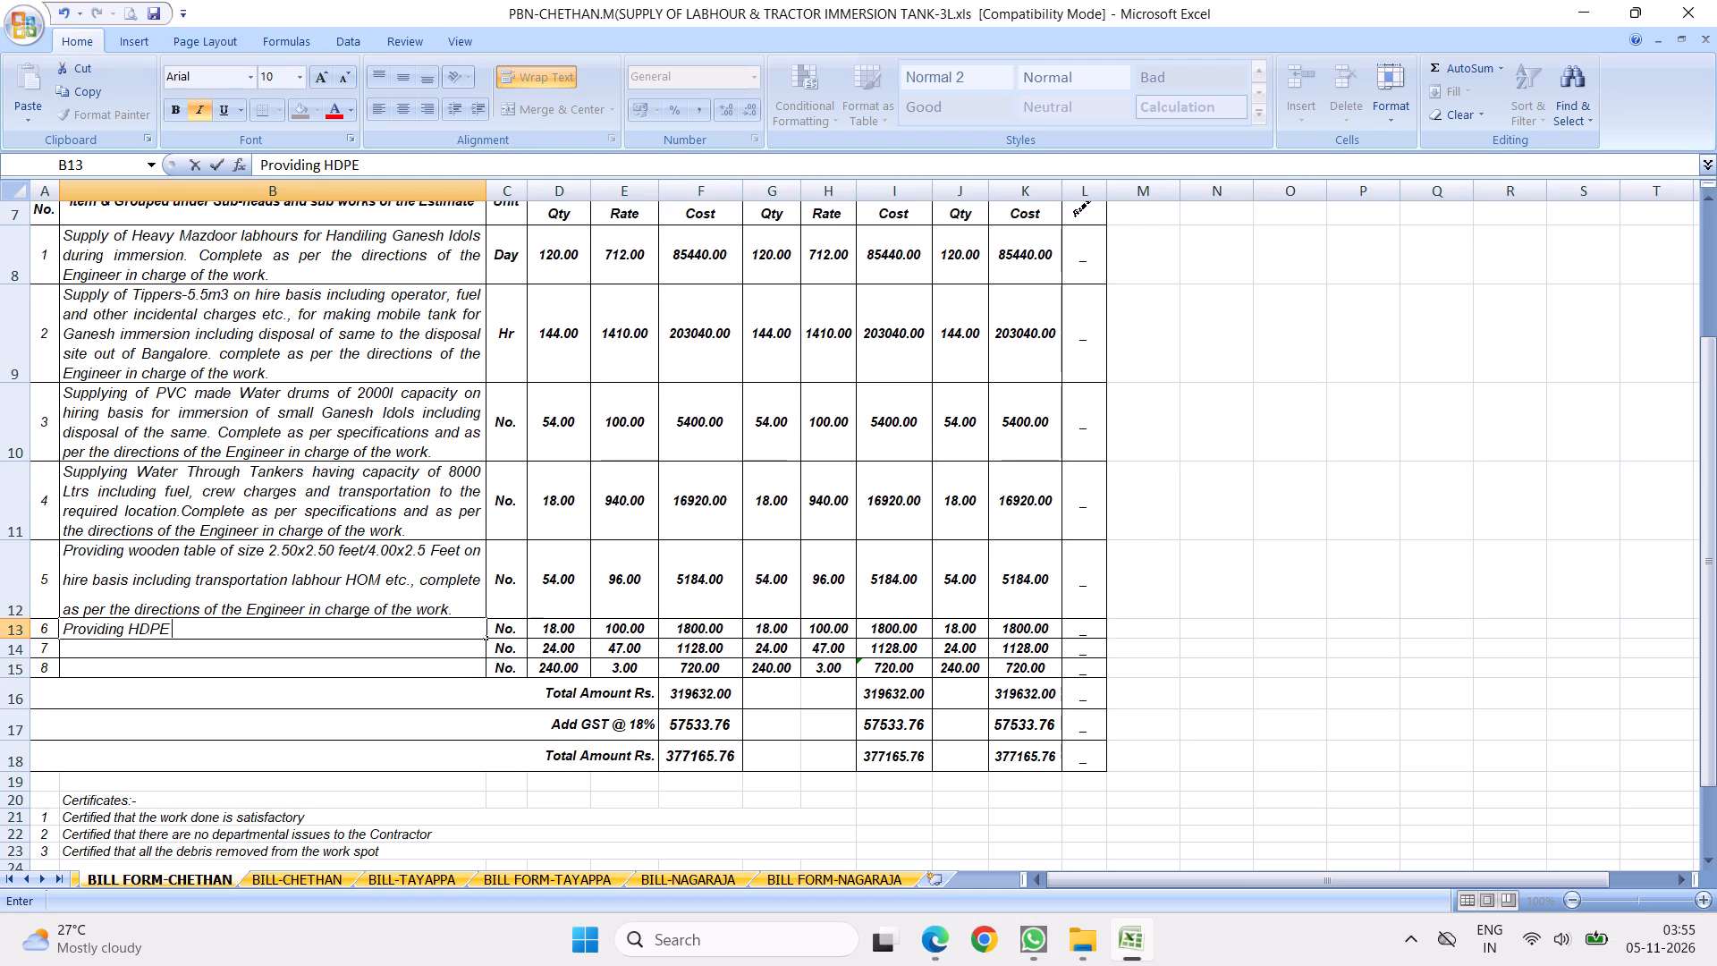
pyautogui.press('space')
pyautogui.write('Tra')
pyautogui.press('BackSpace')
pyautogui.press('BackSpace')
pyautogui.write('ar')
pyautogui.write('paulin')
pyautogui.press('space')
pyautogui.write('of 2mm')
pyautogui.press('space')
pyautogui.write('thickness')
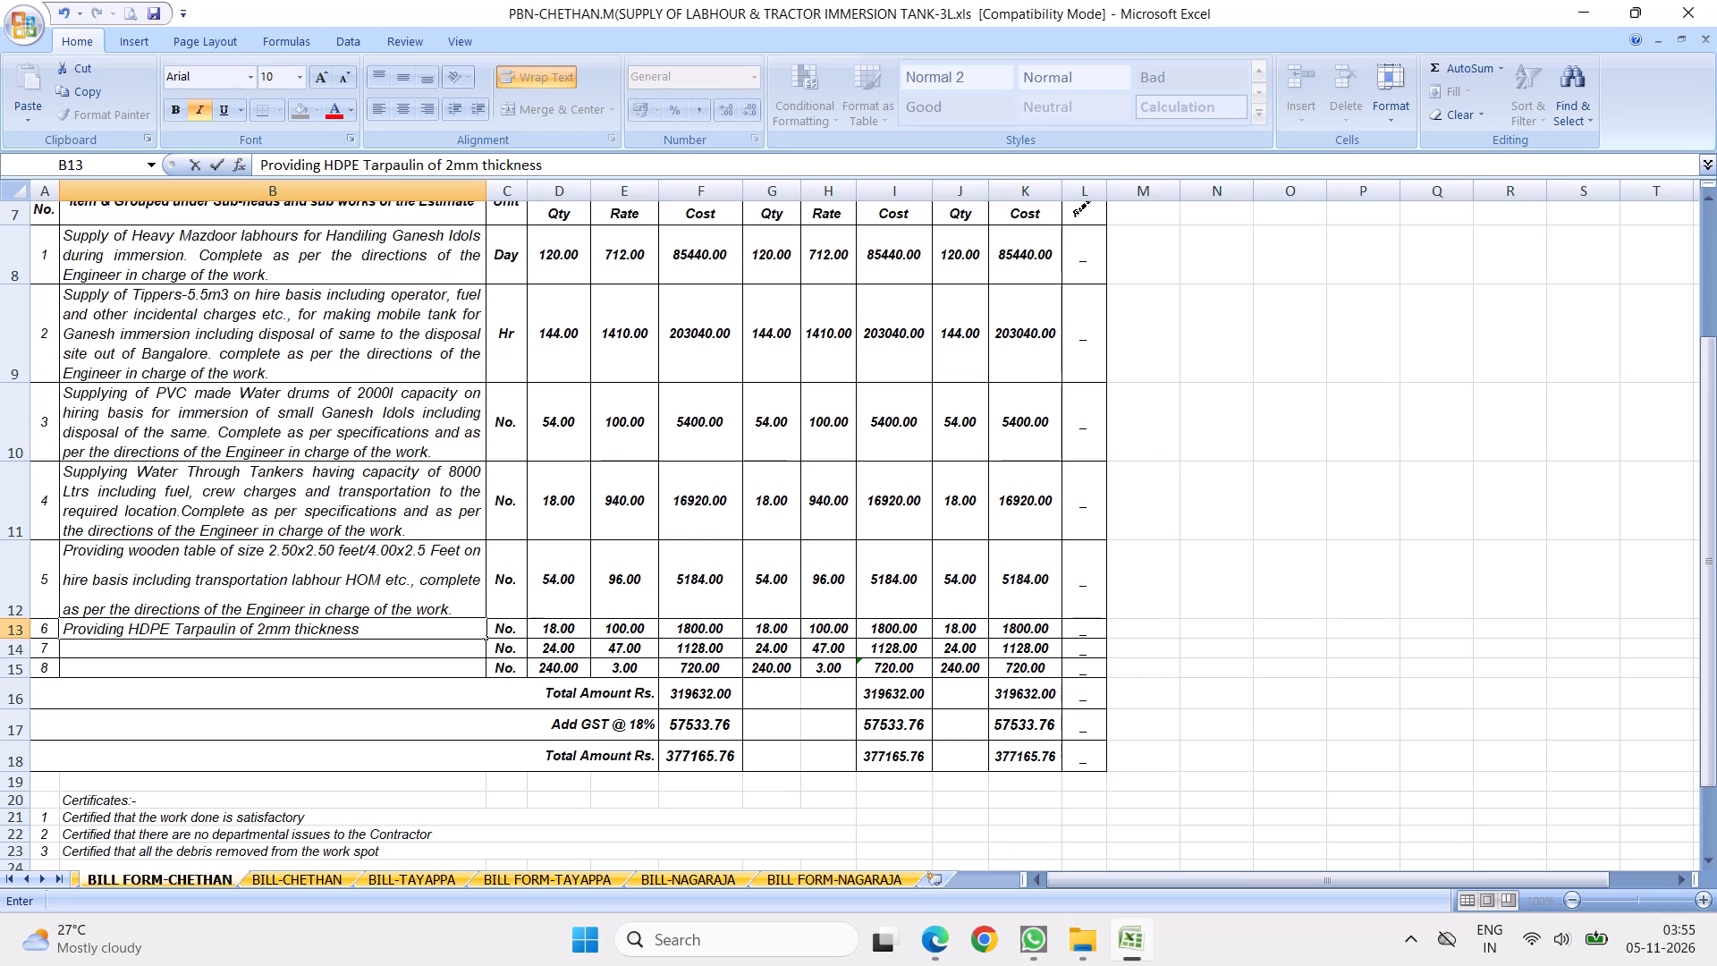
# Continue item 6's description with "high strength, water proof protective sheet".
pyautogui.press('space')
pyautogui.write('high')
pyautogui.press('space')
pyautogui.write('strength')
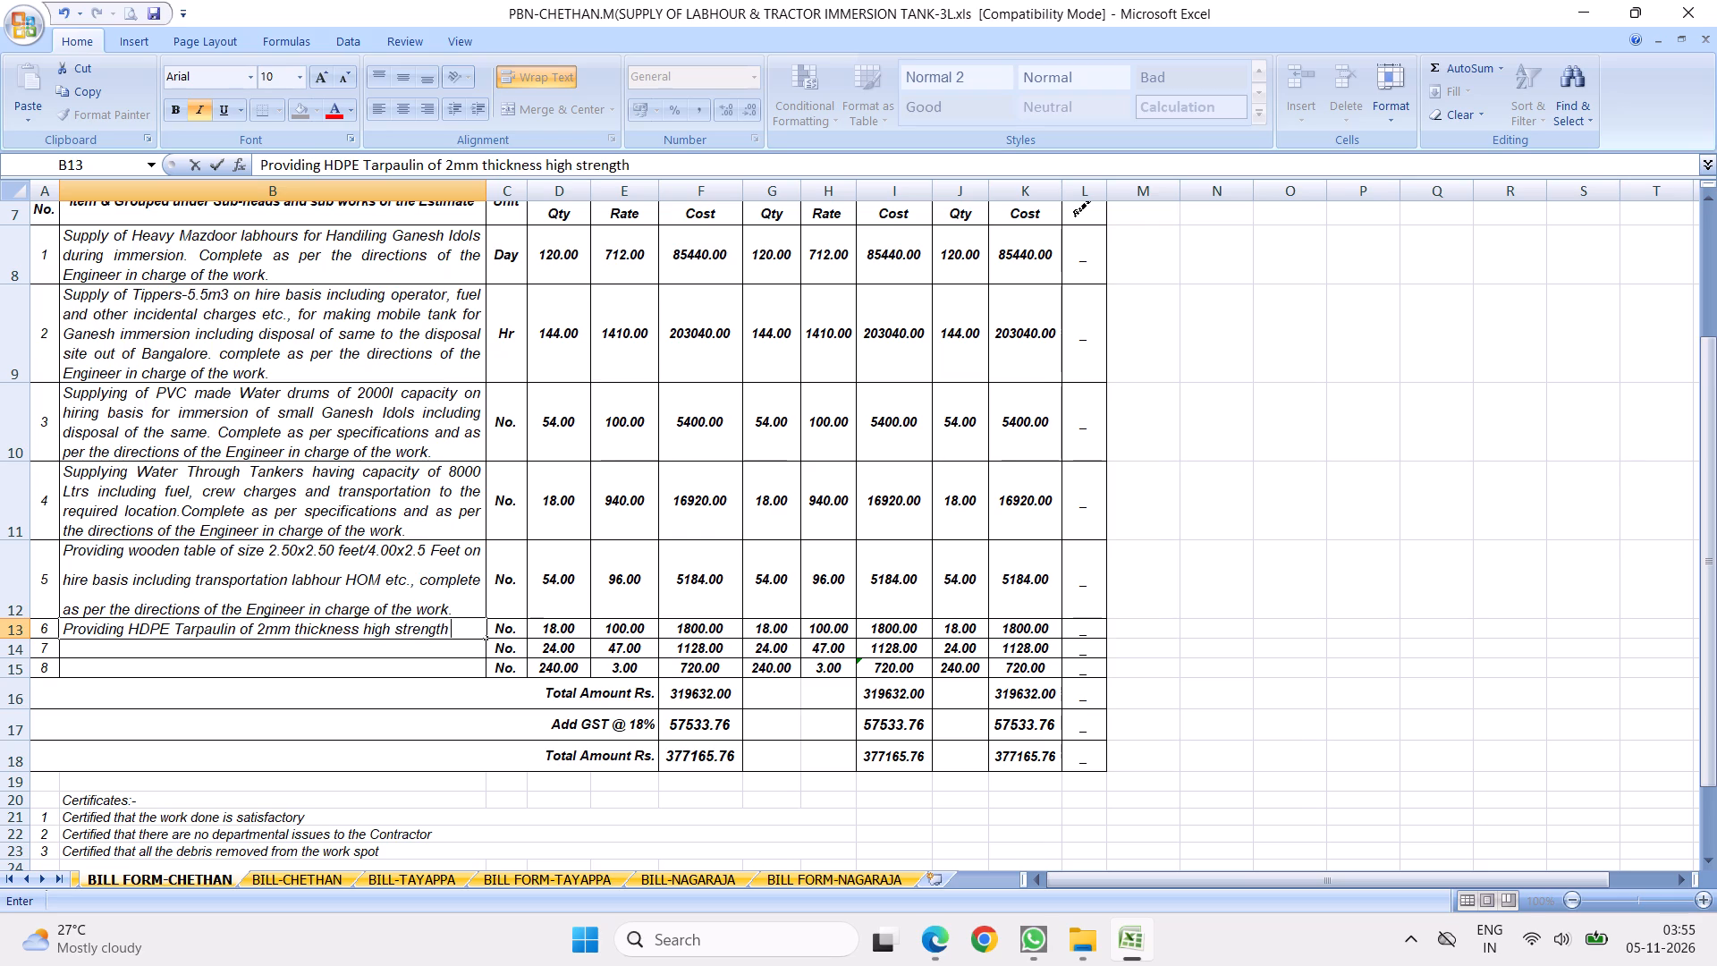
pyautogui.write(', water proof')
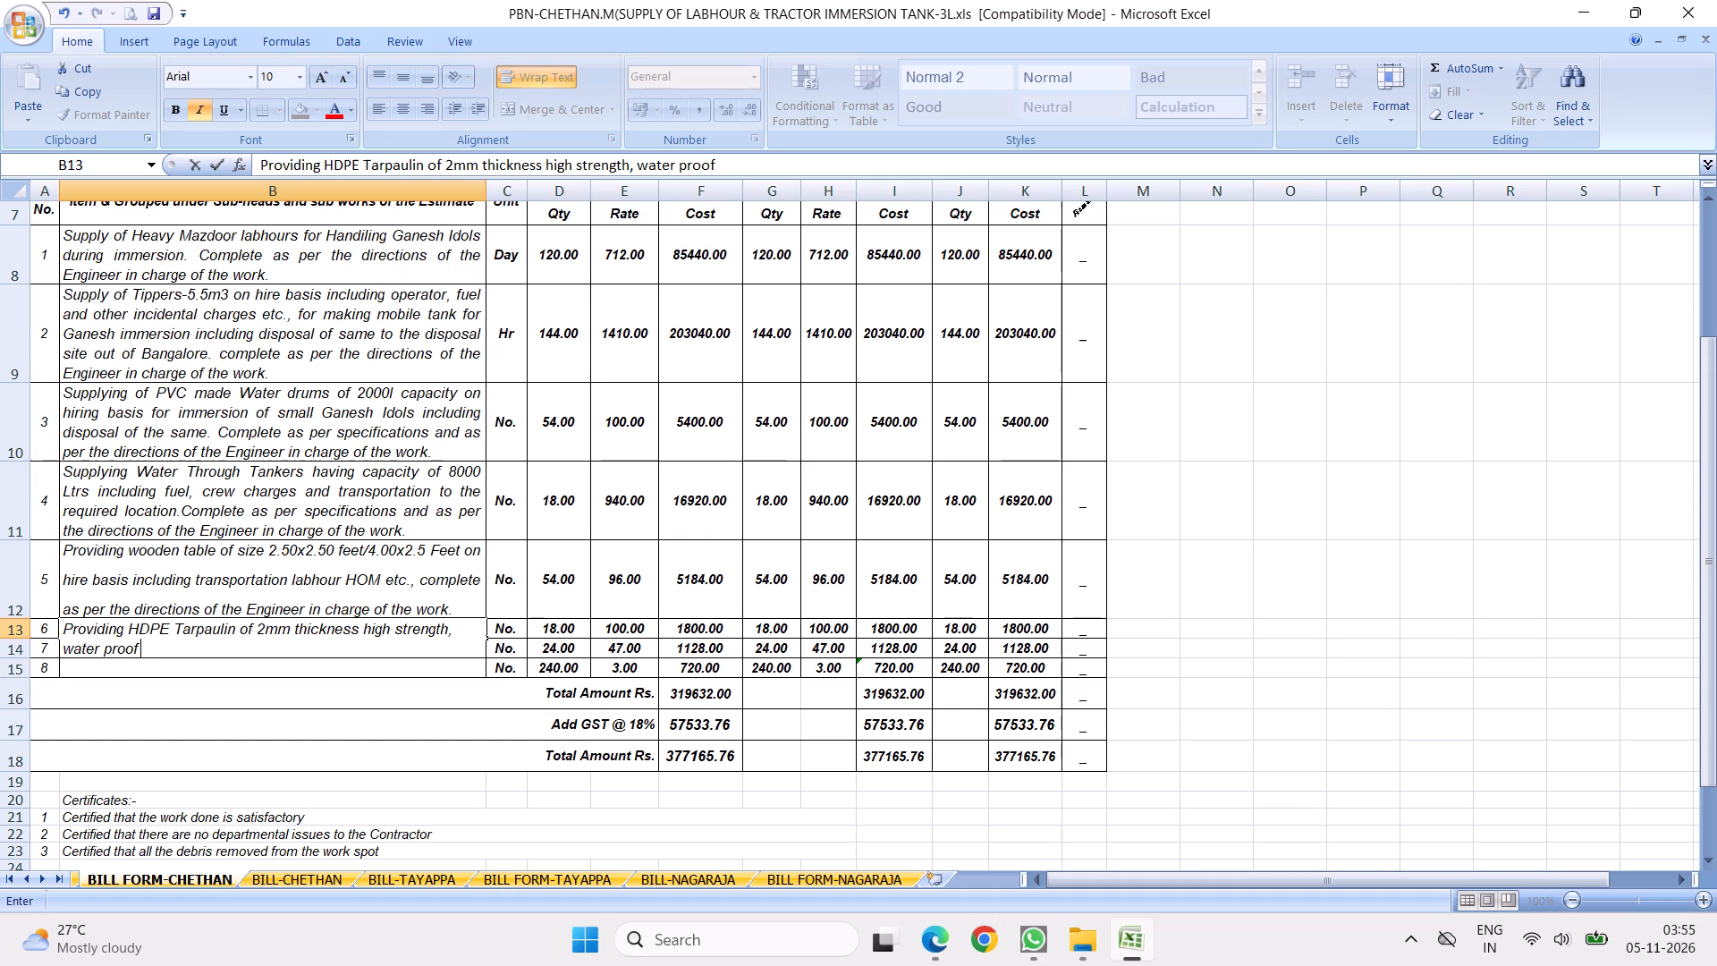
pyautogui.press('space')
pyautogui.write('protective')
pyautogui.press('space')
pyautogui.write('sheet')
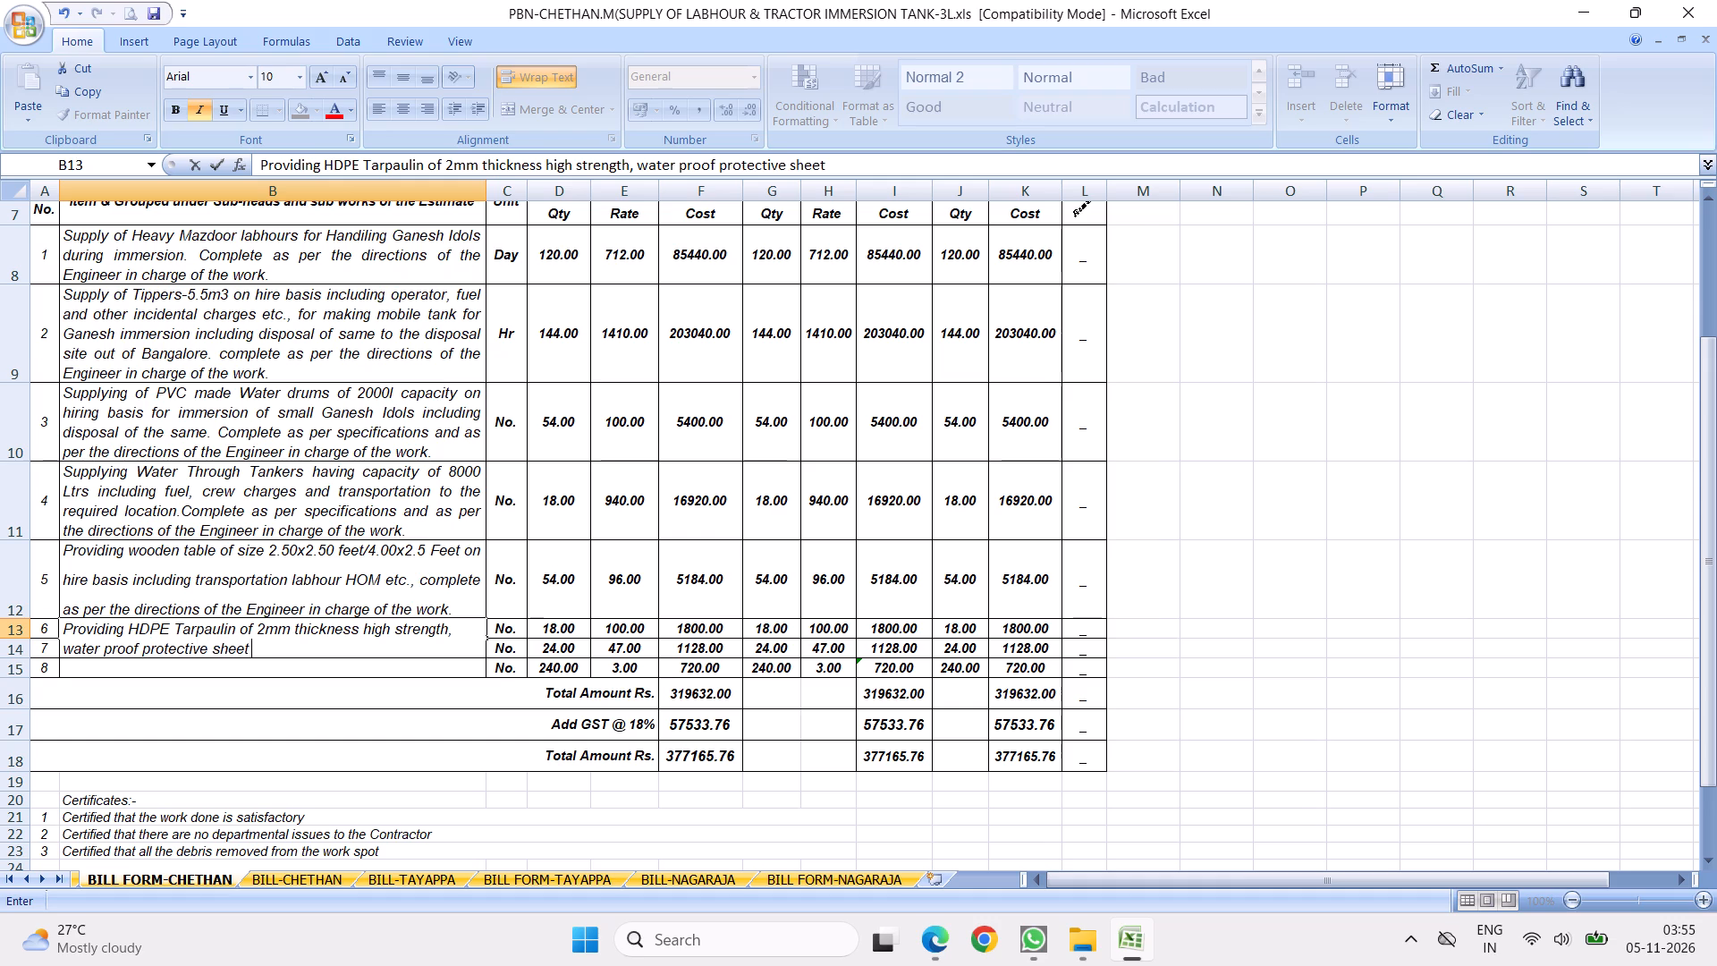
# Add ", UV stabilized made from tightly woven" to item 6's tarpaulin description.
pyautogui.write(', U')
pyautogui.hotkey('shift', 'v')
pyautogui.press('space')
pyautogui.write('stabili')
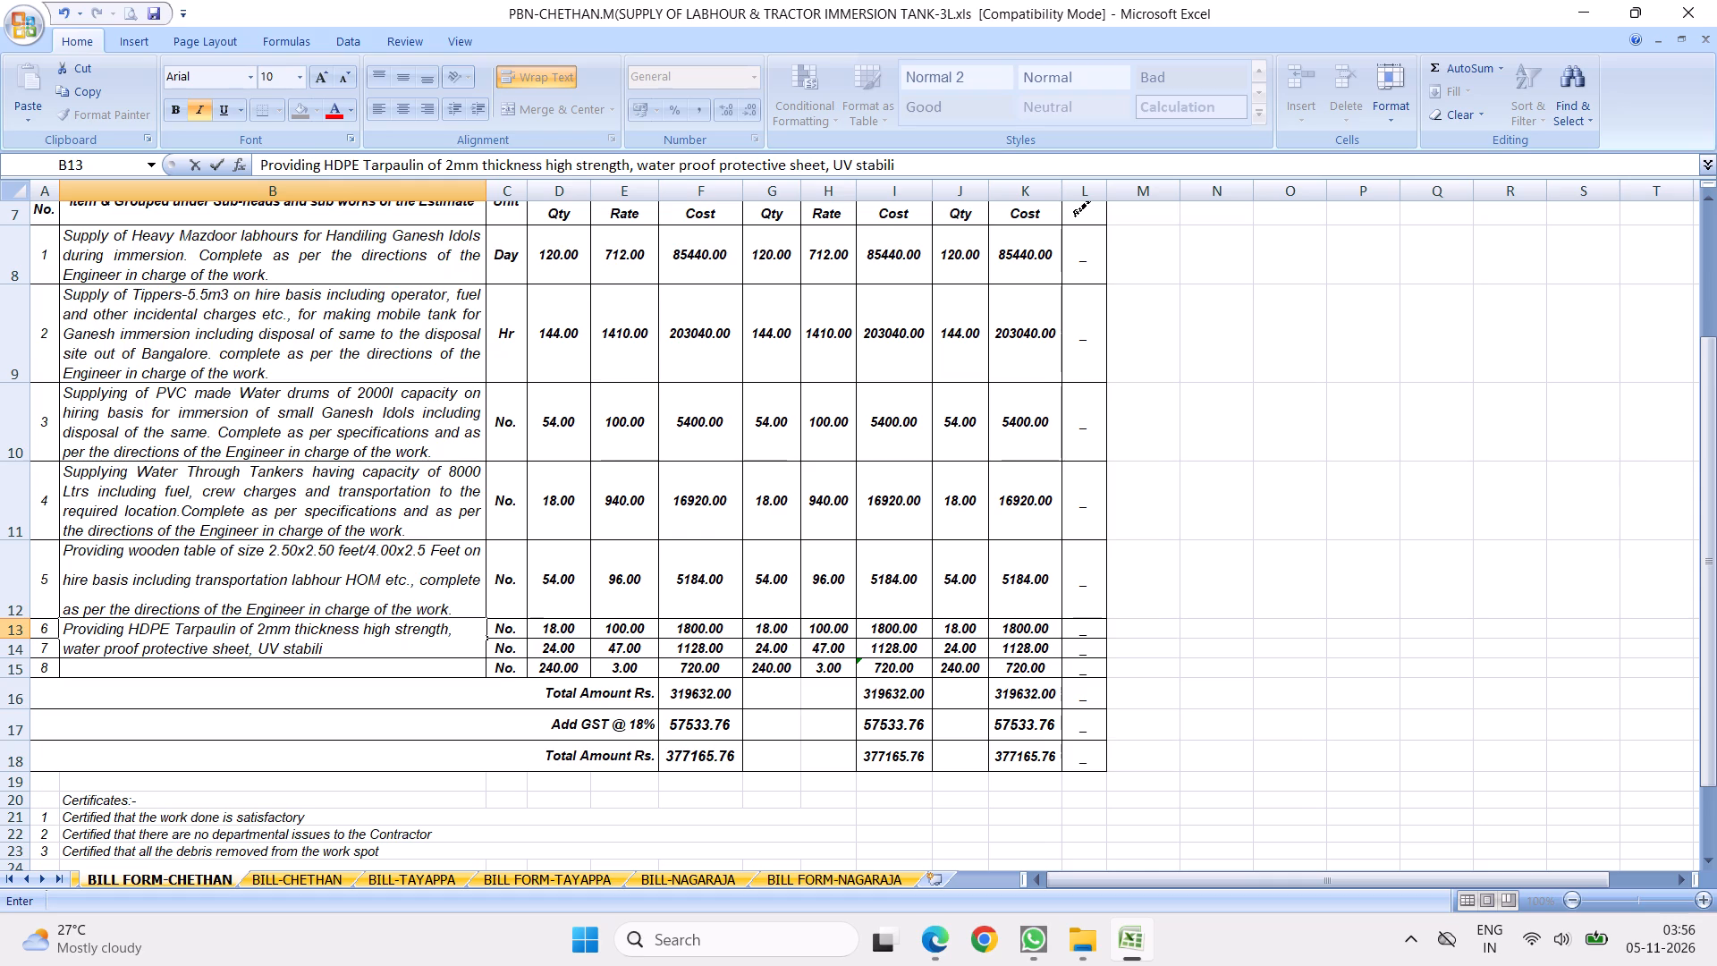
pyautogui.write('zed made')
pyautogui.press('space')
pyautogui.write('from')
pyautogui.press('space')
pyautogui.write('tight')
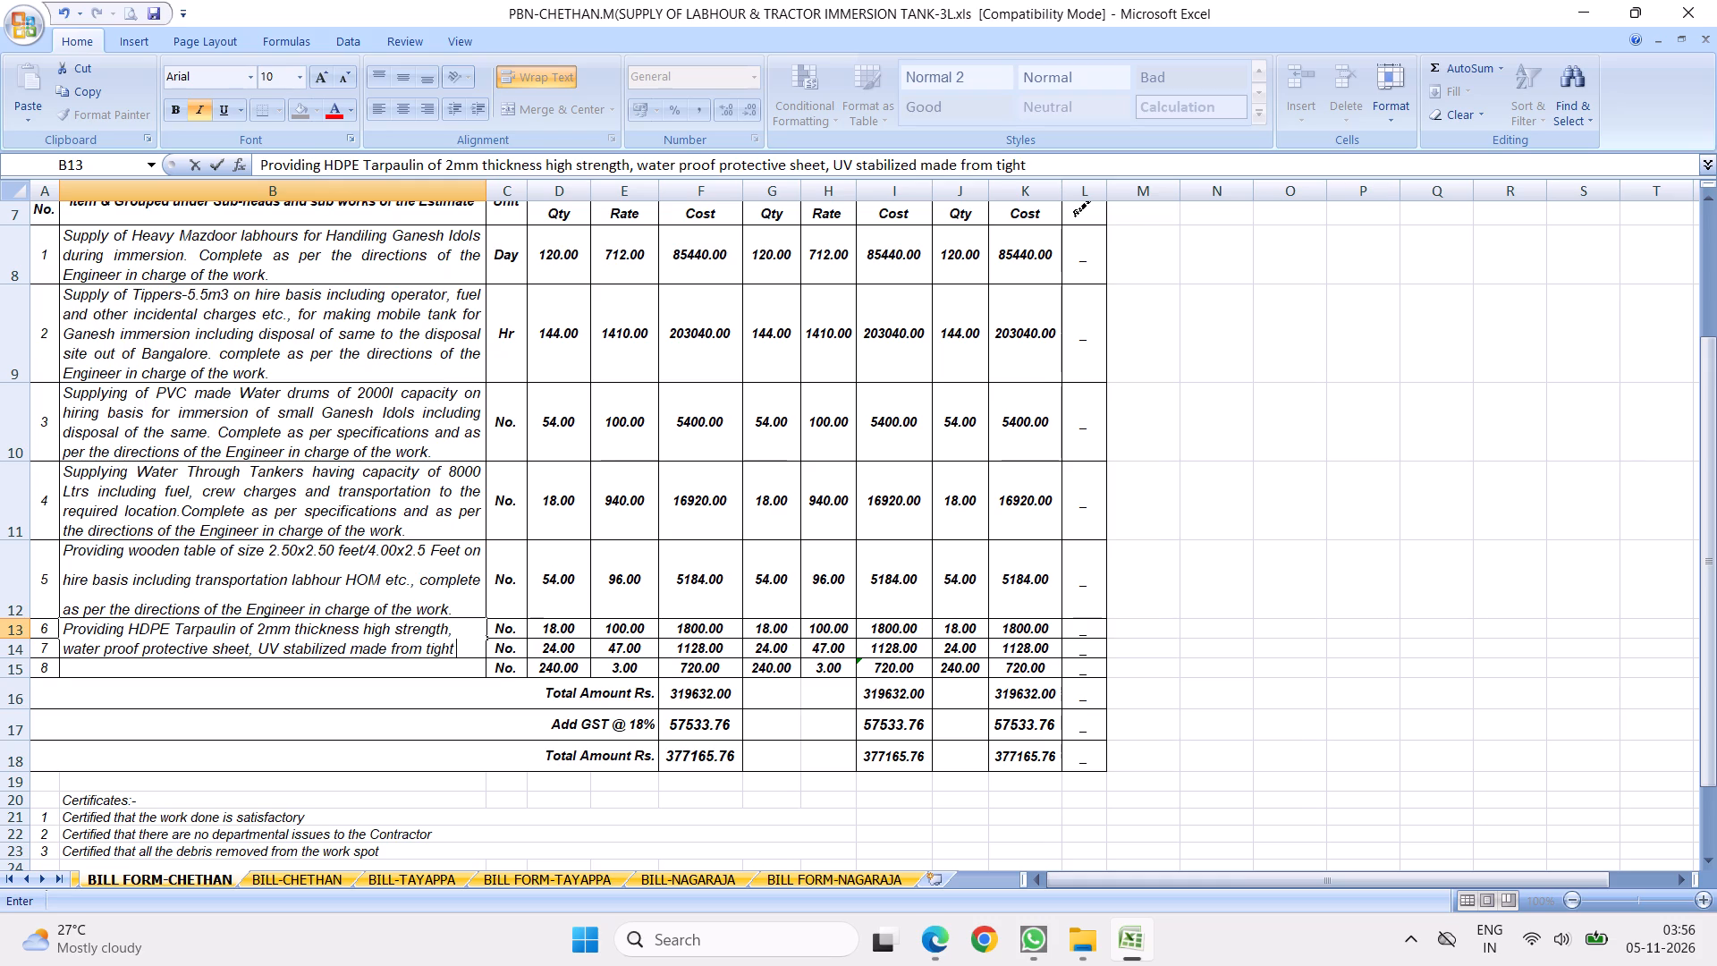
pyautogui.write('ly')
pyautogui.press('space')
pyautogui.write('wover')
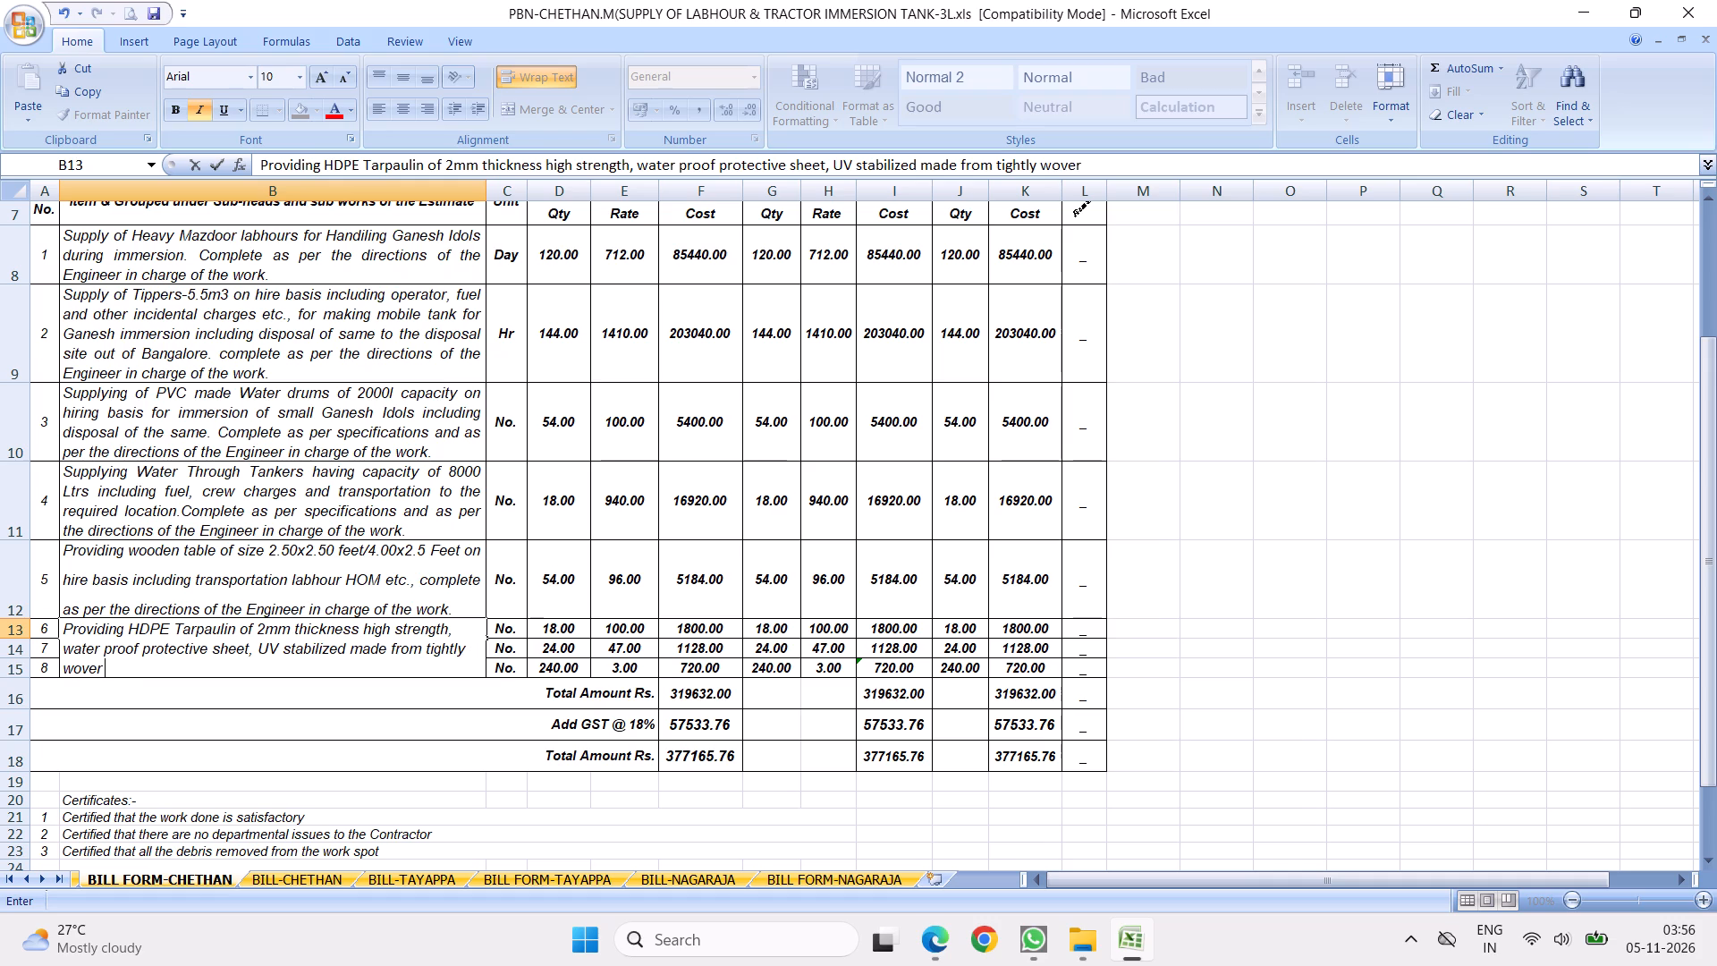
pyautogui.press('BackSpace')
pyautogui.press('n')
# Extend item 6's tarpaulin description with "high-density polyethylene fibres".
pyautogui.press('space')
pyautogui.write('high')
pyautogui.press('-')
pyautogui.write('density')
pyautogui.press('space')
pyautogui.write('polyeth')
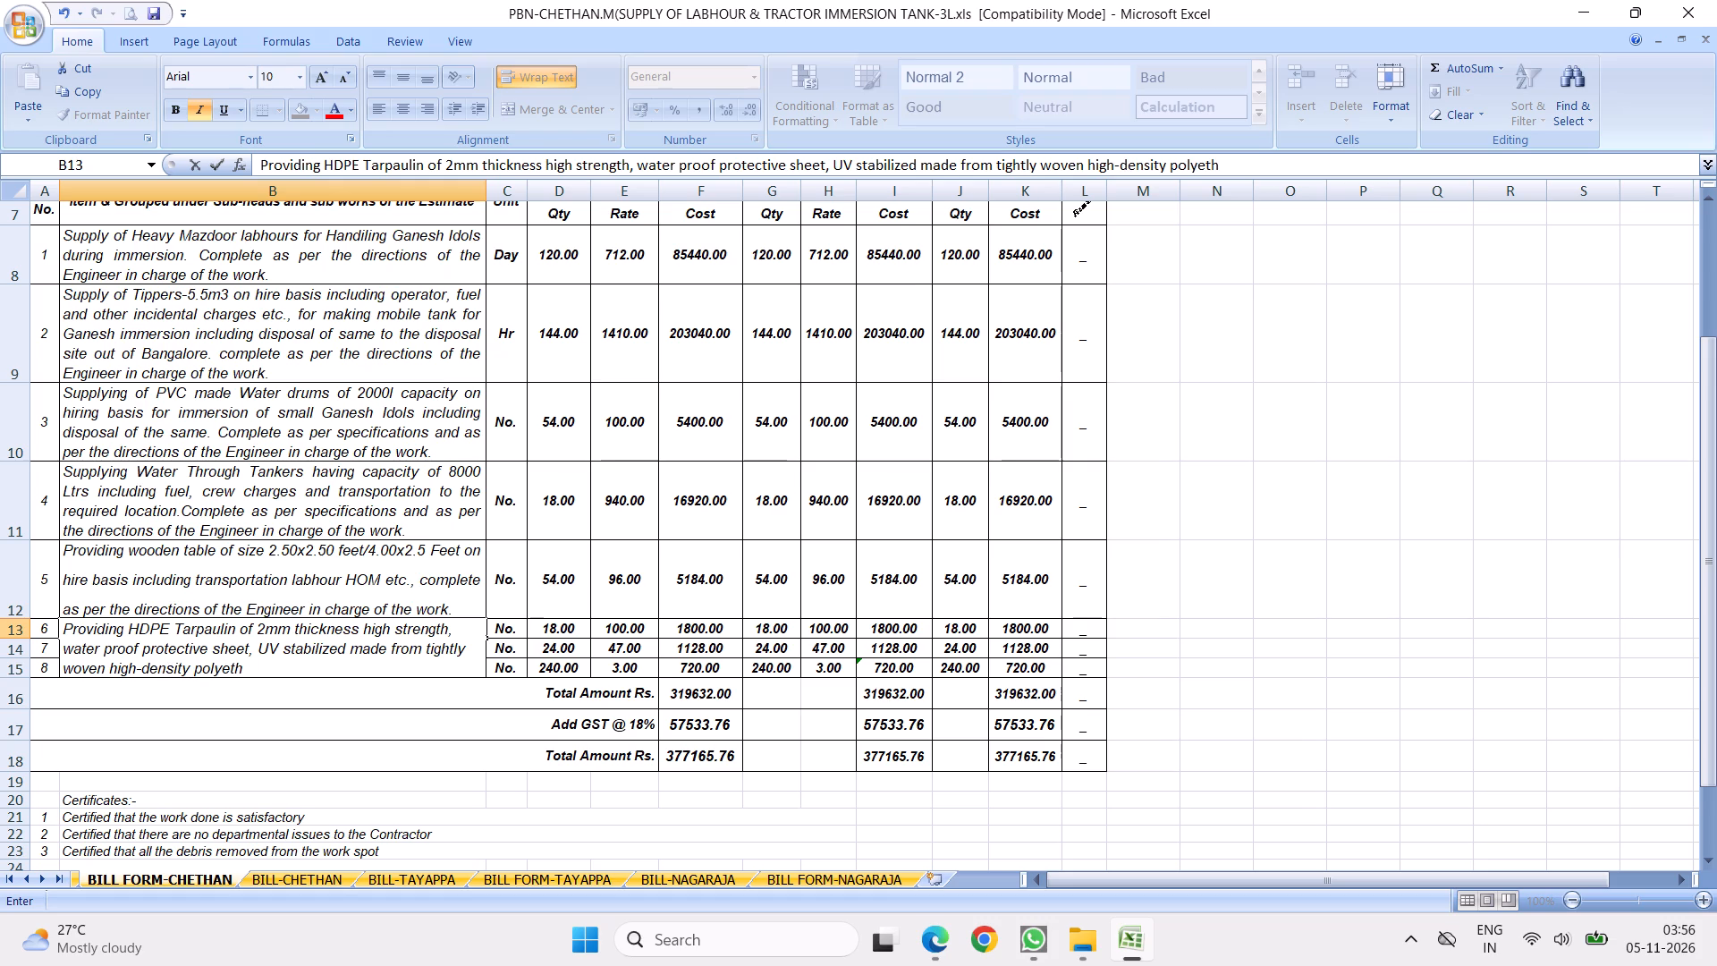
pyautogui.write('ylene')
pyautogui.press('space')
pyautogui.write('fibl')
pyautogui.press('BackSpace')
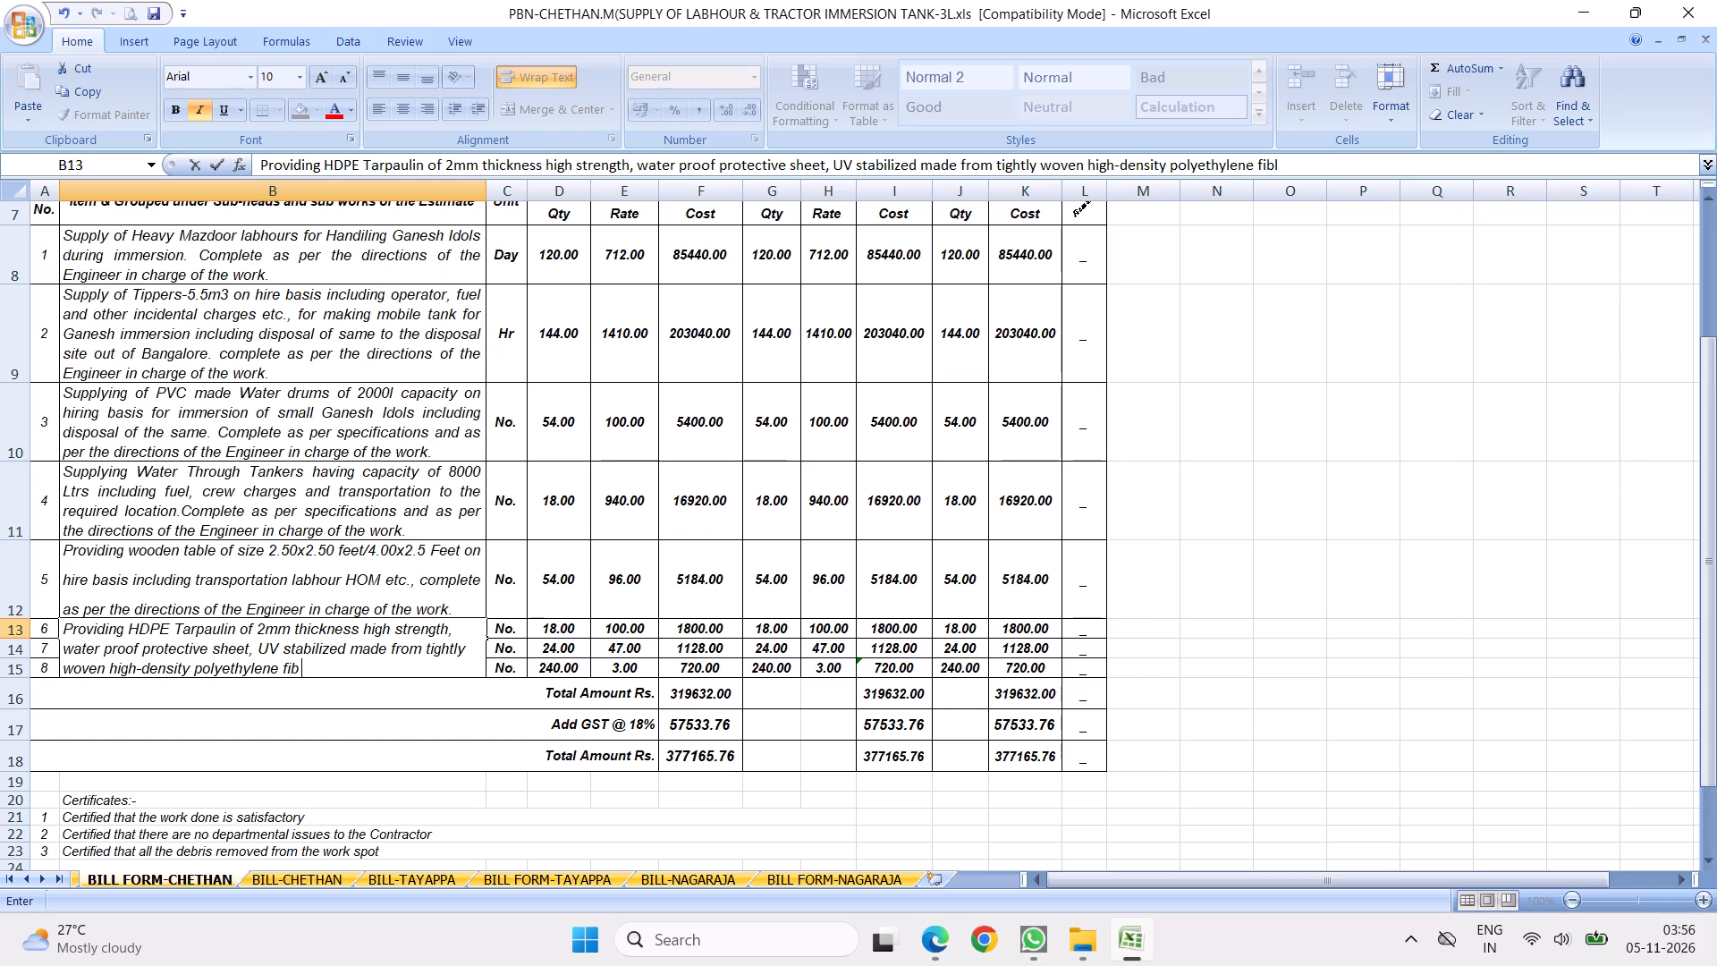
pyautogui.write('res')
# Continue item 6's tarpaulin description with "laminated with low-density polyethylene coatings".
pyautogui.press('space')
pyautogui.write('laminated')
pyautogui.press('space')
pyautogui.write('with lo2')
pyautogui.press('BackSpace')
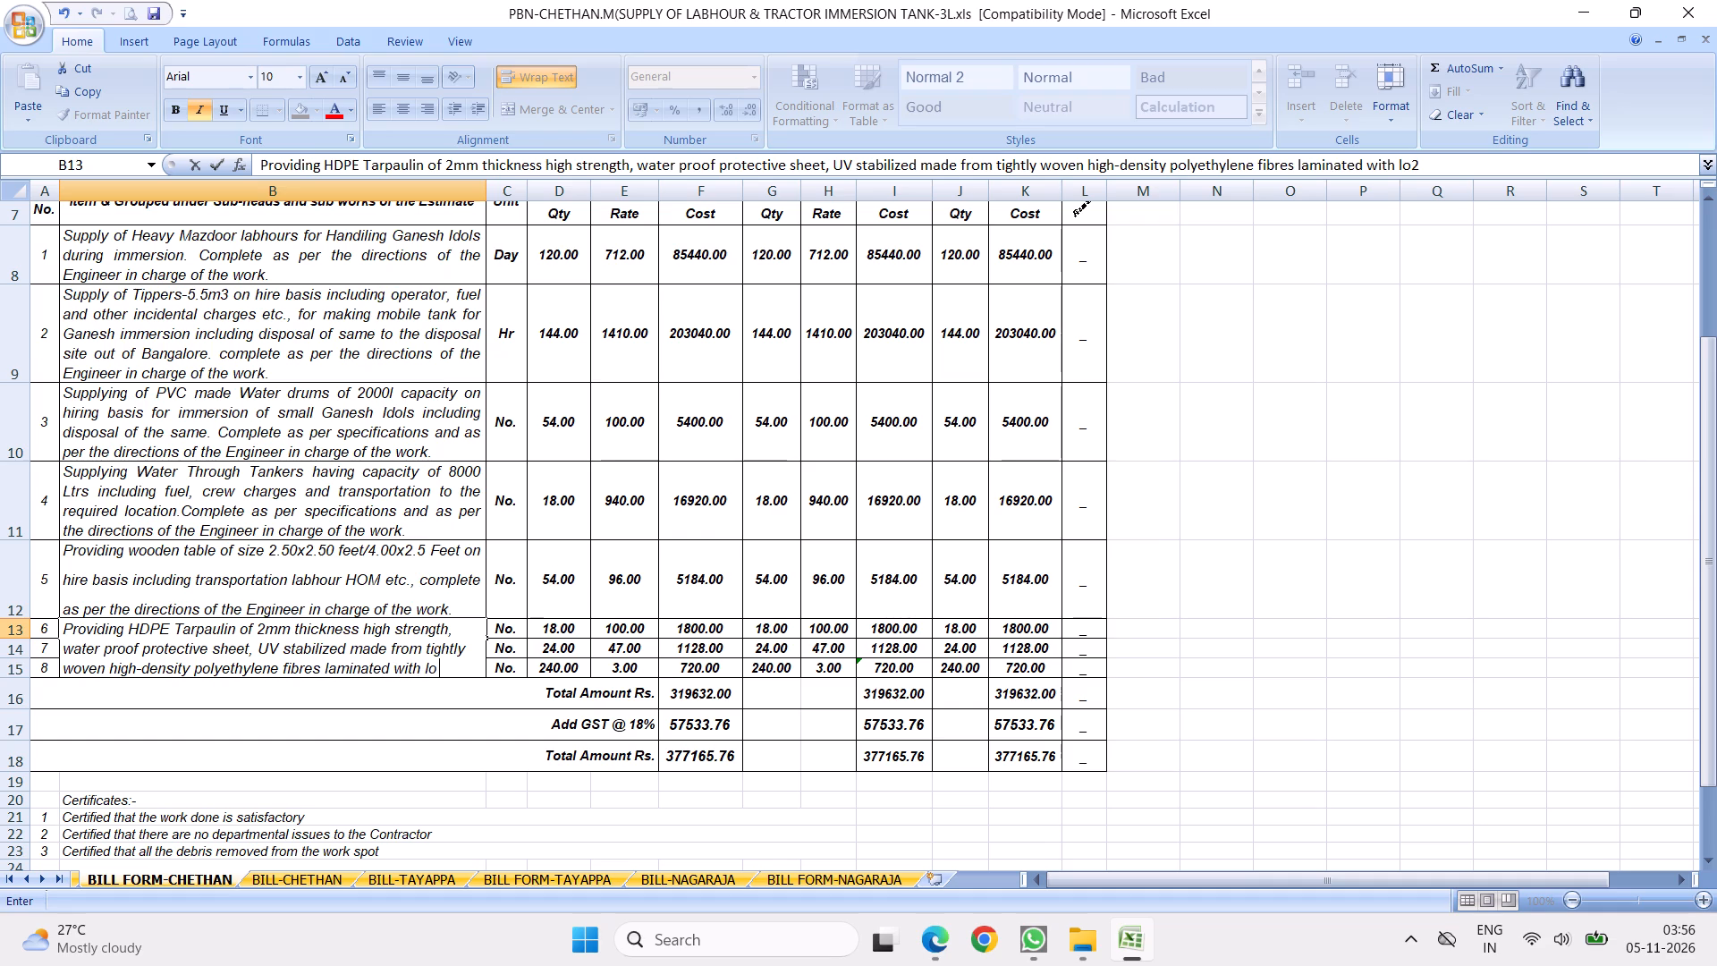
pyautogui.write('w-density')
pyautogui.press('space')
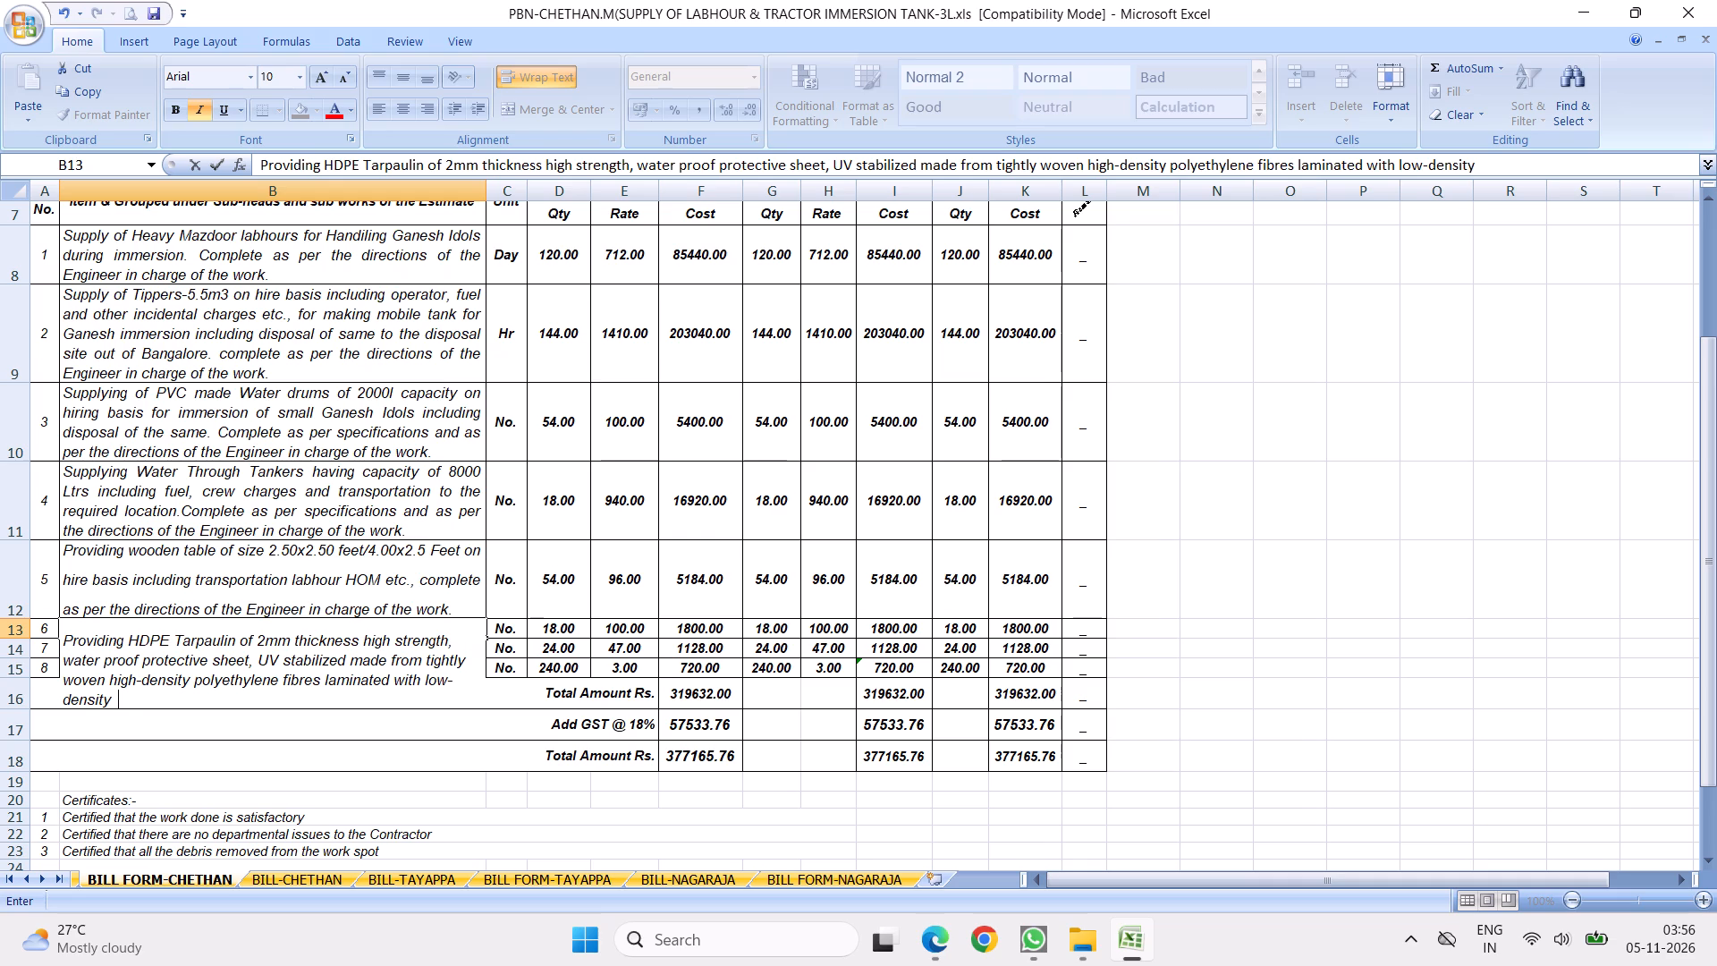
pyautogui.write('polyeth')
pyautogui.press('y')
pyautogui.write('lene')
pyautogui.press('space')
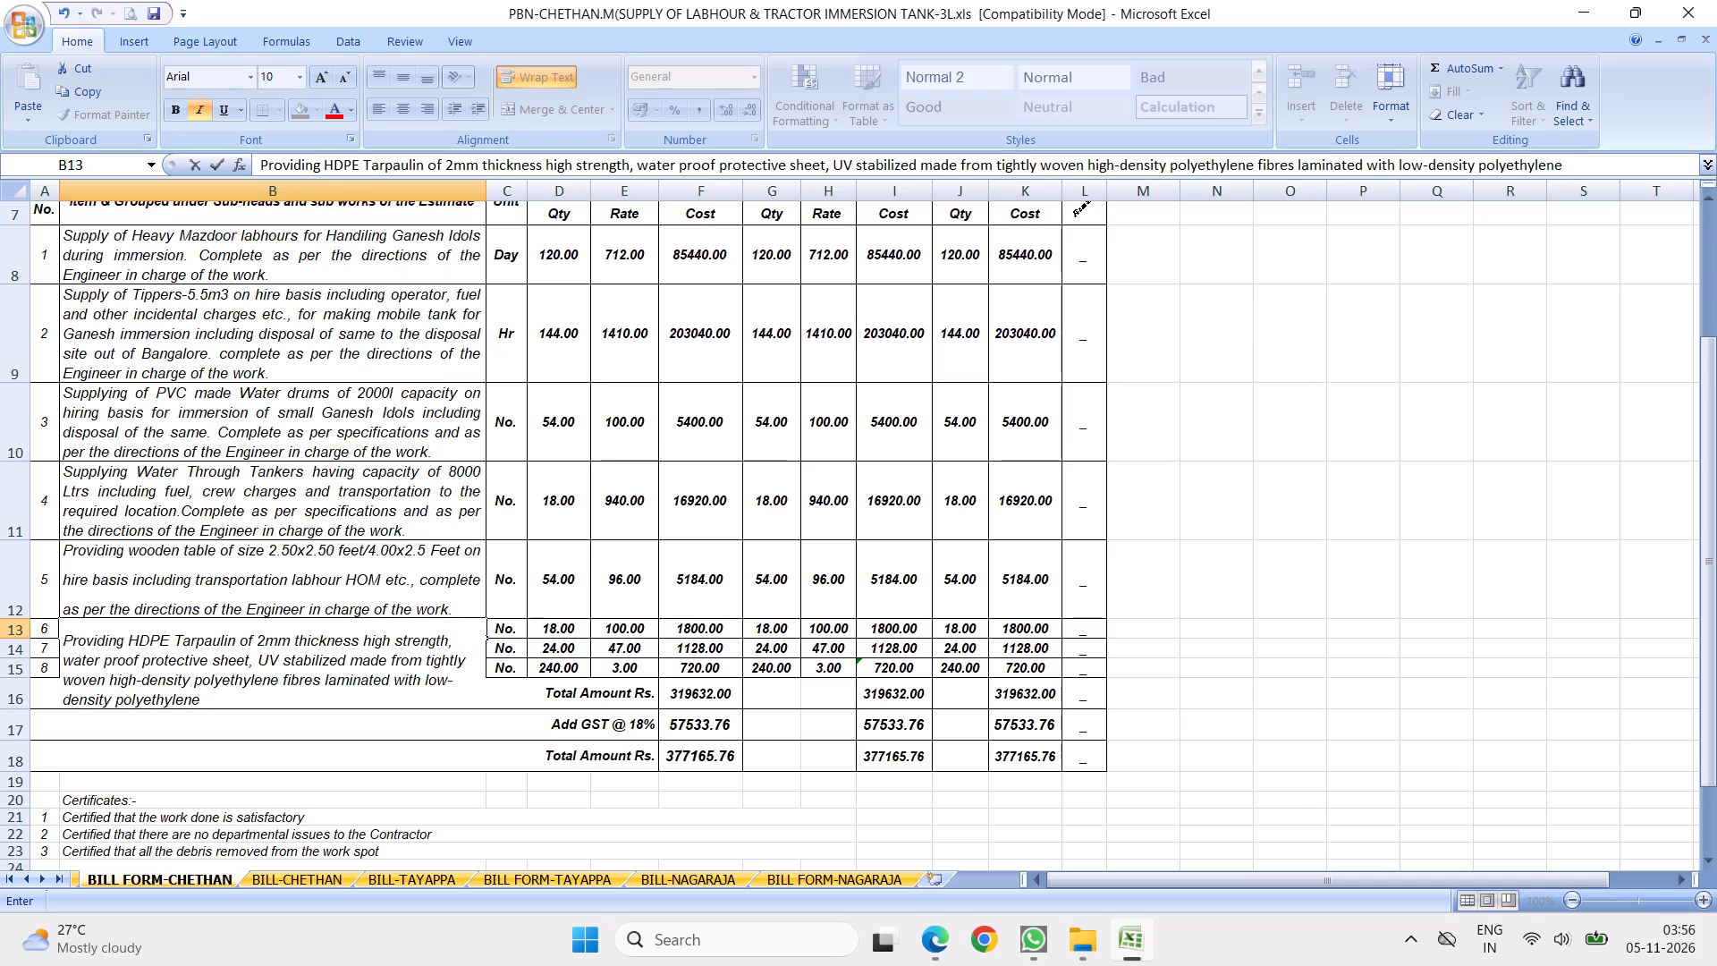
pyautogui.write('coatings')
# Continue item 6's tarpaulin description with "etc., including transportation HOM etc.,".
pyautogui.press('space')
pyautogui.write('t')
pyautogui.press('BackSpace')
pyautogui.write('etc.,')
pyautogui.press('space')
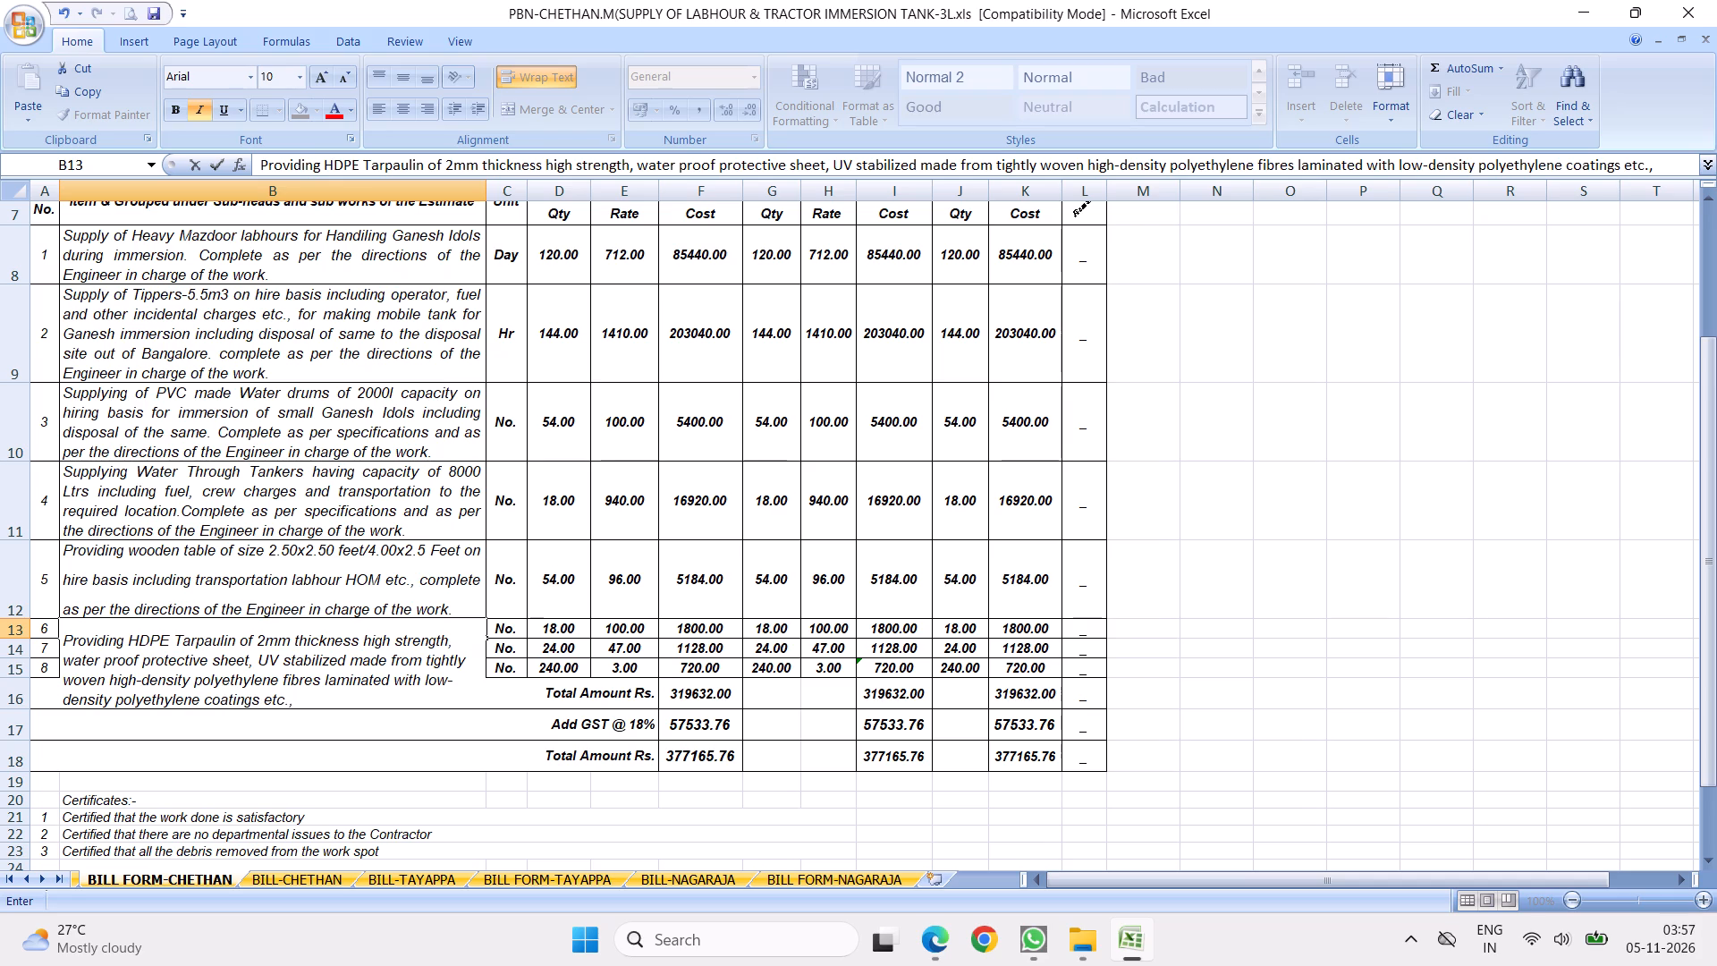
pyautogui.write('including transportation')
pyautogui.press('space')
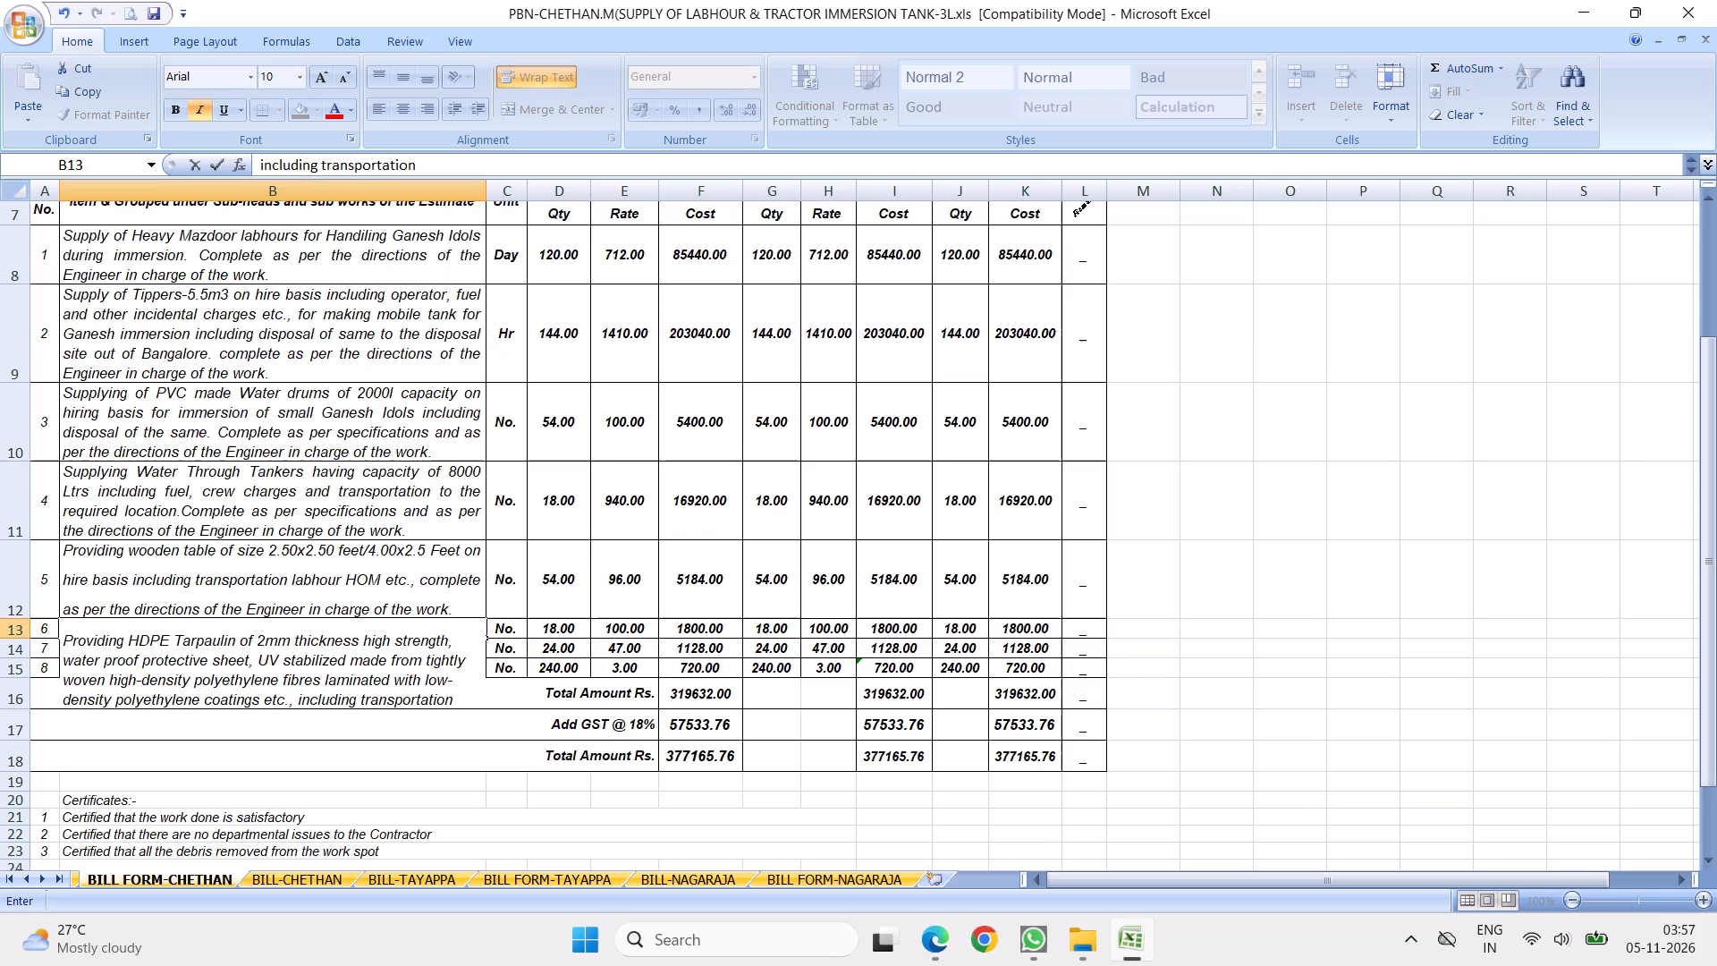
pyautogui.write('HOM')
pyautogui.press('space')
pyautogui.write('etc.,')
pyautogui.press('space')
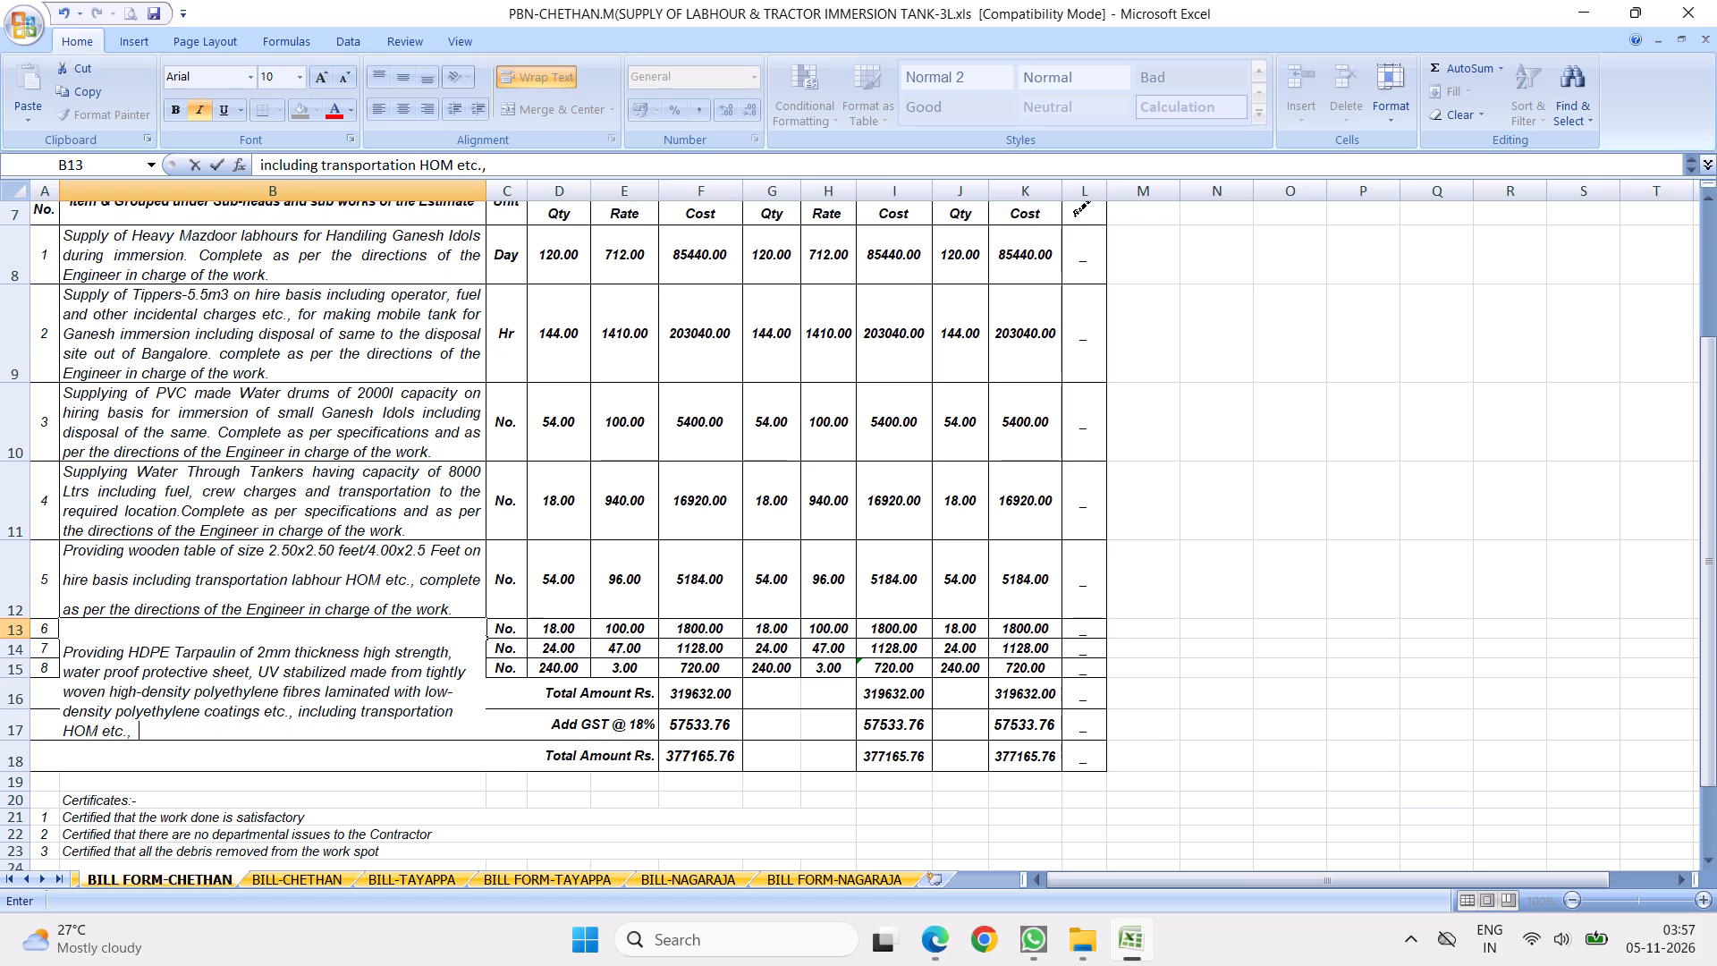
# Extend item 6's tarpaulin description with "for creating waterproof".
pyautogui.write('for cre')
pyautogui.write('ating wa')
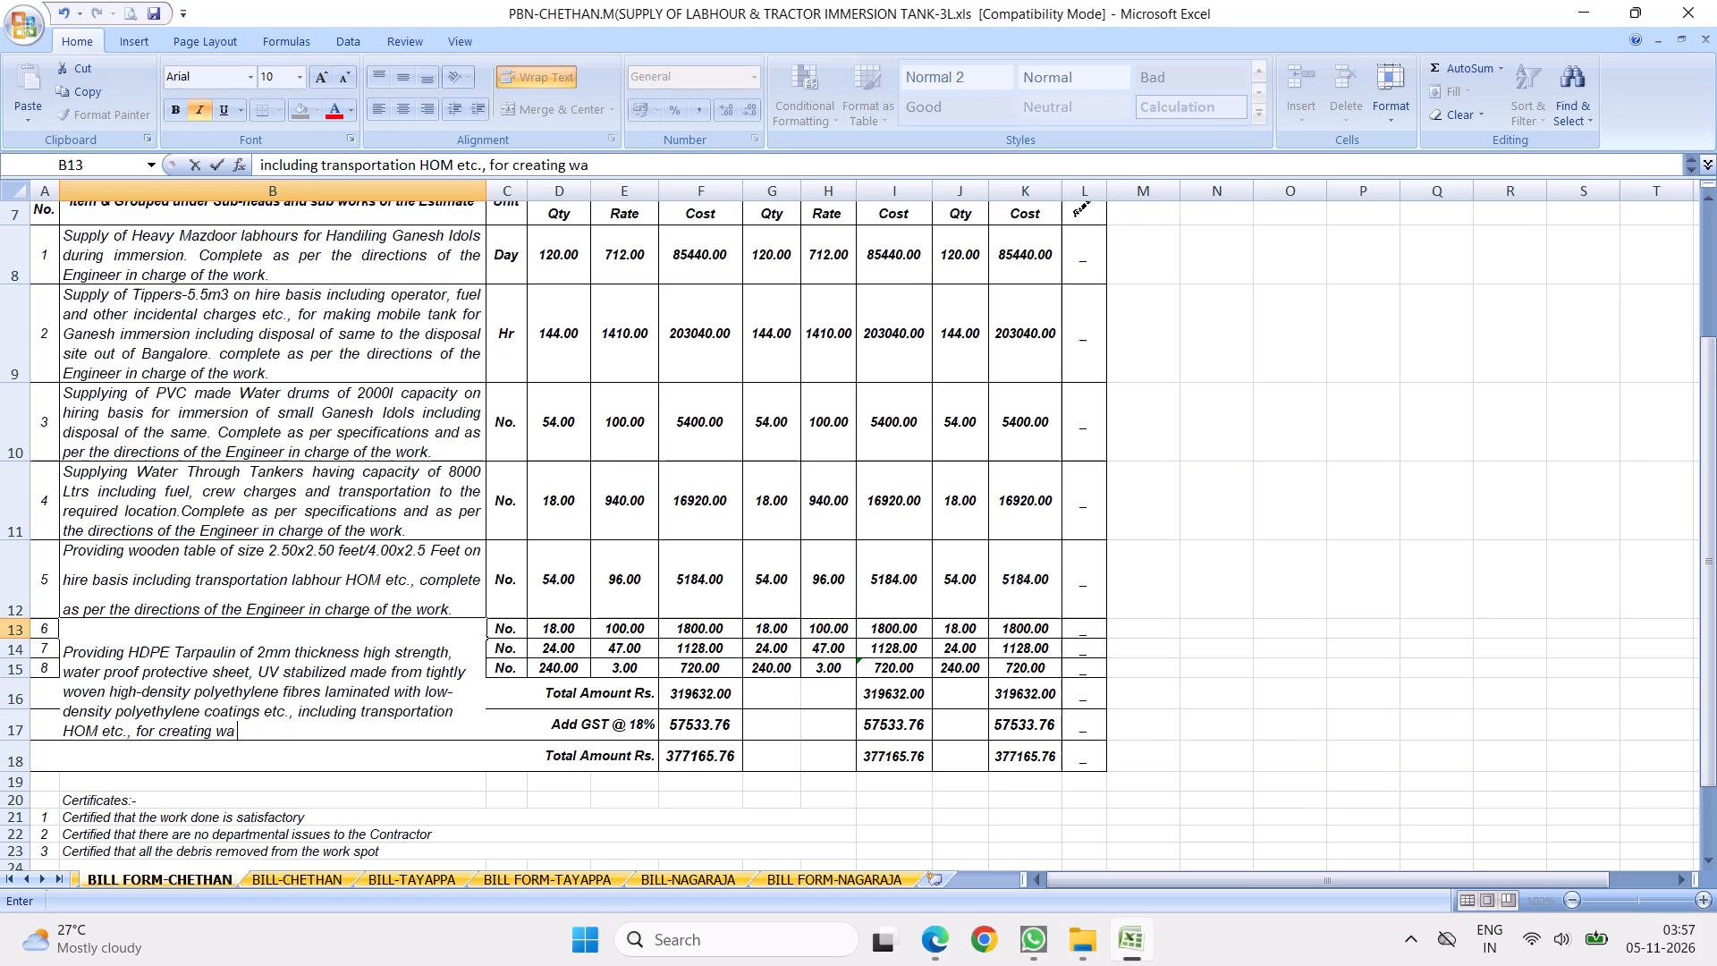
pyautogui.write('ter \\')
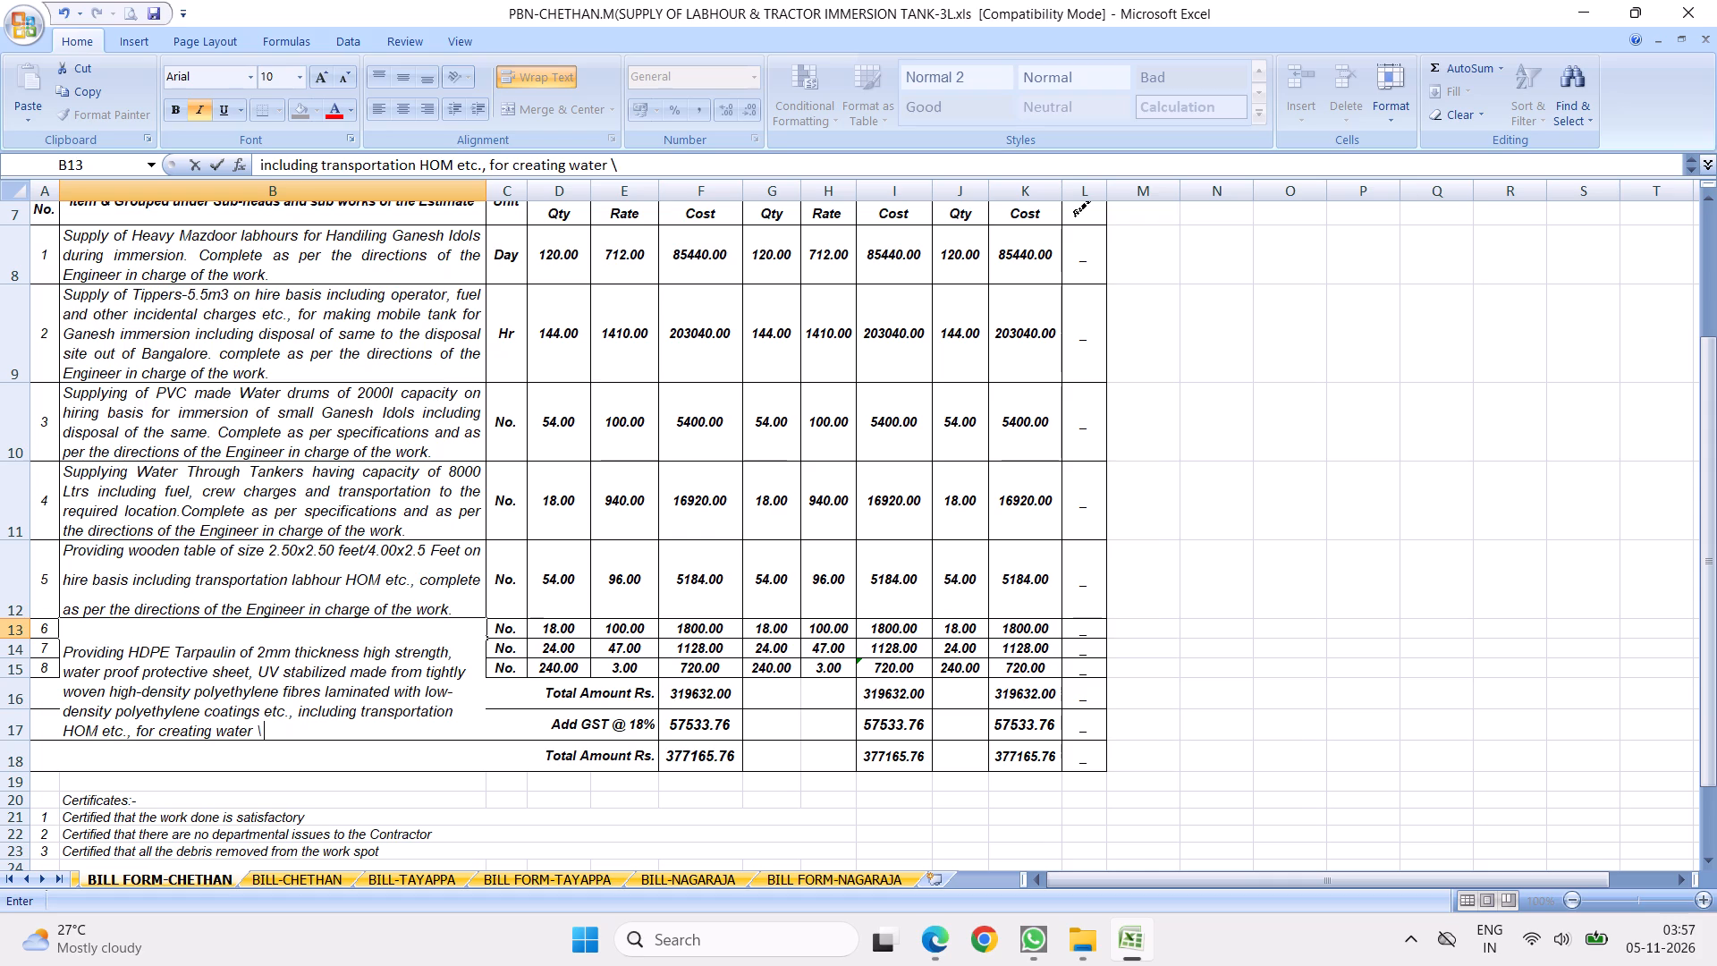
pyautogui.press('BackSpace')
pyautogui.press('BackSpace')
pyautogui.write('prrof')
pyautogui.press('BackSpace')
pyautogui.press('BackSpace')
pyautogui.press('BackSpace')
pyautogui.press('BackSpace')
pyautogui.write('roof')
# Continue item 6's description with "mobile Ganesha immersion tank complete".
pyautogui.press('space')
pyautogui.write('mi')
pyautogui.press('BackSpace')
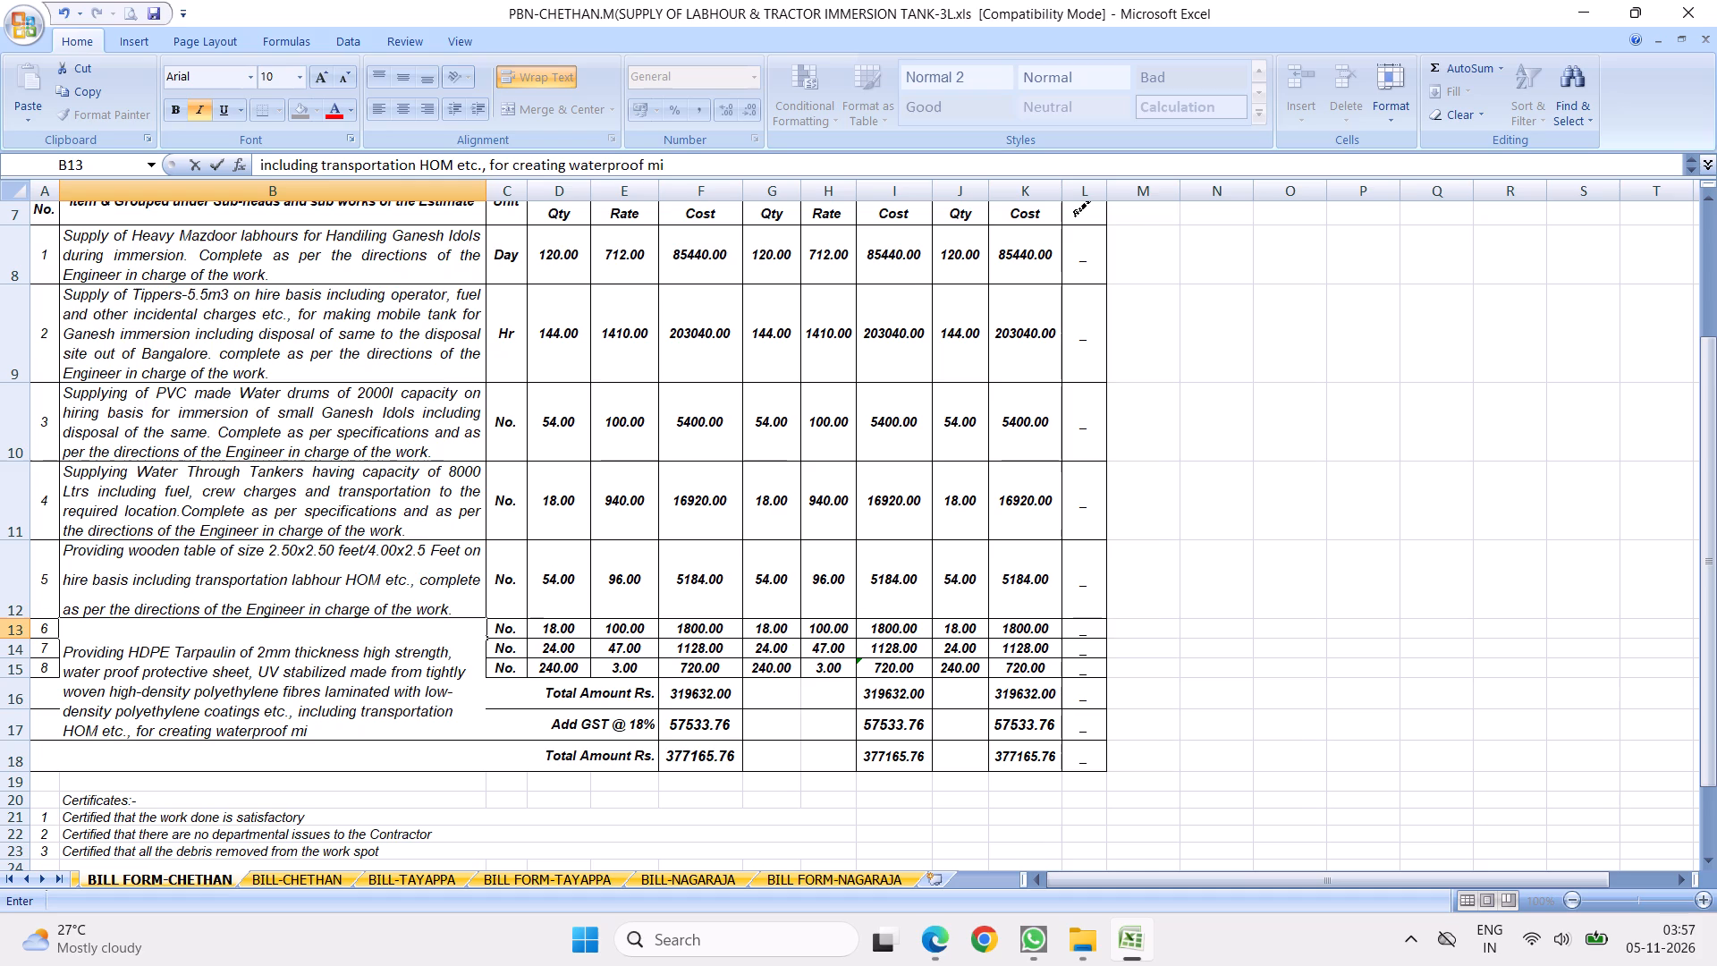
pyautogui.write('obile')
pyautogui.press('space')
pyautogui.write('Ganesh')
pyautogui.write('a immersion')
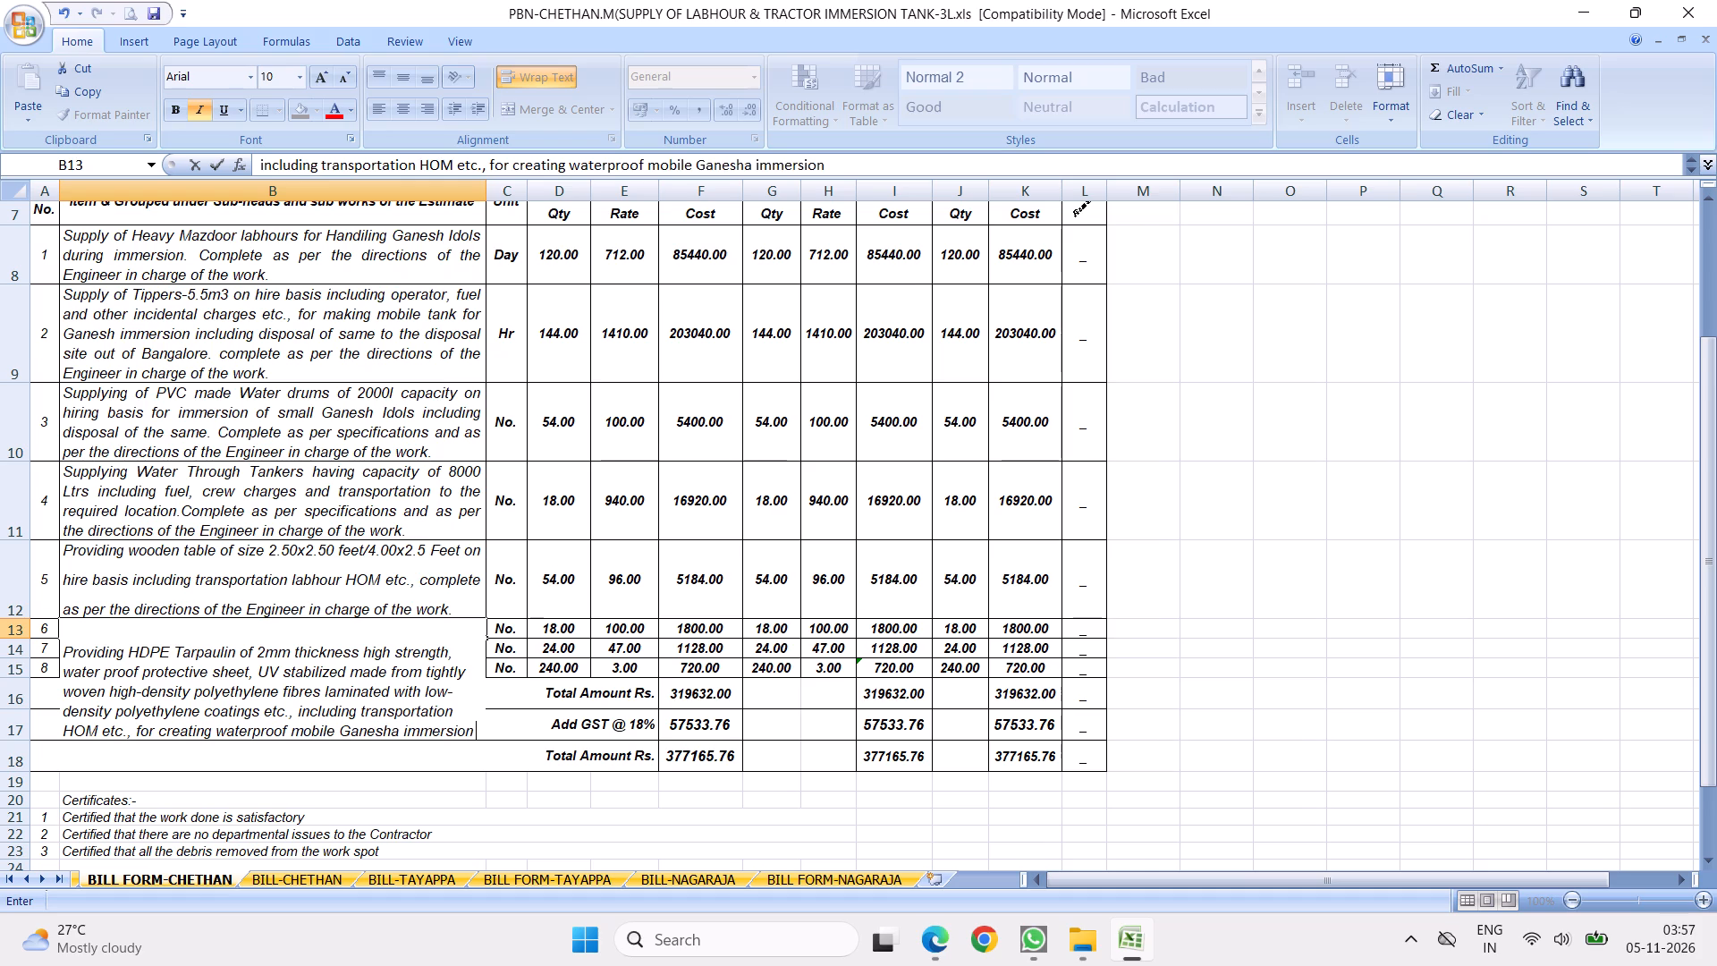
pyautogui.press('space')
pyautogui.write('tank complete')
pyautogui.press('space')
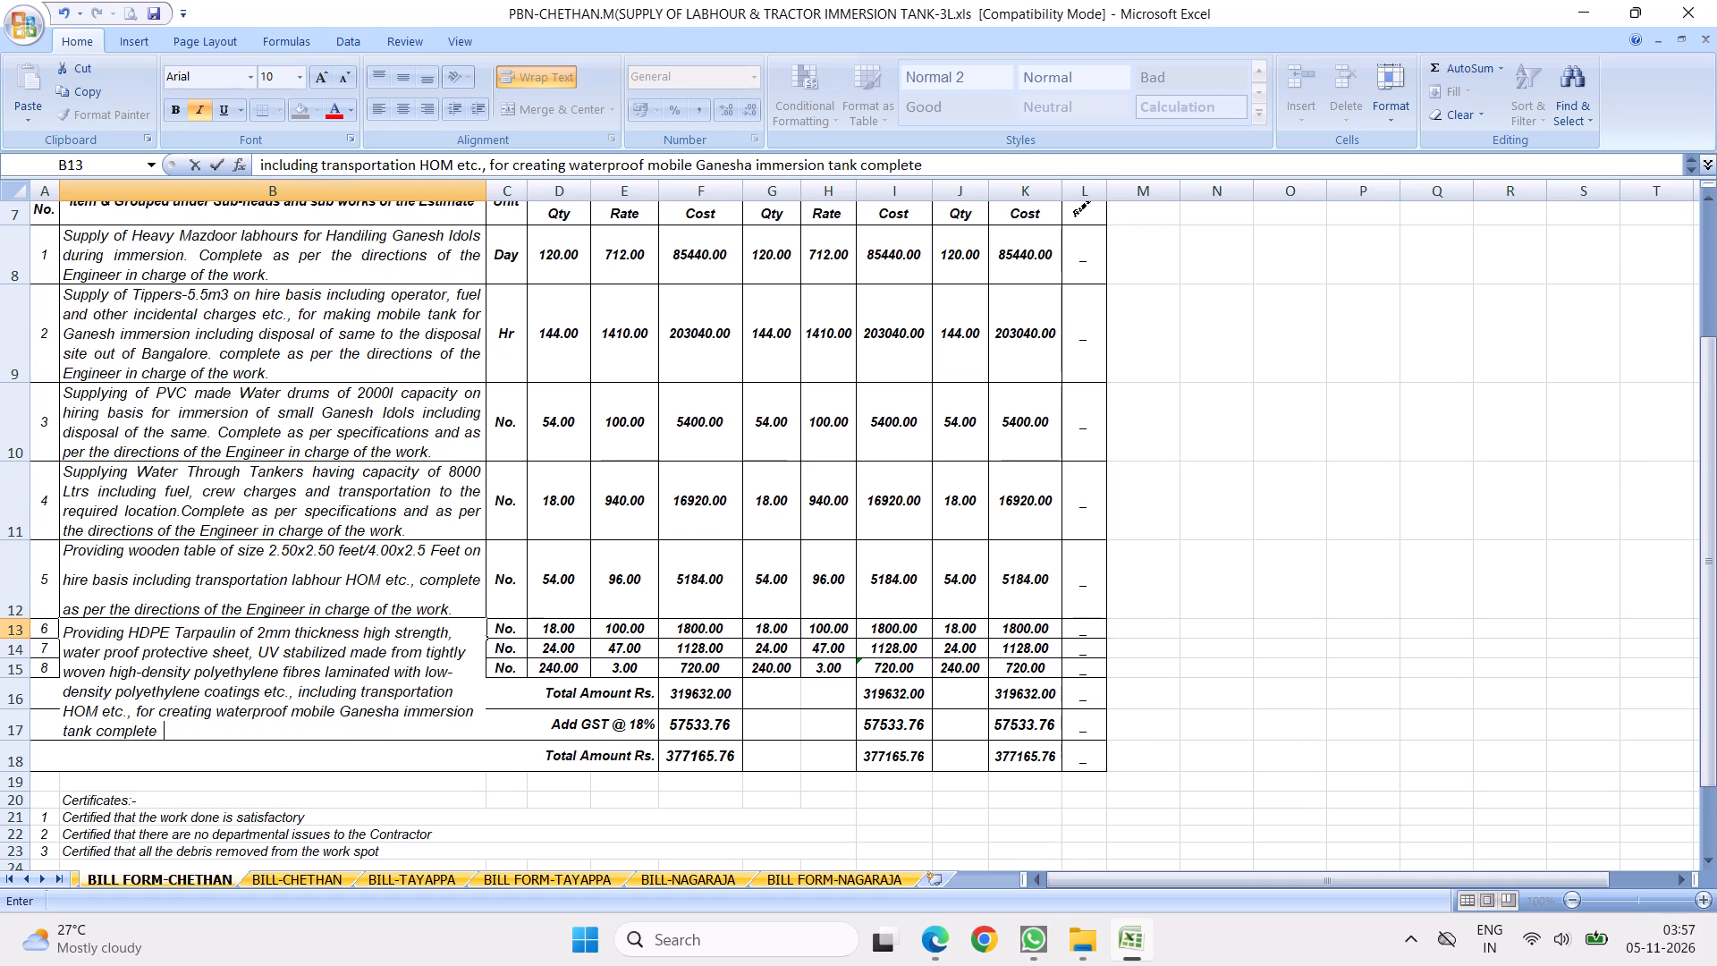
# Finish item 6's description with "as per specifications and as per the direction of the Engineer in charge of the work.".
pyautogui.write('as per specif')
pyautogui.press('BackSpace')
pyautogui.write('cation')
pyautogui.press('BackSpace')
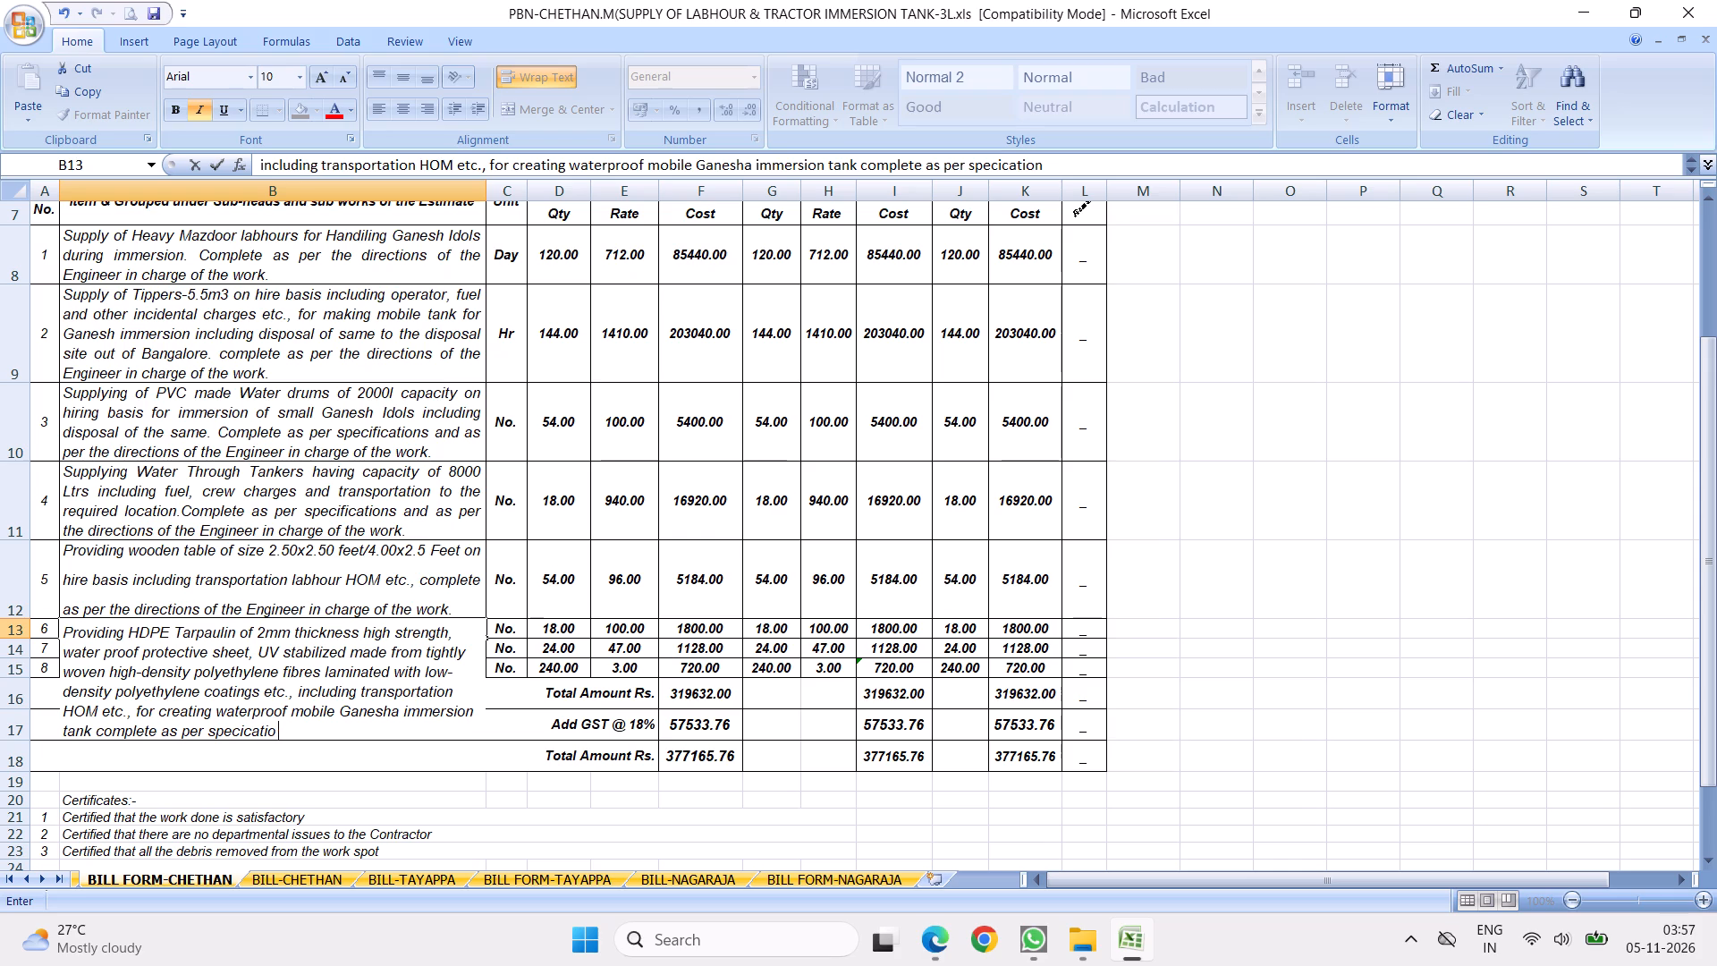
pyautogui.press('BackSpace')
pyautogui.press('BackSpace')
pyautogui.press('BackSpace')
pyautogui.press('BackSpace')
pyautogui.press('BackSpace')
pyautogui.write('fication')
pyautogui.write('s and as per')
pyautogui.press('space')
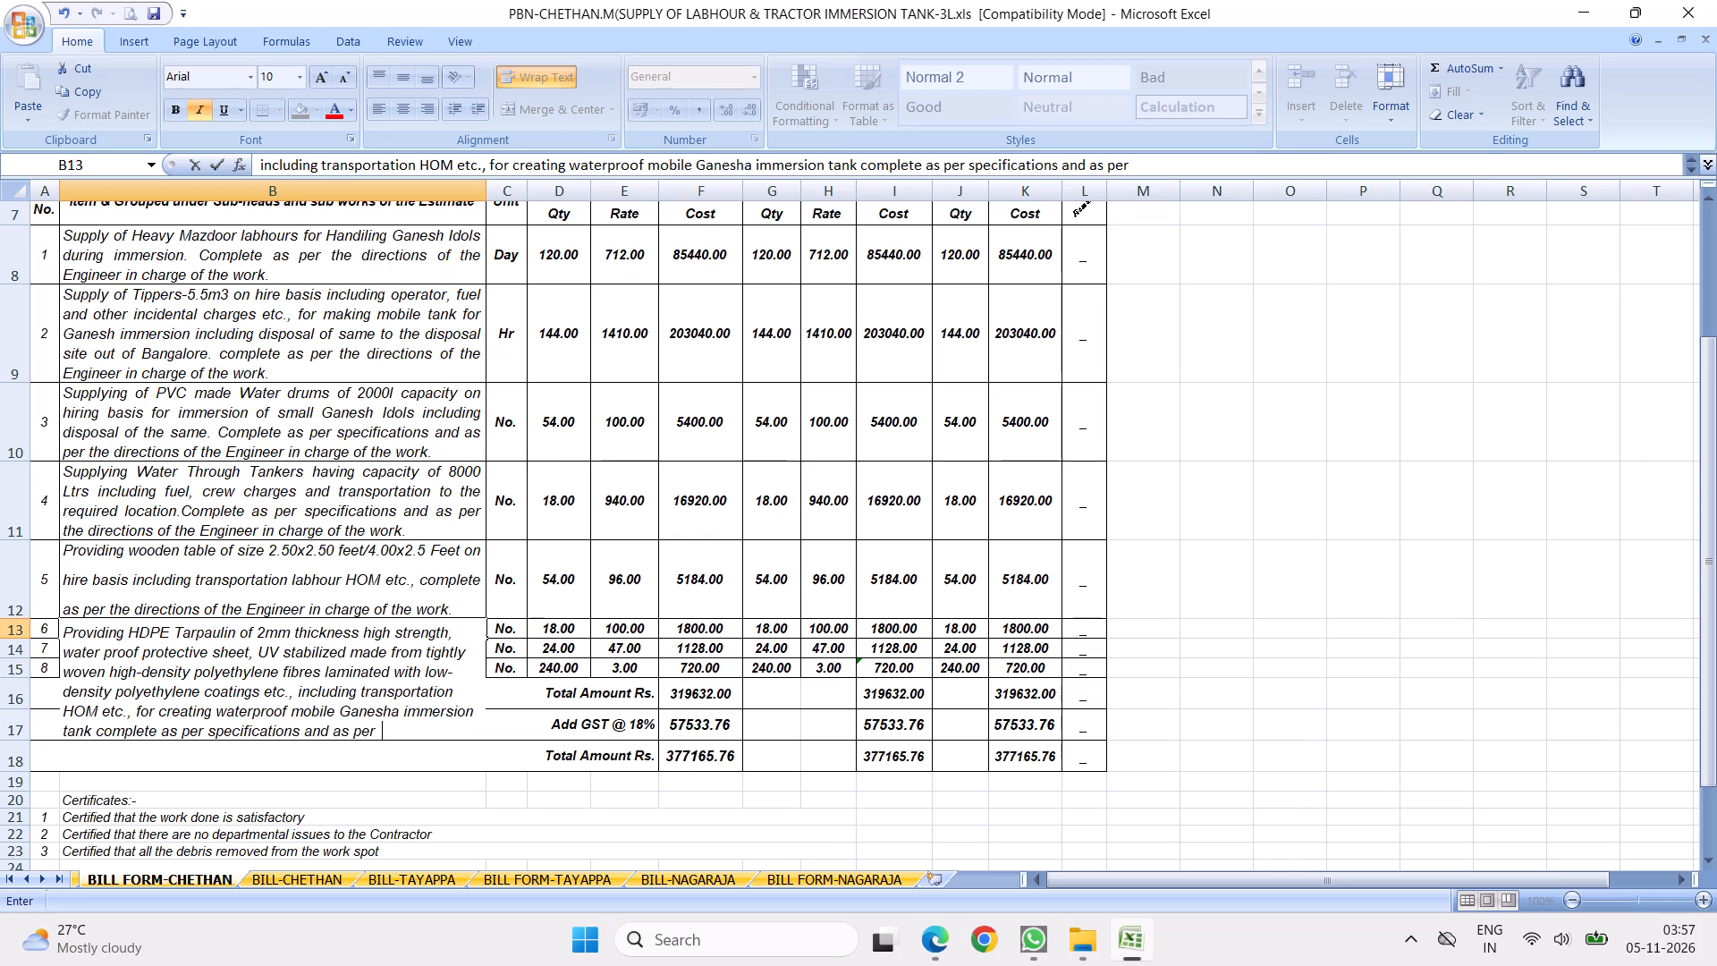
pyautogui.write('the direction of the Engineer in charg')
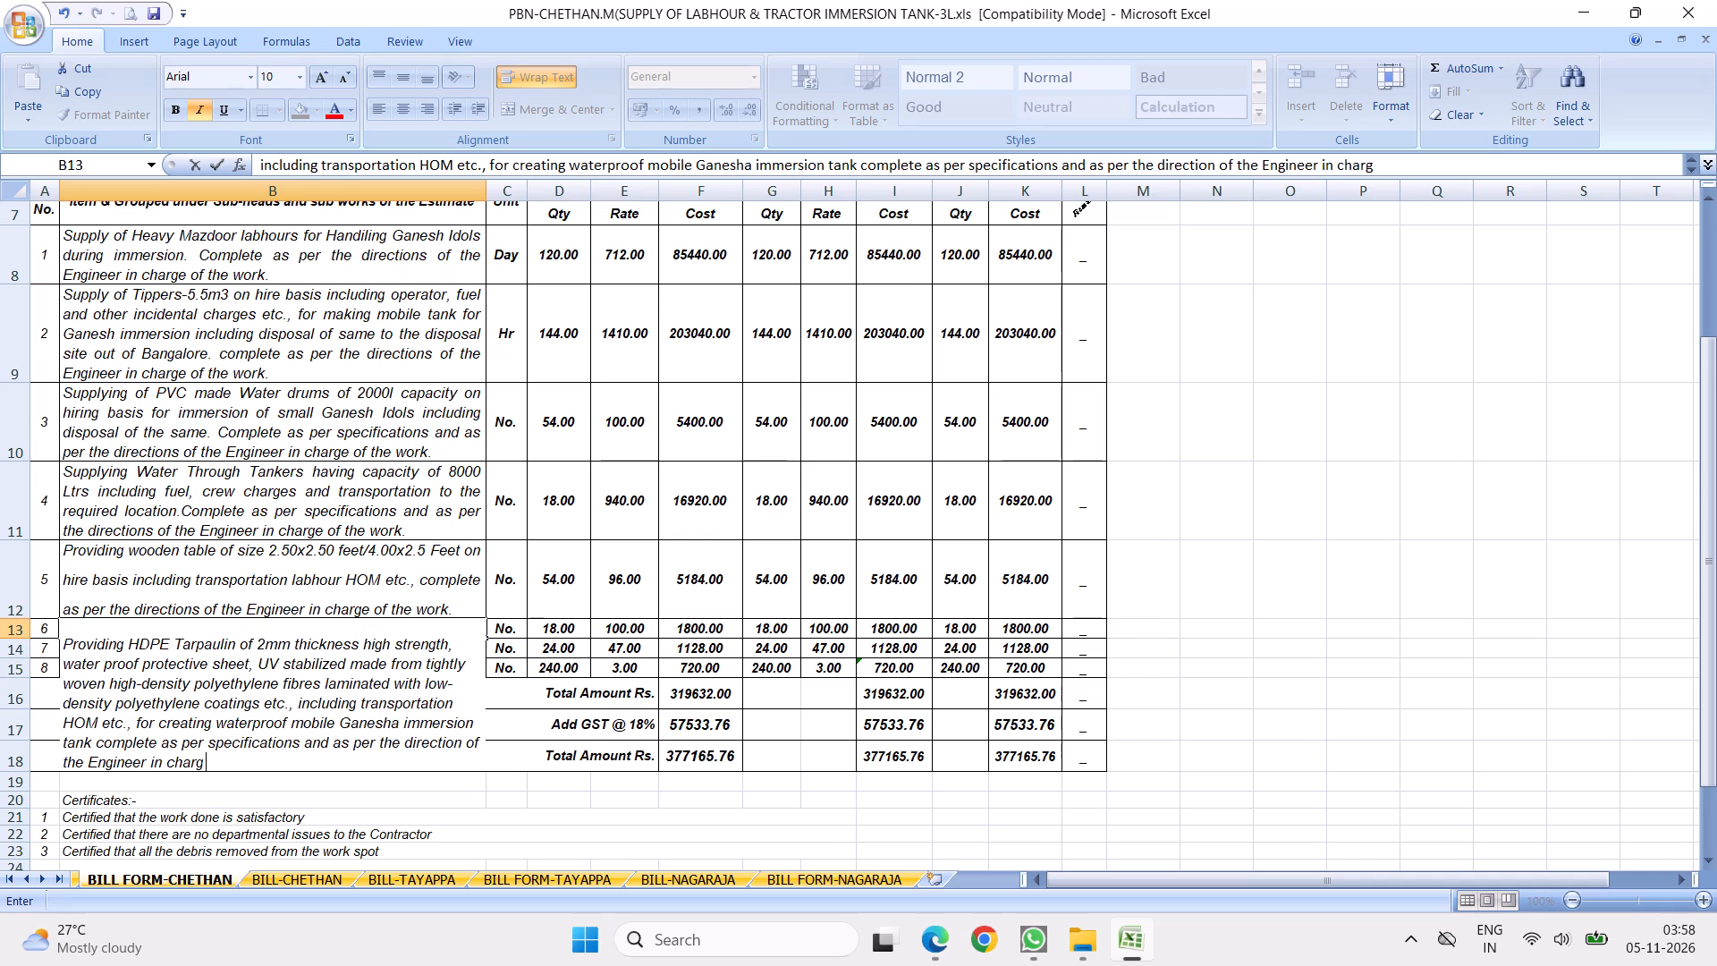
pyautogui.write('e of the work.')
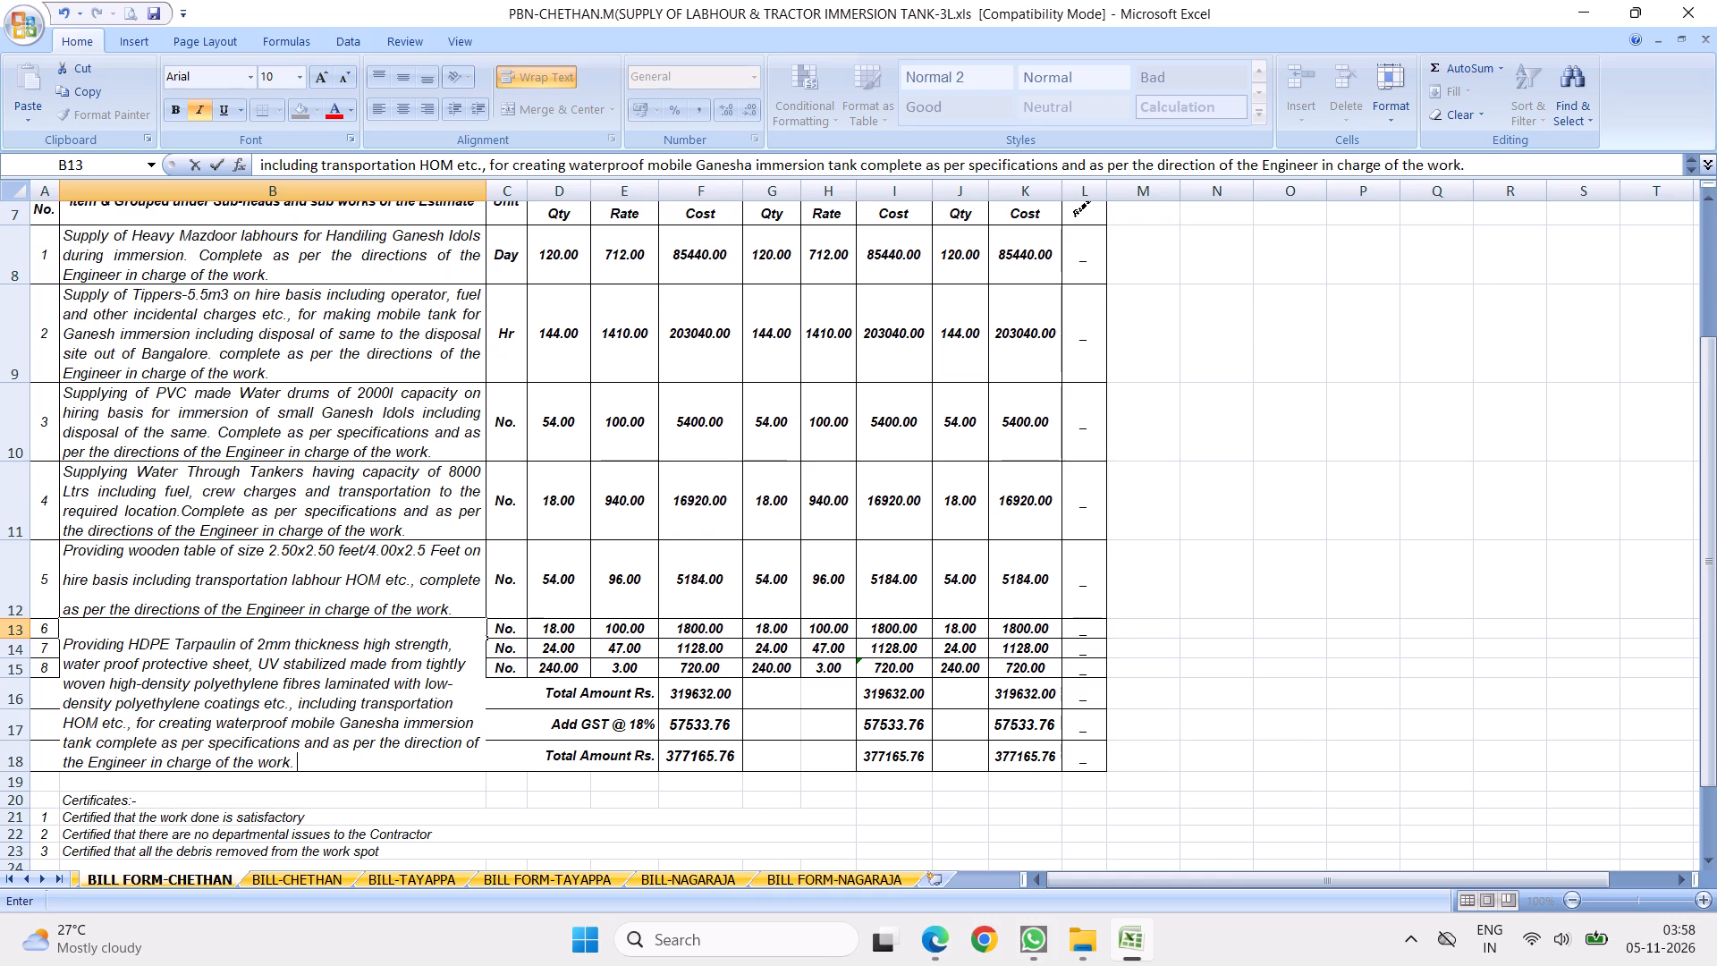
pyautogui.click(828, 596)
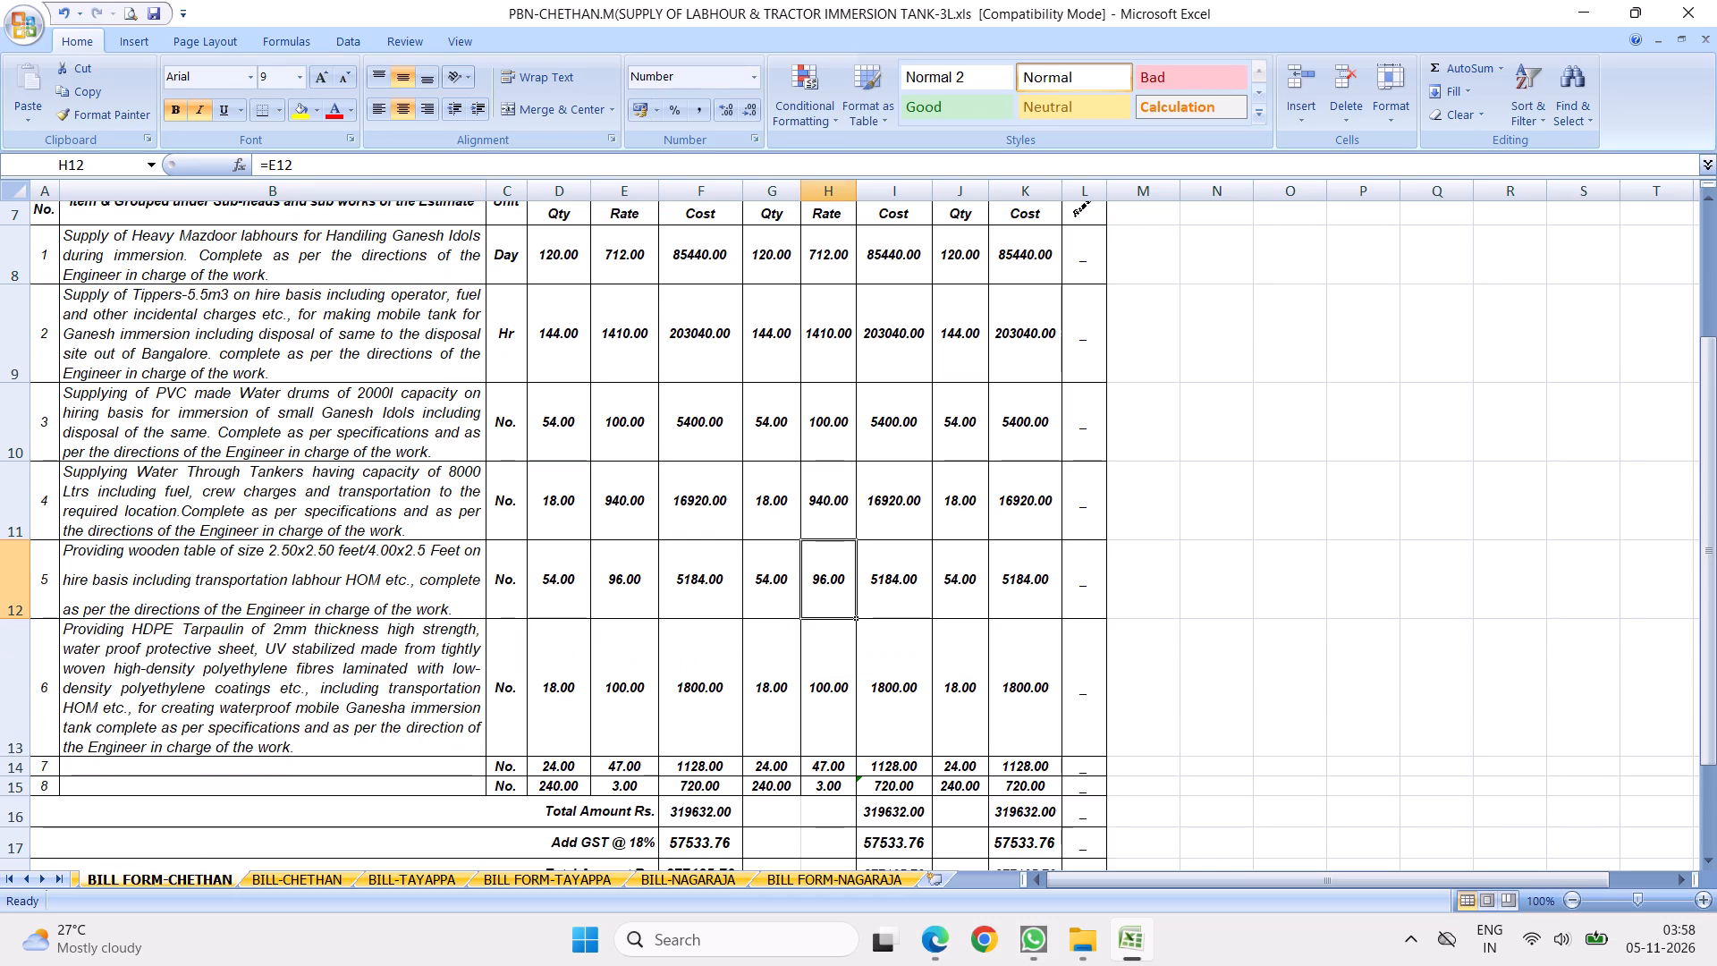
# Set the unit of item 6, the HDPE tarpaulin, to Sqm.
pyautogui.click(556, 684)
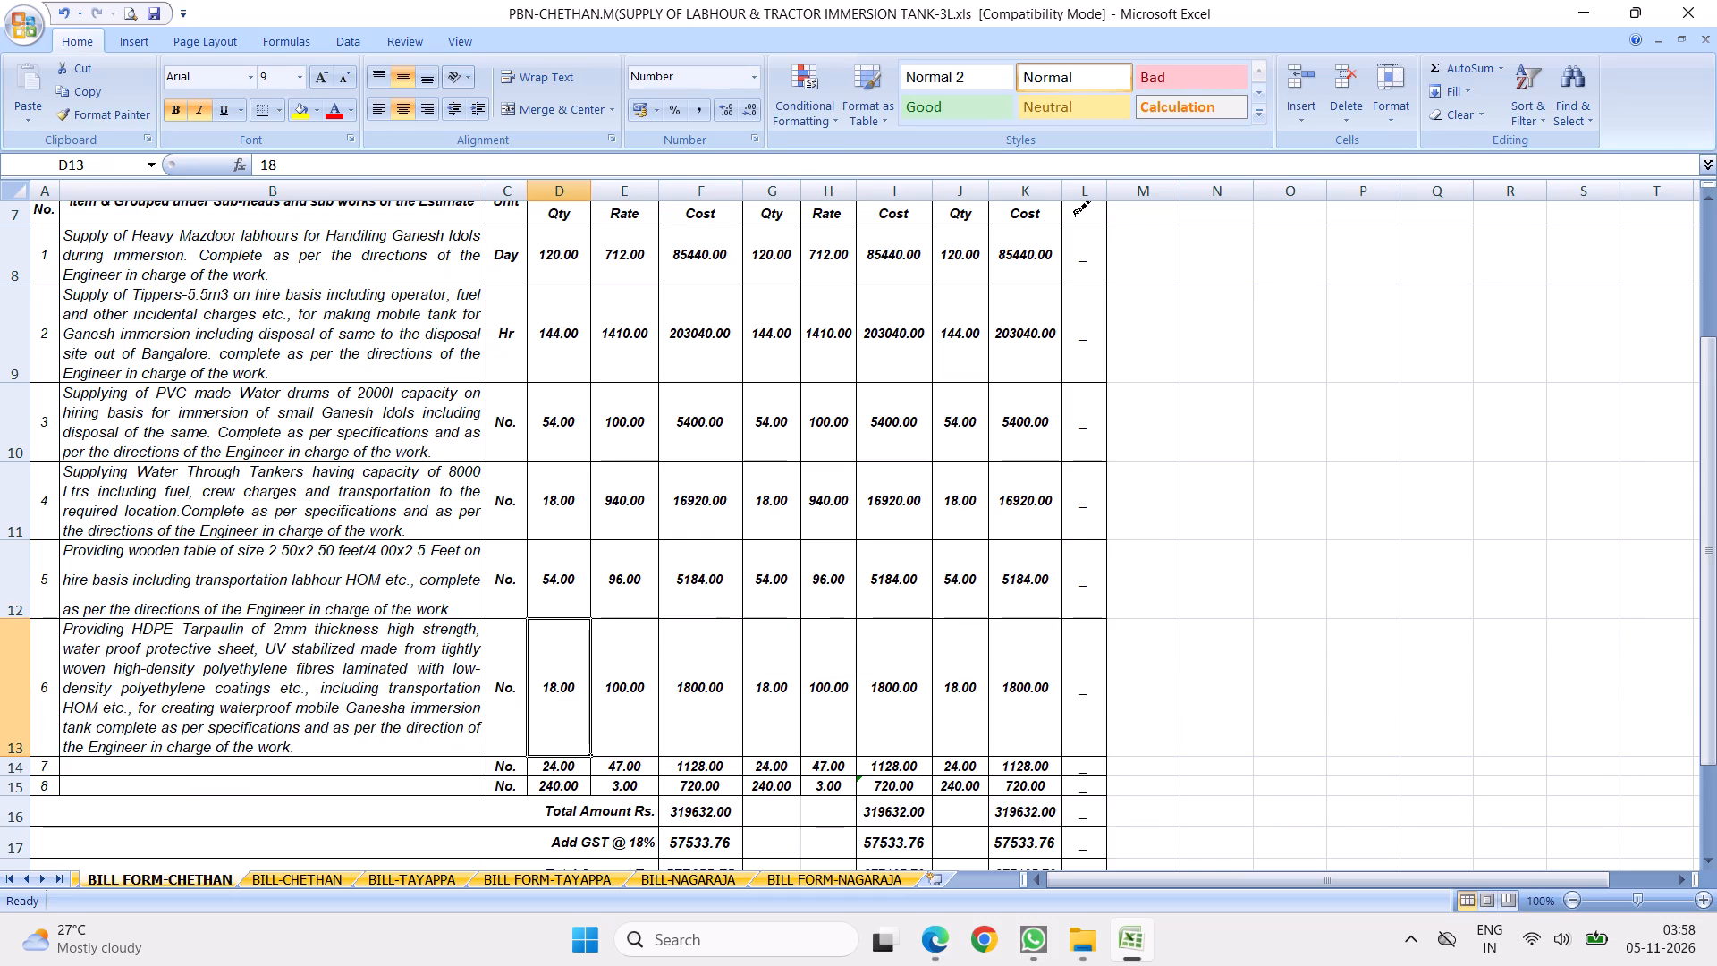
pyautogui.click(508, 689)
pyautogui.press('s')
pyautogui.click(644, 716)
pyautogui.click(513, 675)
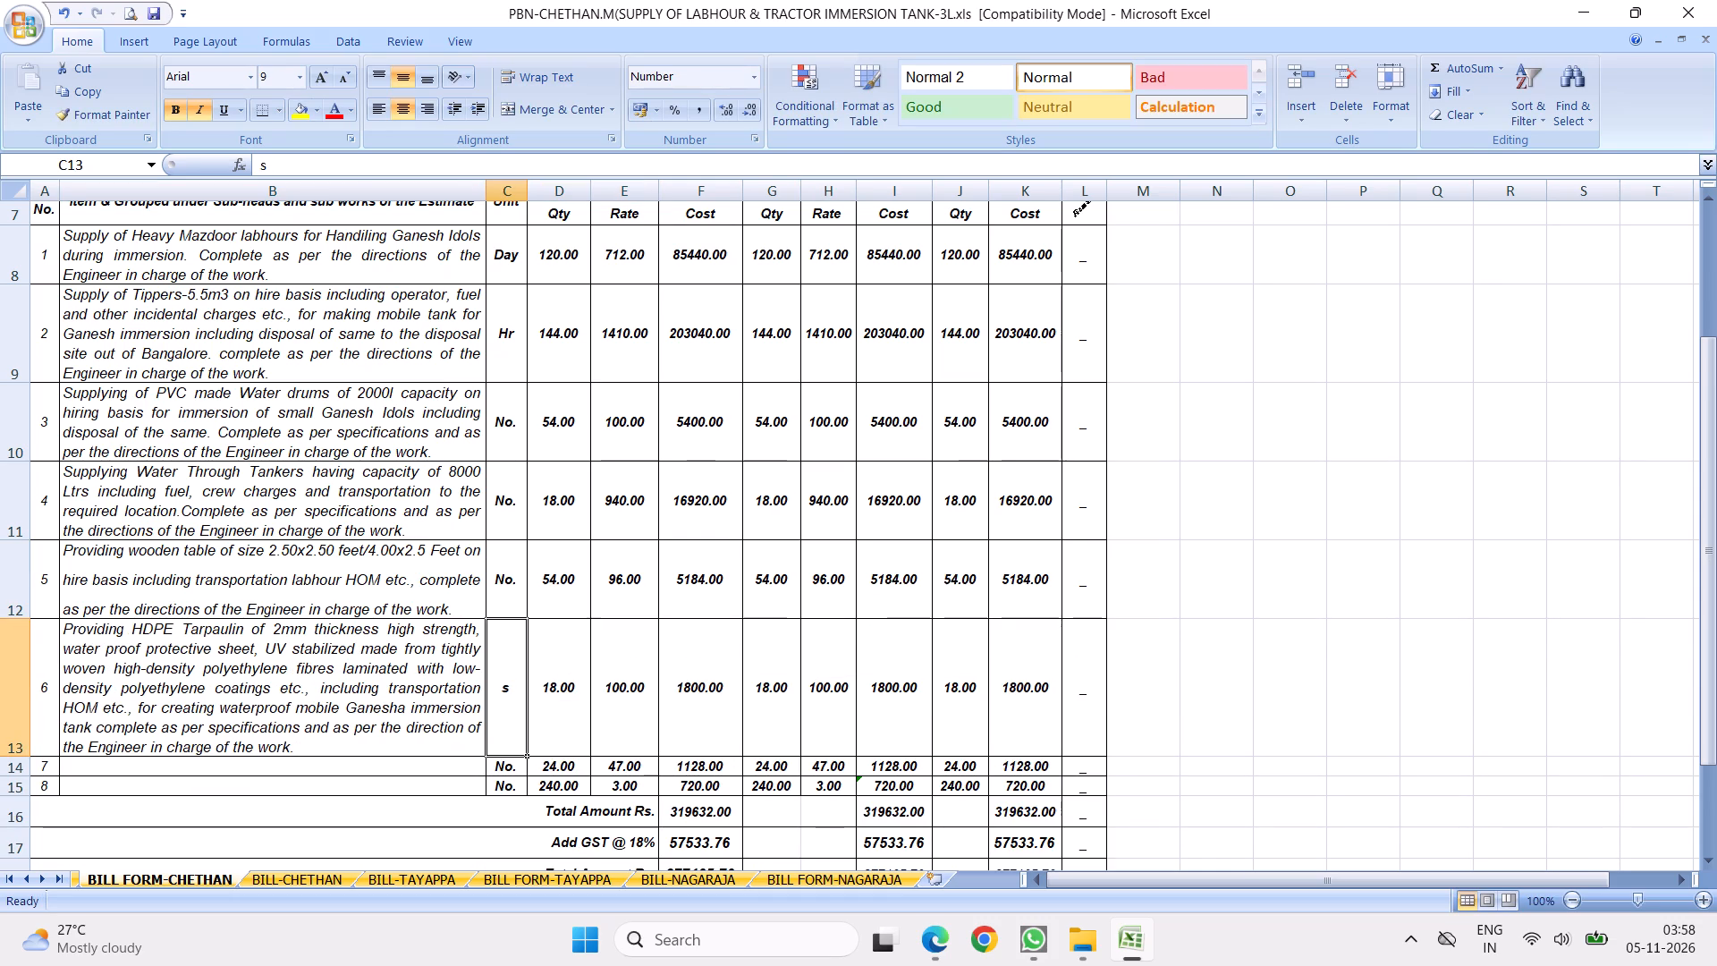
pyautogui.write('Sqm')
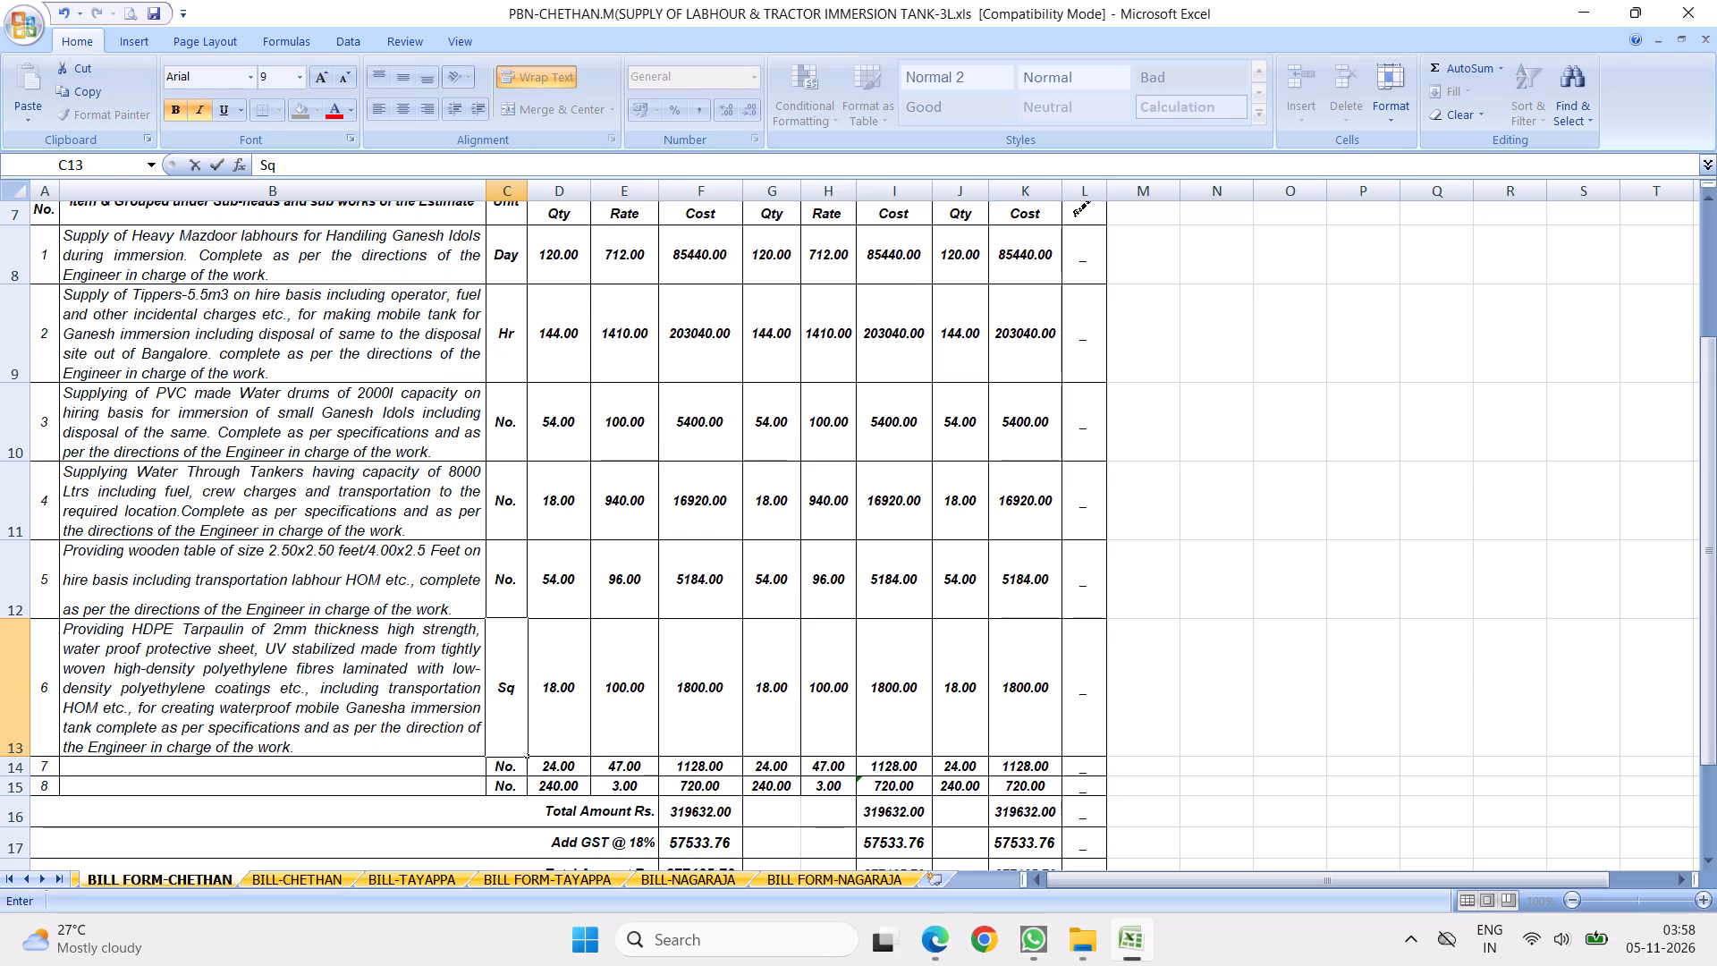
# Set item 6's first quantity to 486 and its rate to 90.
pyautogui.click(564, 671)
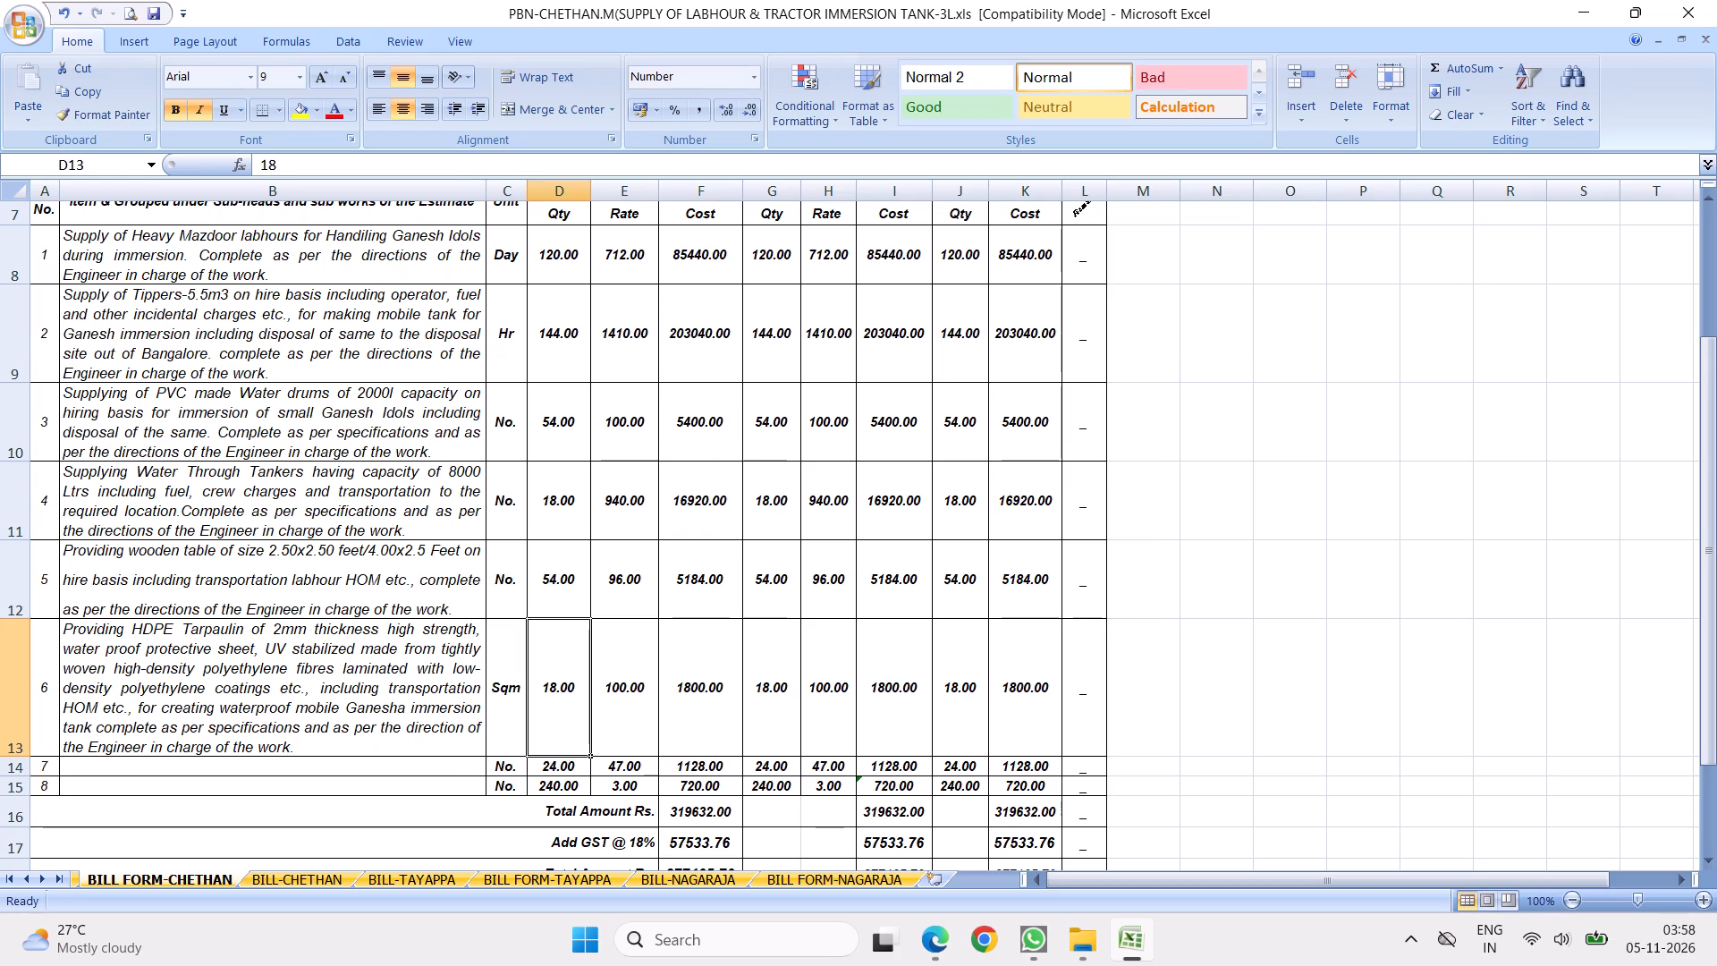
pyautogui.write('486')
pyautogui.press('Right')
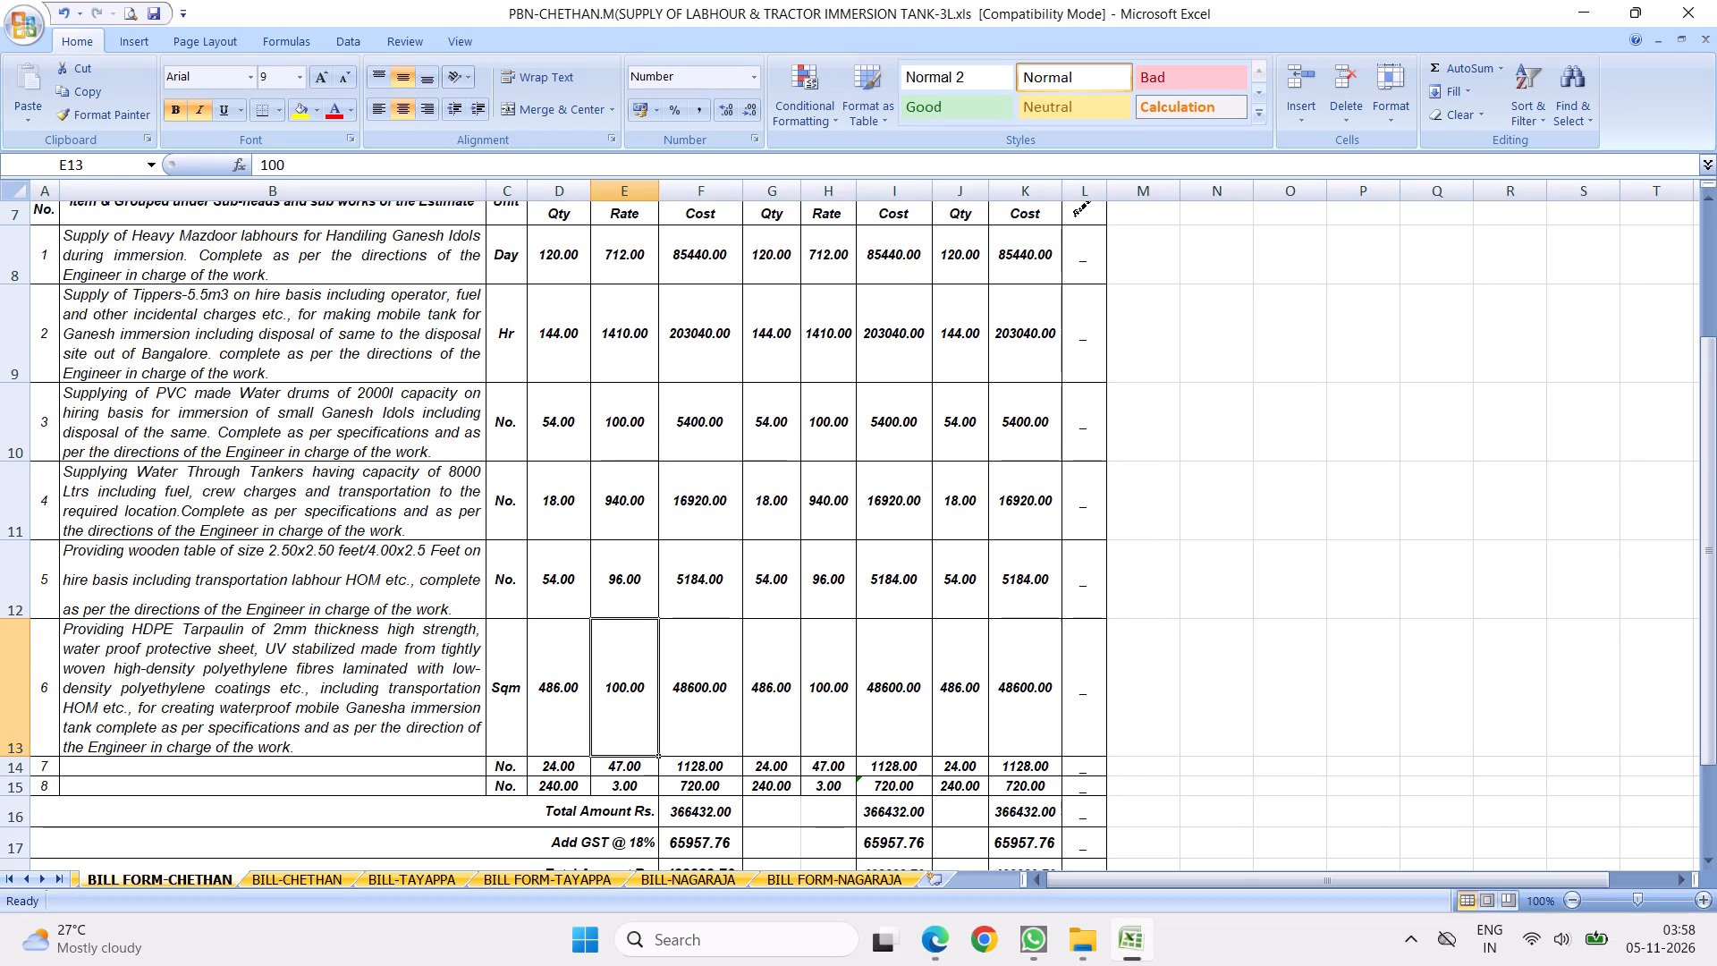
pyautogui.write('90')
pyautogui.press('Return')
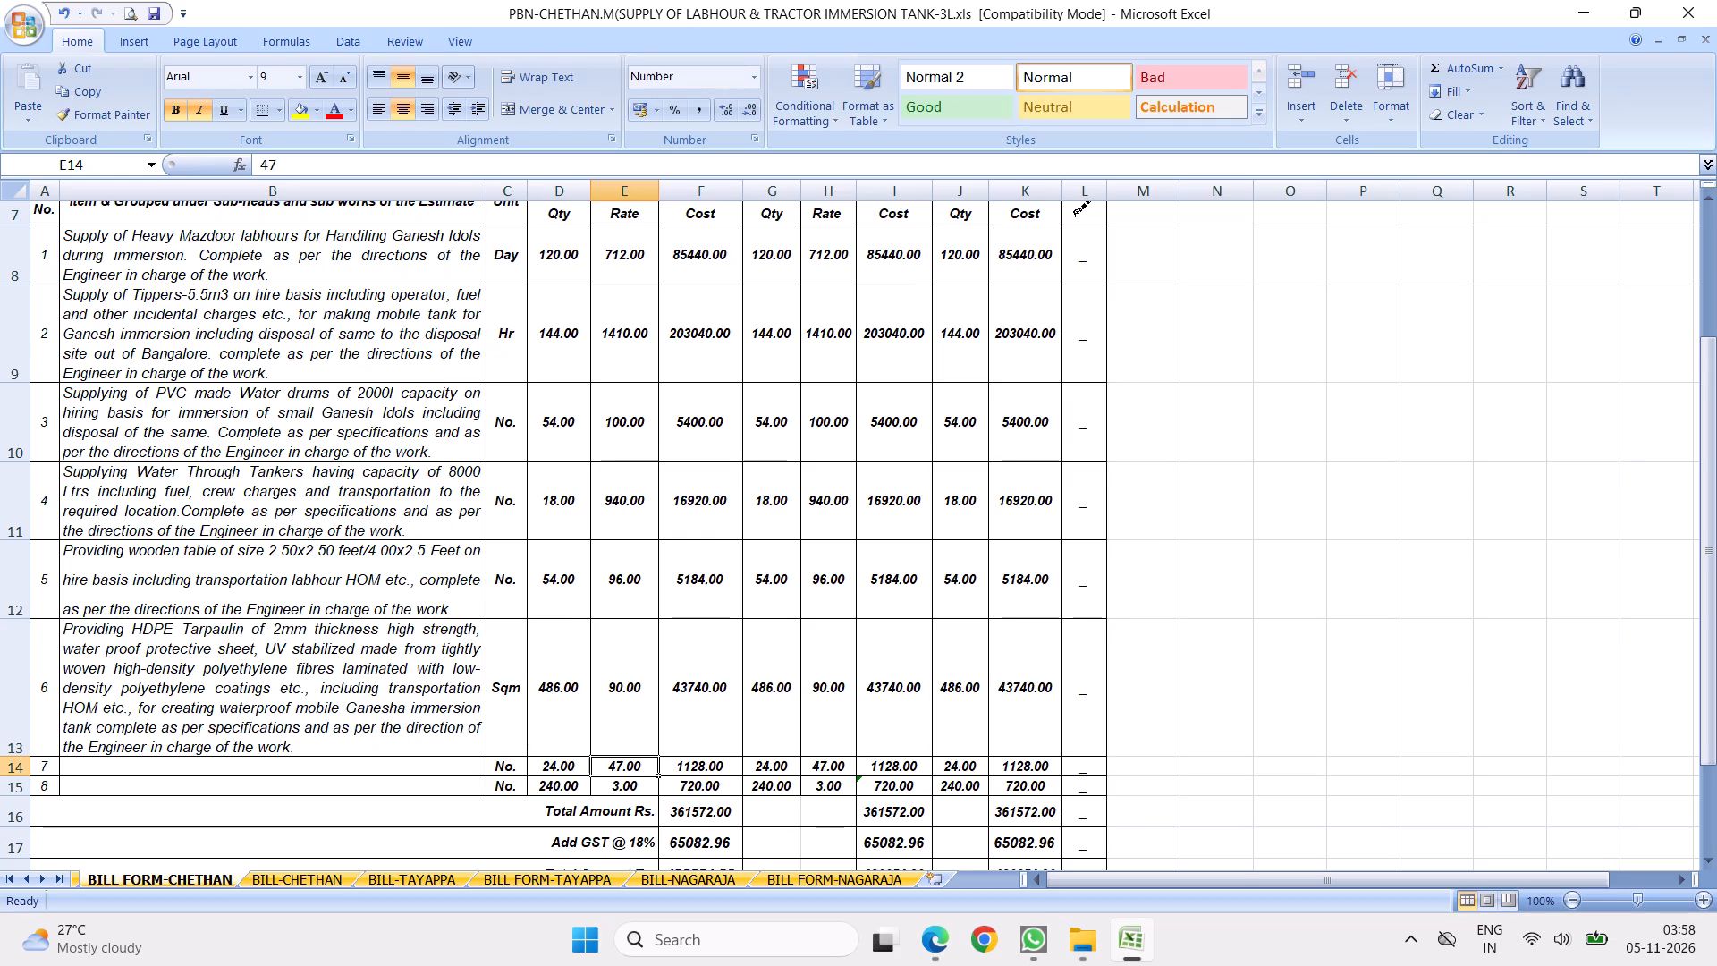
# Set item 7's first quantity to 162 and its rate to 330.
pyautogui.click(134, 773)
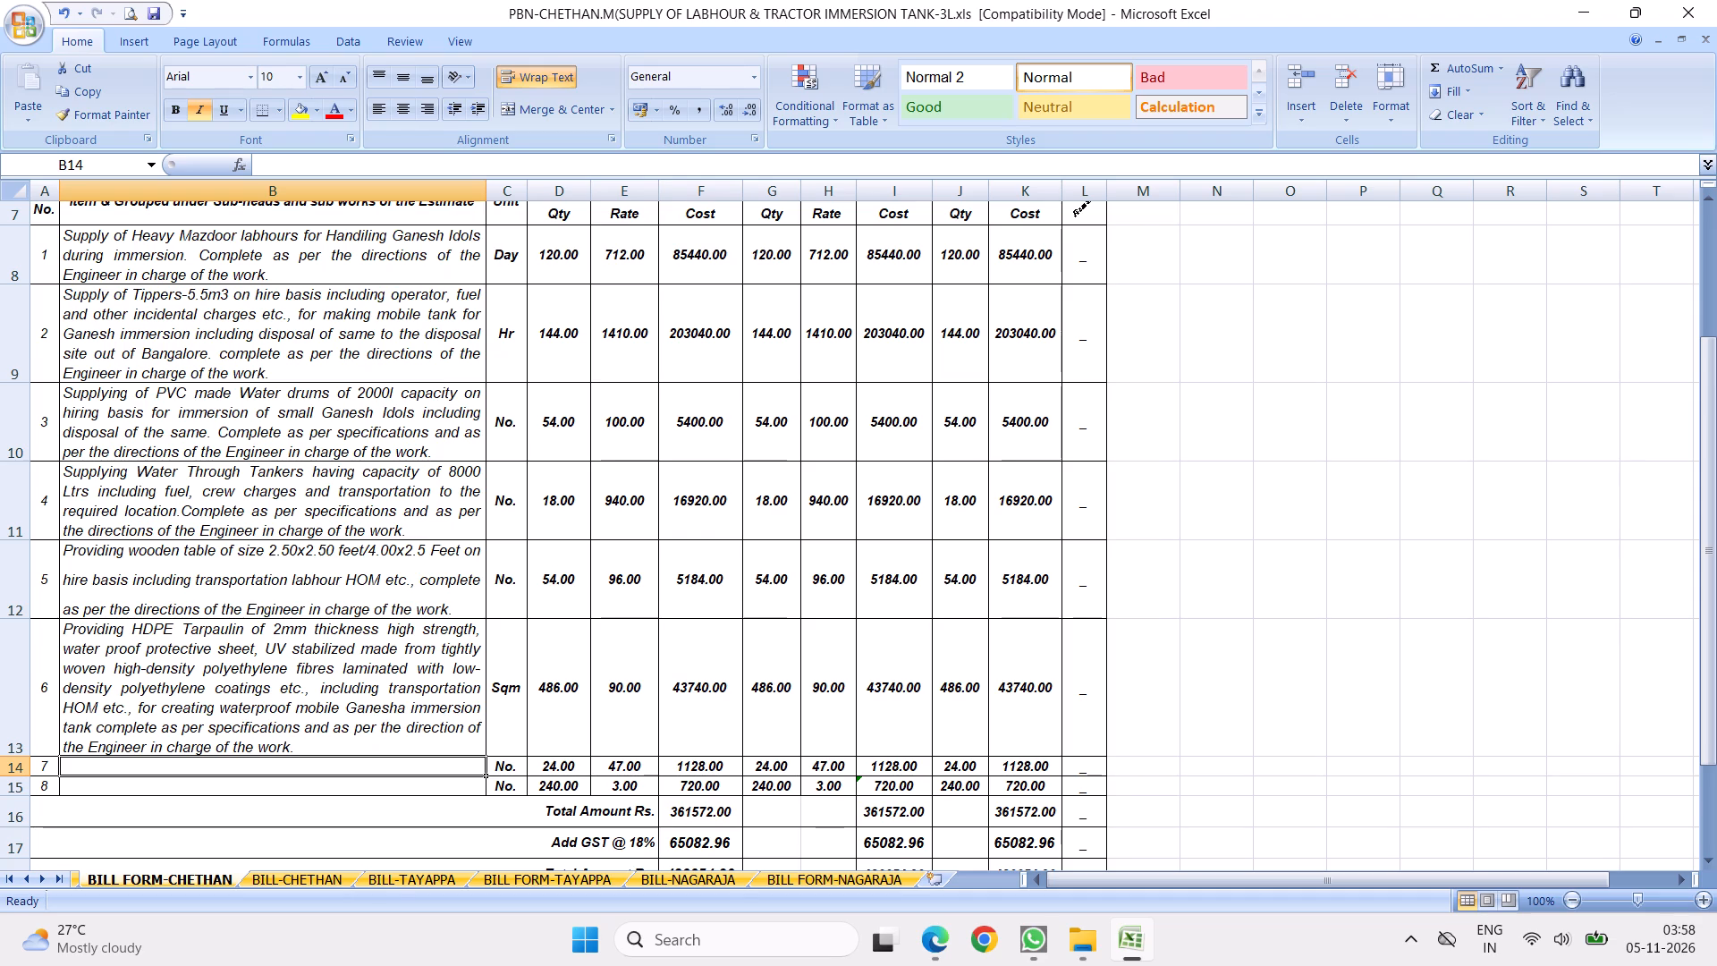
pyautogui.click(576, 766)
pyautogui.write('162')
pyautogui.press('Right')
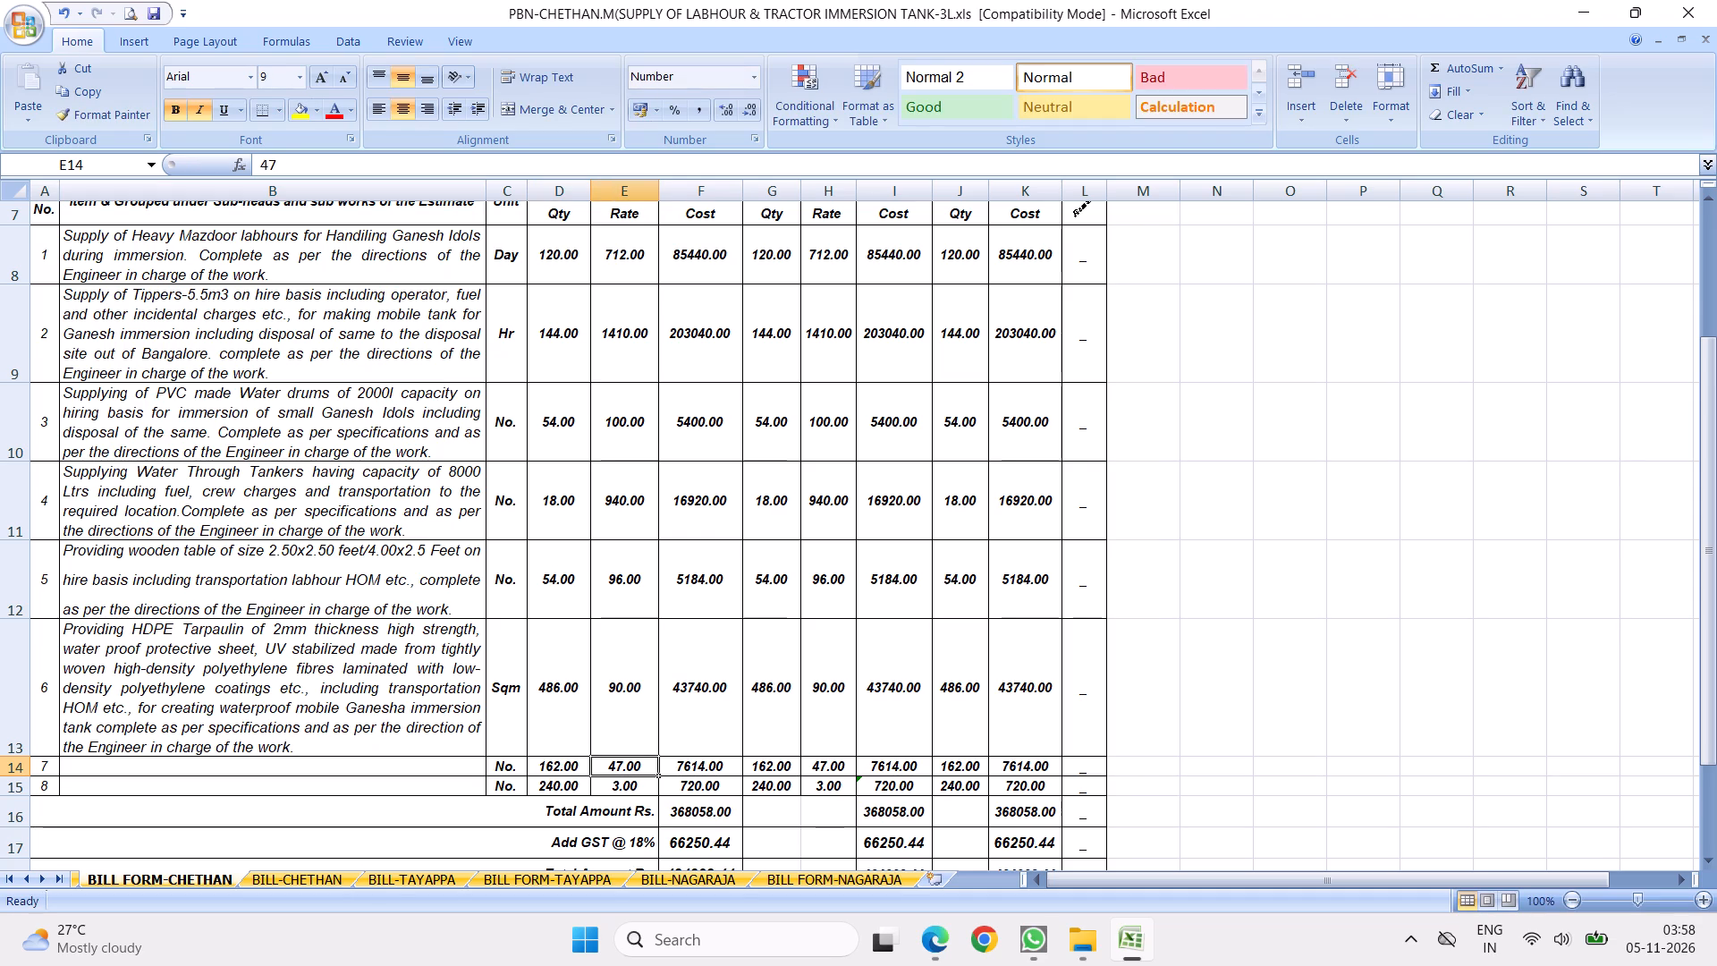
pyautogui.press('3')
pyautogui.write('30')
pyautogui.press('Return')
pyautogui.click(576, 765)
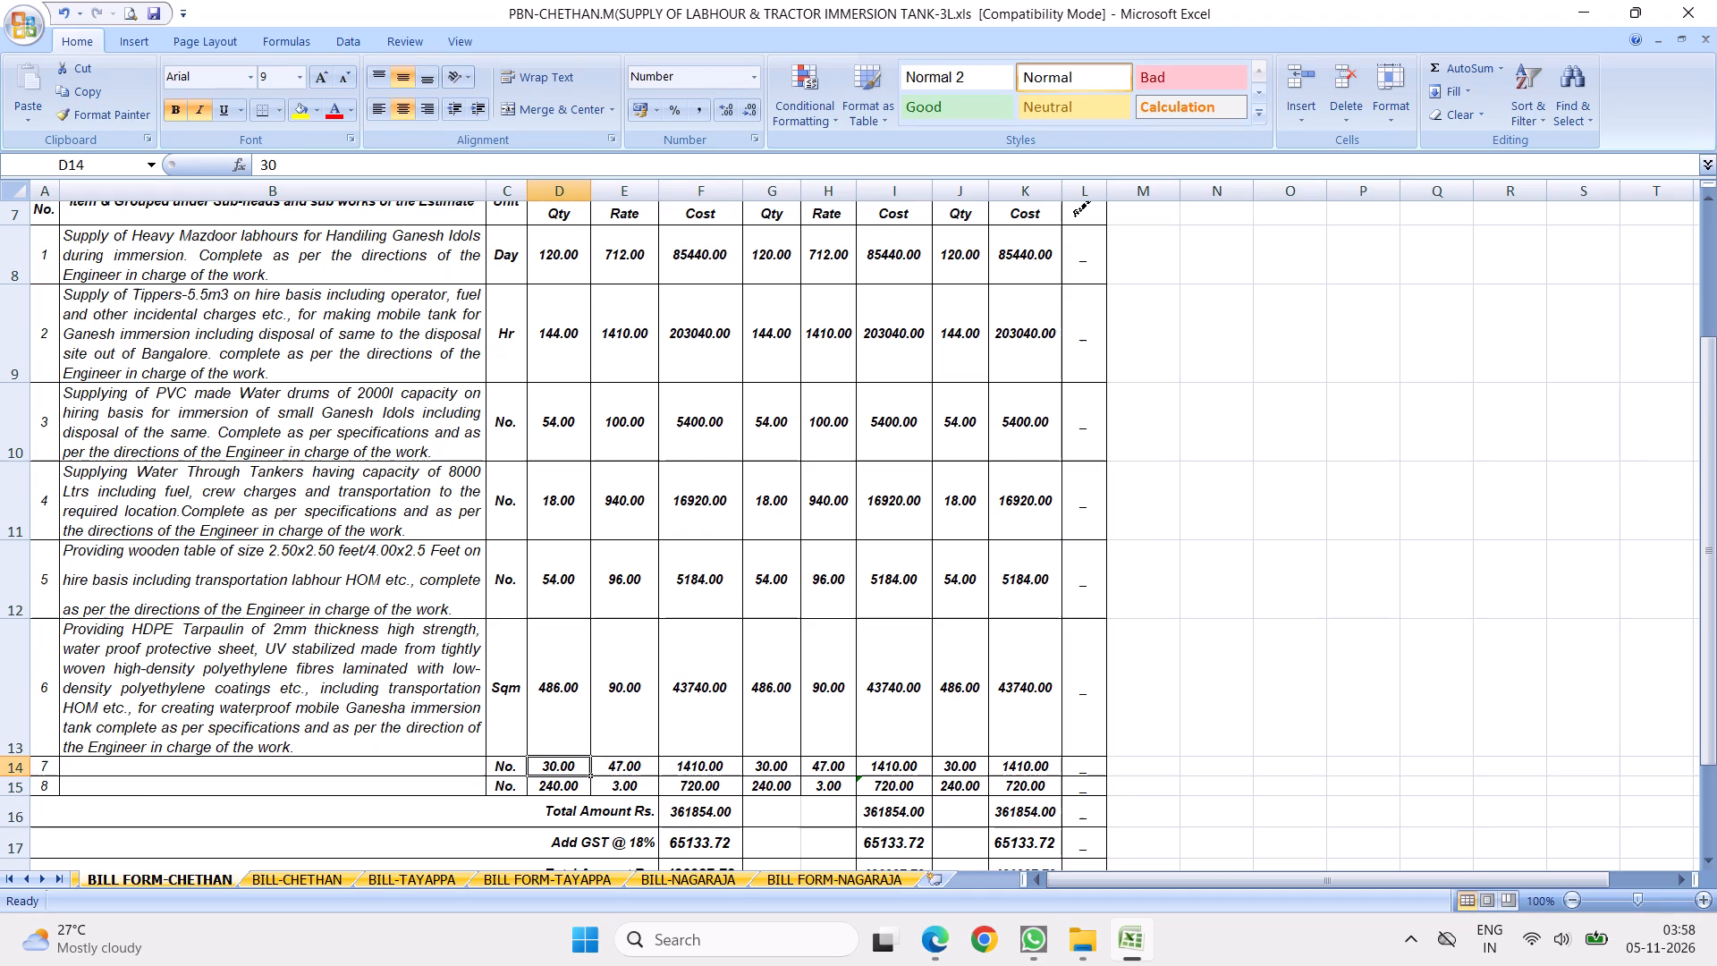
pyautogui.write('162')
pyautogui.press('Right')
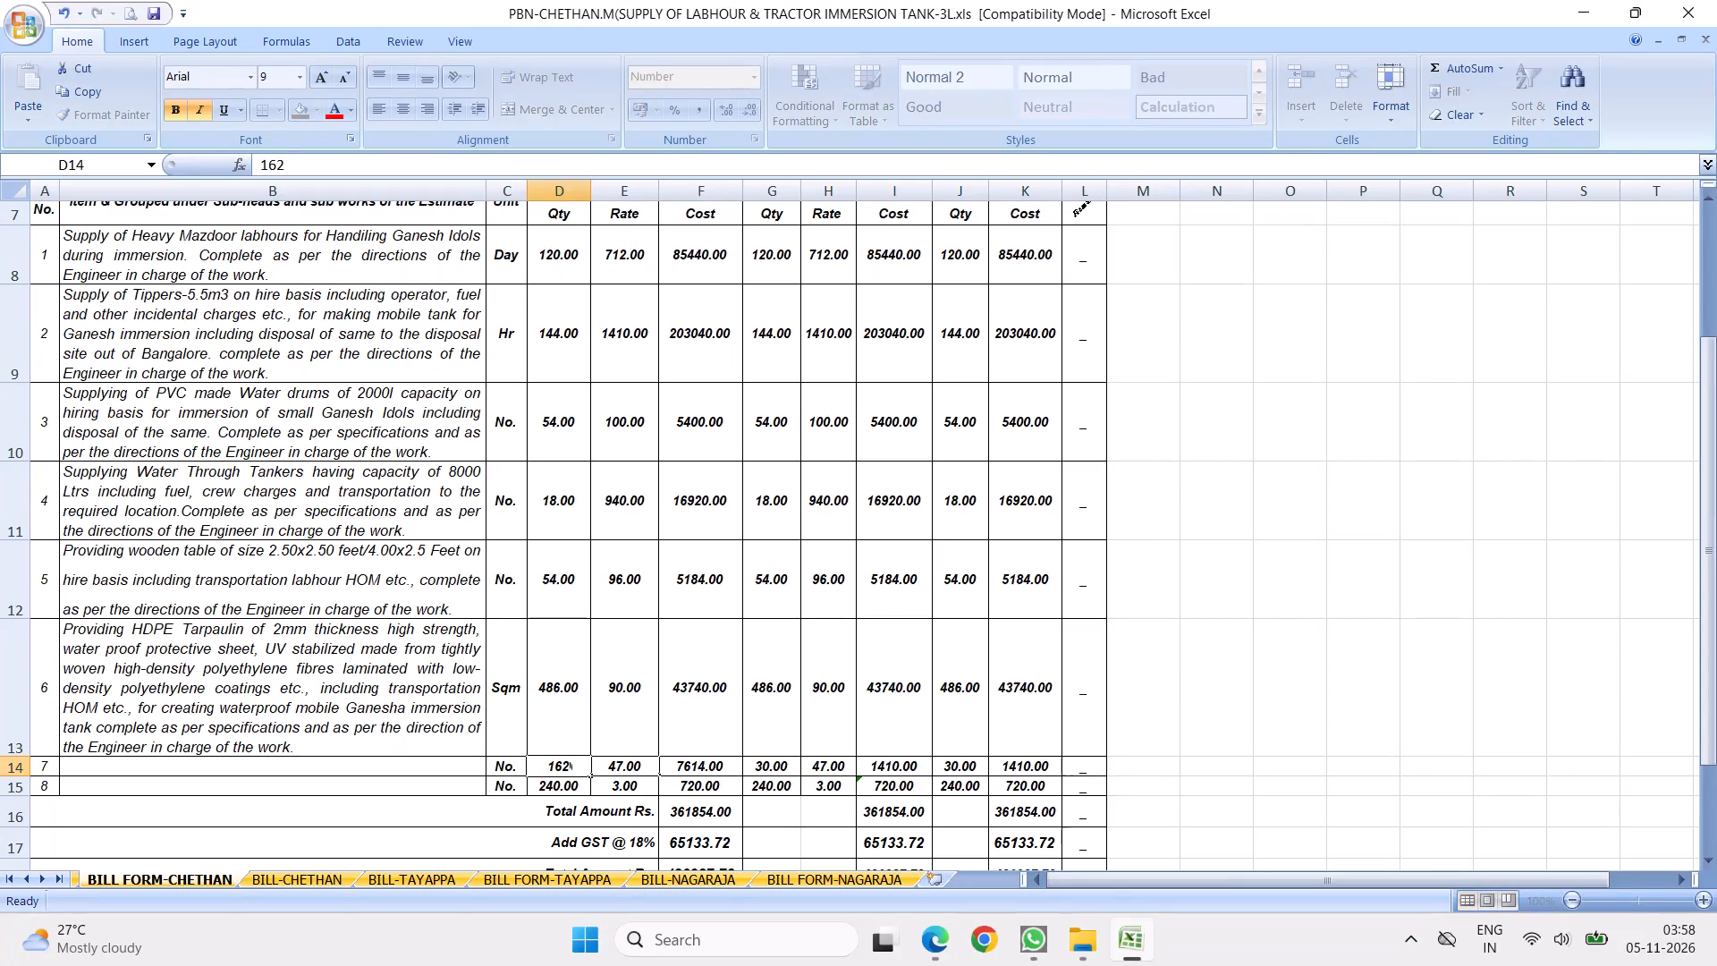
pyautogui.write('330')
pyautogui.press('Return')
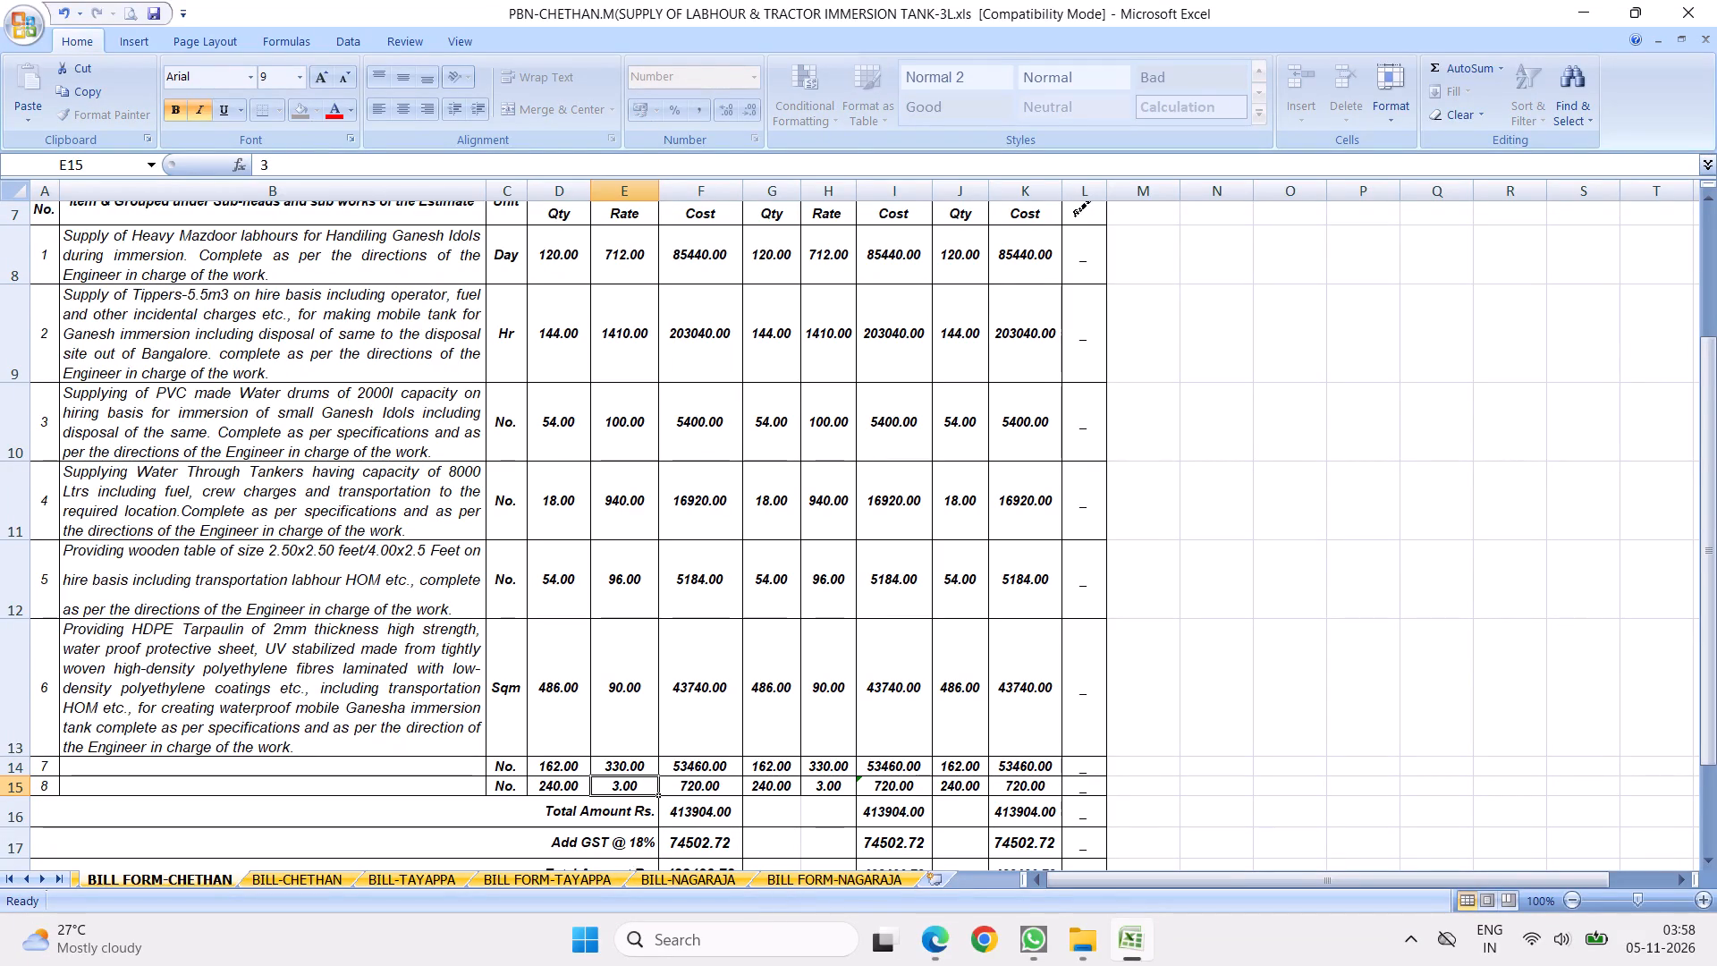
# Delete the item 8 row from the bill table.
pyautogui.rightClick(16, 786)
pyautogui.click(78, 649)
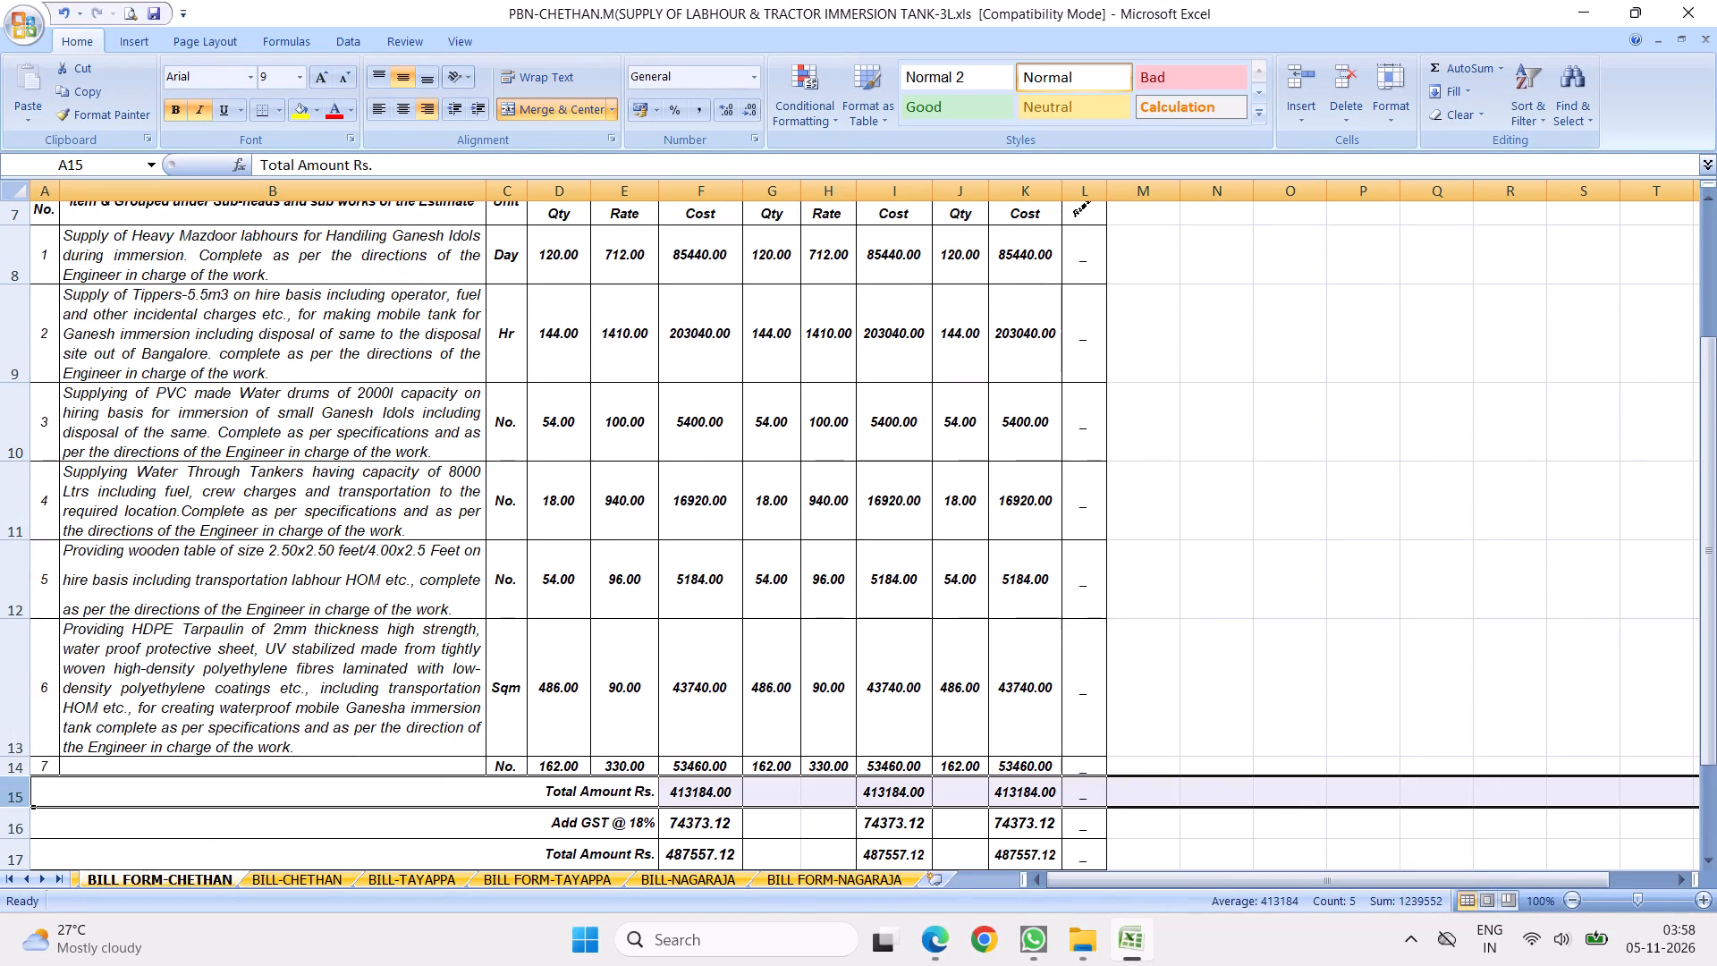
# Set the unit of item 7 to Sqm.
pyautogui.click(503, 767)
pyautogui.press('s')
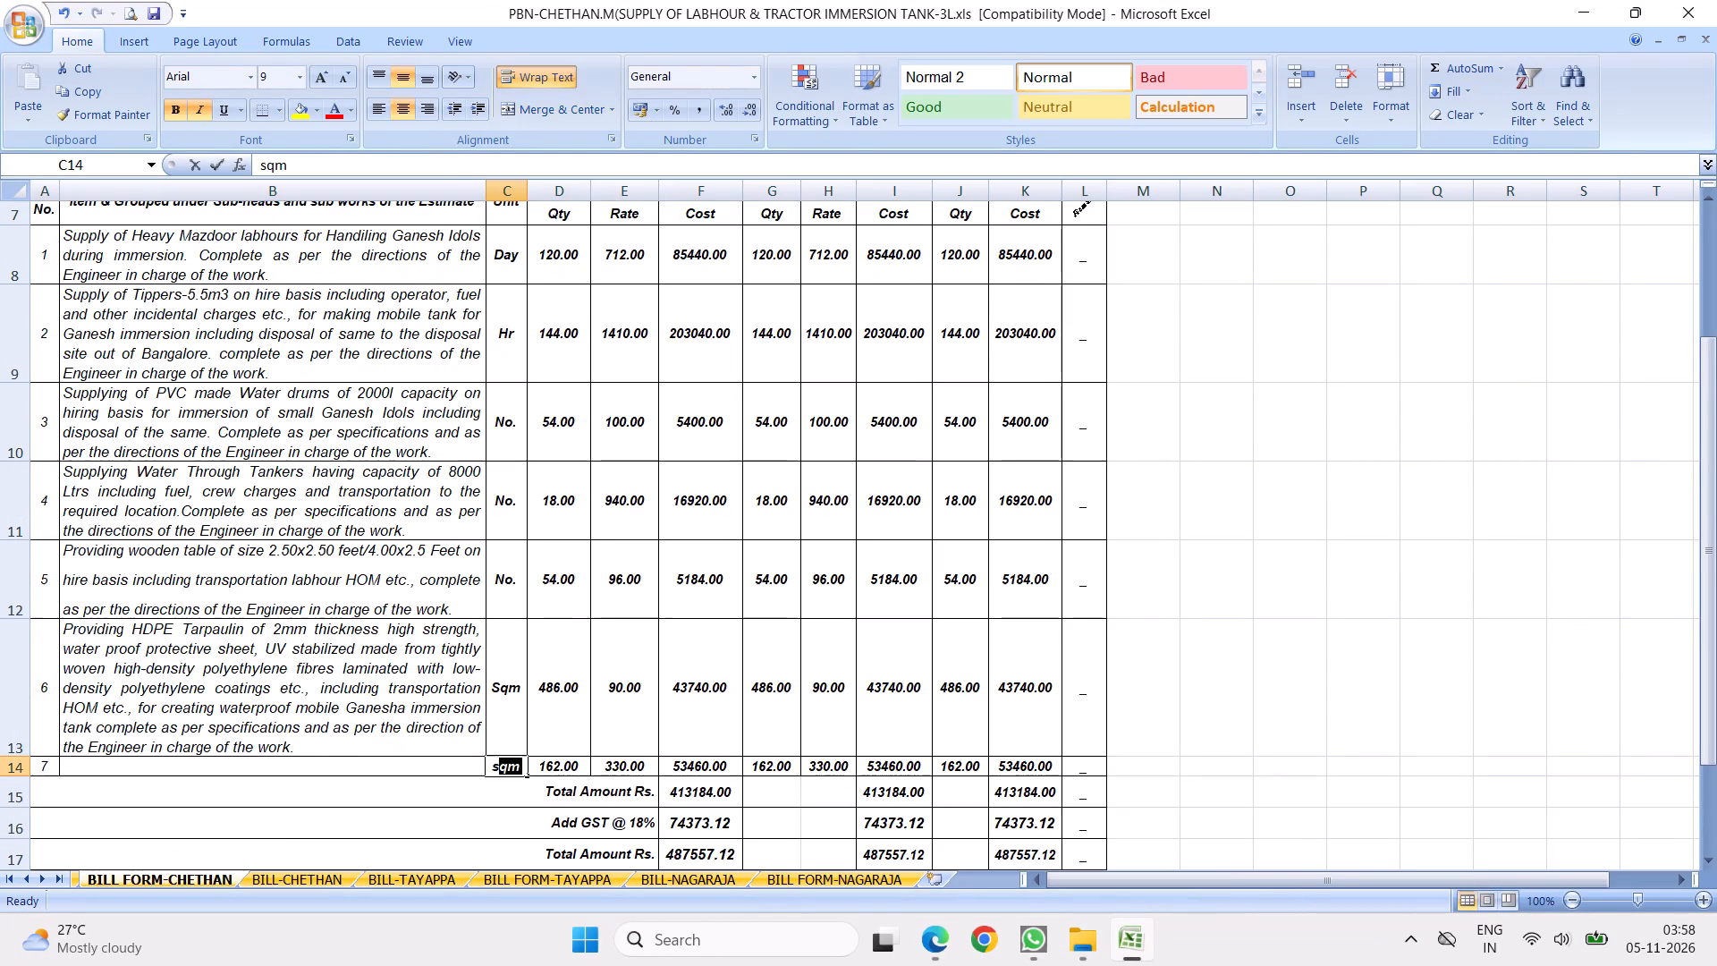
pyautogui.click(723, 753)
# Start item 7's description with "Providing and fixing double scaffolding system for handling and lifting Ganesha Idols up to top of the Tipper".
pyautogui.click(153, 764)
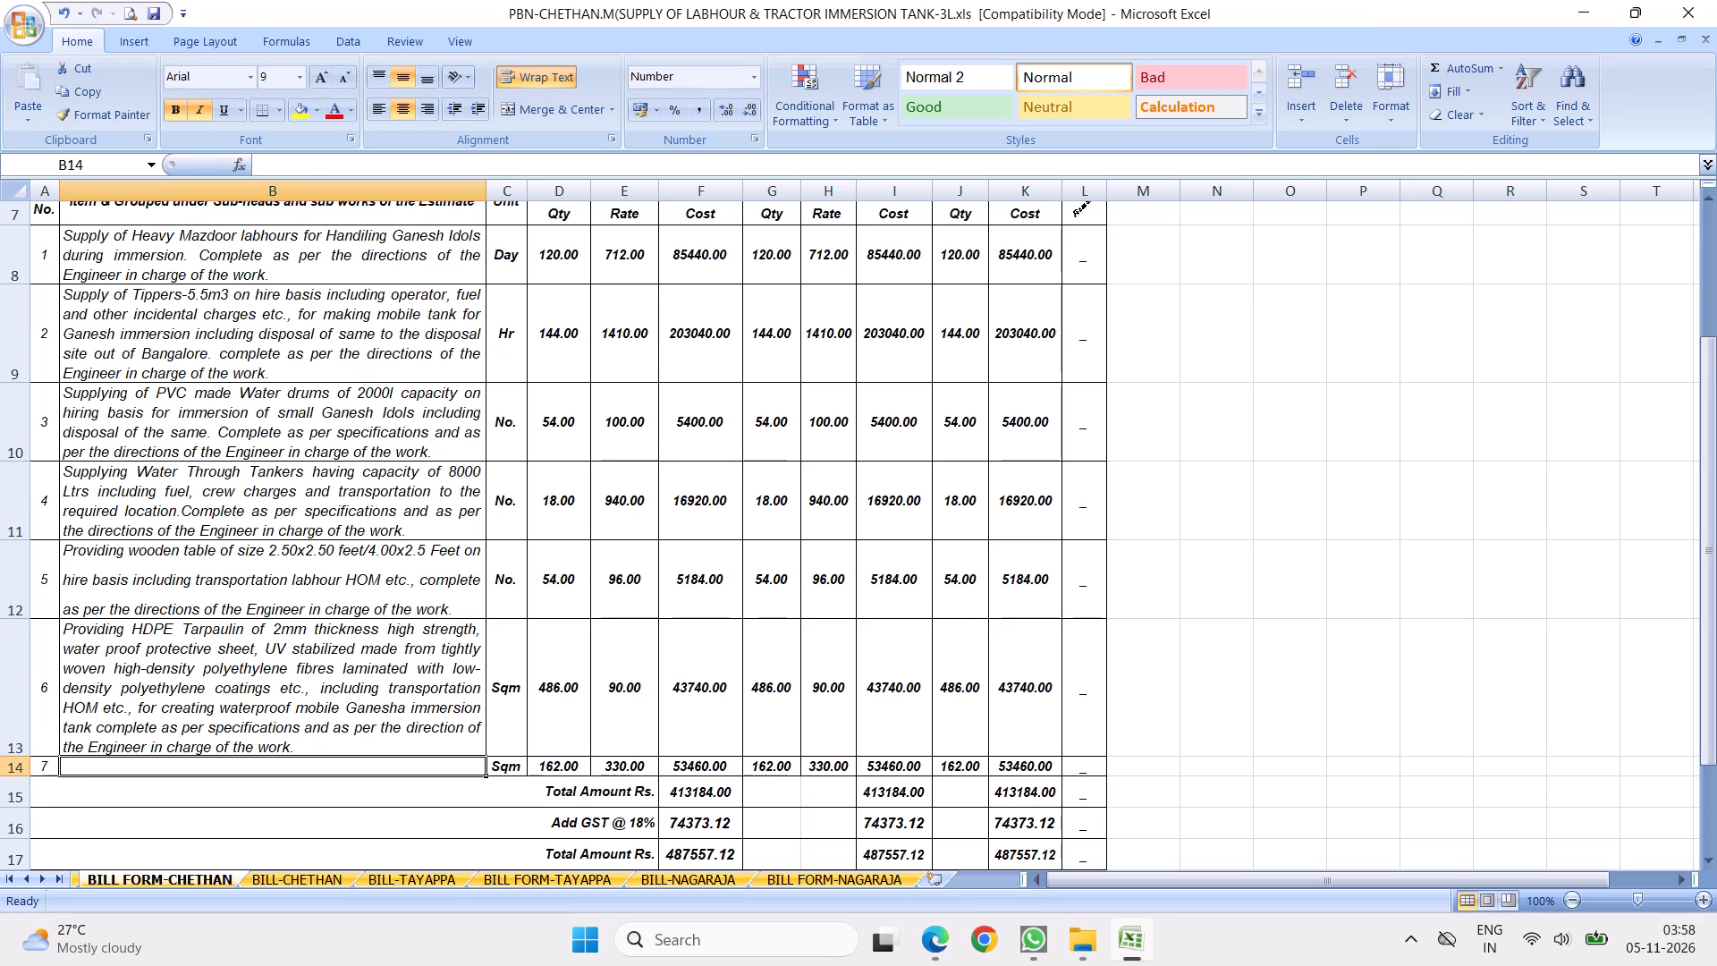
pyautogui.write('Providing and fixing')
pyautogui.press('BackSpace')
pyautogui.press('BackSpace')
pyautogui.write('ng')
pyautogui.press('space')
pyautogui.write('double')
pyautogui.press('space')
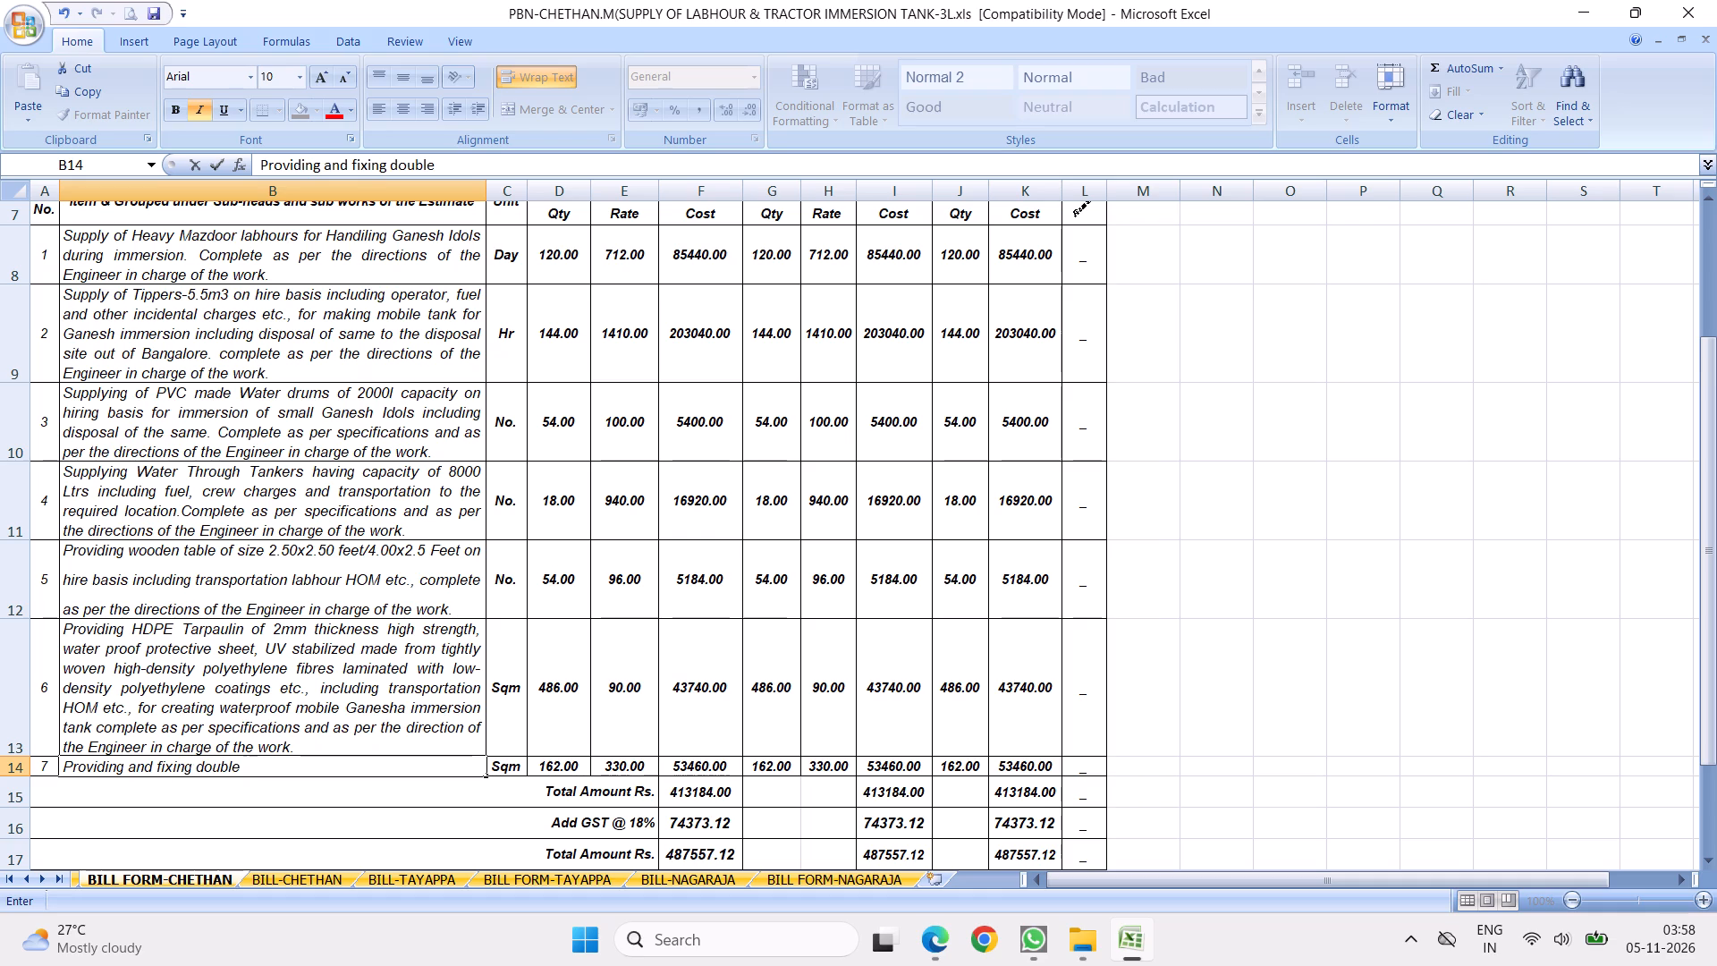
pyautogui.write('scaffolding')
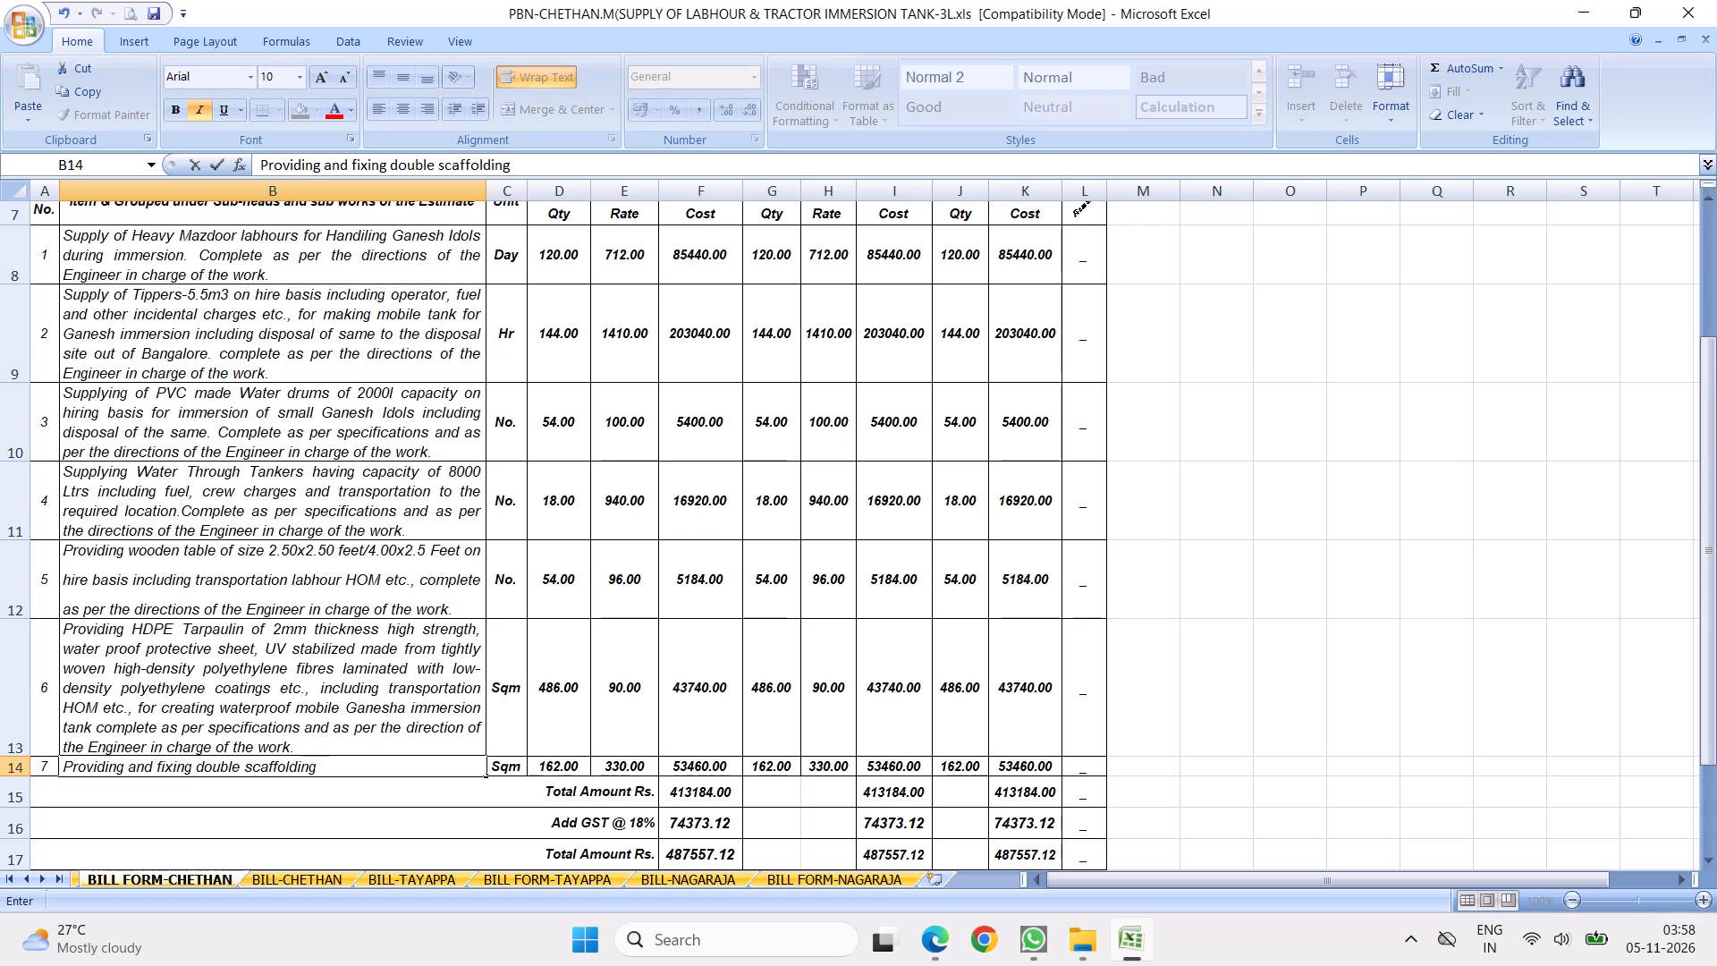
pyautogui.press('space')
pyautogui.write('system')
pyautogui.press('space')
pyautogui.write('for handling')
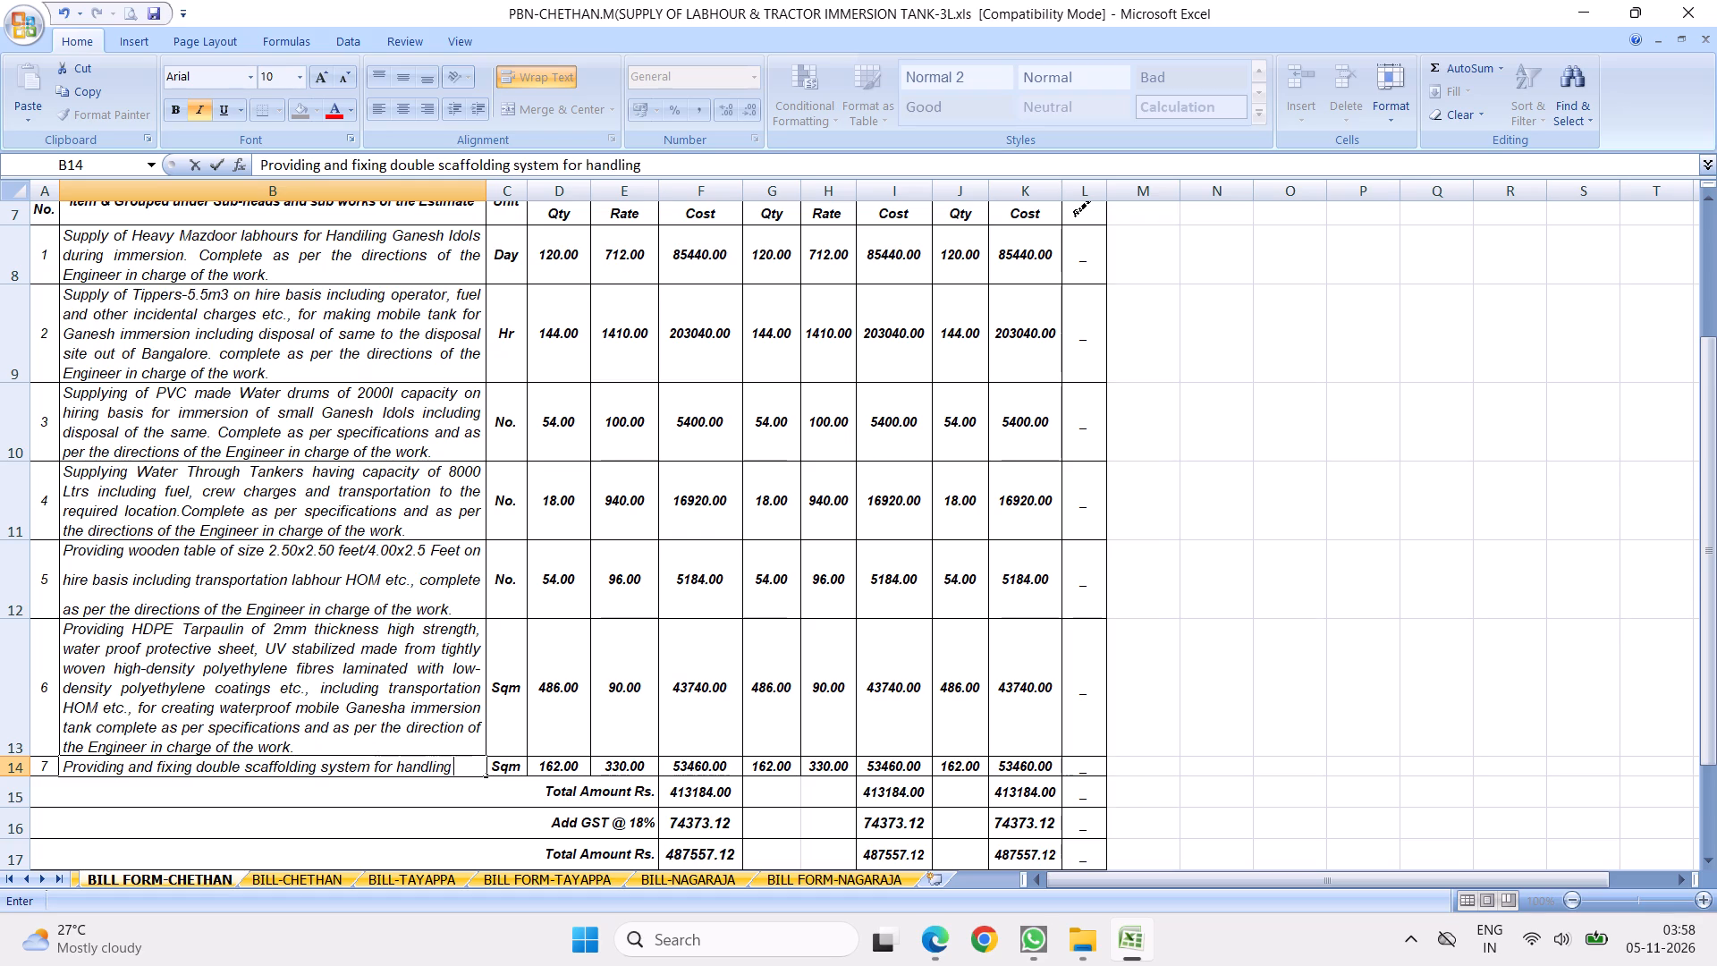
pyautogui.press('space')
pyautogui.write('and lifting Ganesha')
pyautogui.press('space')
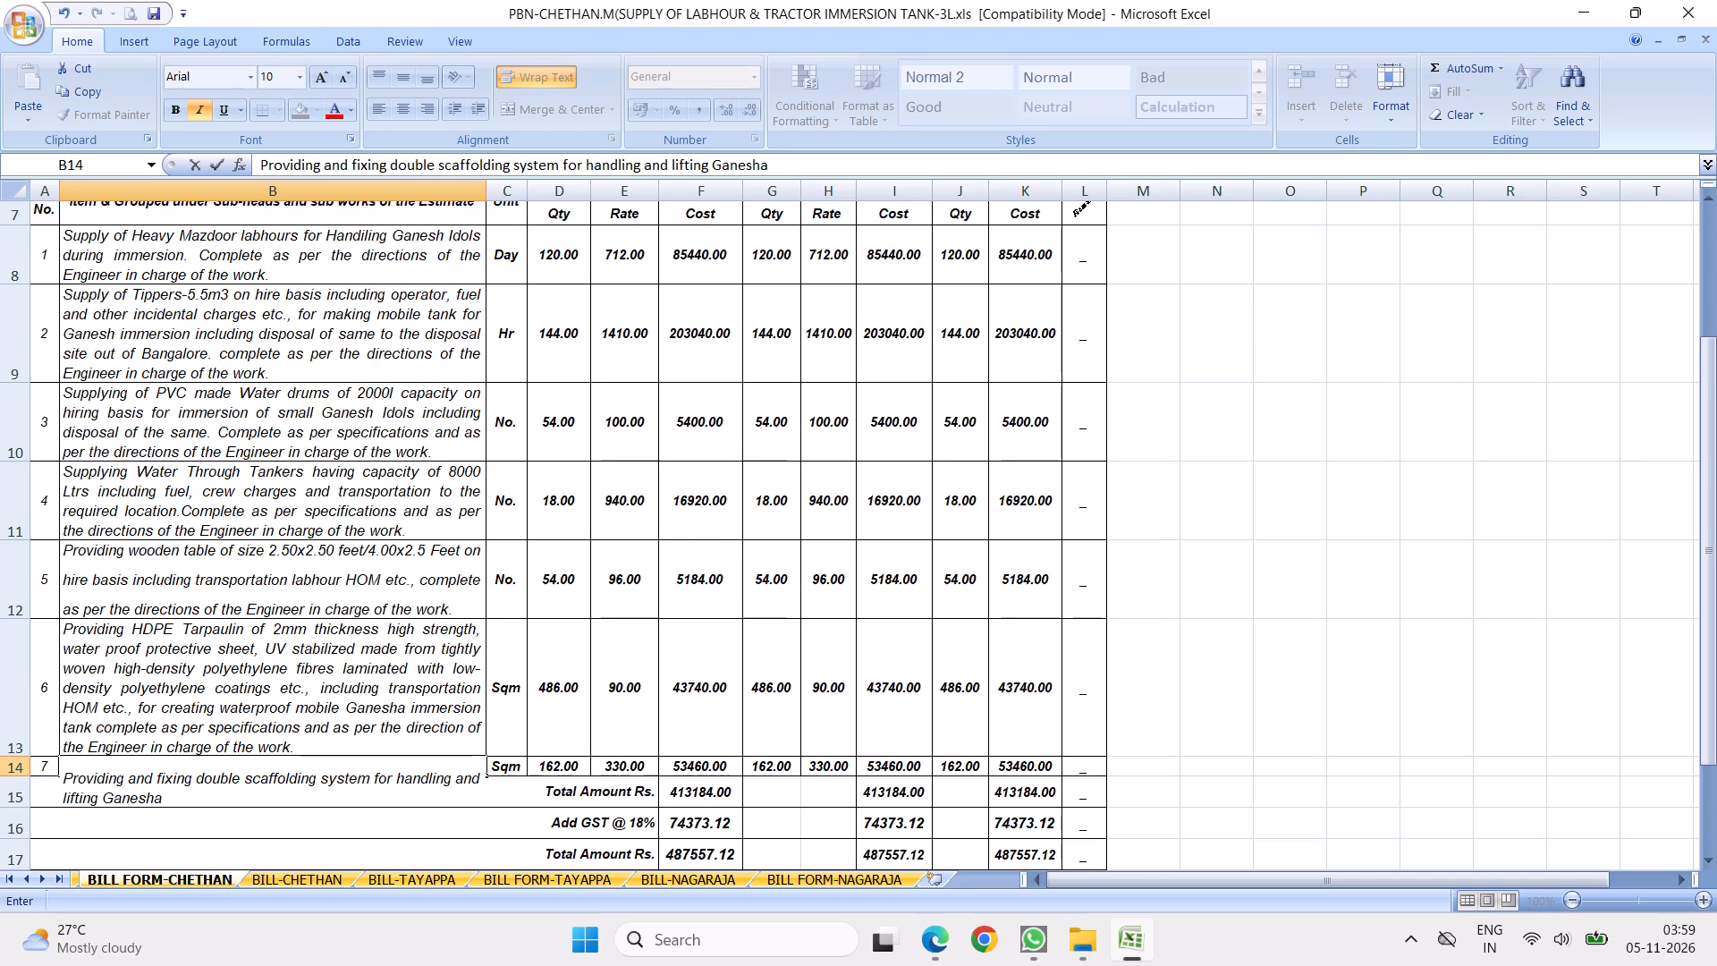
pyautogui.write('Idols')
pyautogui.press('space')
pyautogui.write('up to top')
pyautogui.press('space')
pyautogui.write('of the Tipper')
pyautogui.press('space')
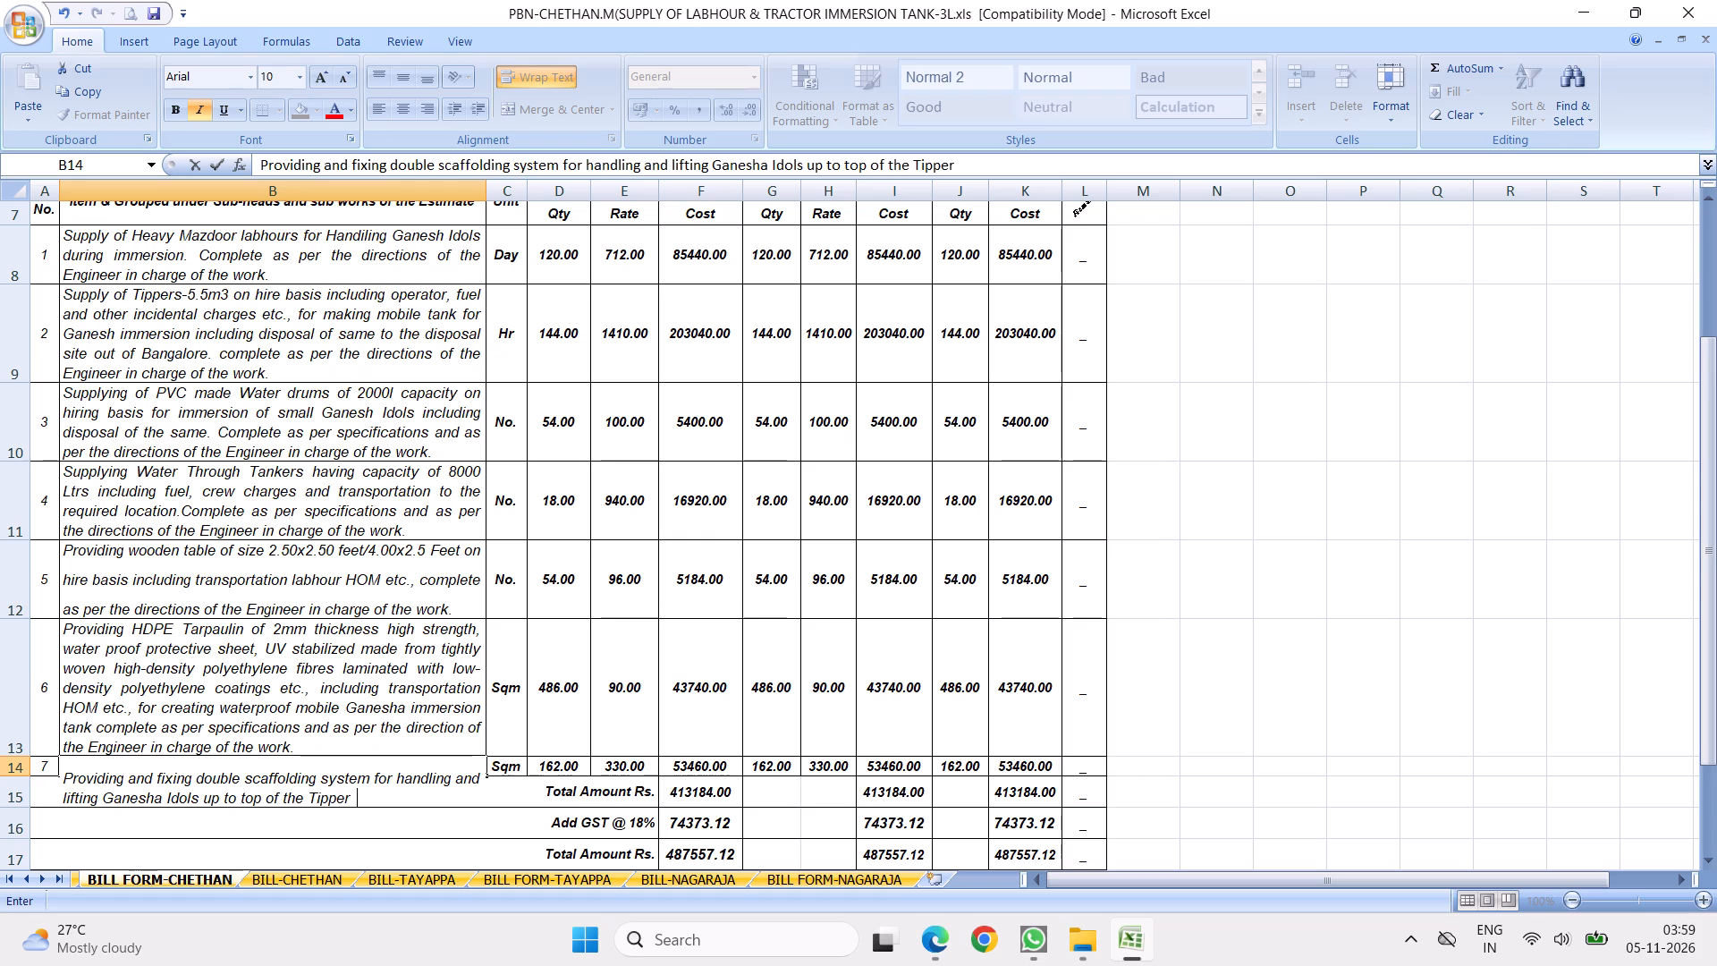
pyautogui.press('BackSpace')
# Finish item 7's description with ". Complete as per specifications and as per the directions of the Engineer in charge of the work.".
pyautogui.write('. Complete as per')
pyautogui.press('space')
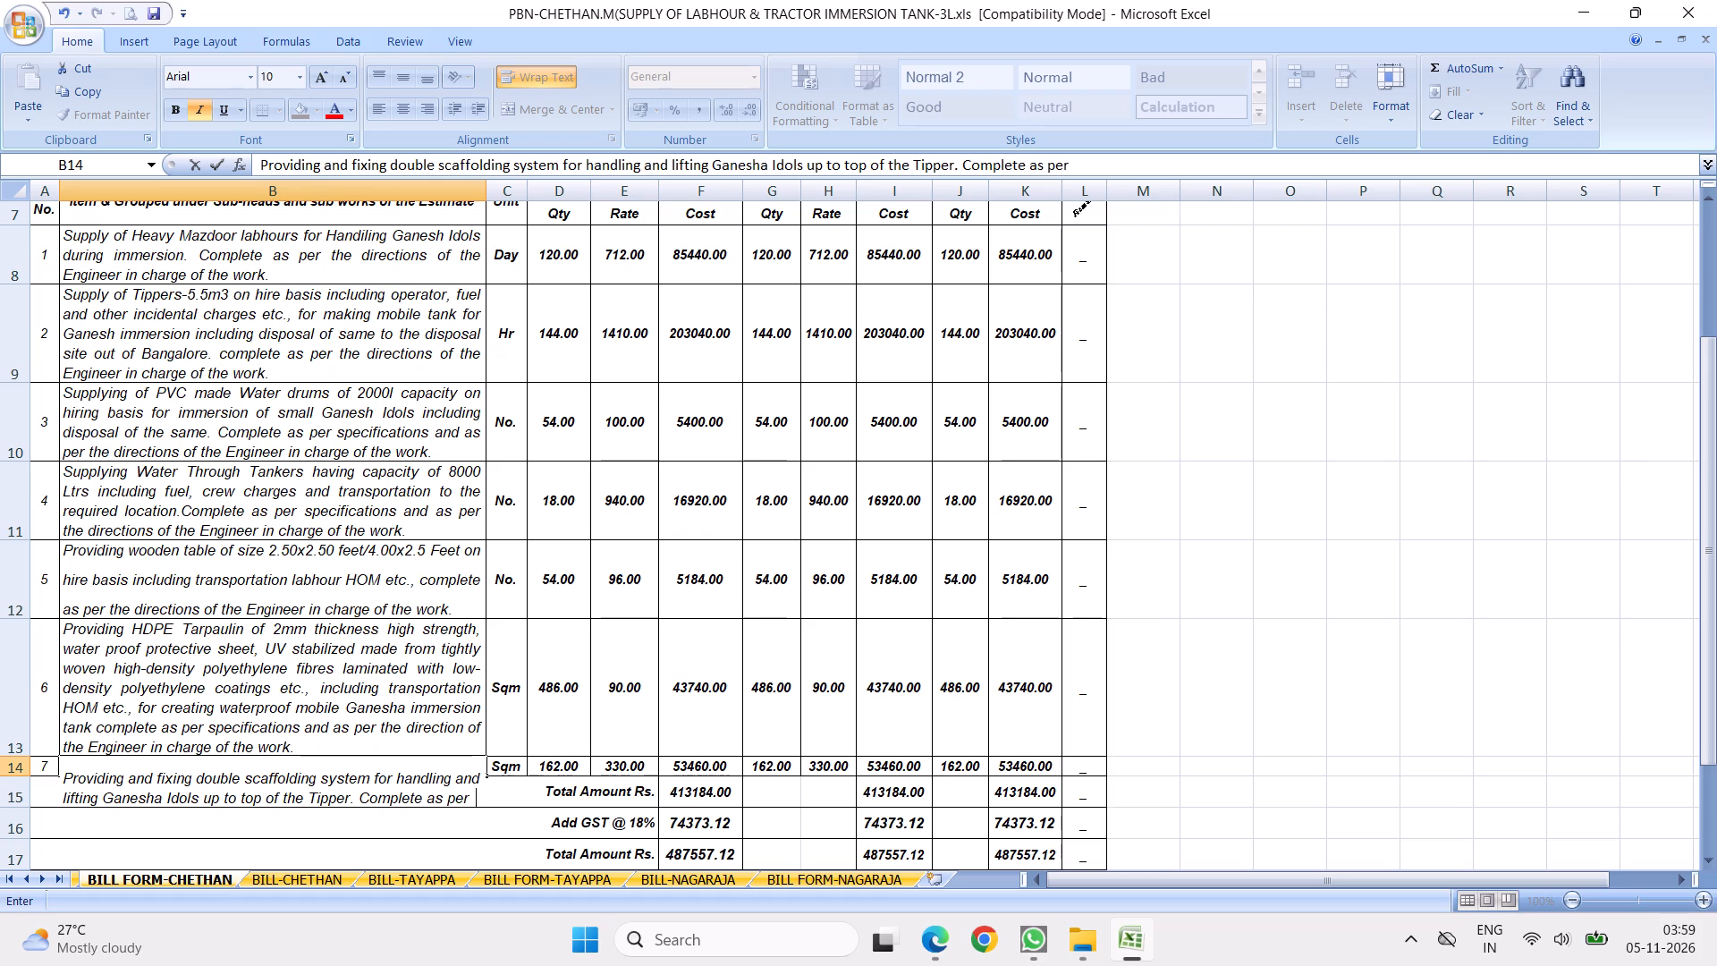
pyautogui.write('specifications')
pyautogui.press('space')
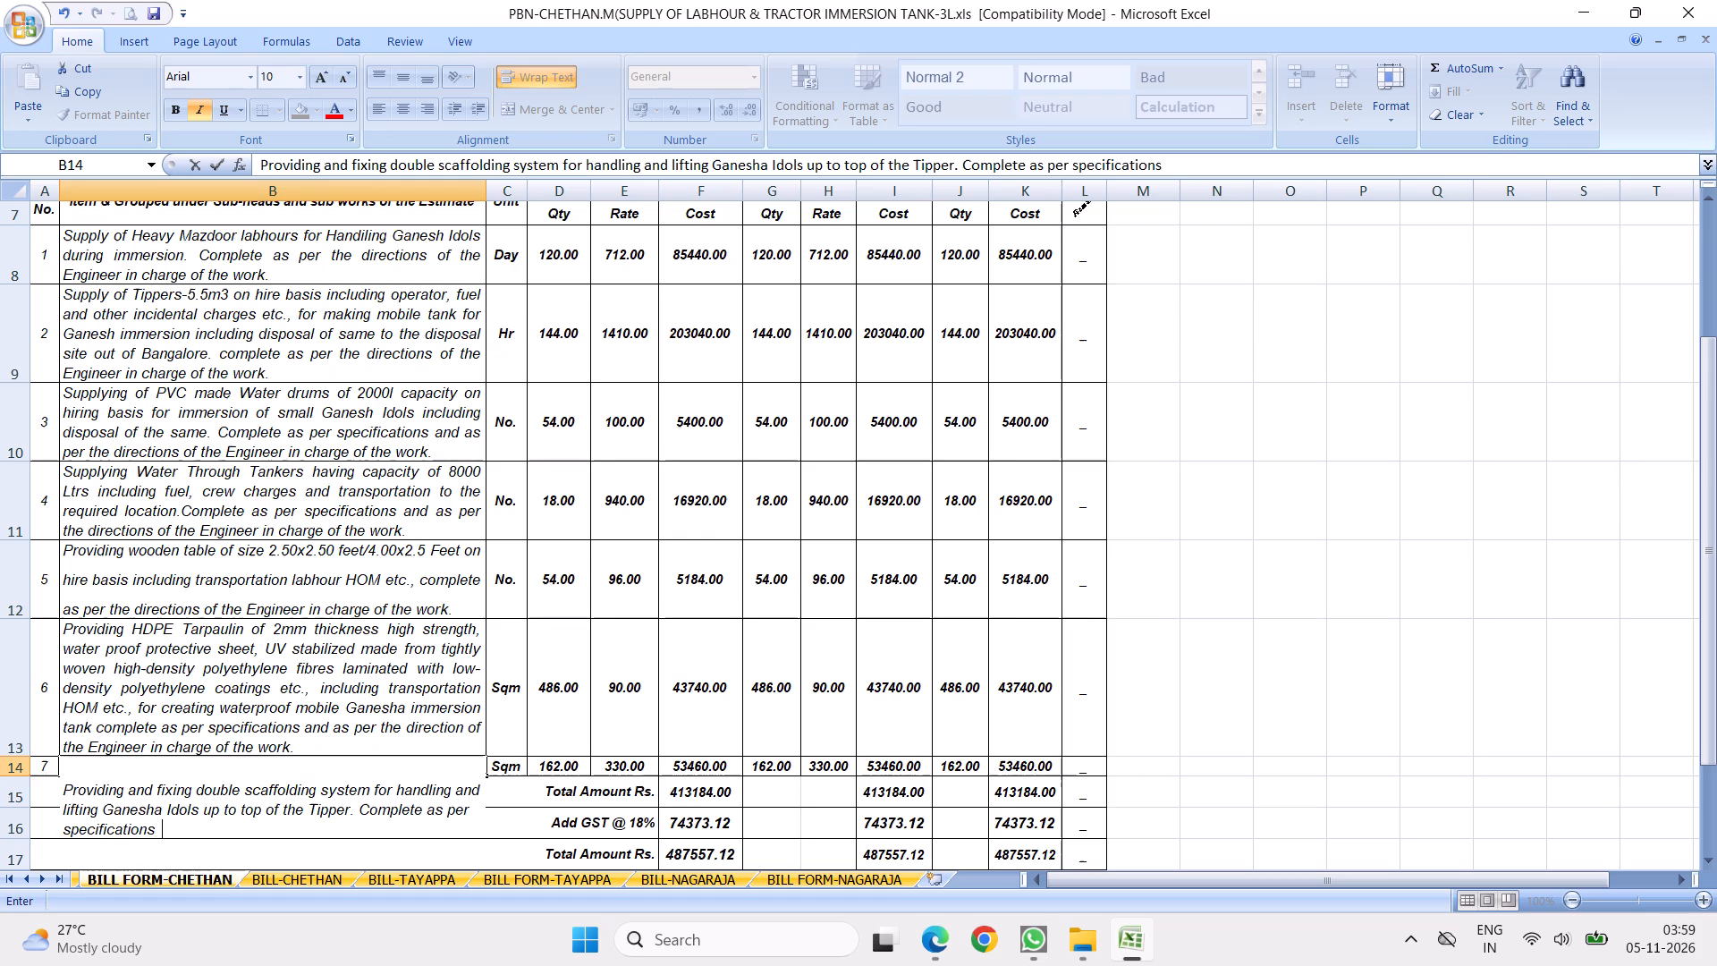
pyautogui.write('and as per the directions')
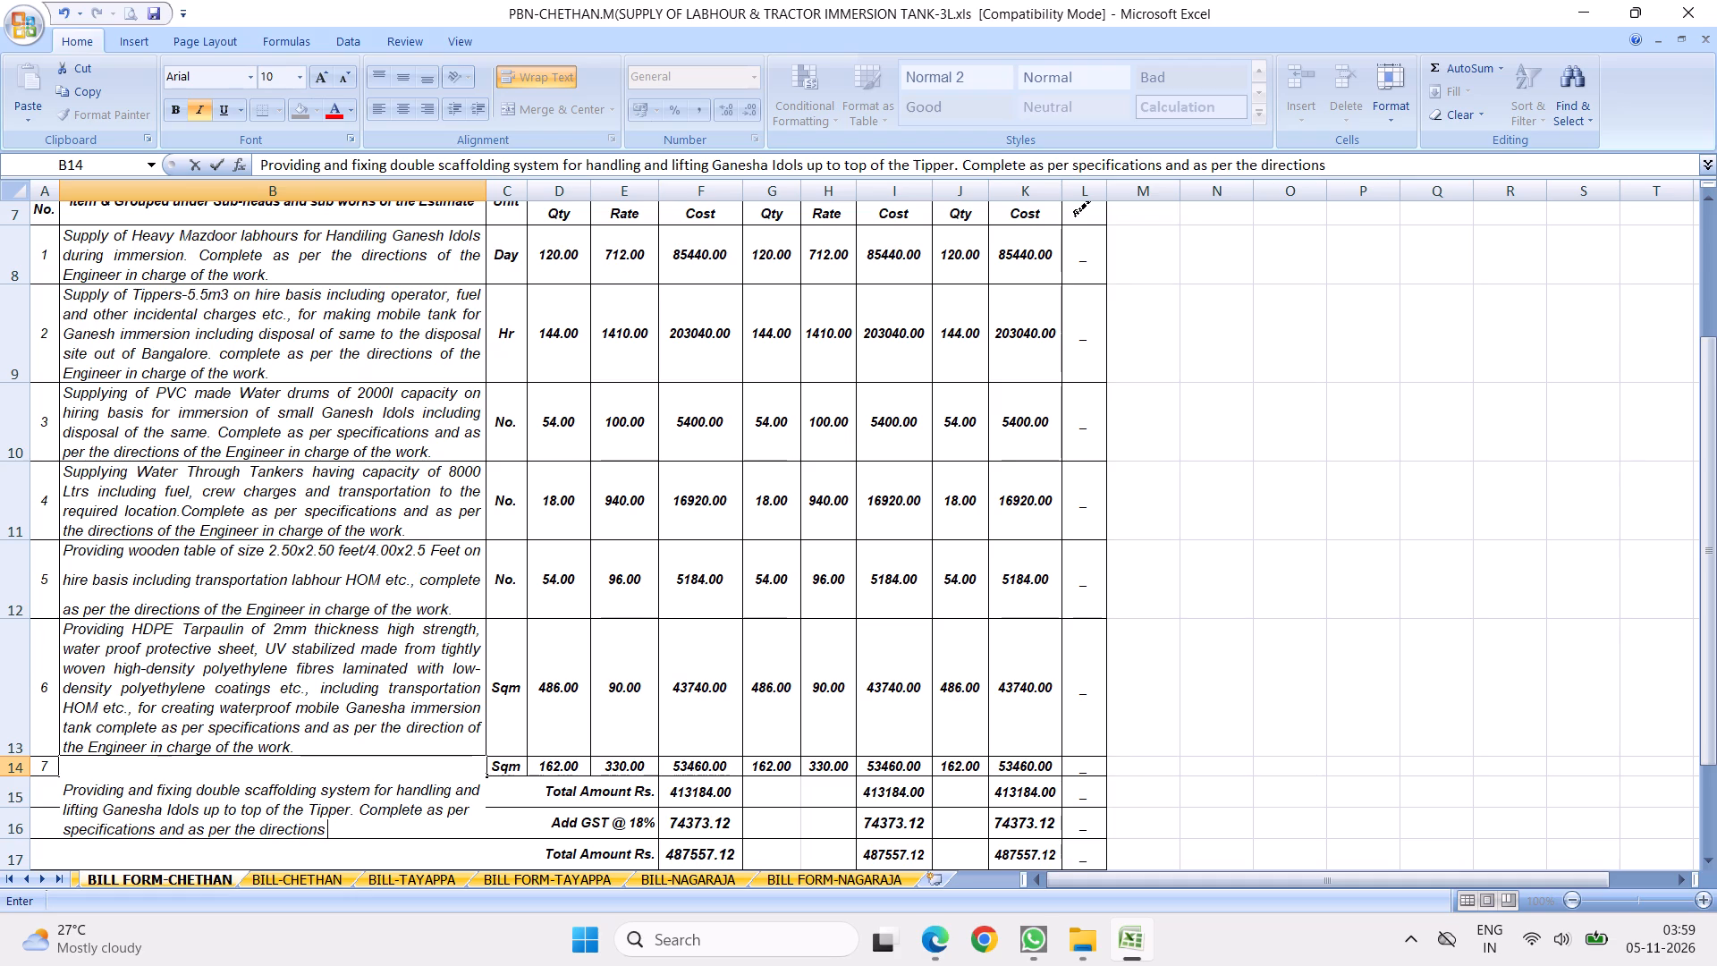
pyautogui.press('space')
pyautogui.write('of the')
pyautogui.press('space')
pyautogui.write('Engiener')
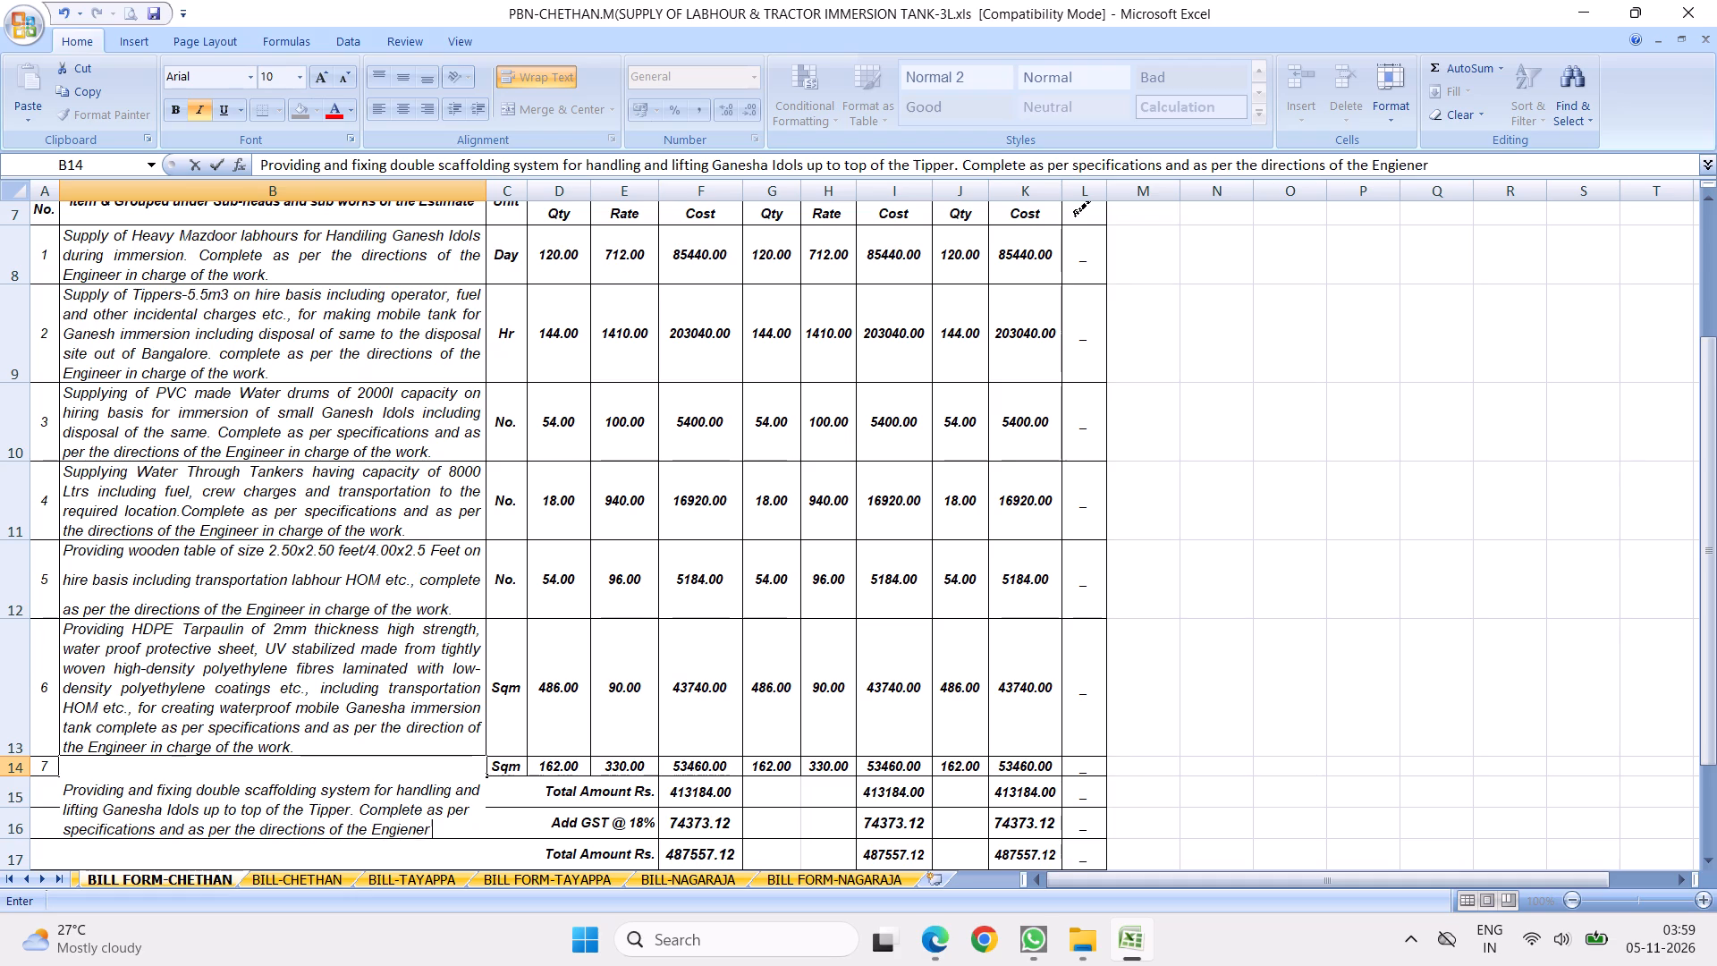
pyautogui.press('BackSpace')
pyautogui.press('BackSpace')
pyautogui.press('BackSpace')
pyautogui.press('BackSpace')
pyautogui.write('neer')
pyautogui.press('space')
pyautogui.write('in charge')
pyautogui.press('space')
pyautogui.write('of the work.')
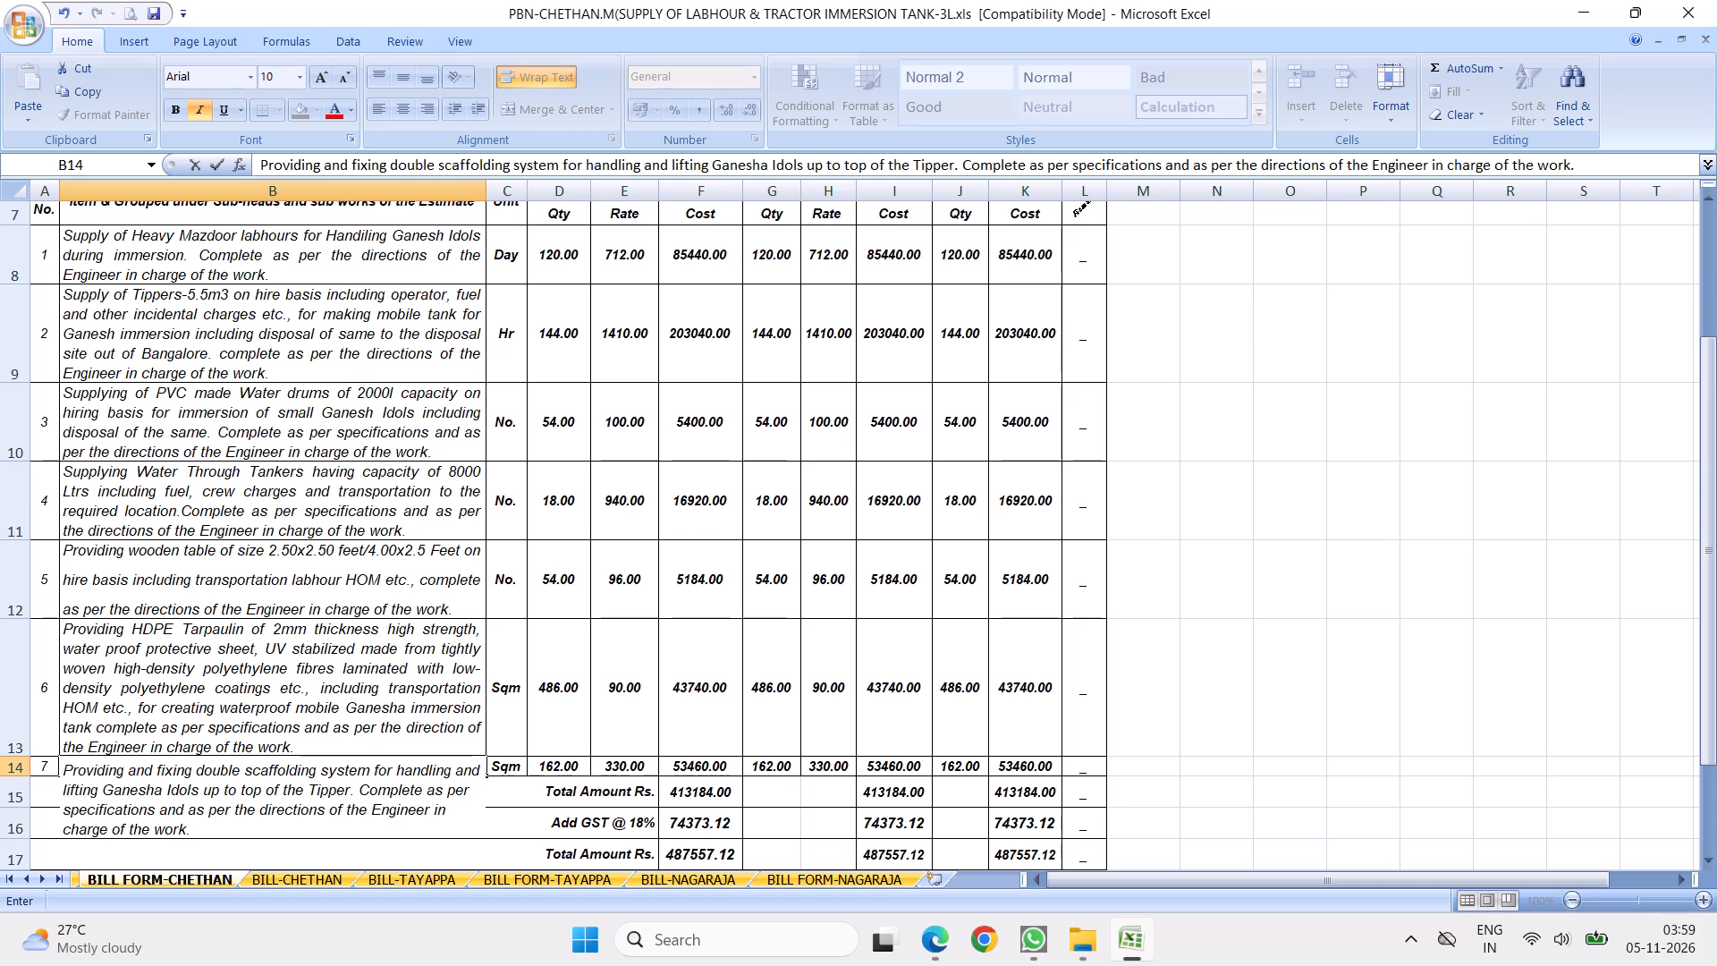
pyautogui.click(689, 700)
pyautogui.click(417, 785)
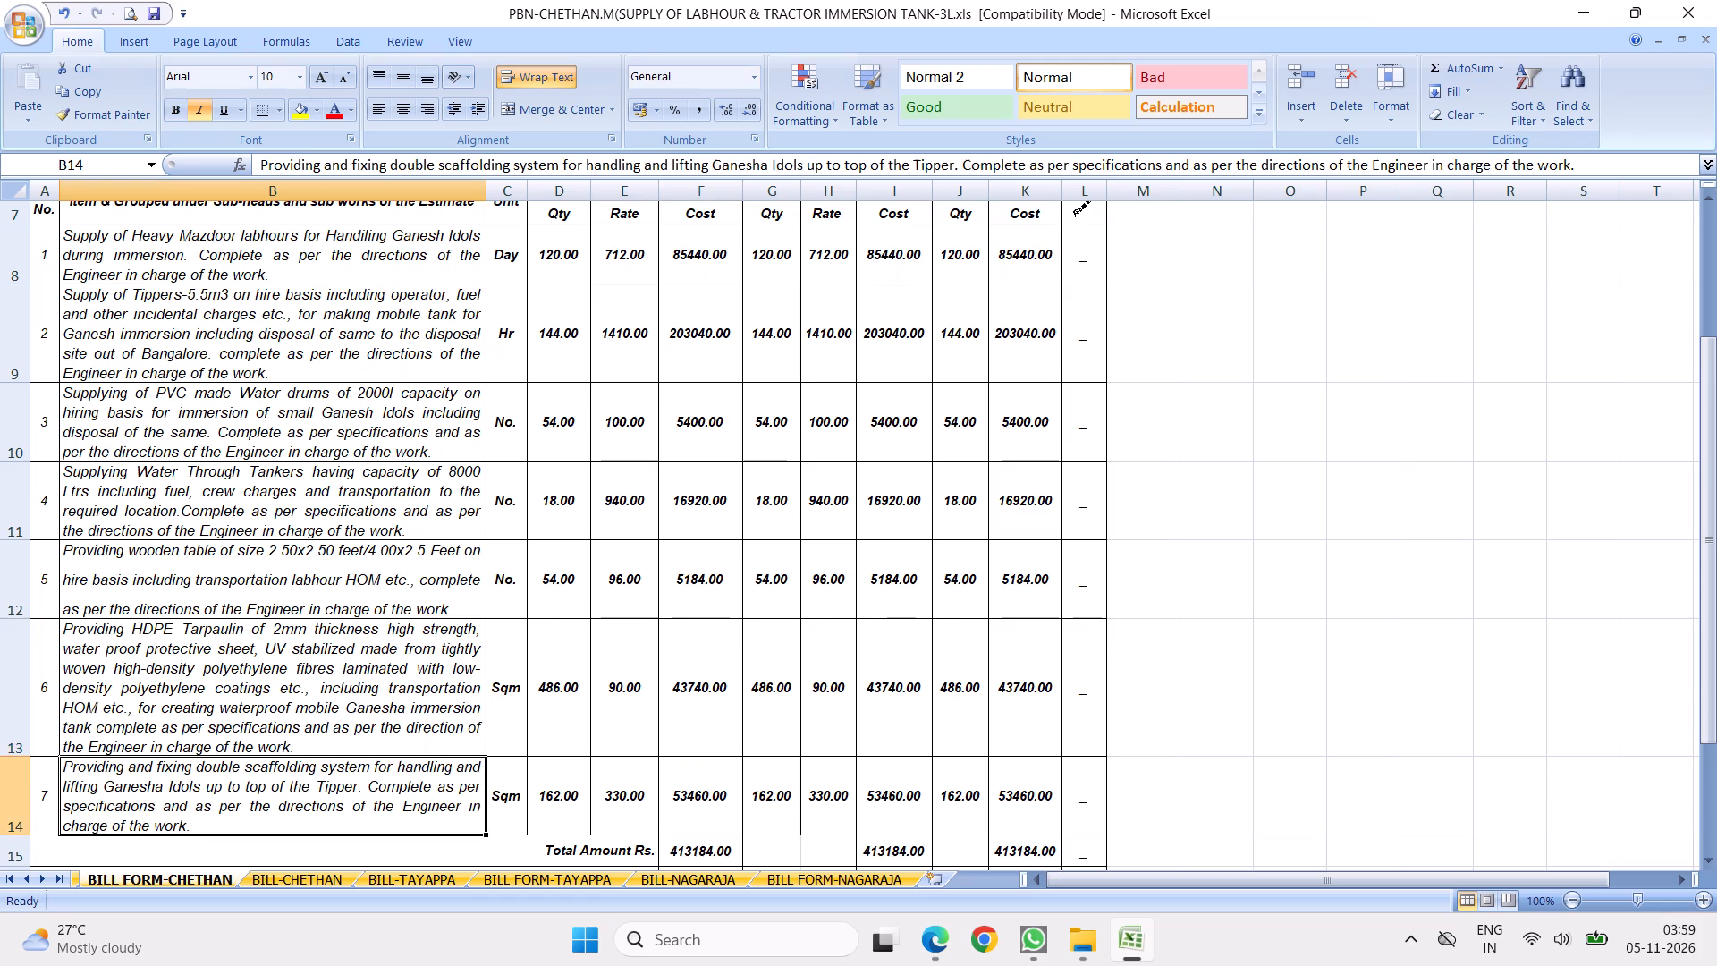
# Enter 712 as item 1's tender rate.
pyautogui.scroll(-1, 631, 631)
pyautogui.click(689, 661)
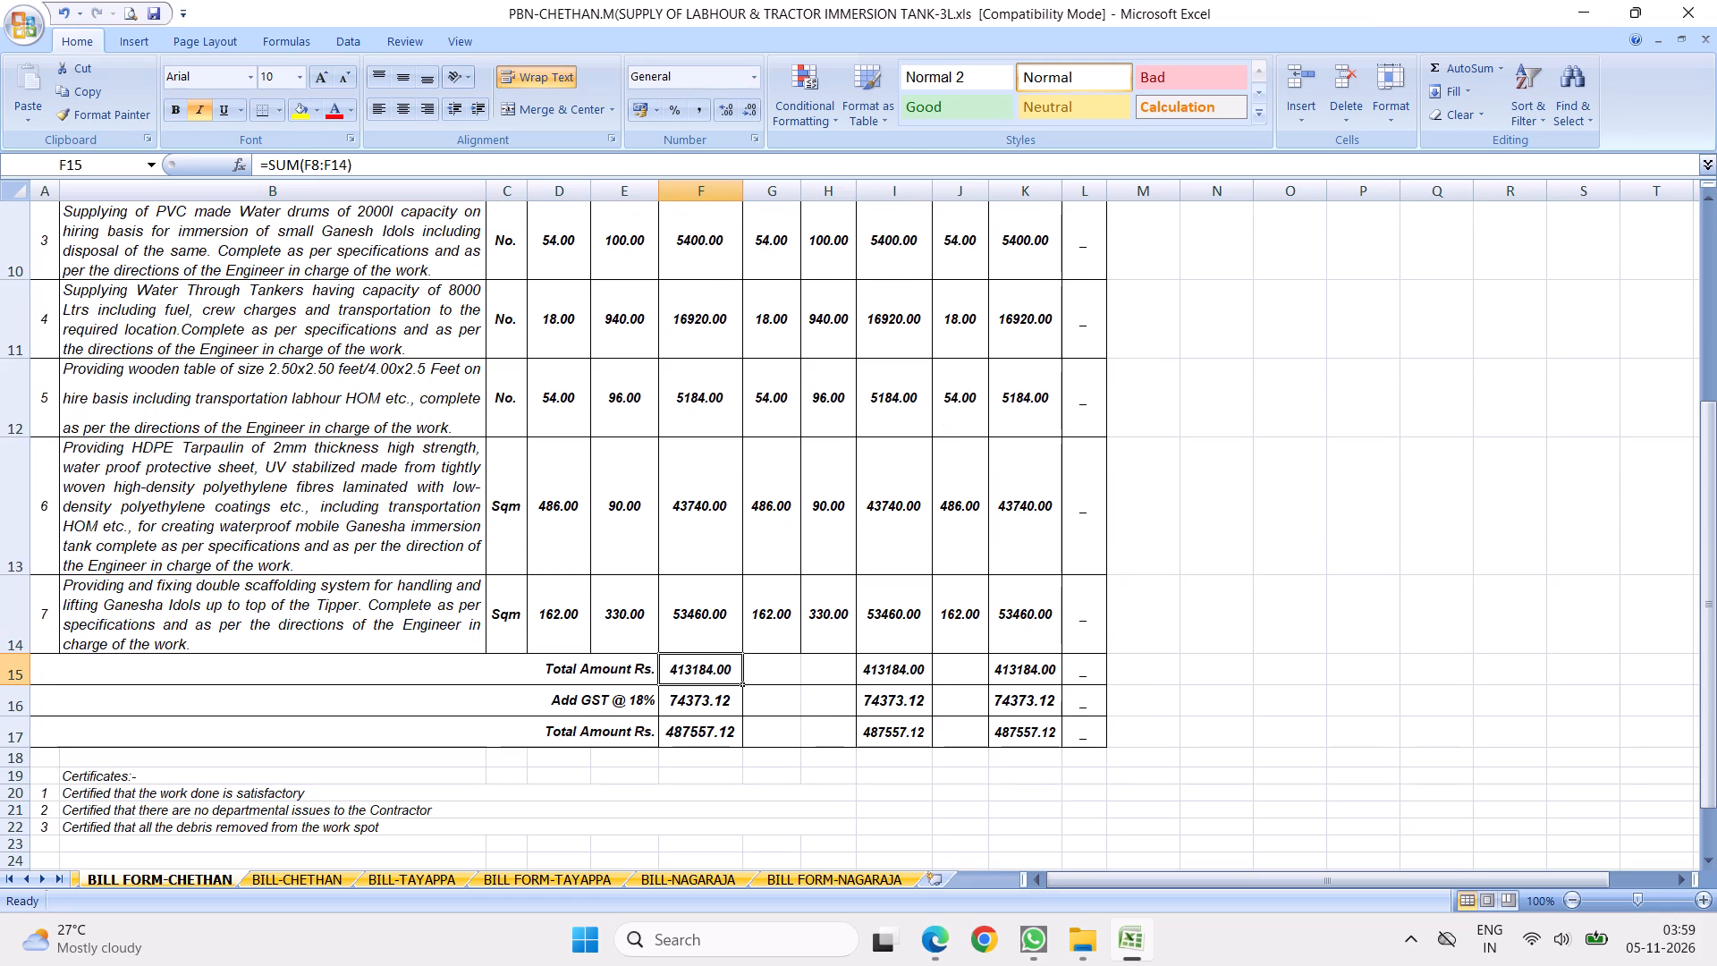
pyautogui.scroll(3, 714, 611)
pyautogui.click(633, 412)
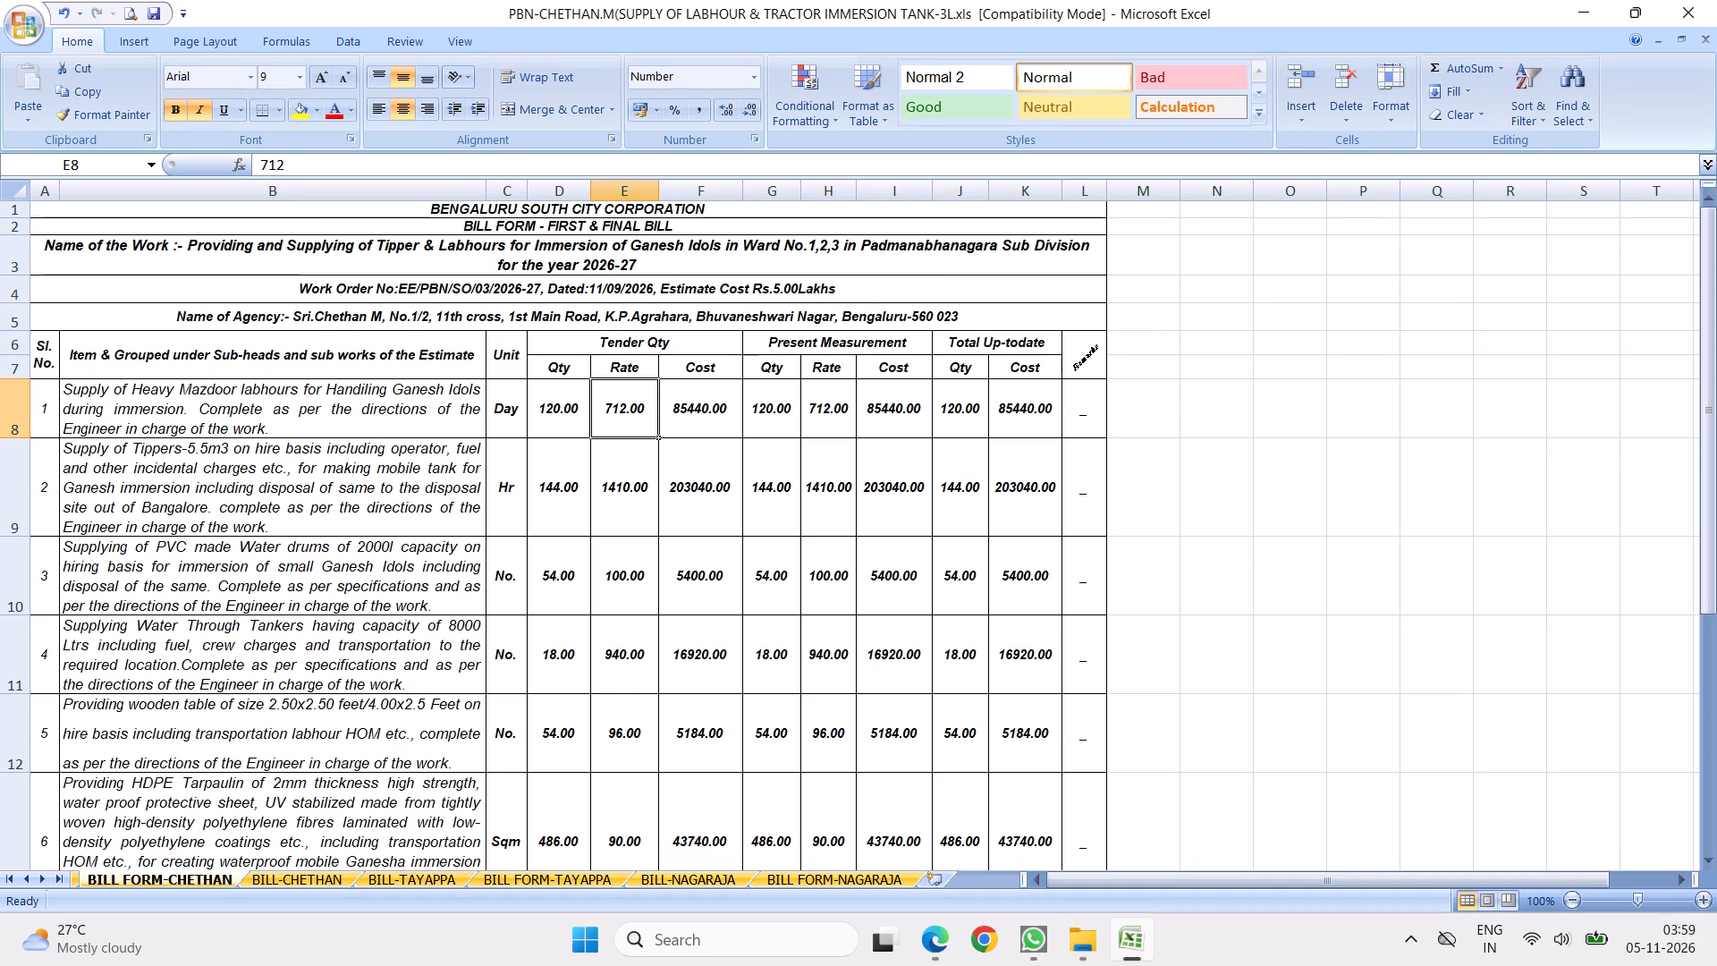
pyautogui.write('712')
pyautogui.press('Return')
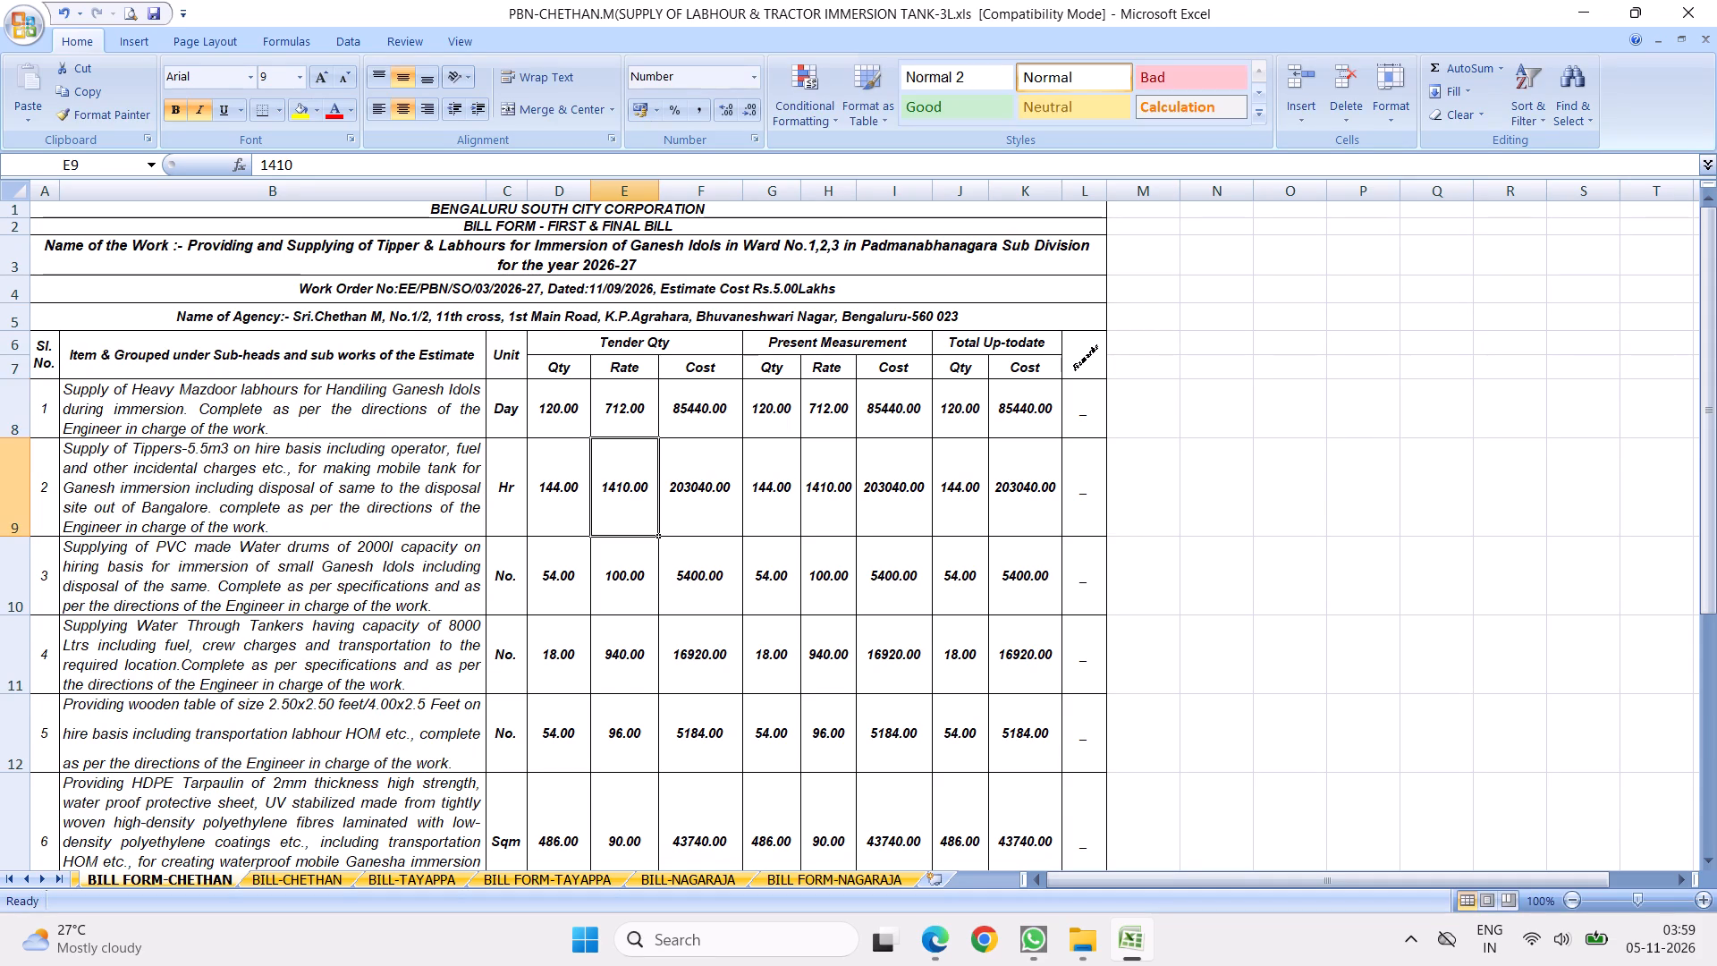
# Set item 3's tender quantity to 108.
pyautogui.press('Return')
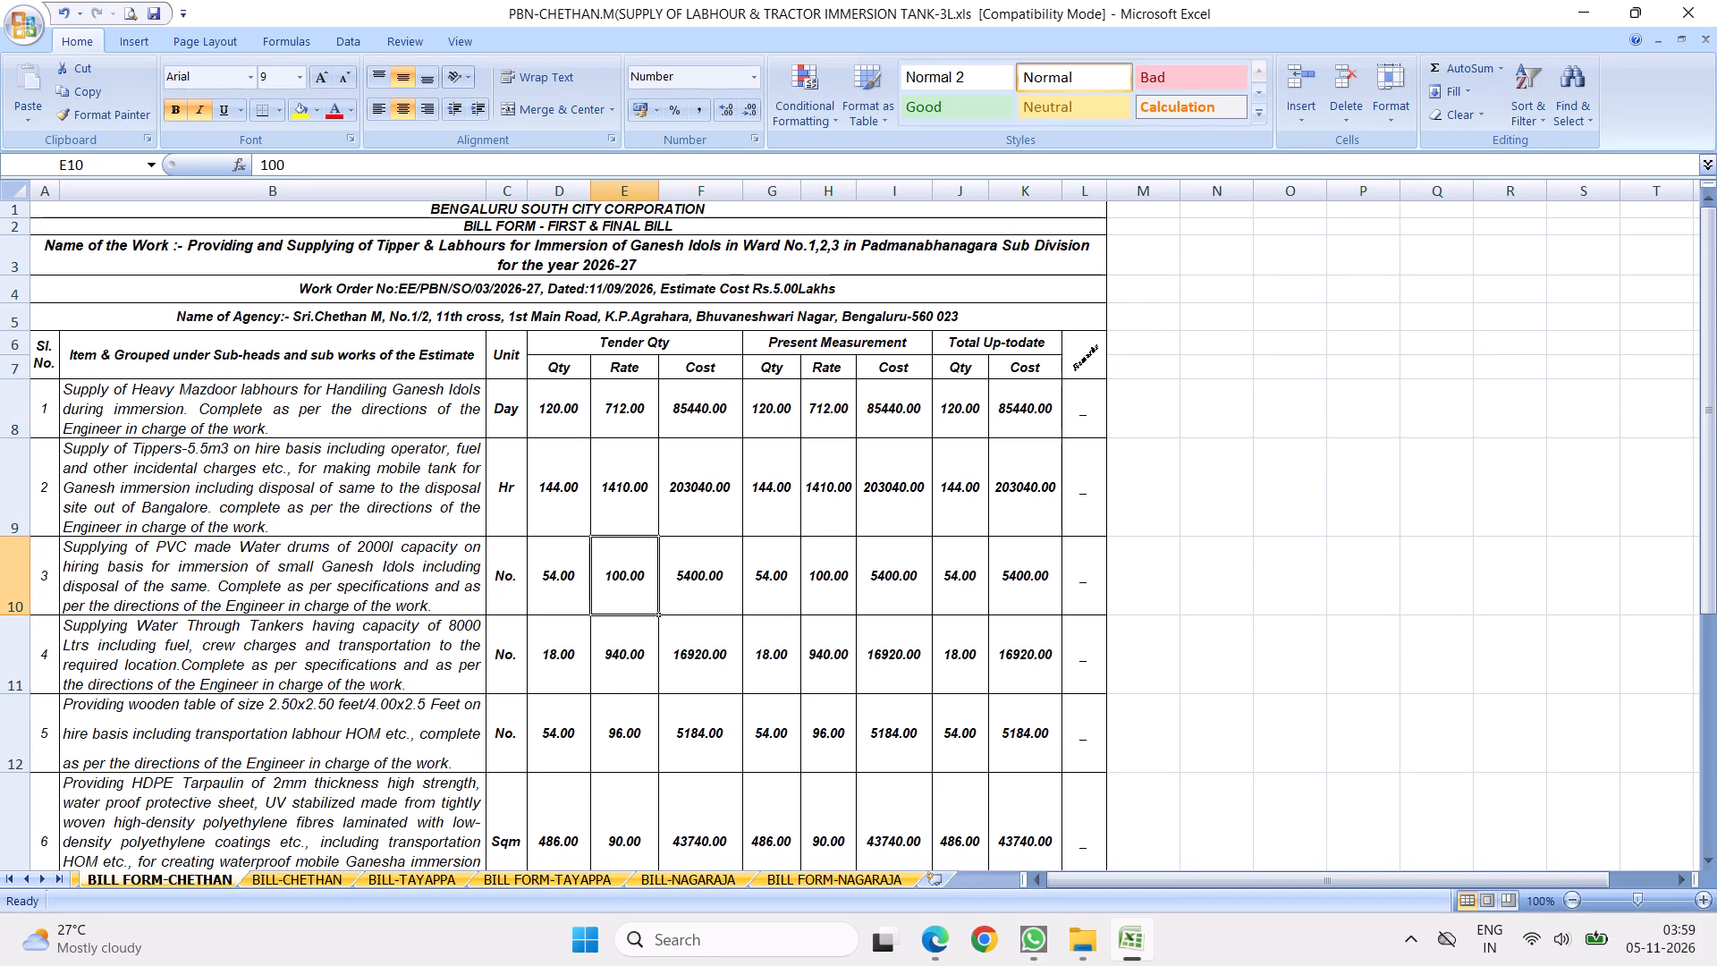
pyautogui.press('Left')
pyautogui.write('10')
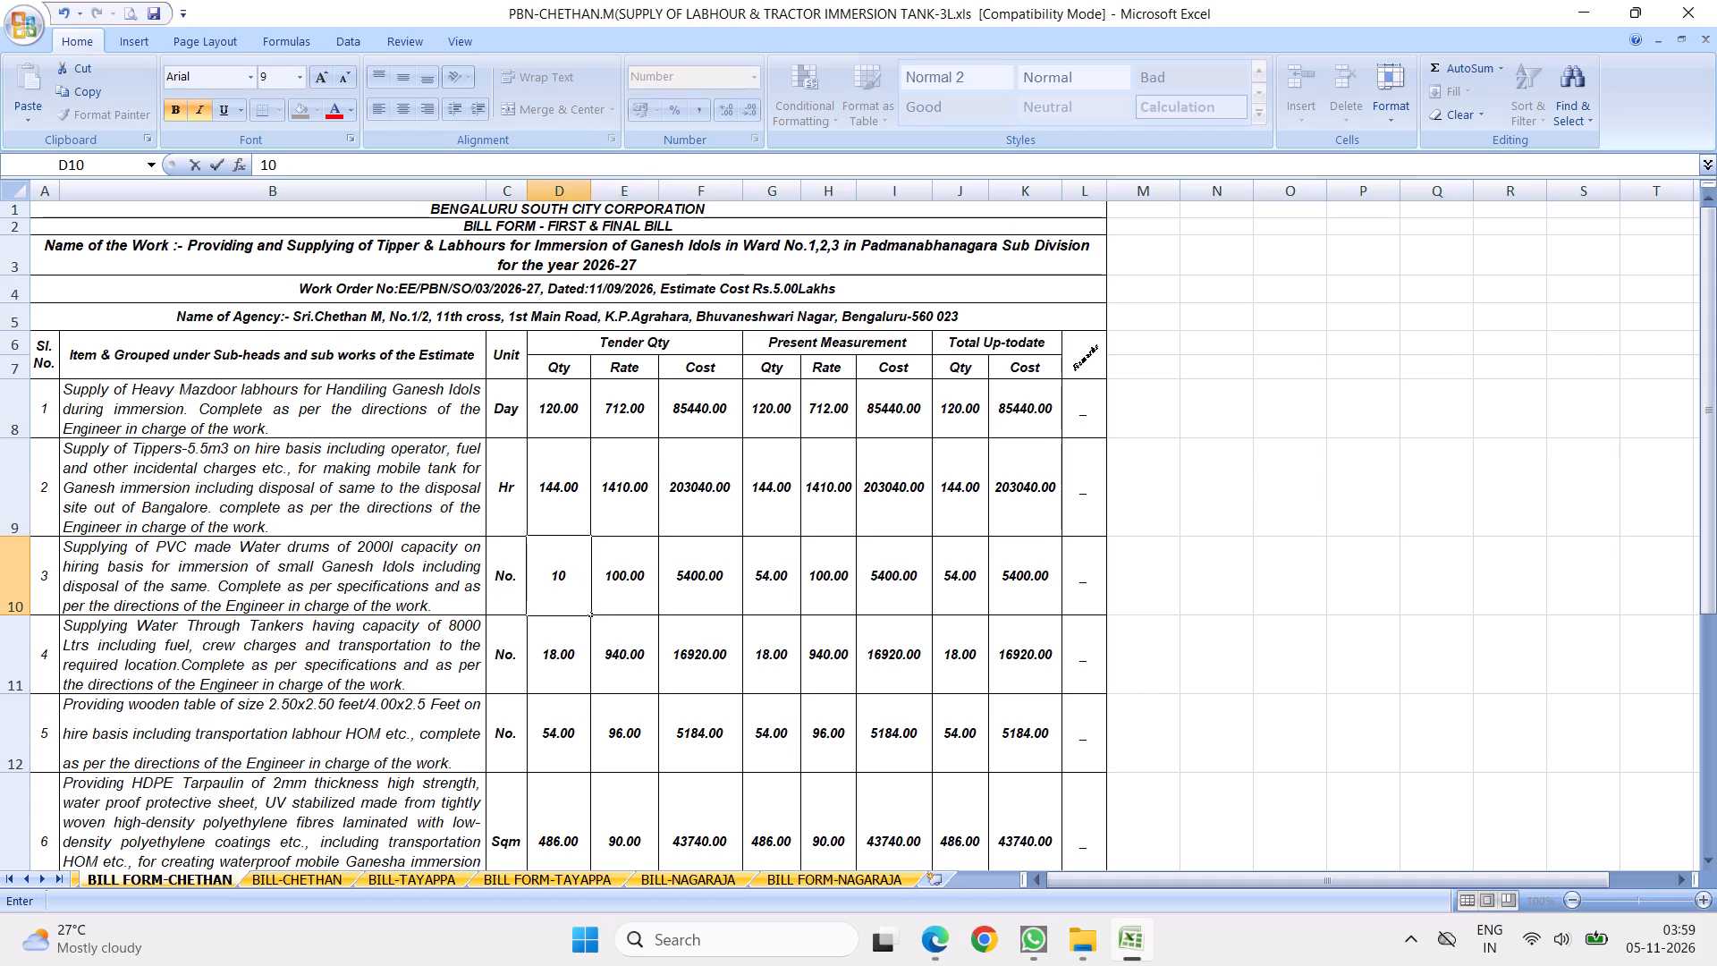
pyautogui.press('8')
pyautogui.click(780, 543)
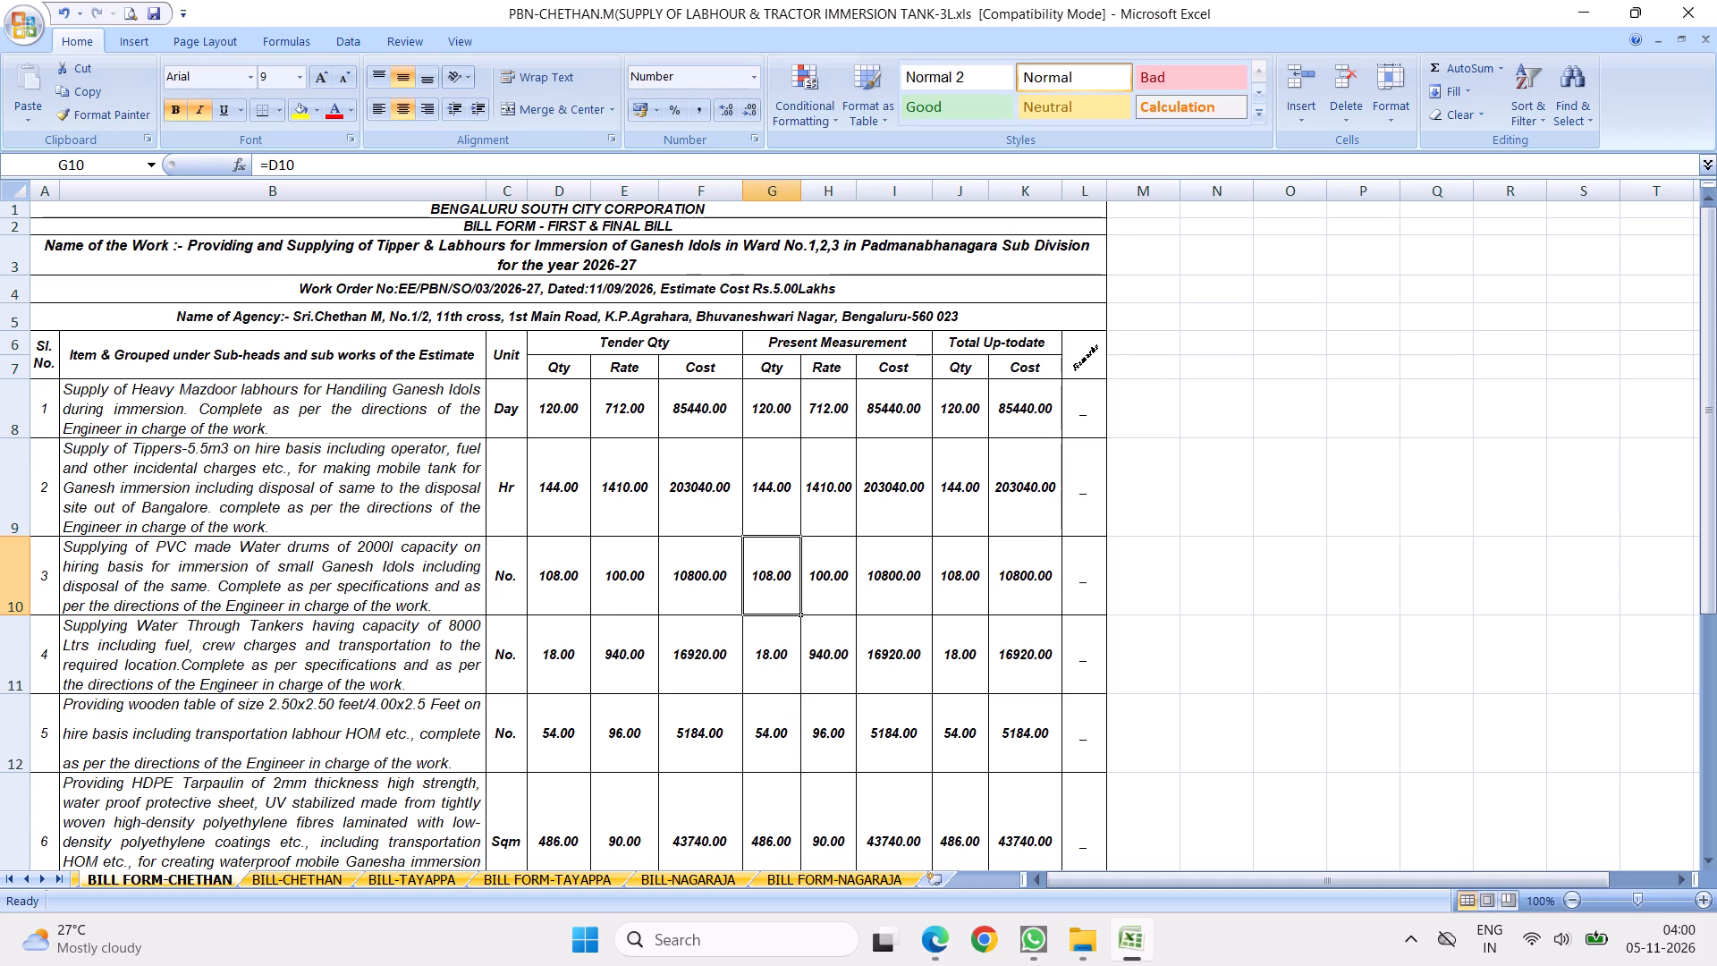
# Set the units to Each for item 3, Hr for item 4 and Nos for item 5.
pyautogui.click(503, 580)
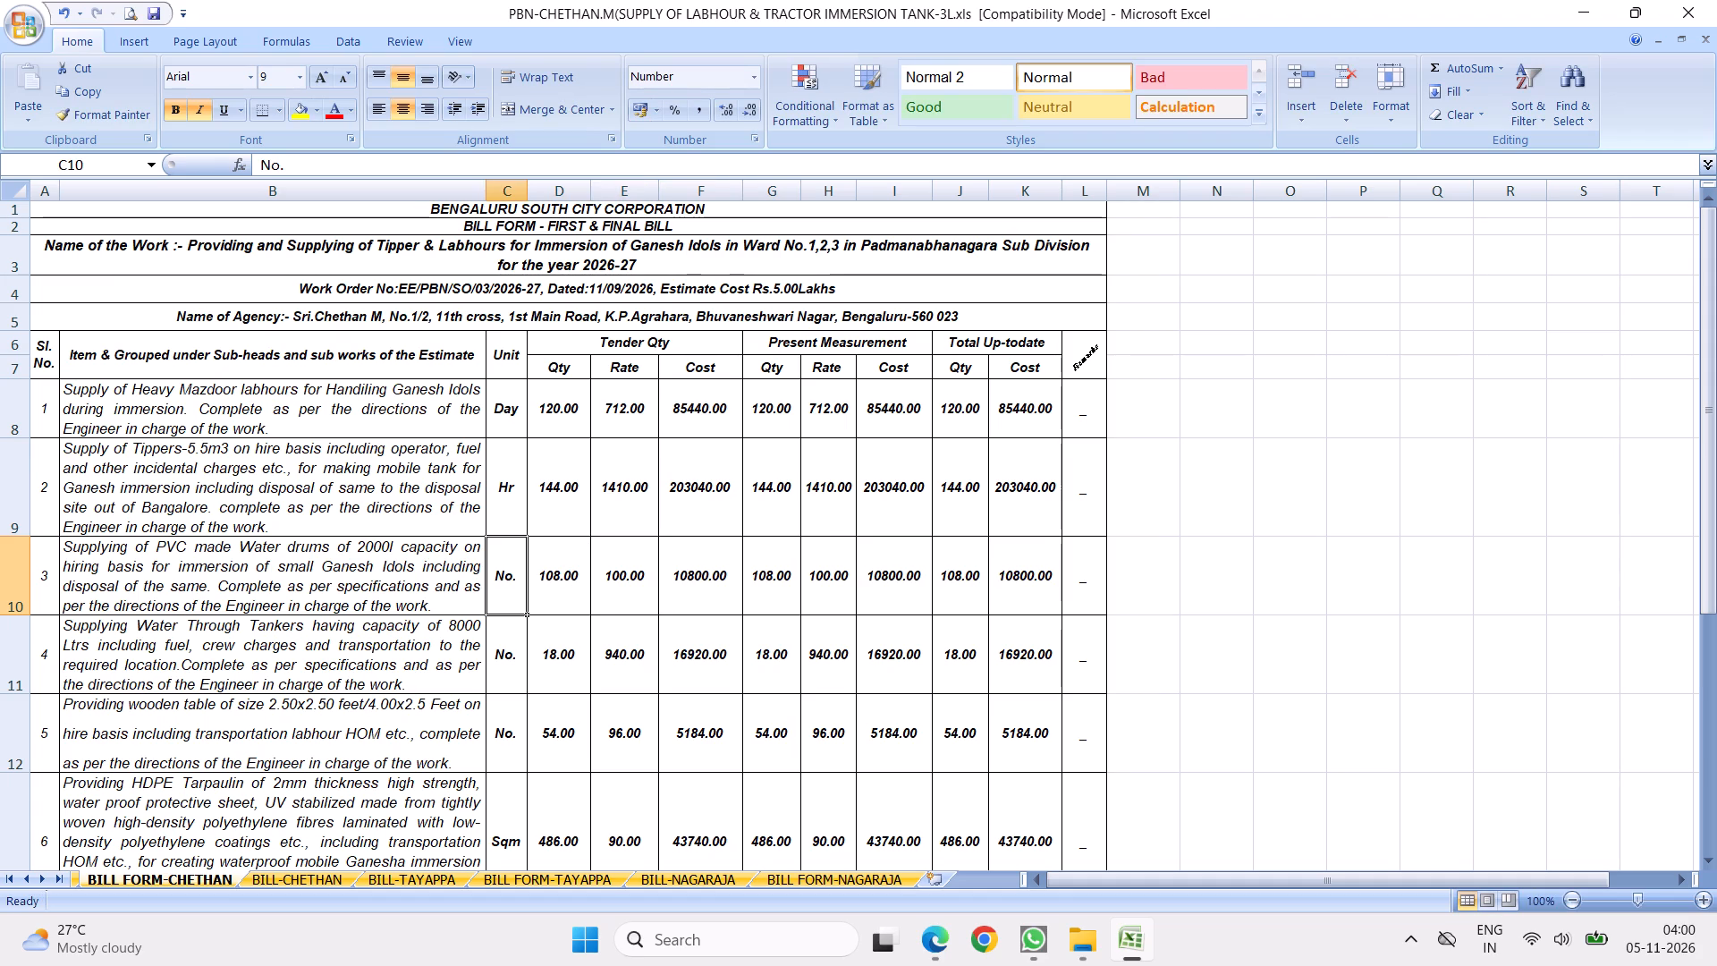
pyautogui.press('e')
pyautogui.press('BackSpace')
pyautogui.write('Eac')
pyautogui.press('h')
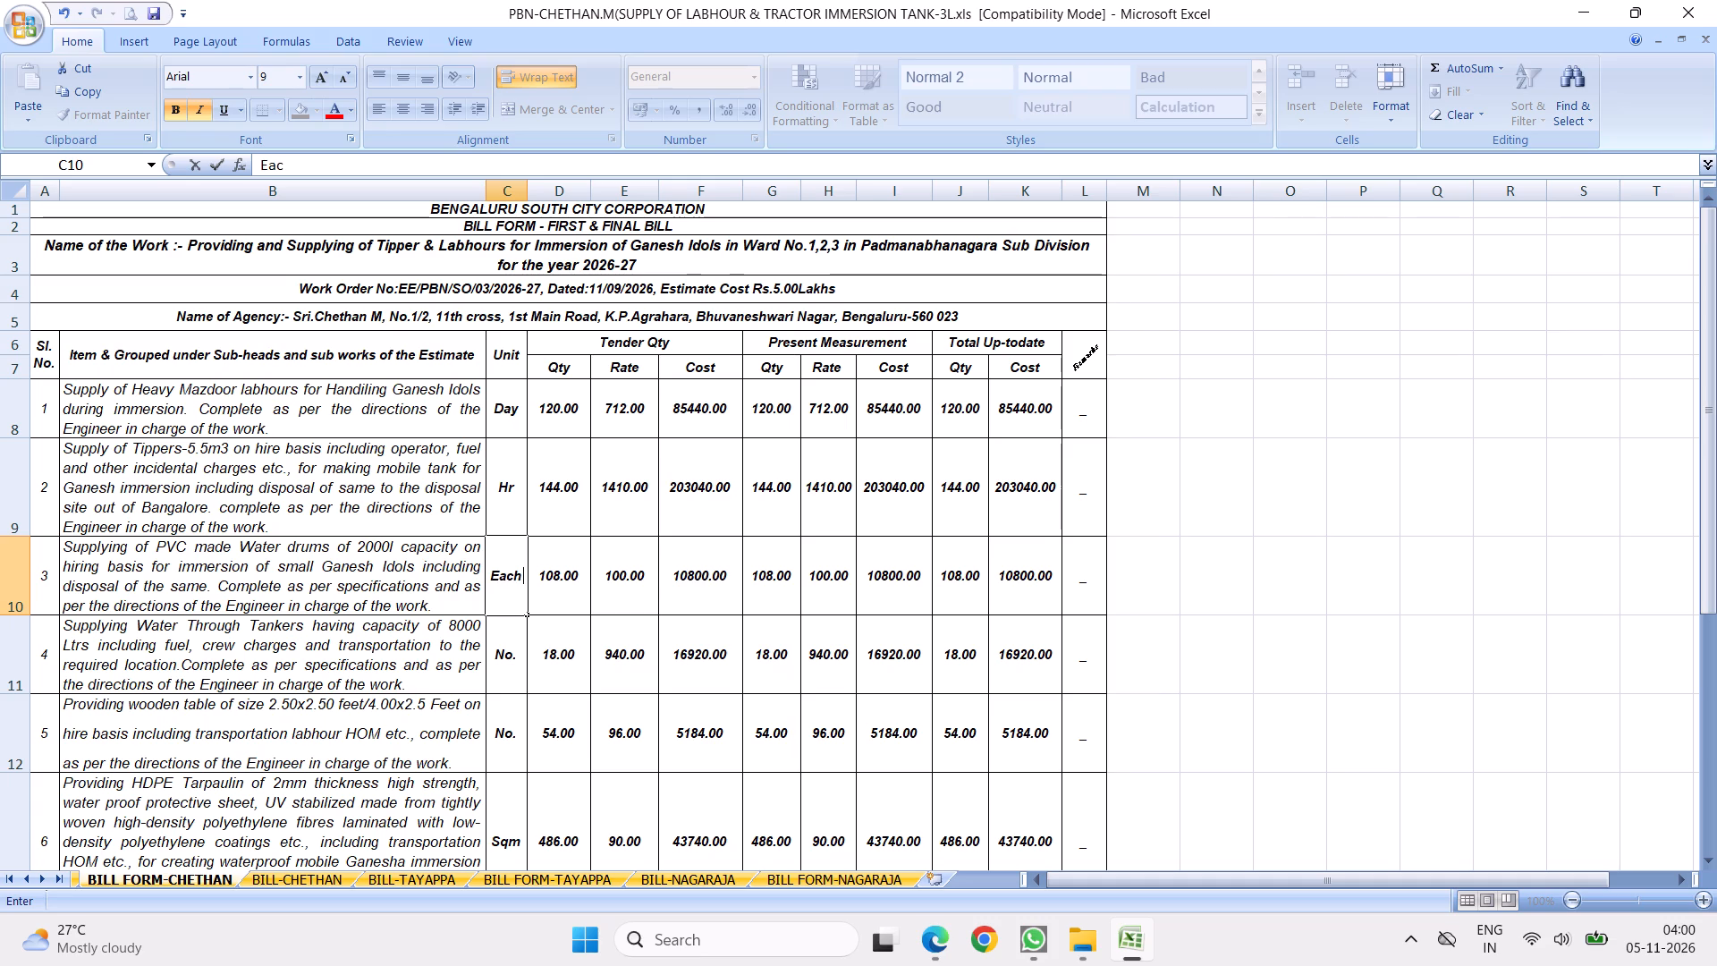
pyautogui.click(518, 658)
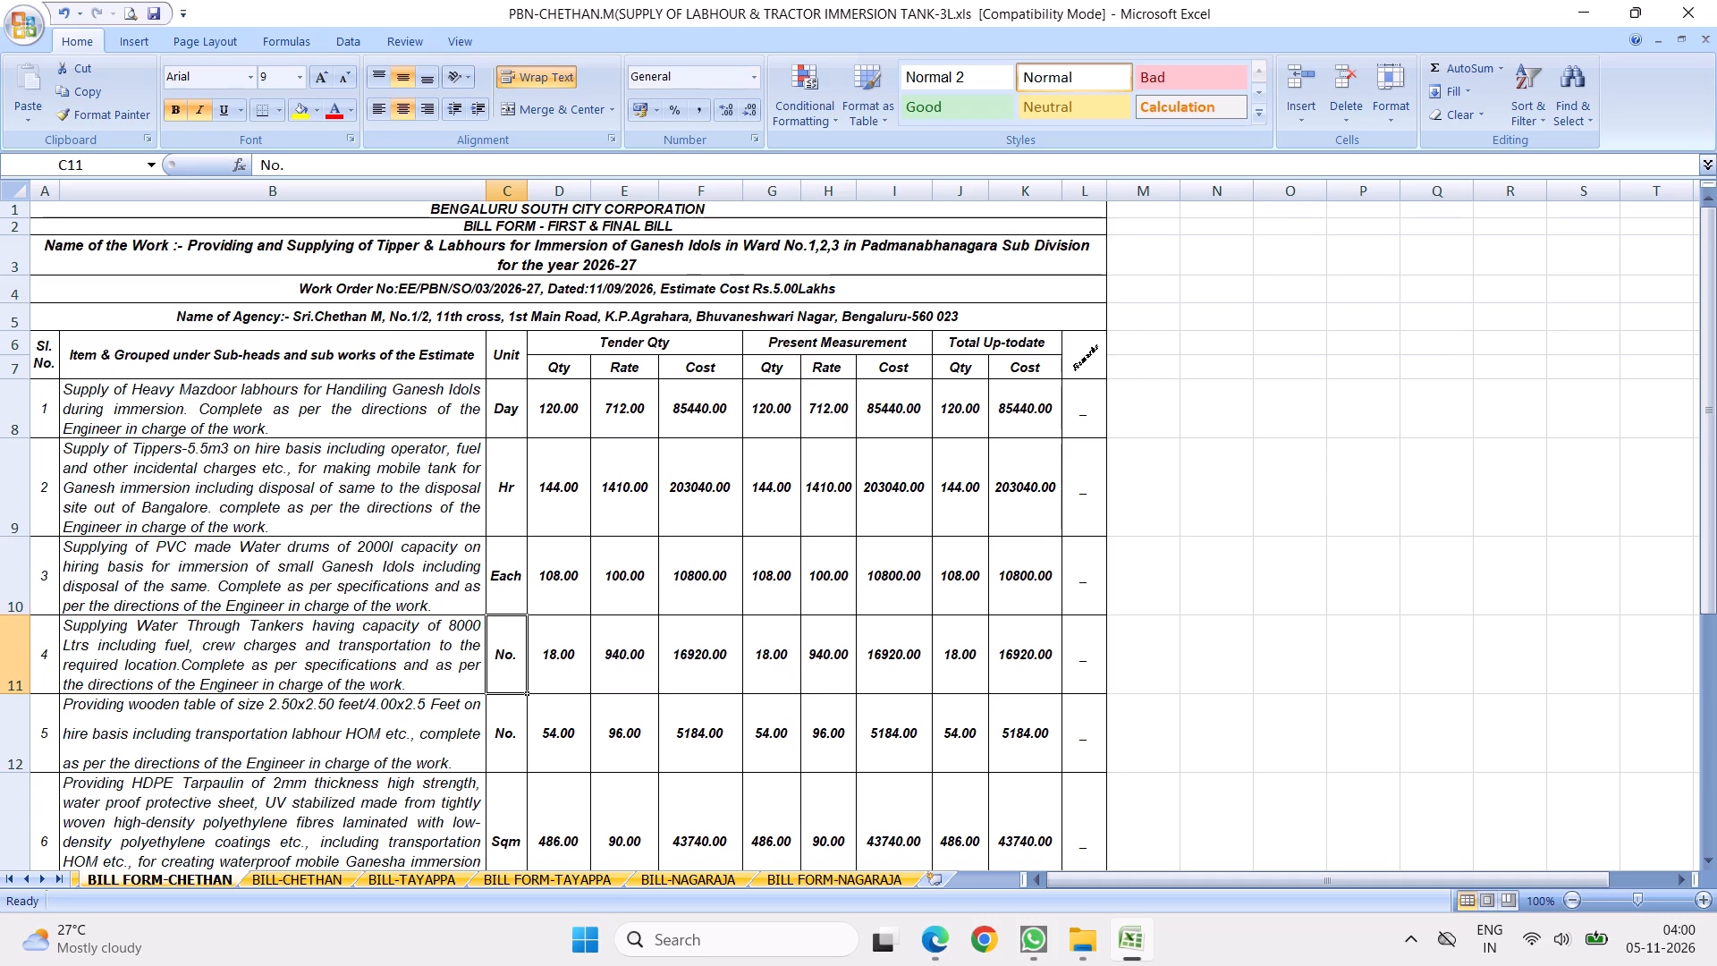
pyautogui.write('Hr')
pyautogui.click(562, 657)
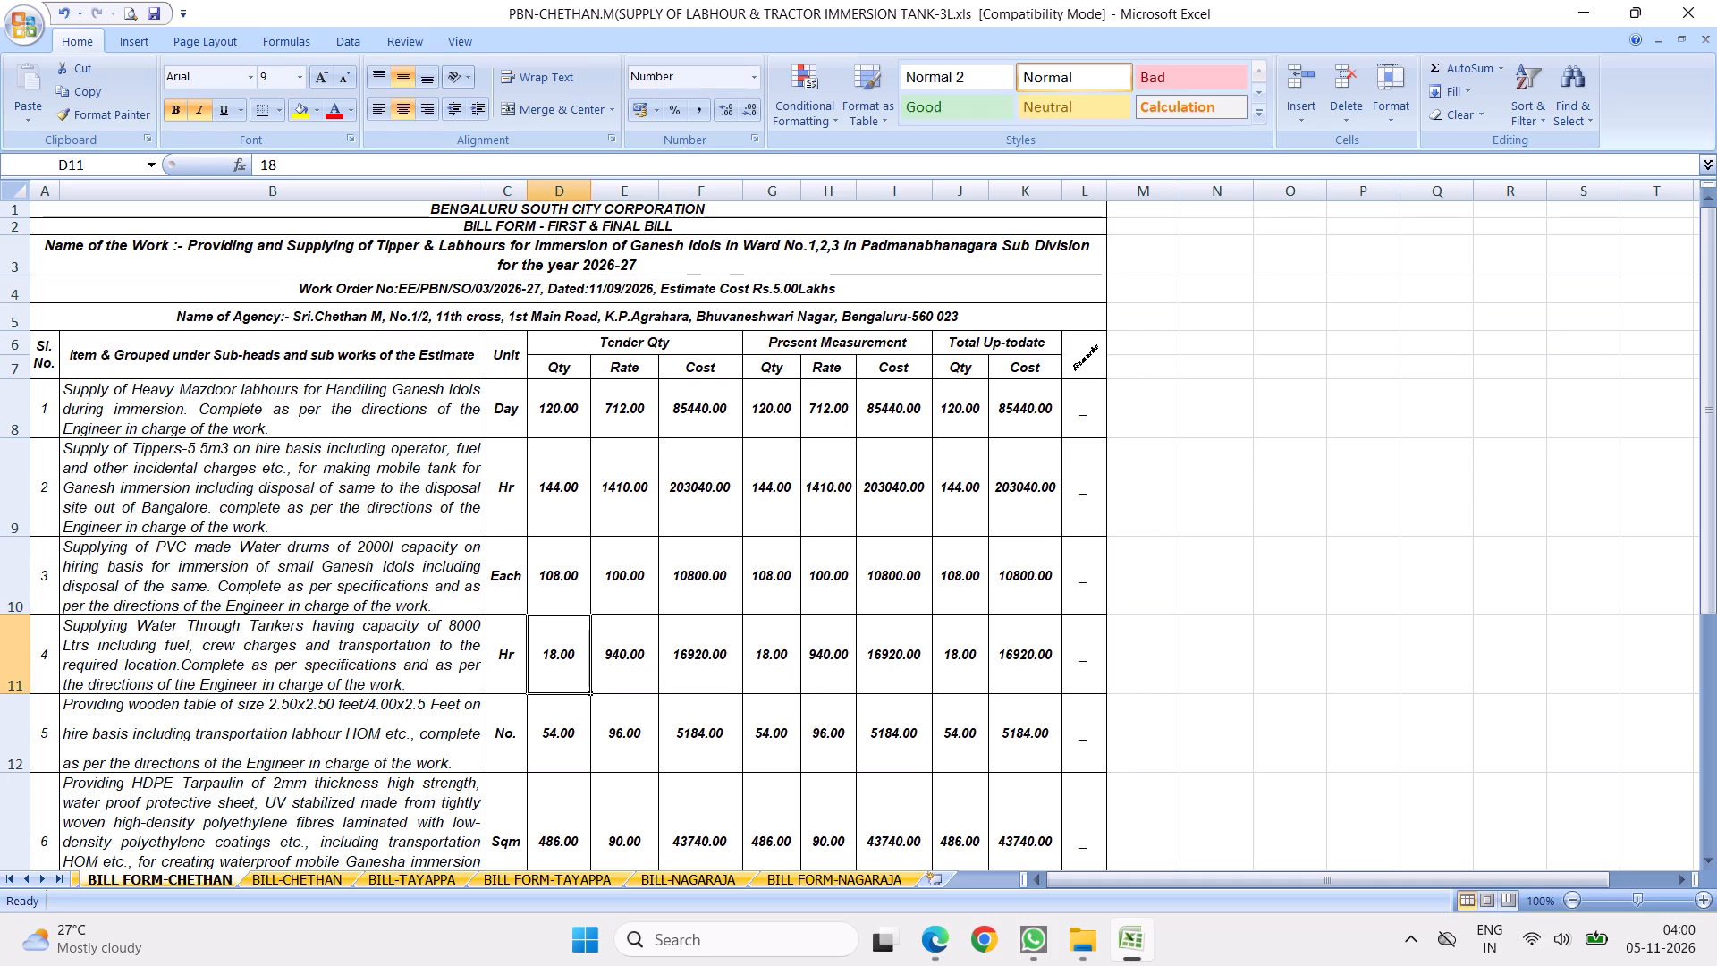
pyautogui.click(512, 734)
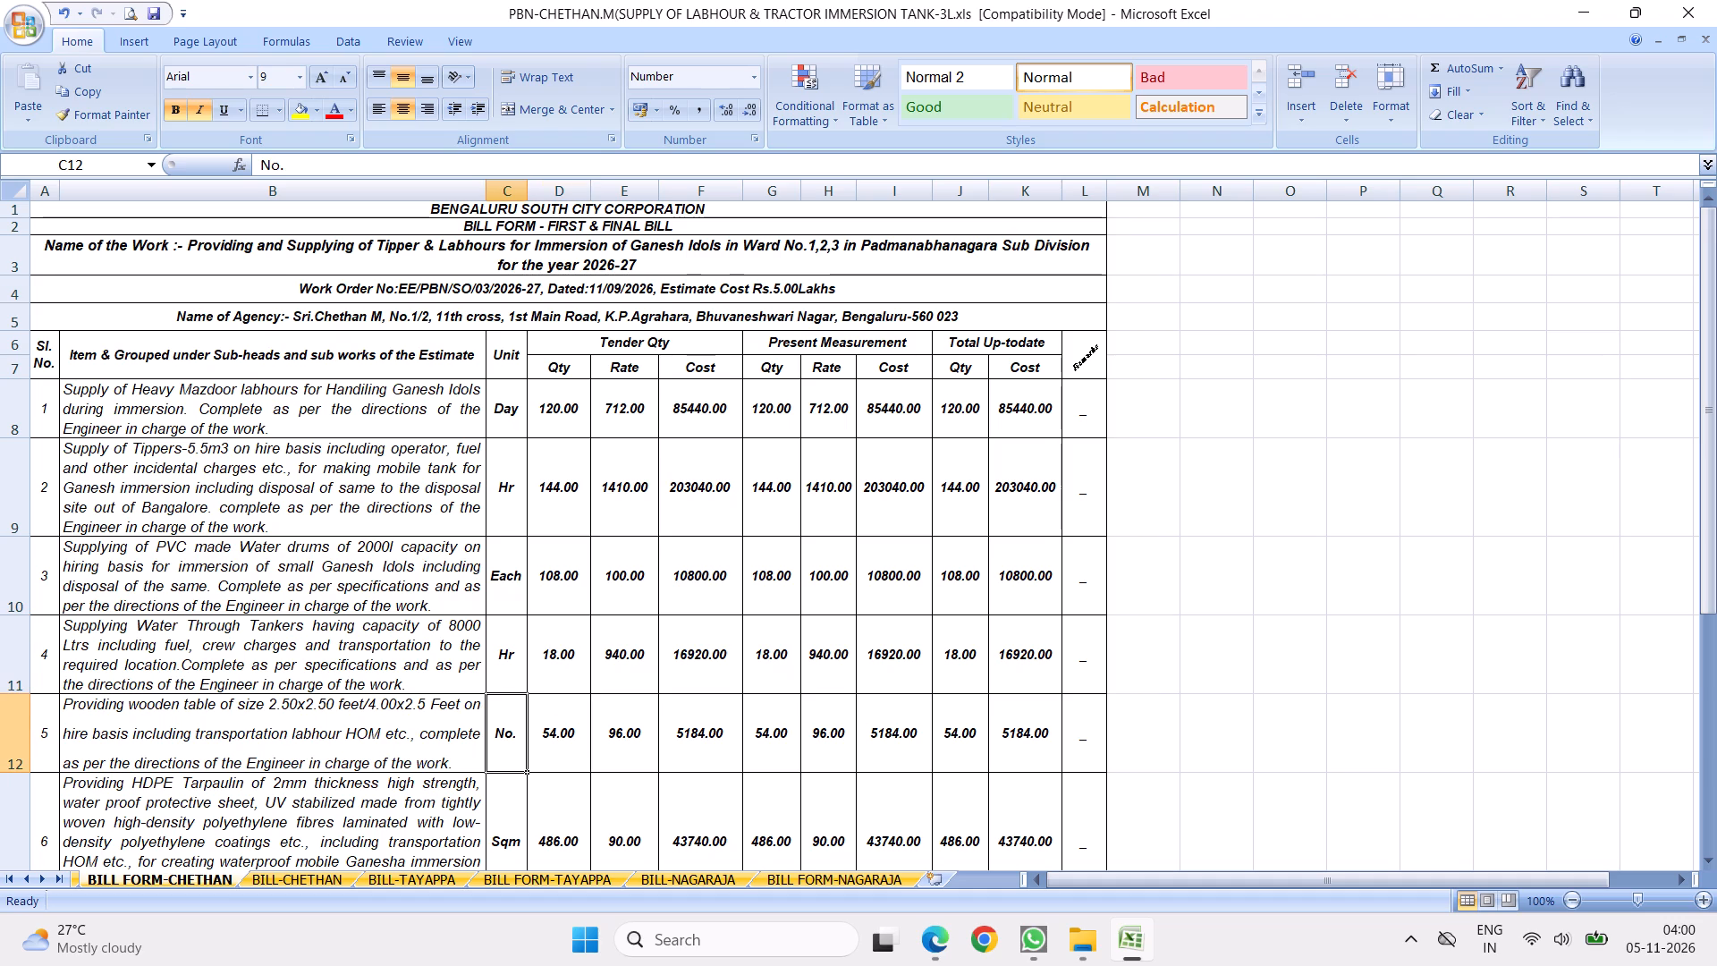
pyautogui.hotkey('shift', 'n')
pyautogui.write('os')
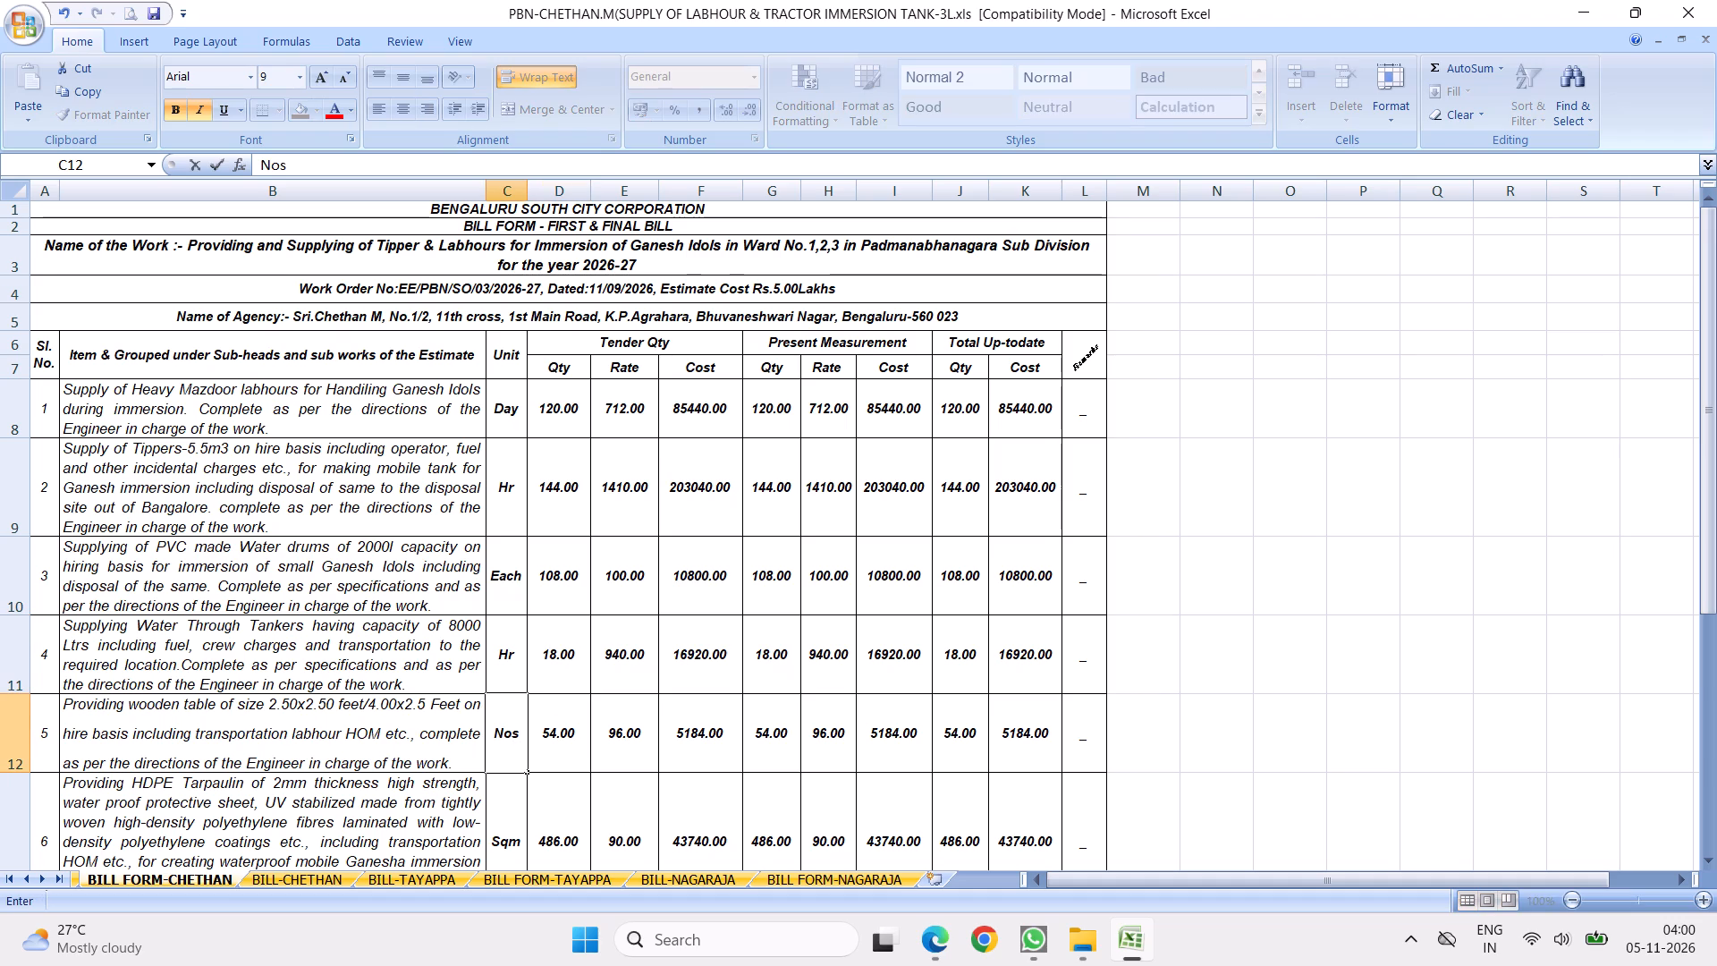
pyautogui.click(561, 738)
pyautogui.click(613, 736)
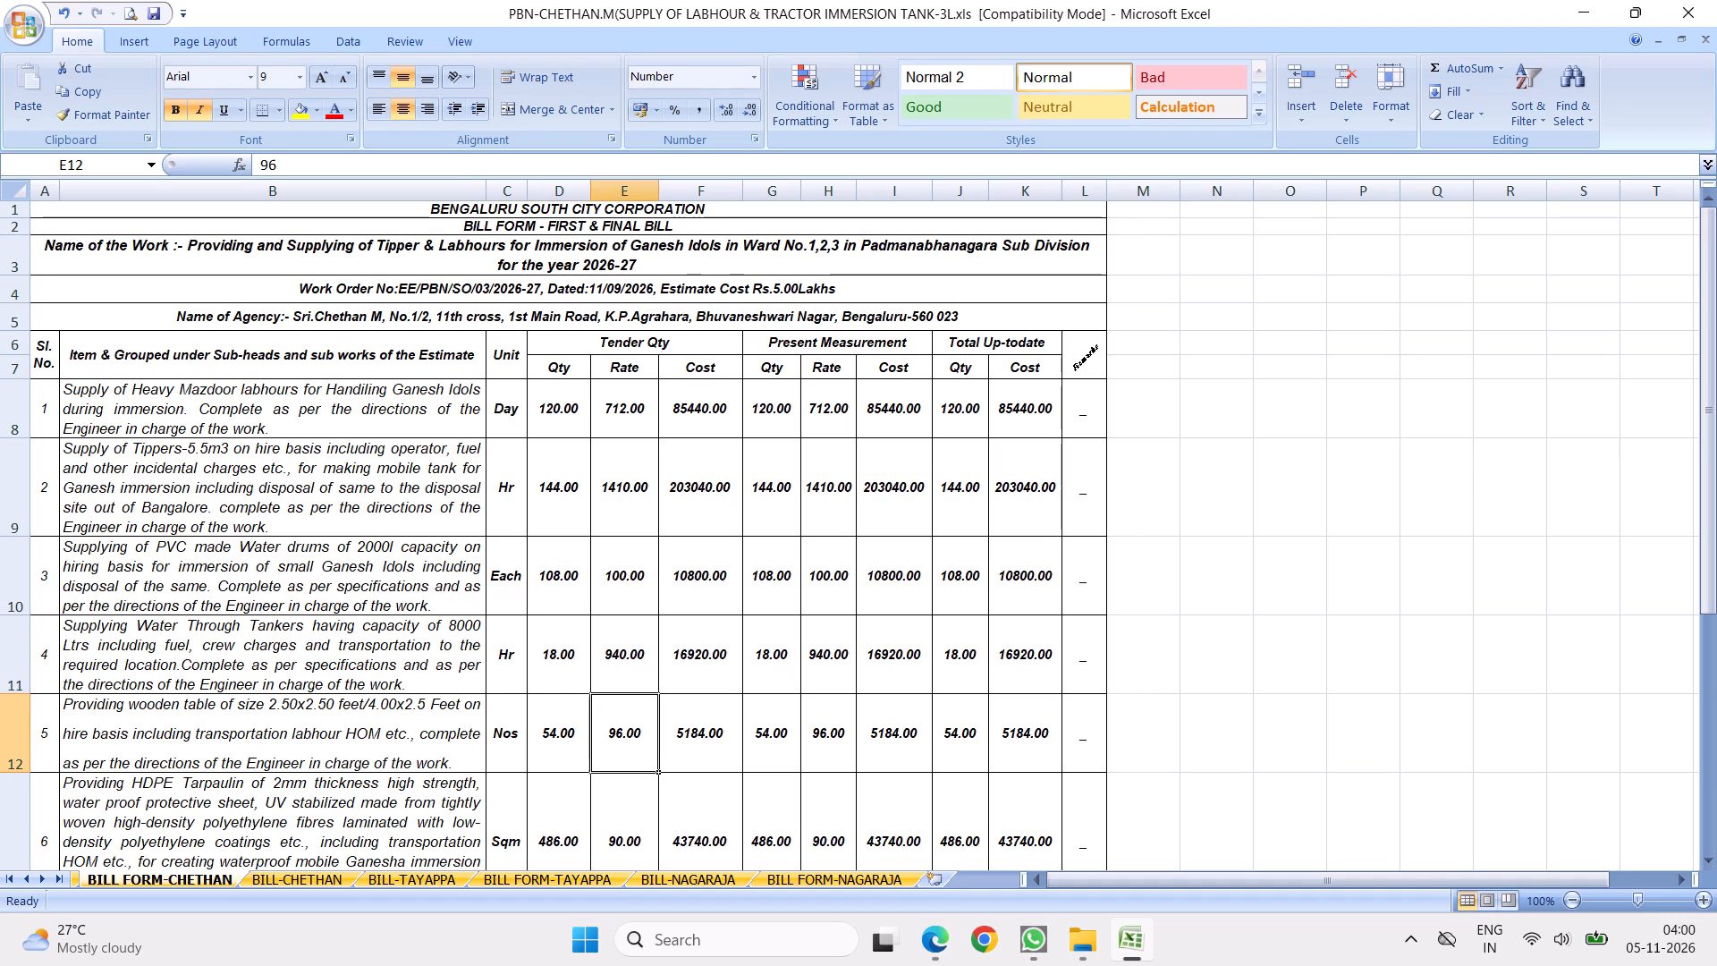
# Set the tender rate of item 3, the PVC water drums, to 98.
pyautogui.click(519, 819)
pyautogui.scroll(-1, 605, 747)
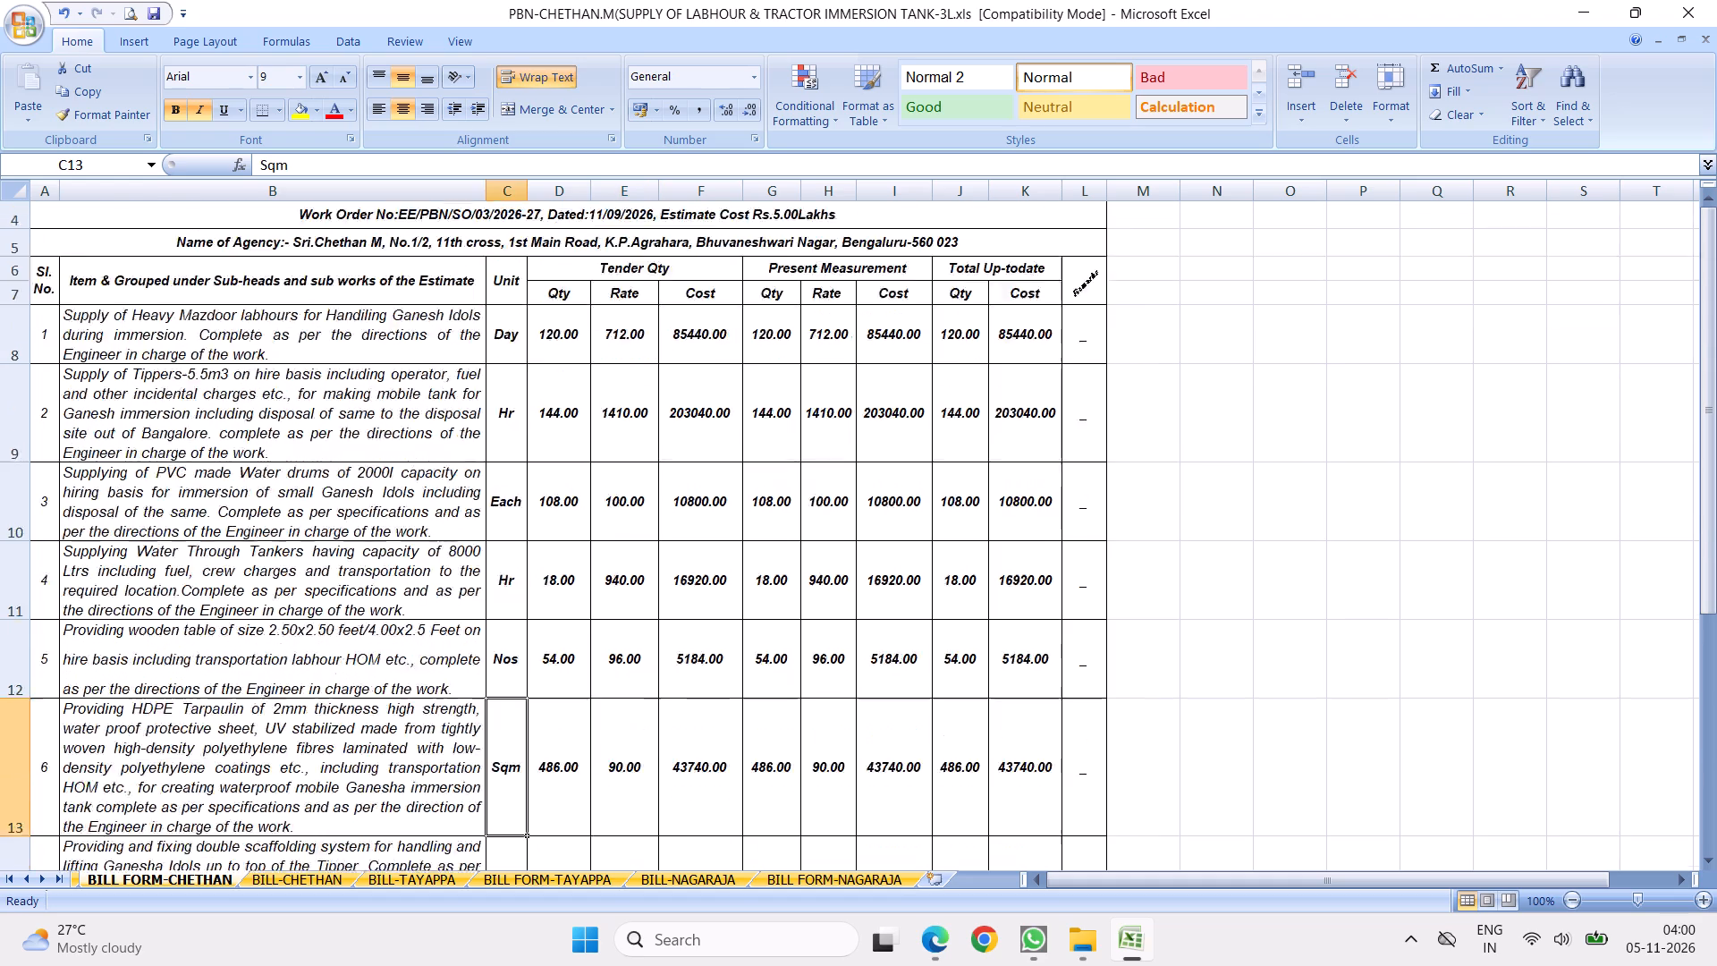
pyautogui.scroll(-1, 608, 745)
pyautogui.scroll(-1, 693, 756)
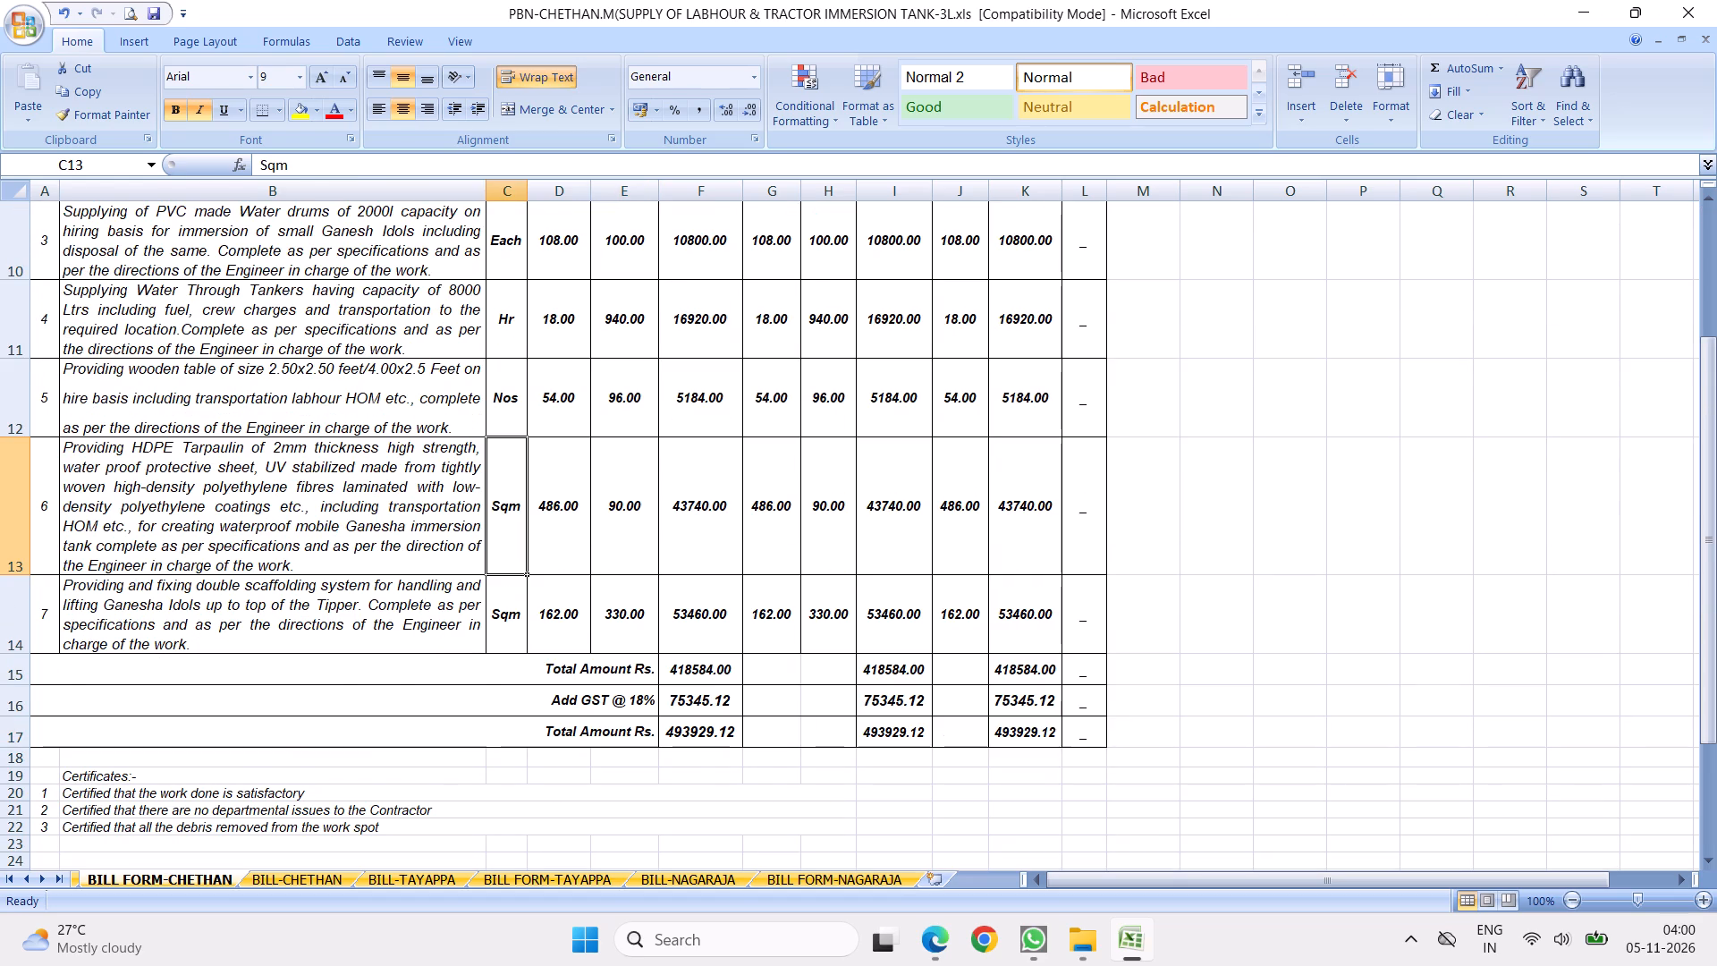
pyautogui.scroll(4, 715, 505)
pyautogui.click(607, 399)
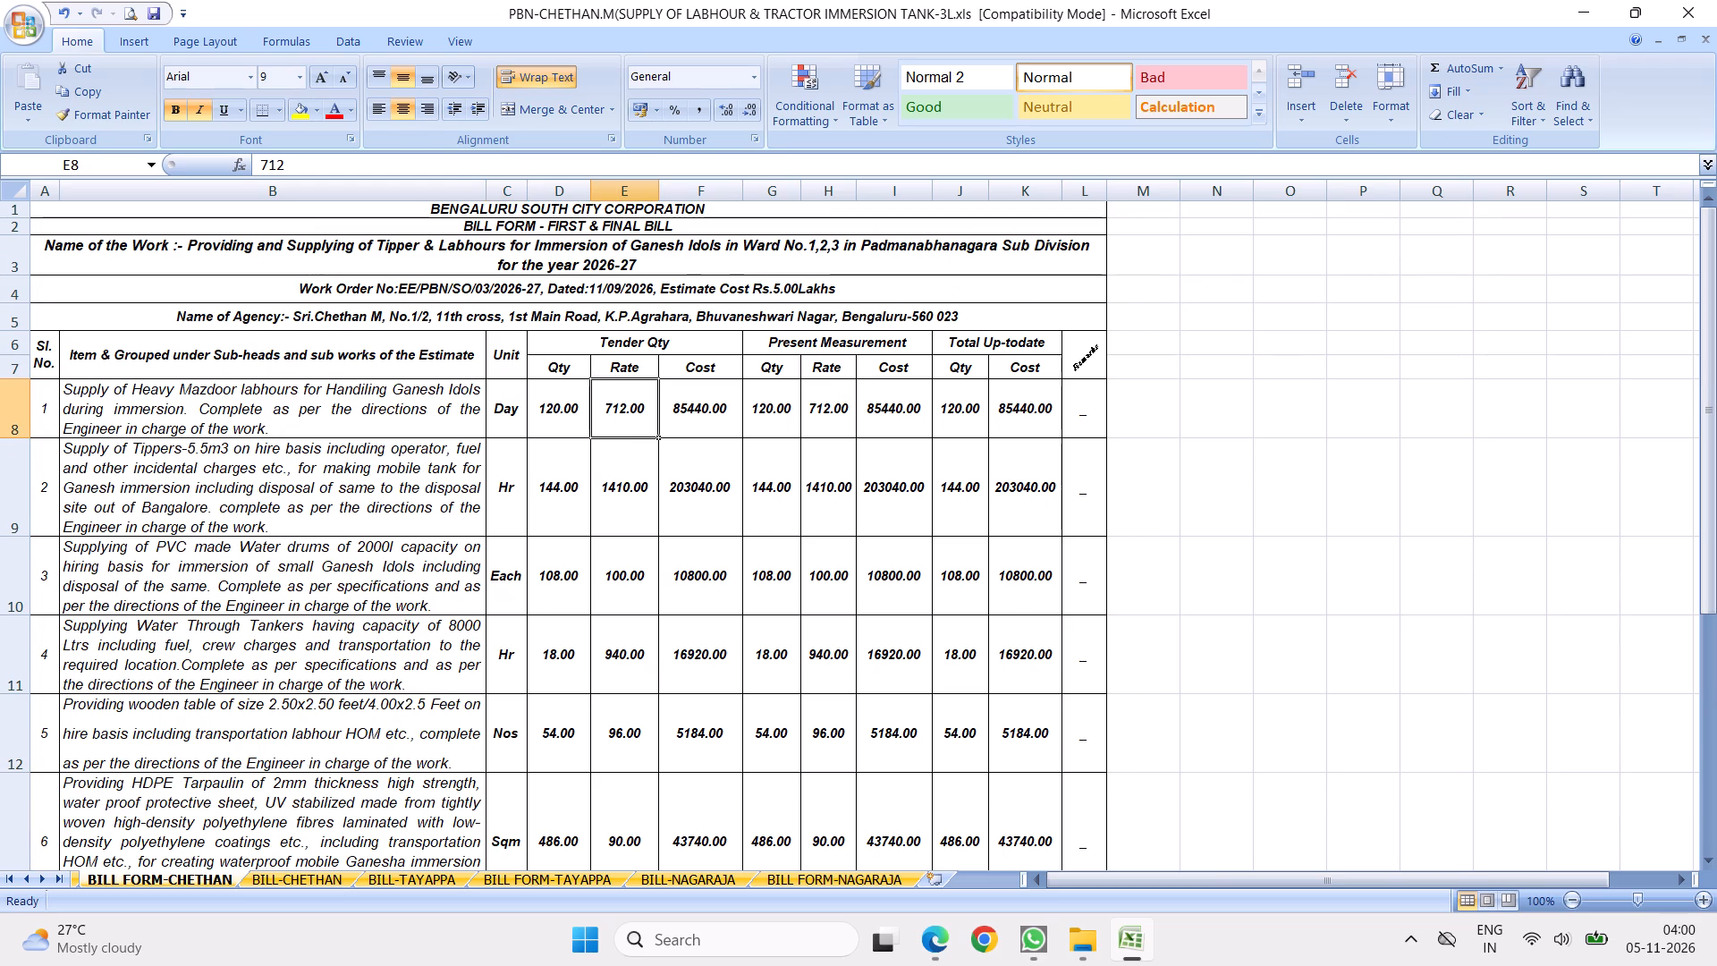
pyautogui.click(556, 495)
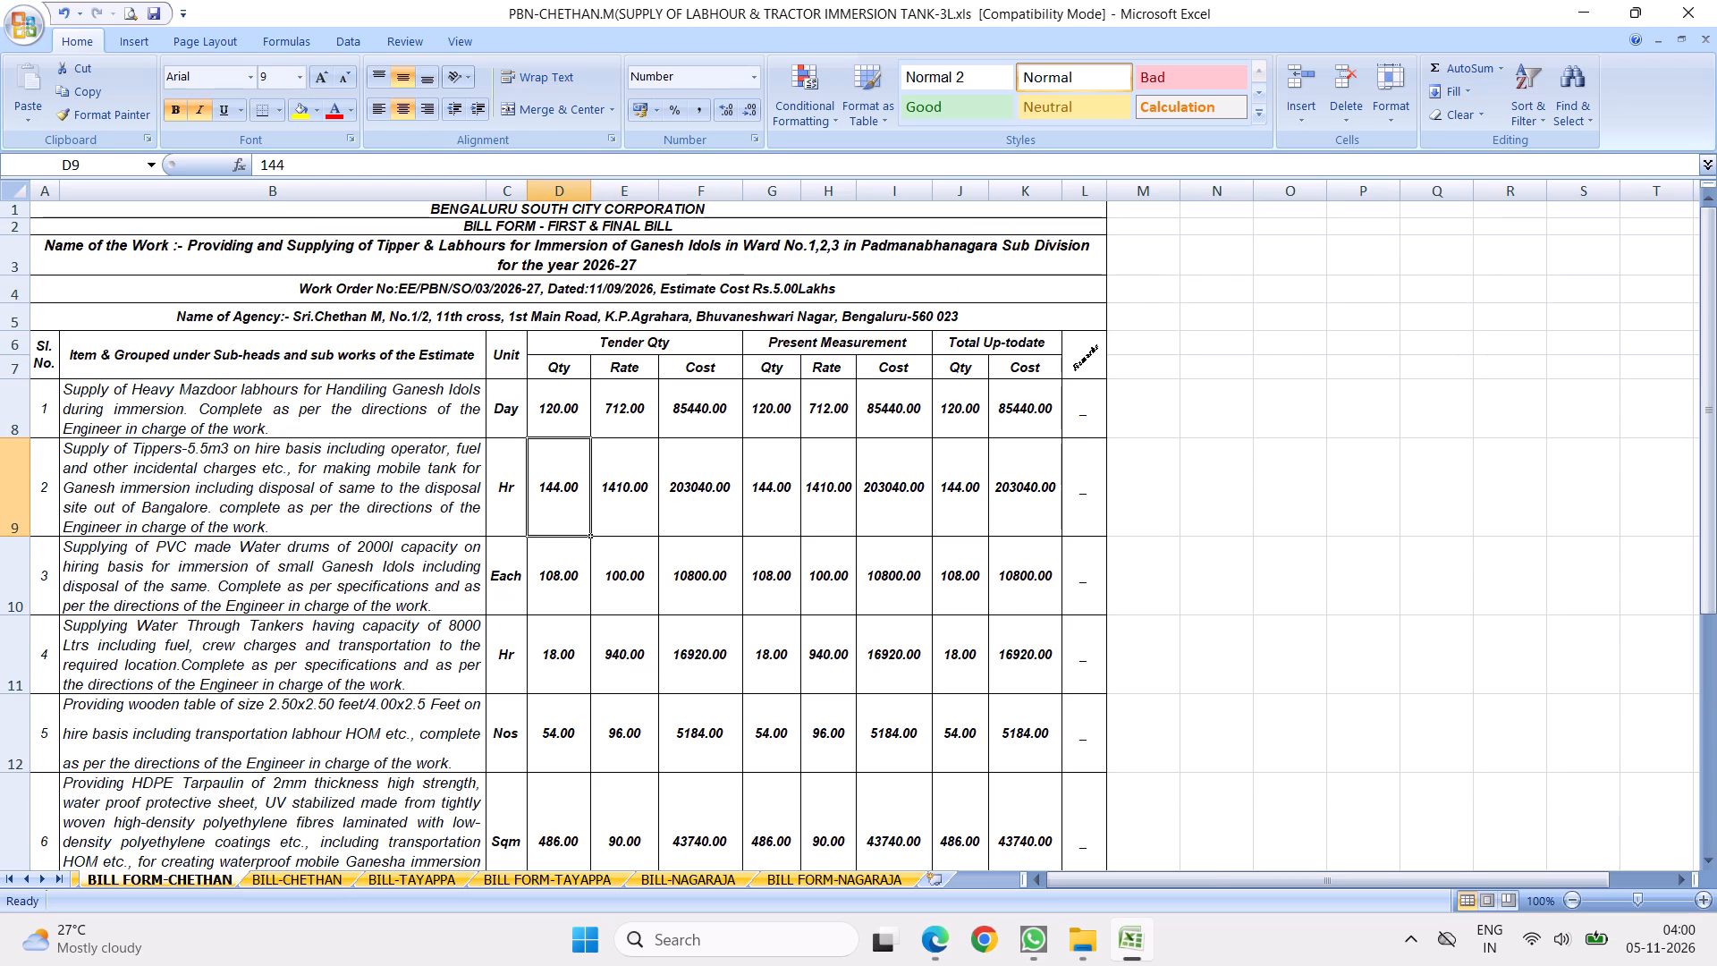
pyautogui.click(618, 499)
pyautogui.click(565, 574)
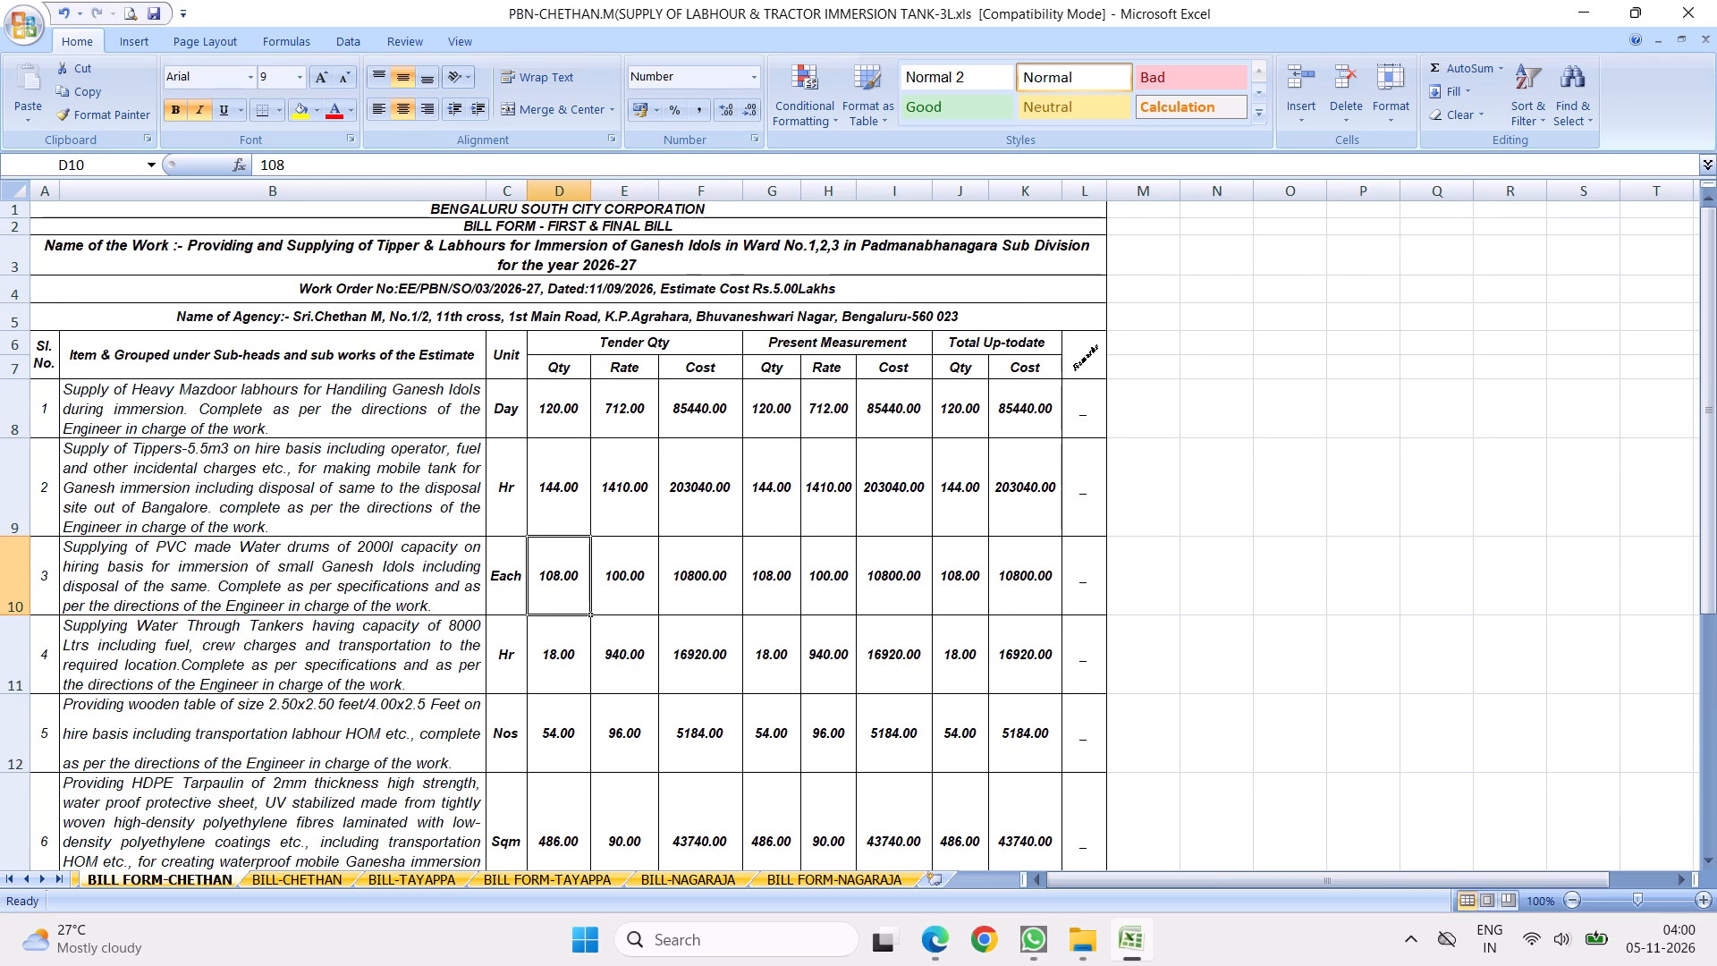
pyautogui.click(632, 584)
pyautogui.write('98')
pyautogui.press('Return')
# Check the tender quantities and rates of items 4 to 7 on the bill form.
pyautogui.click(554, 661)
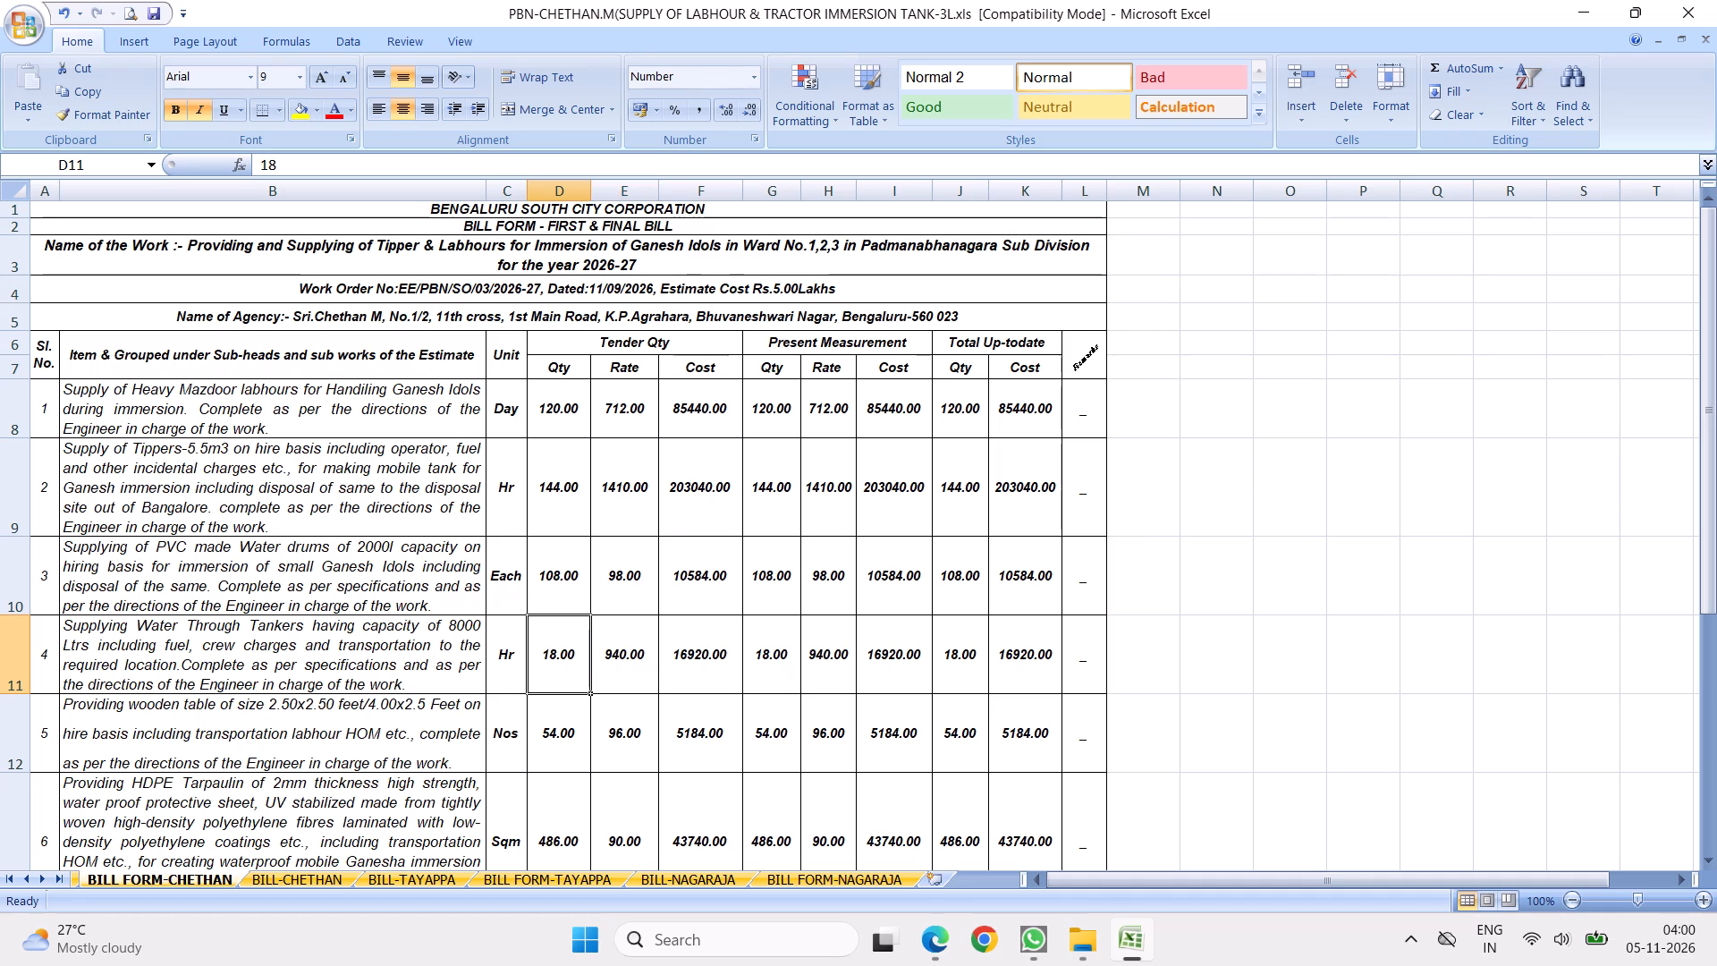
pyautogui.click(638, 665)
pyautogui.click(562, 731)
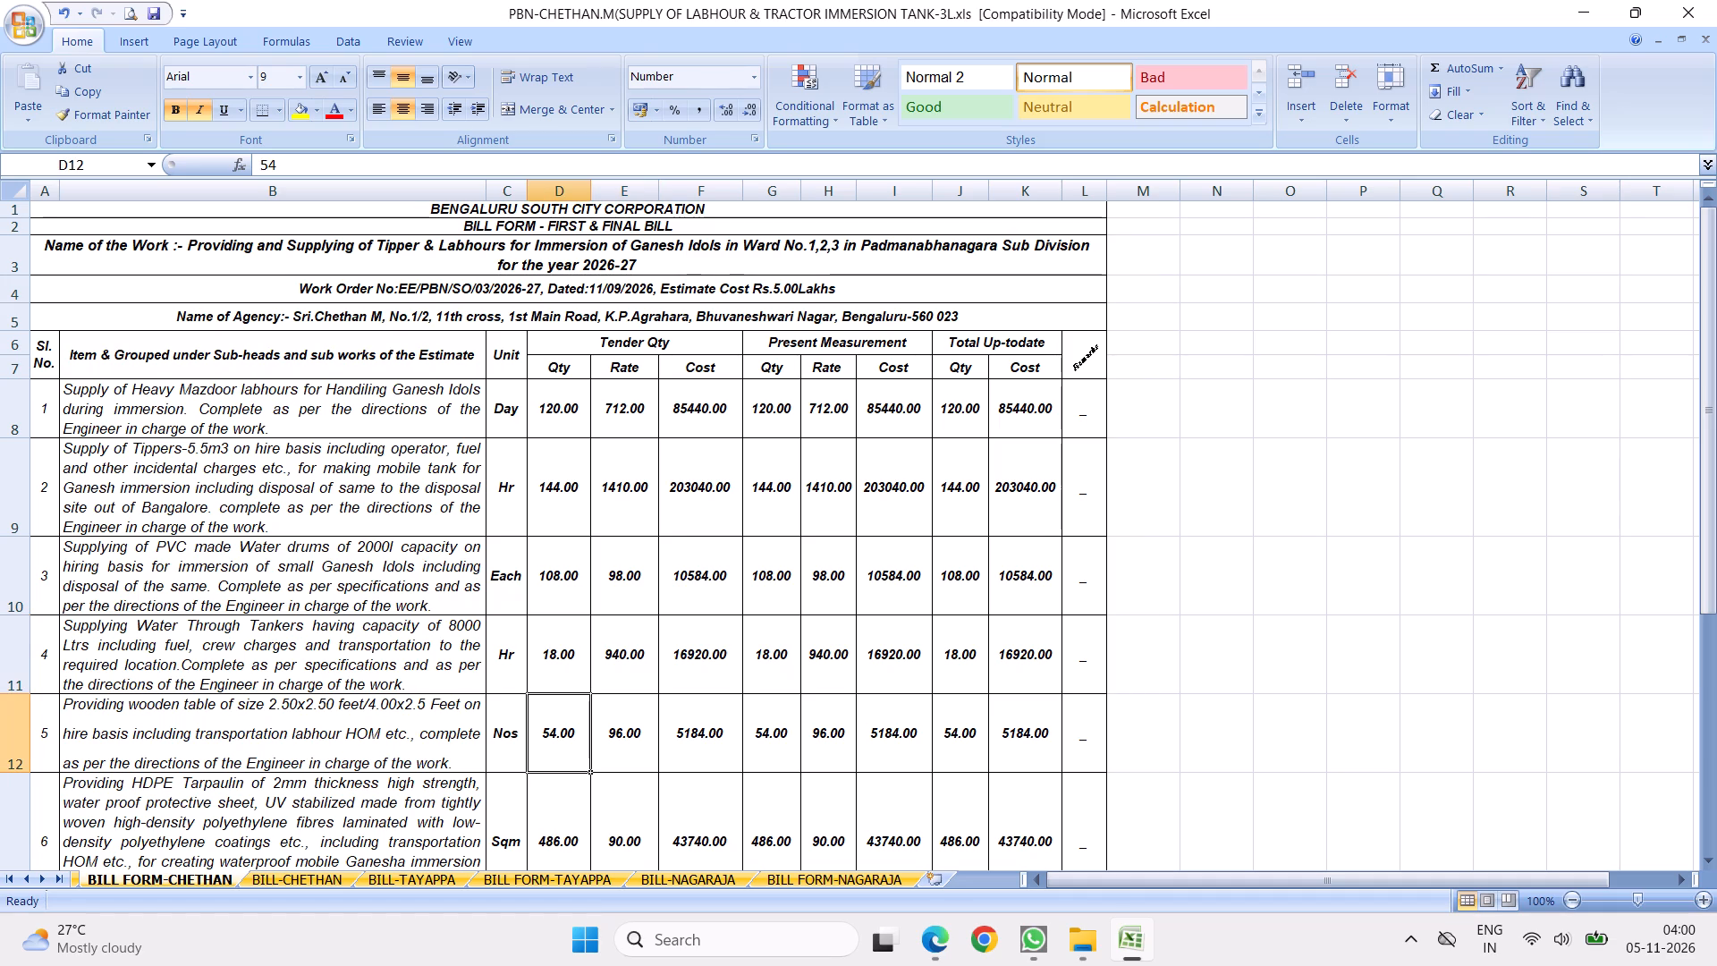
pyautogui.click(632, 744)
pyautogui.click(565, 823)
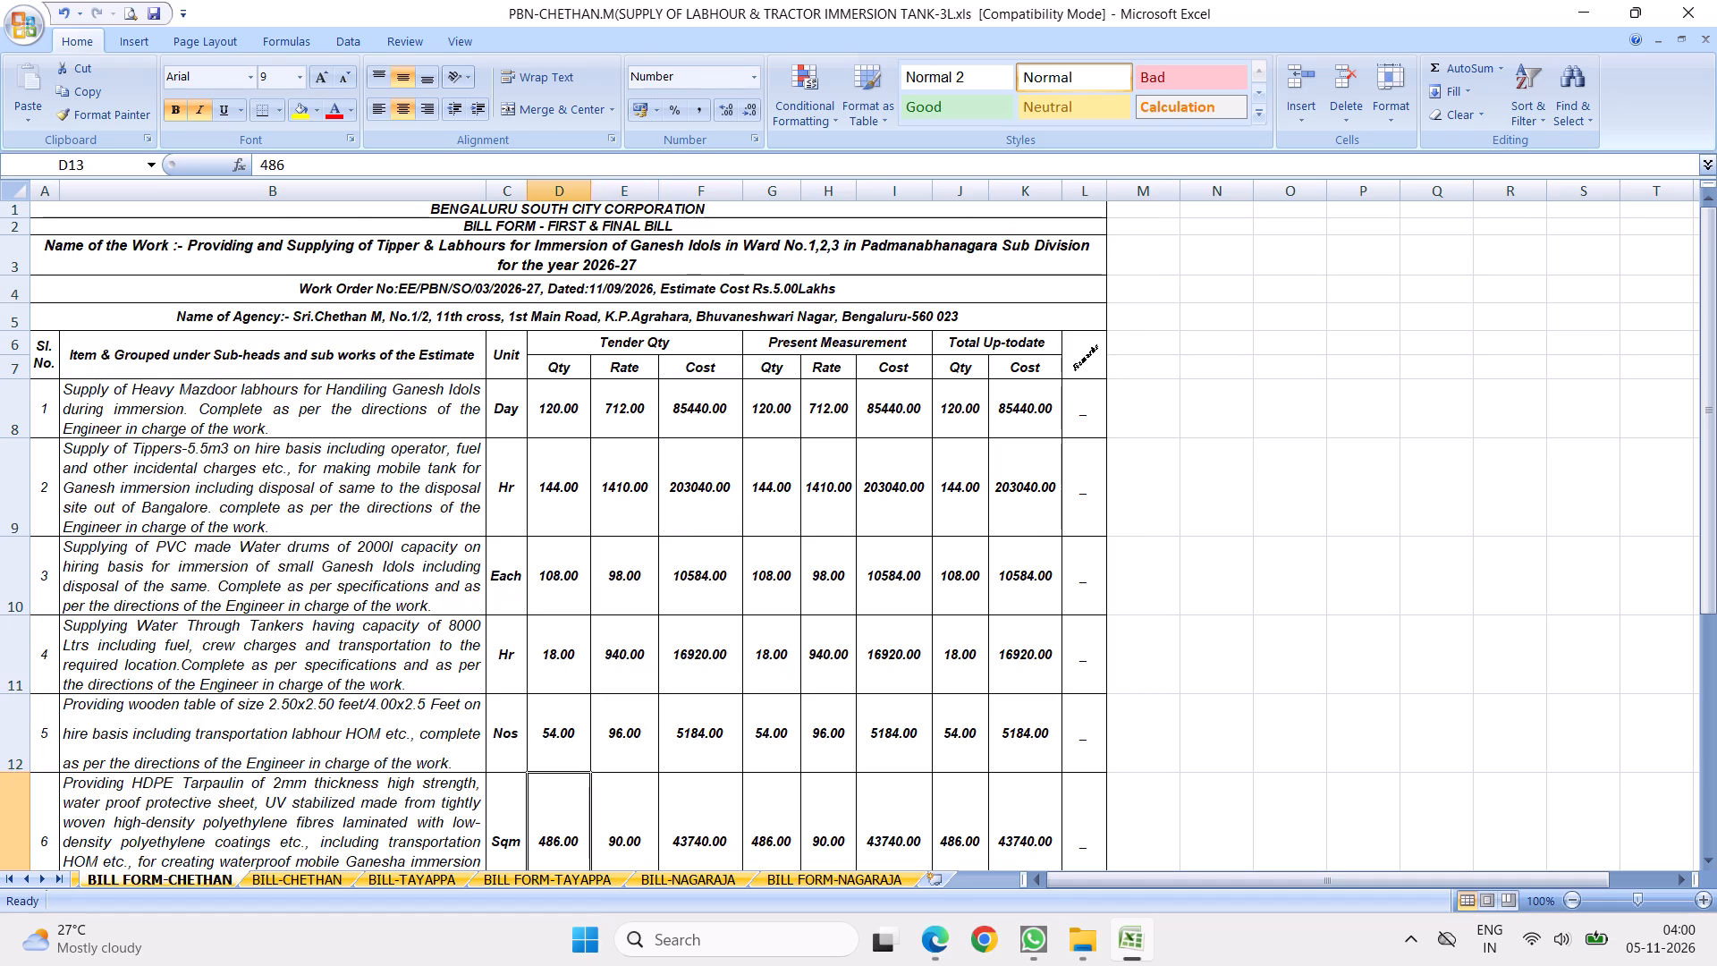
pyautogui.scroll(-1, 582, 767)
pyautogui.click(634, 769)
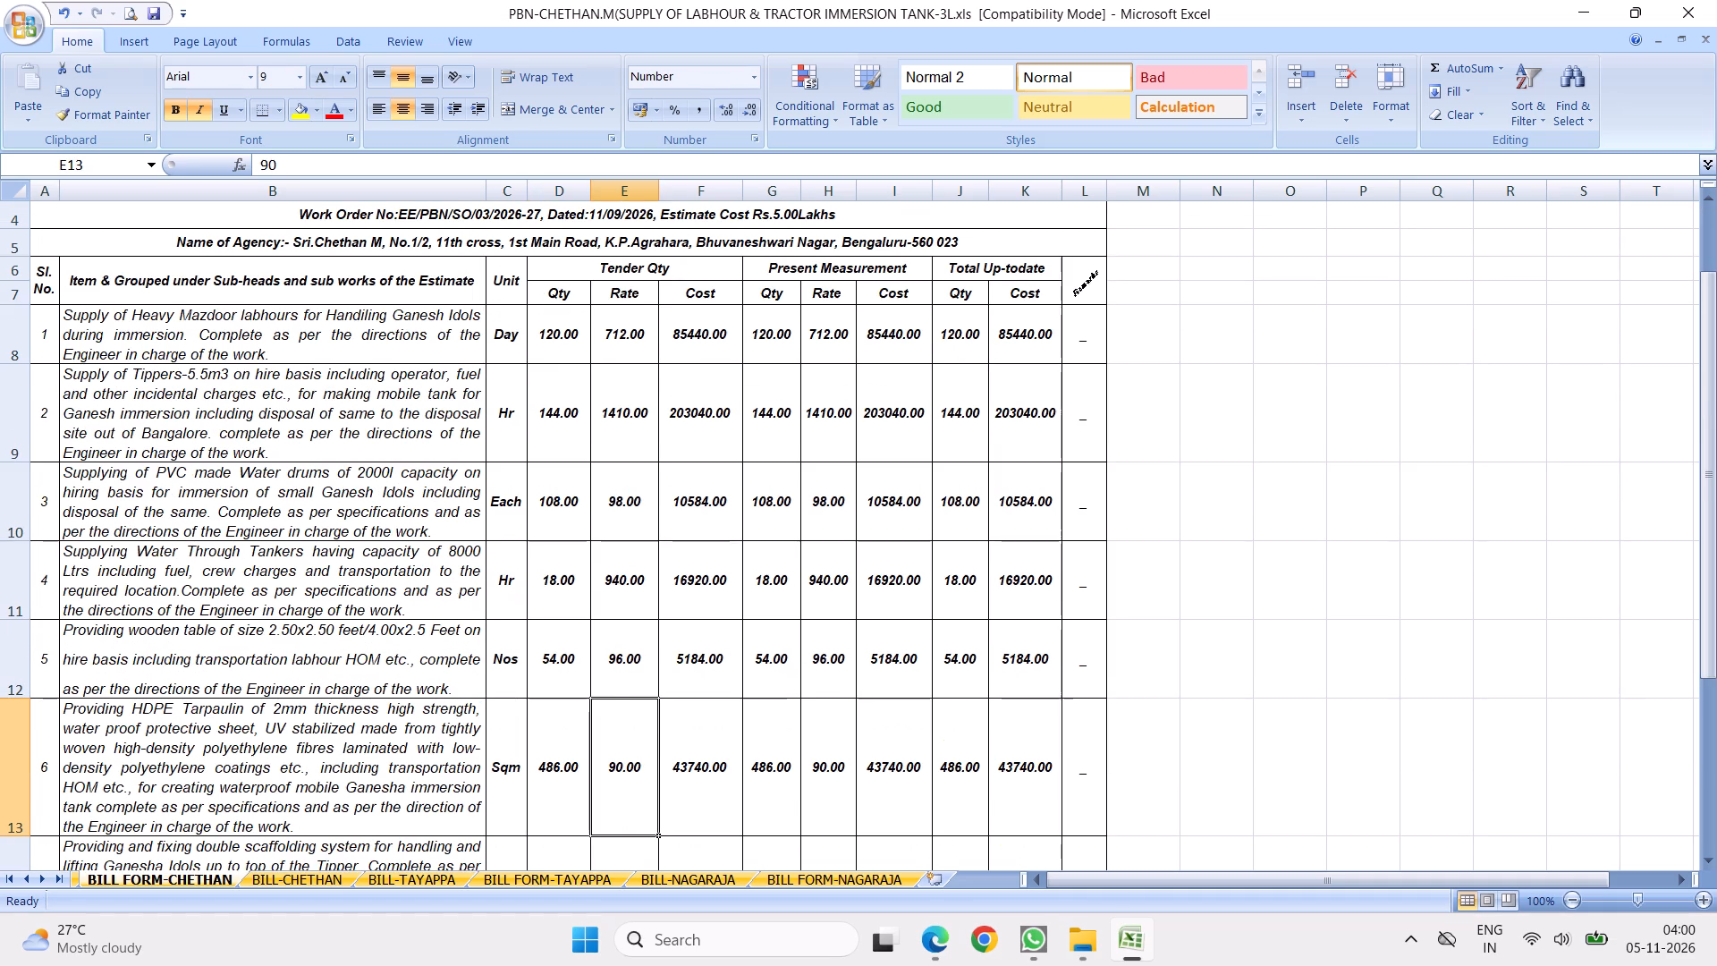
pyautogui.scroll(-2, 635, 761)
pyautogui.click(624, 615)
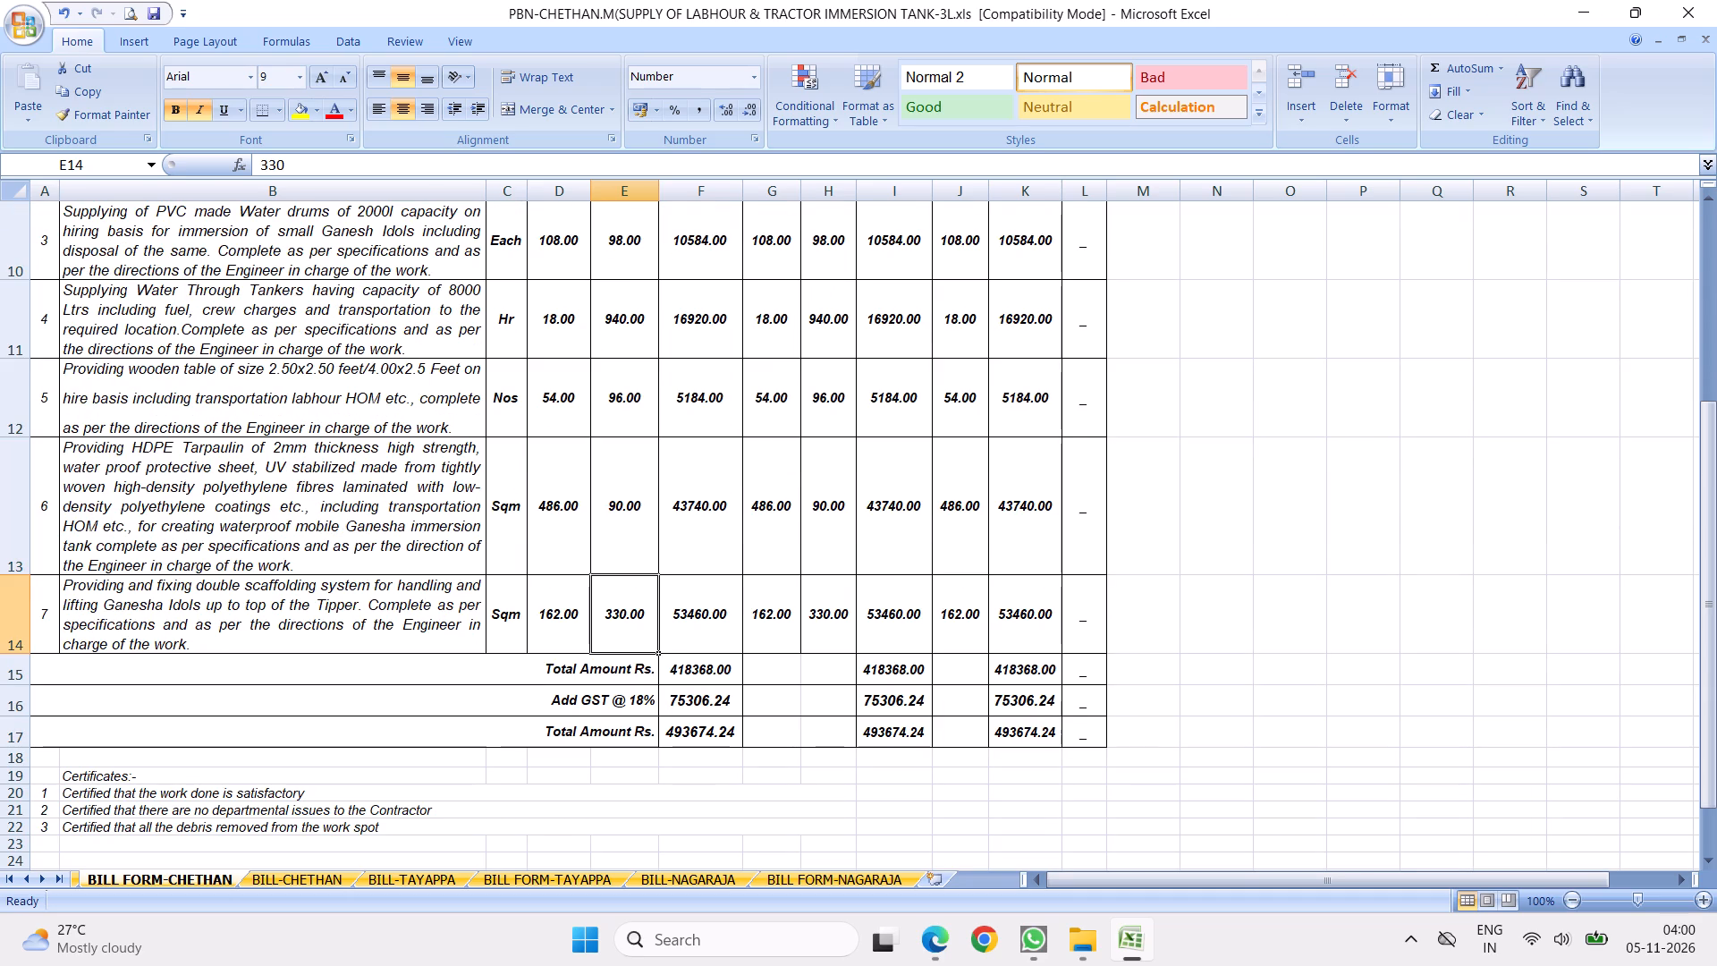
# Copy the tender quantities and rates of items 1 to 7 into the Present Measurement Qty and Rate columns.
pyautogui.scroll(3, 724, 512)
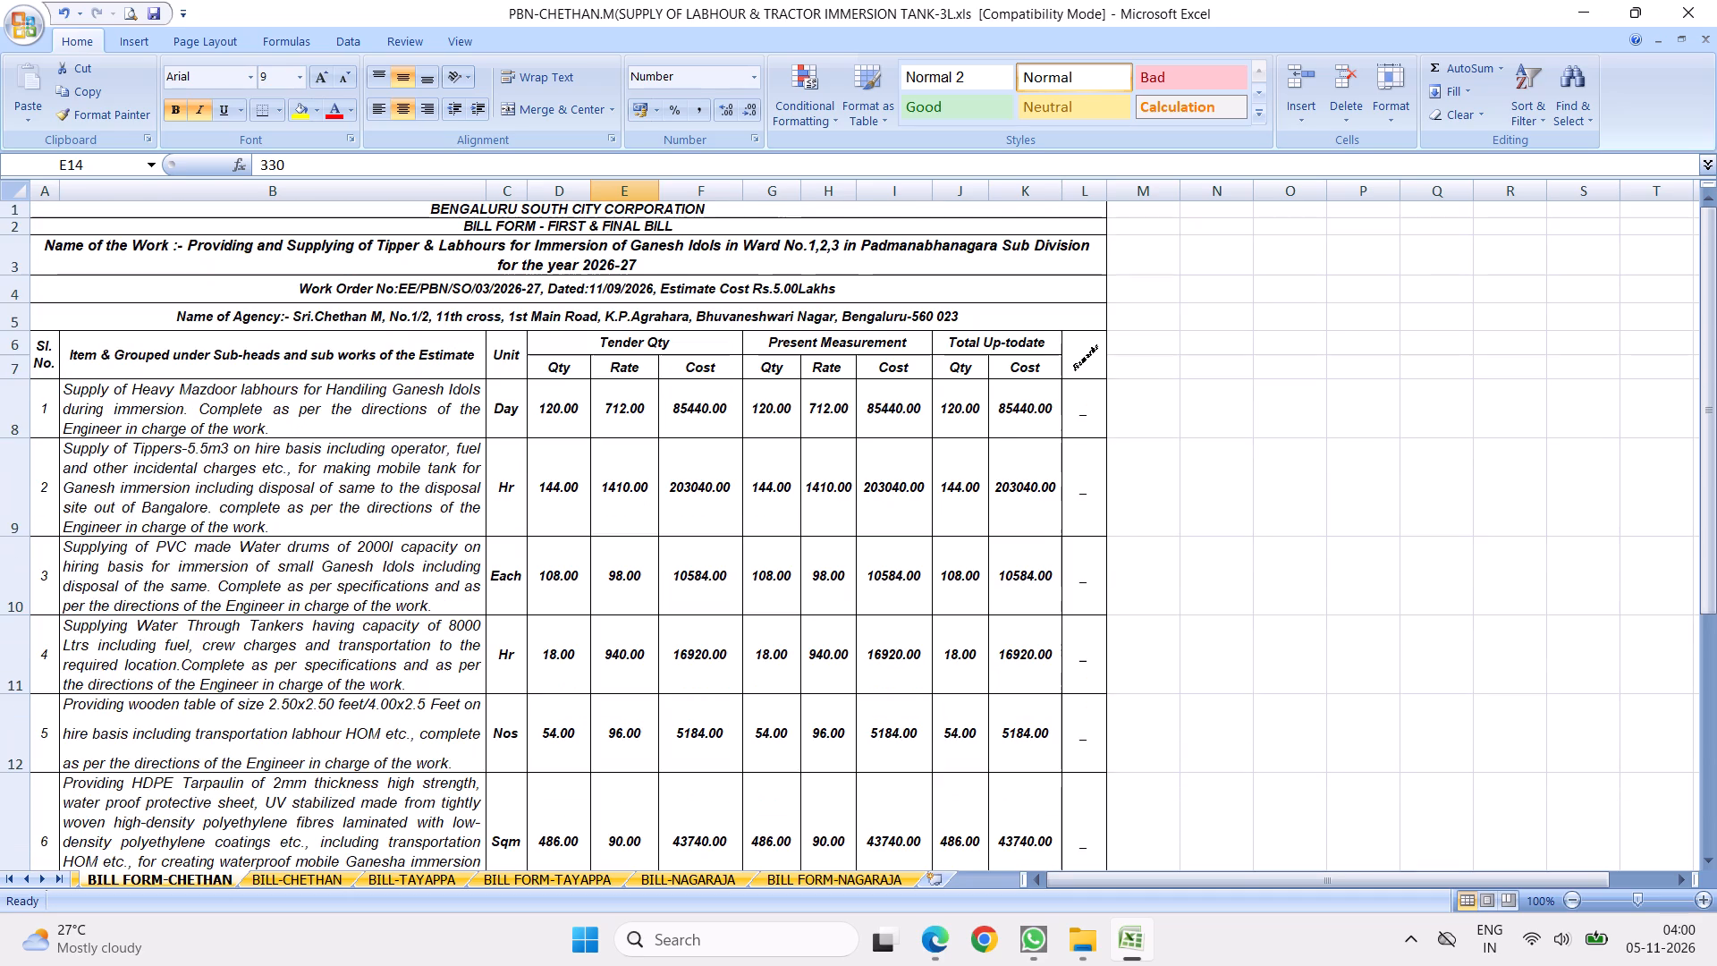
pyautogui.moveTo(558, 406); pyautogui.dragTo(619, 710)
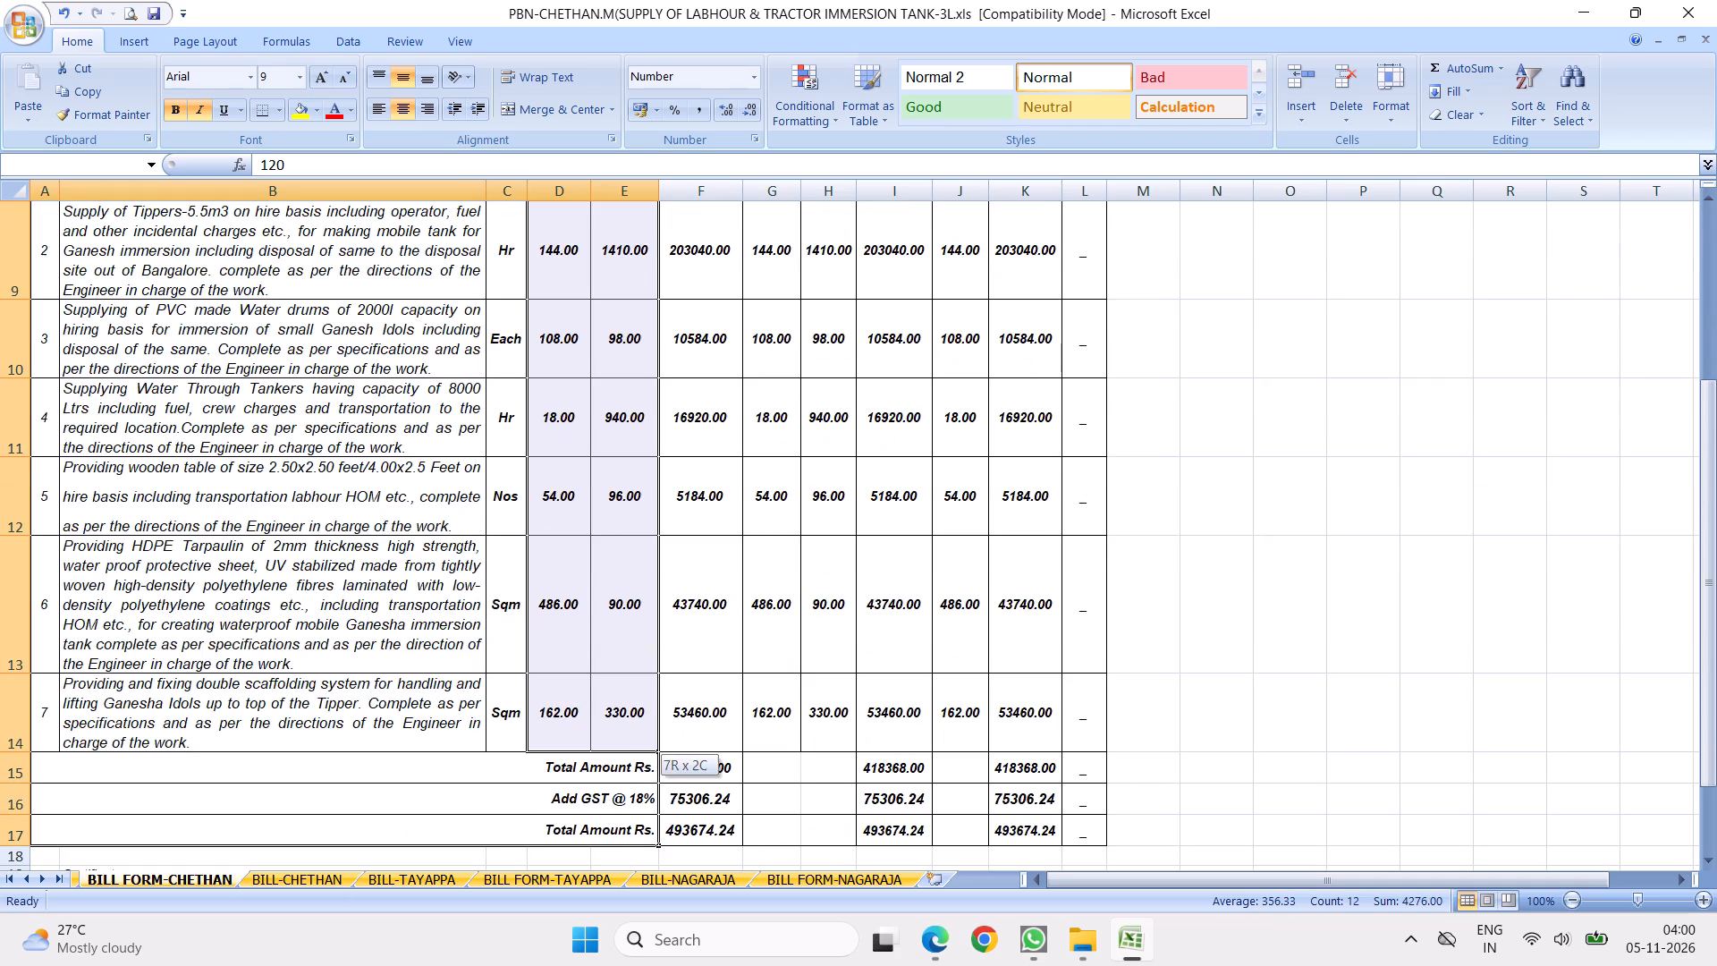
pyautogui.moveTo(619, 710); pyautogui.dragTo(618, 710)
pyautogui.rightClick(556, 442)
pyautogui.click(610, 479)
pyautogui.scroll(1, 719, 490)
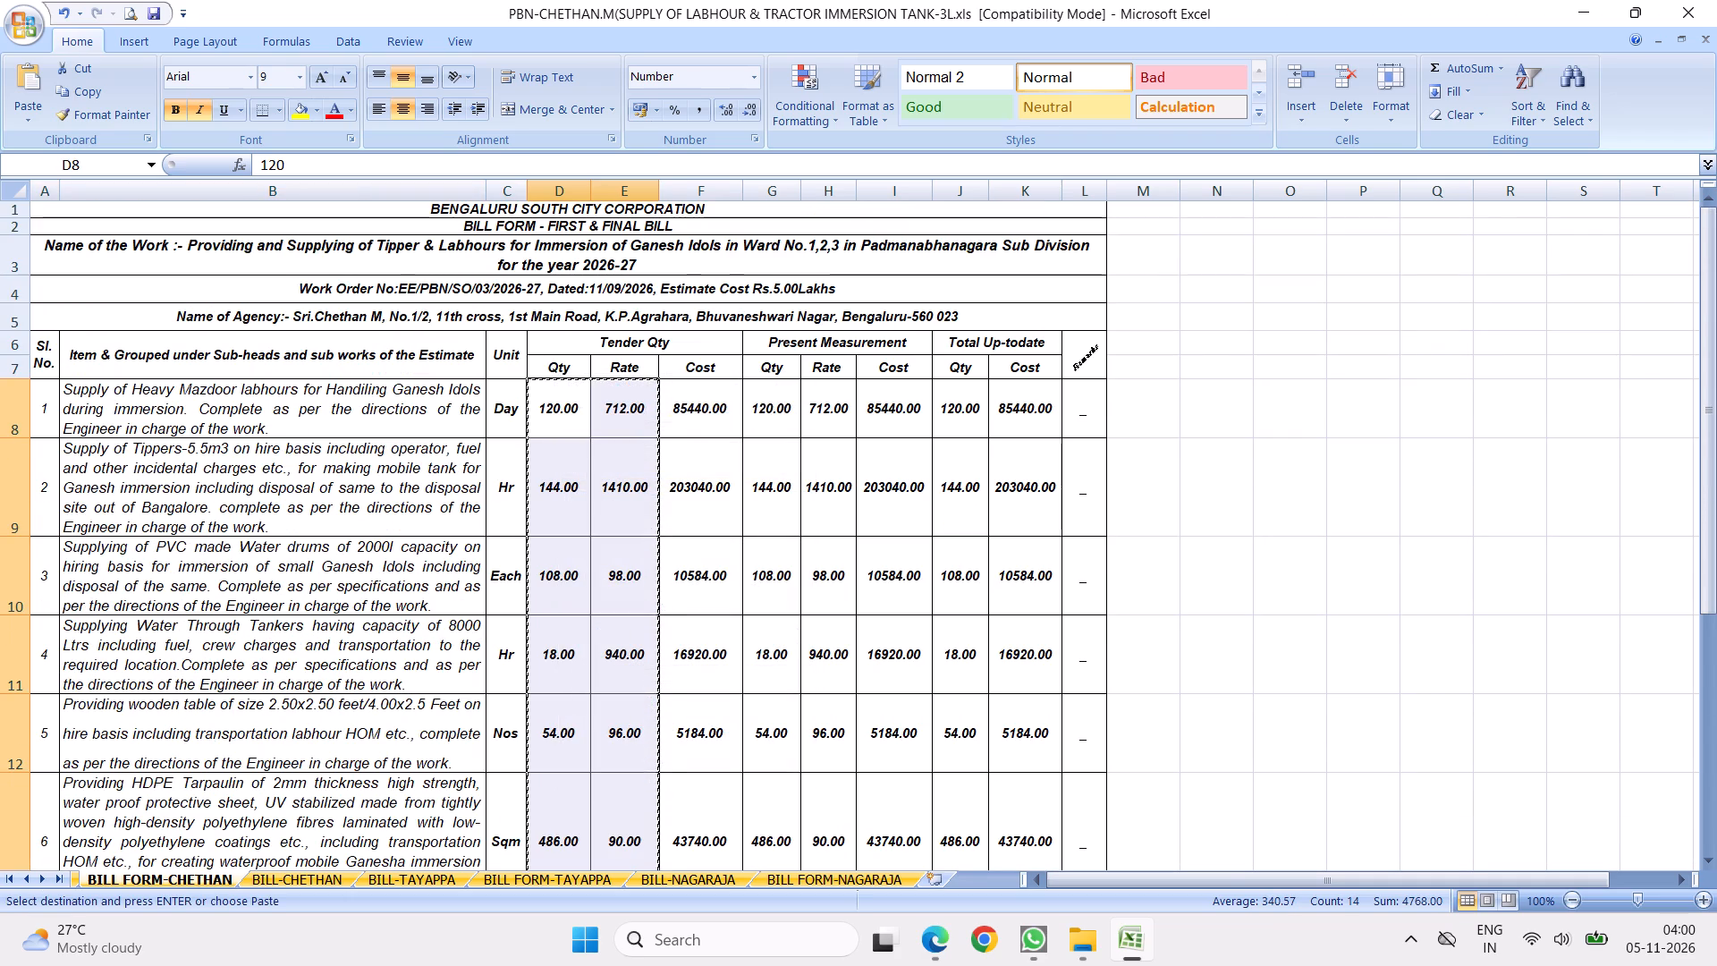
pyautogui.rightClick(776, 406)
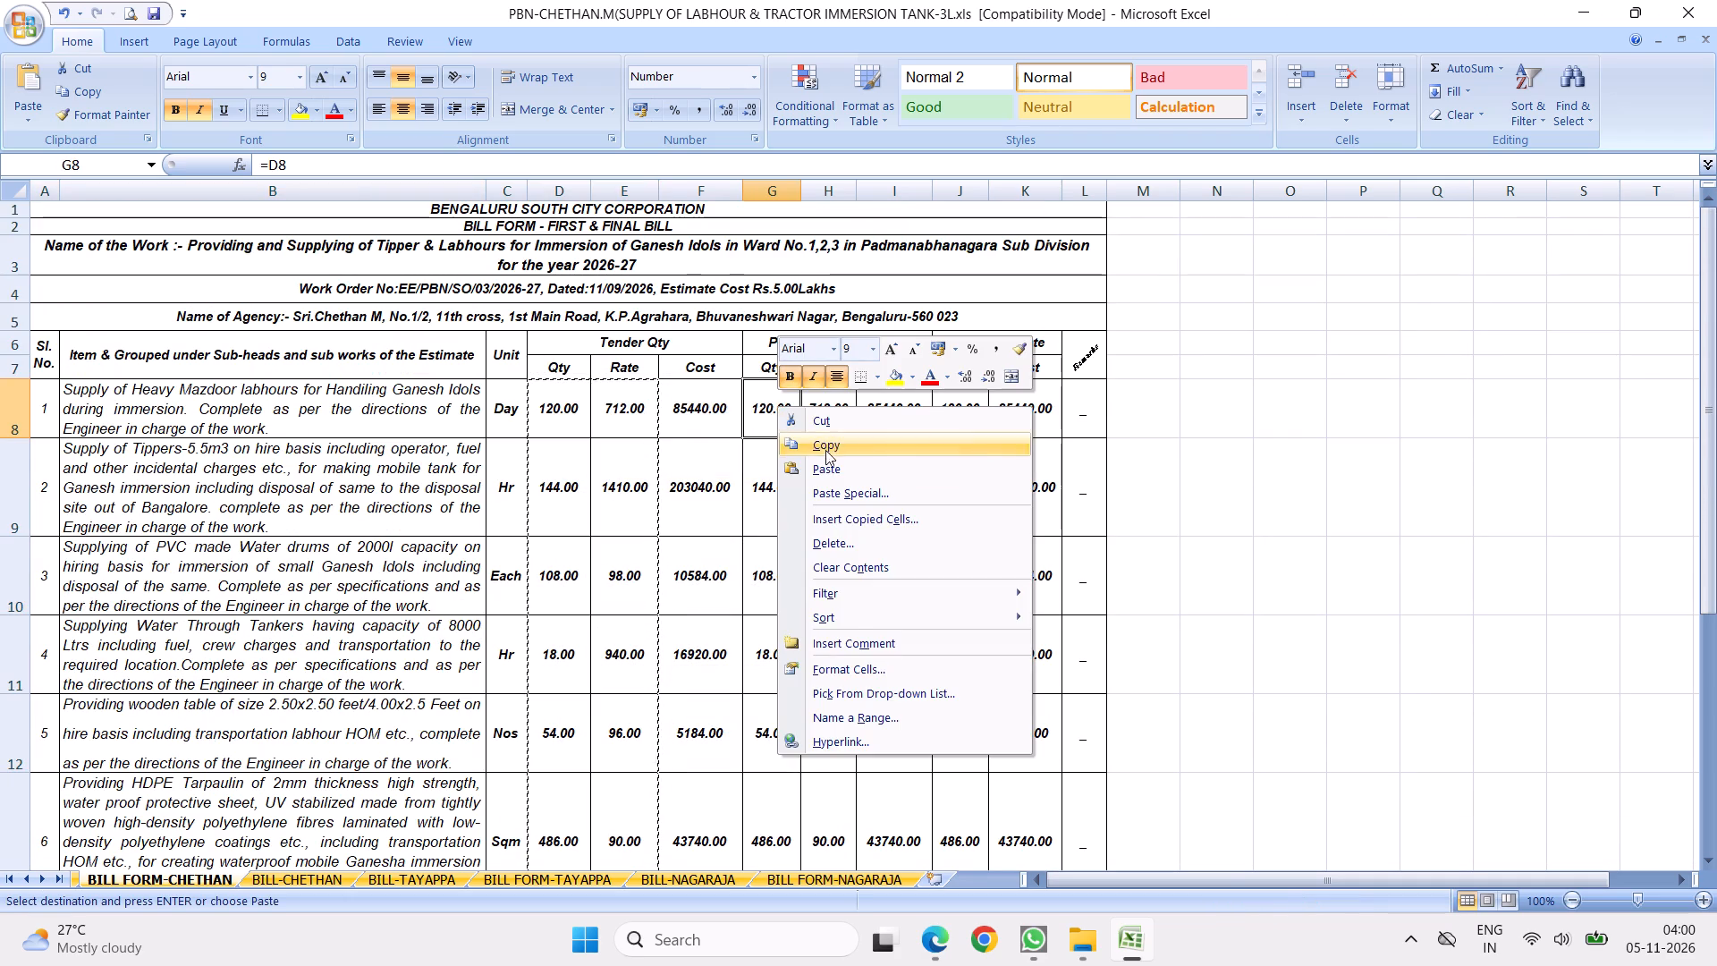
pyautogui.click(824, 467)
# Change the sub-division line under Assistant Executive Engineer to "Padmanbhanagara Sub-Division".
pyautogui.scroll(-2, 900, 531)
pyautogui.scroll(-2, 1002, 503)
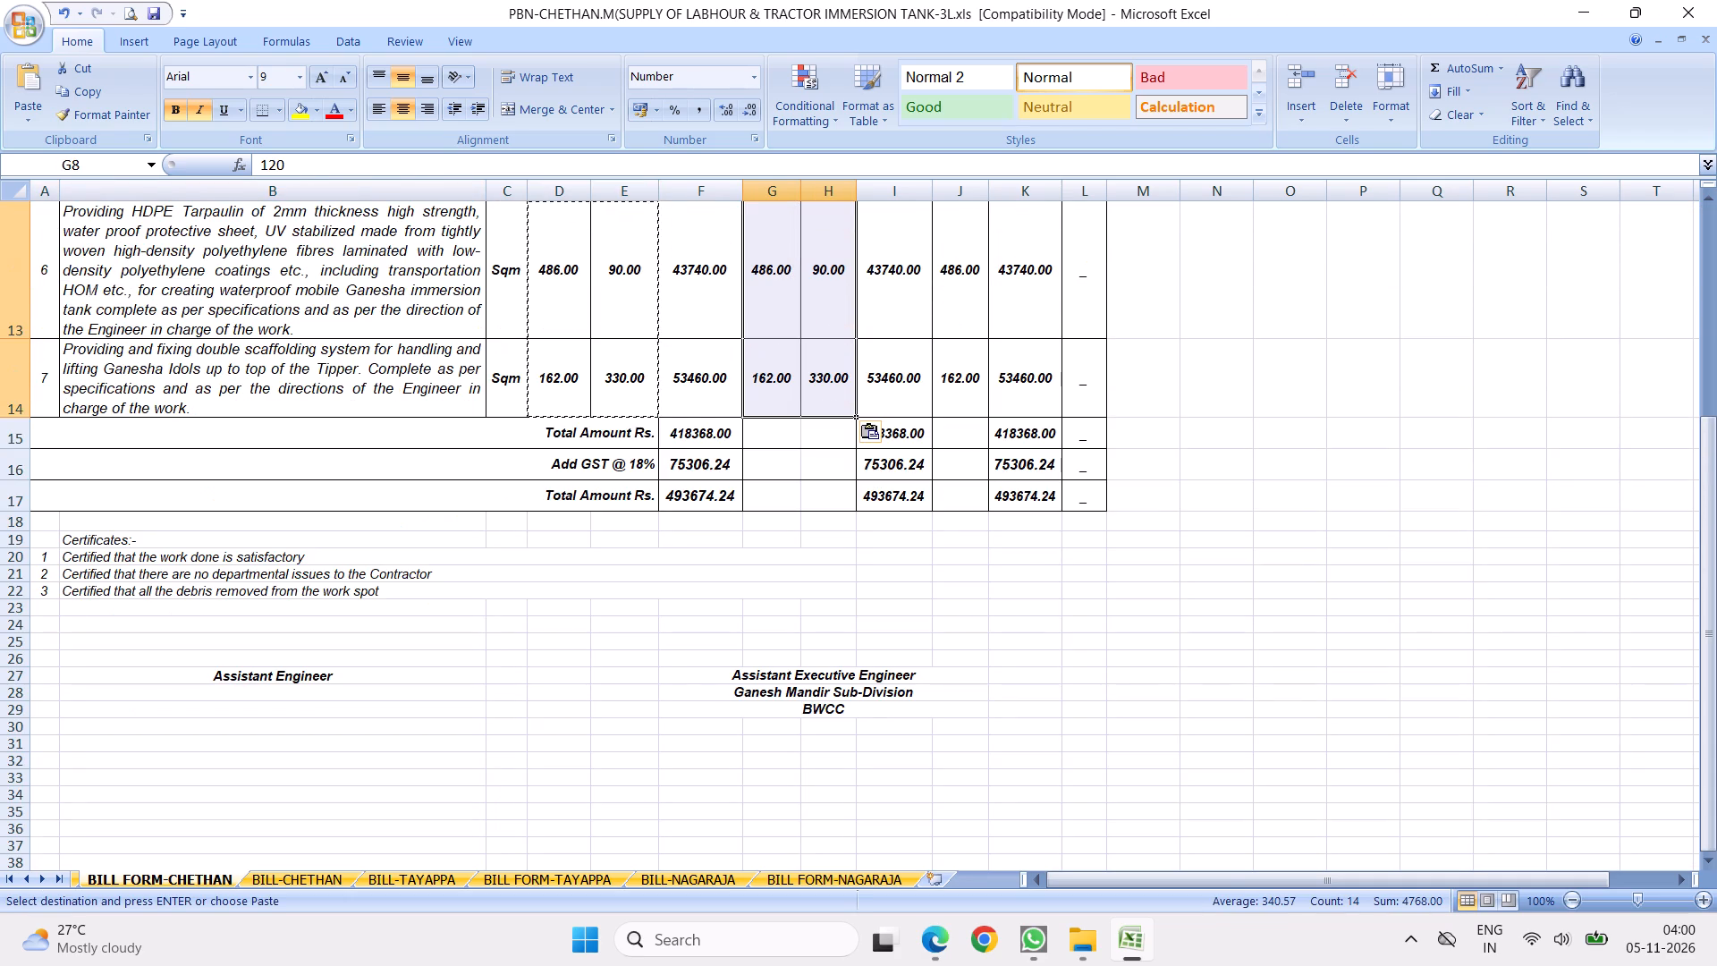
pyautogui.doubleClick(819, 694)
pyautogui.press('Right')
pyautogui.press('BackSpace')
pyautogui.press('BackSpace')
pyautogui.press('BackSpace')
pyautogui.press('BackSpace')
pyautogui.press('BackSpace')
pyautogui.press('BackSpace')
pyautogui.press('BackSpace')
pyautogui.press('BackSpace')
pyautogui.press('BackSpace')
pyautogui.press('BackSpace')
pyautogui.press('BackSpace')
pyautogui.press('BackSpace')
pyautogui.press('BackSpace')
pyautogui.press('BackSpace')
pyautogui.press('BackSpace')
pyautogui.press('BackSpace')
pyautogui.press('BackSpace')
pyautogui.press('BackSpace')
pyautogui.press('BackSpace')
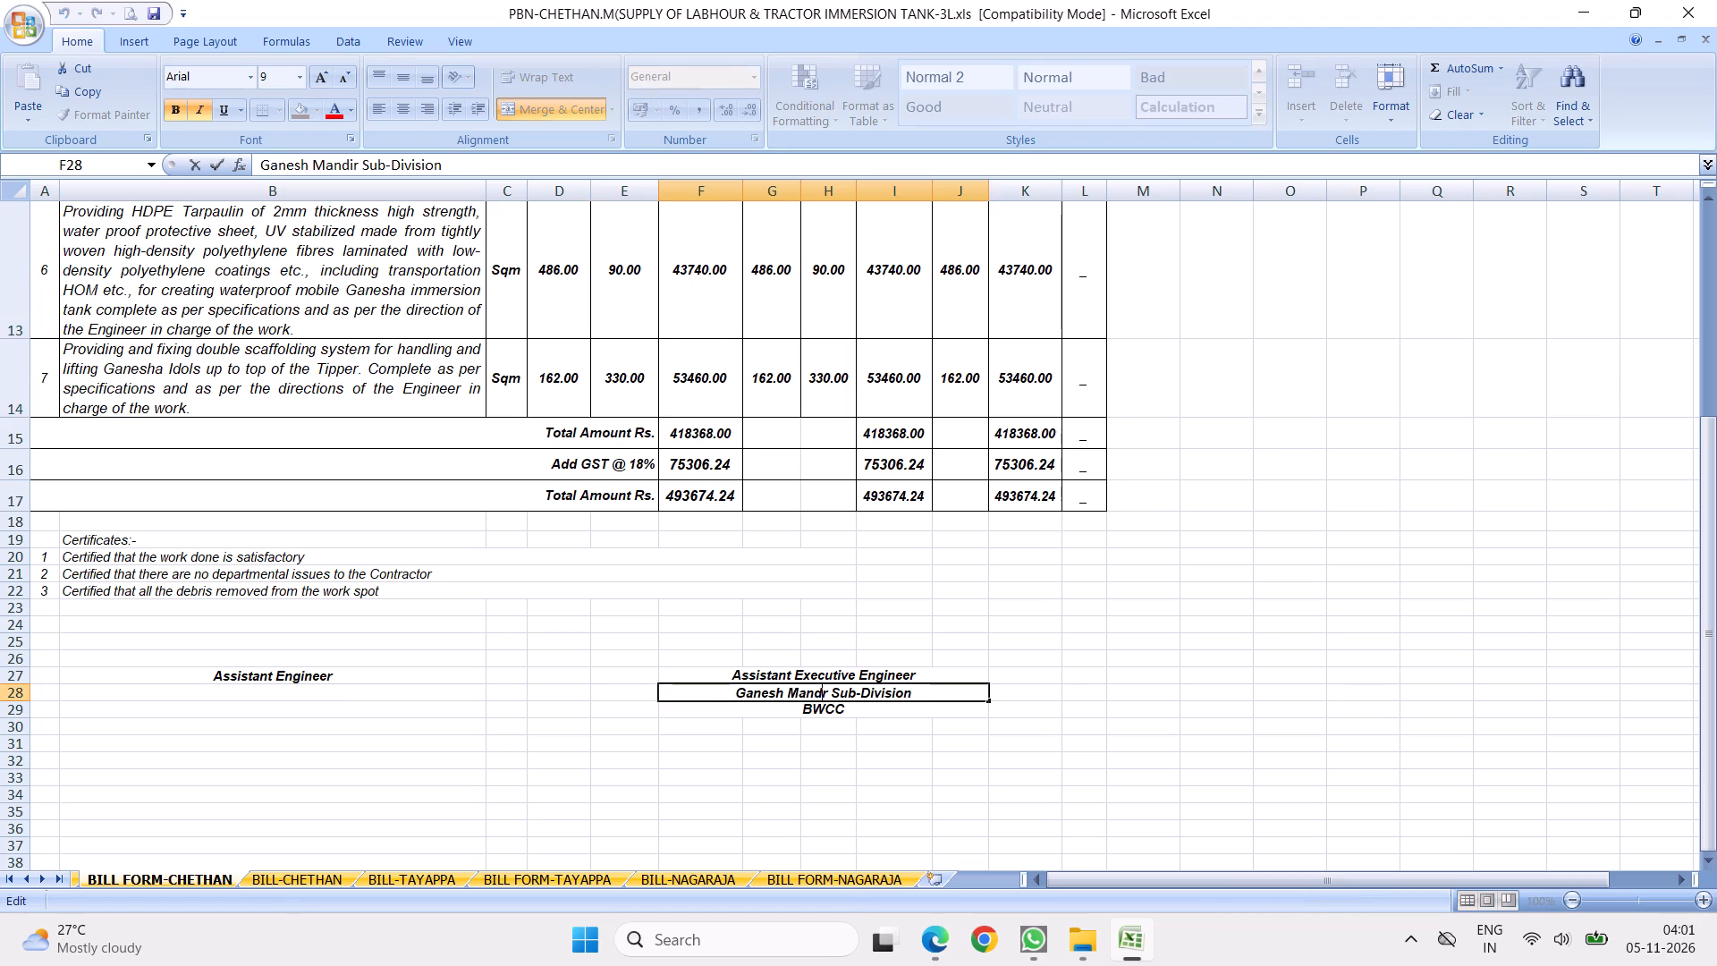
pyautogui.write('Padmanbhanagara')
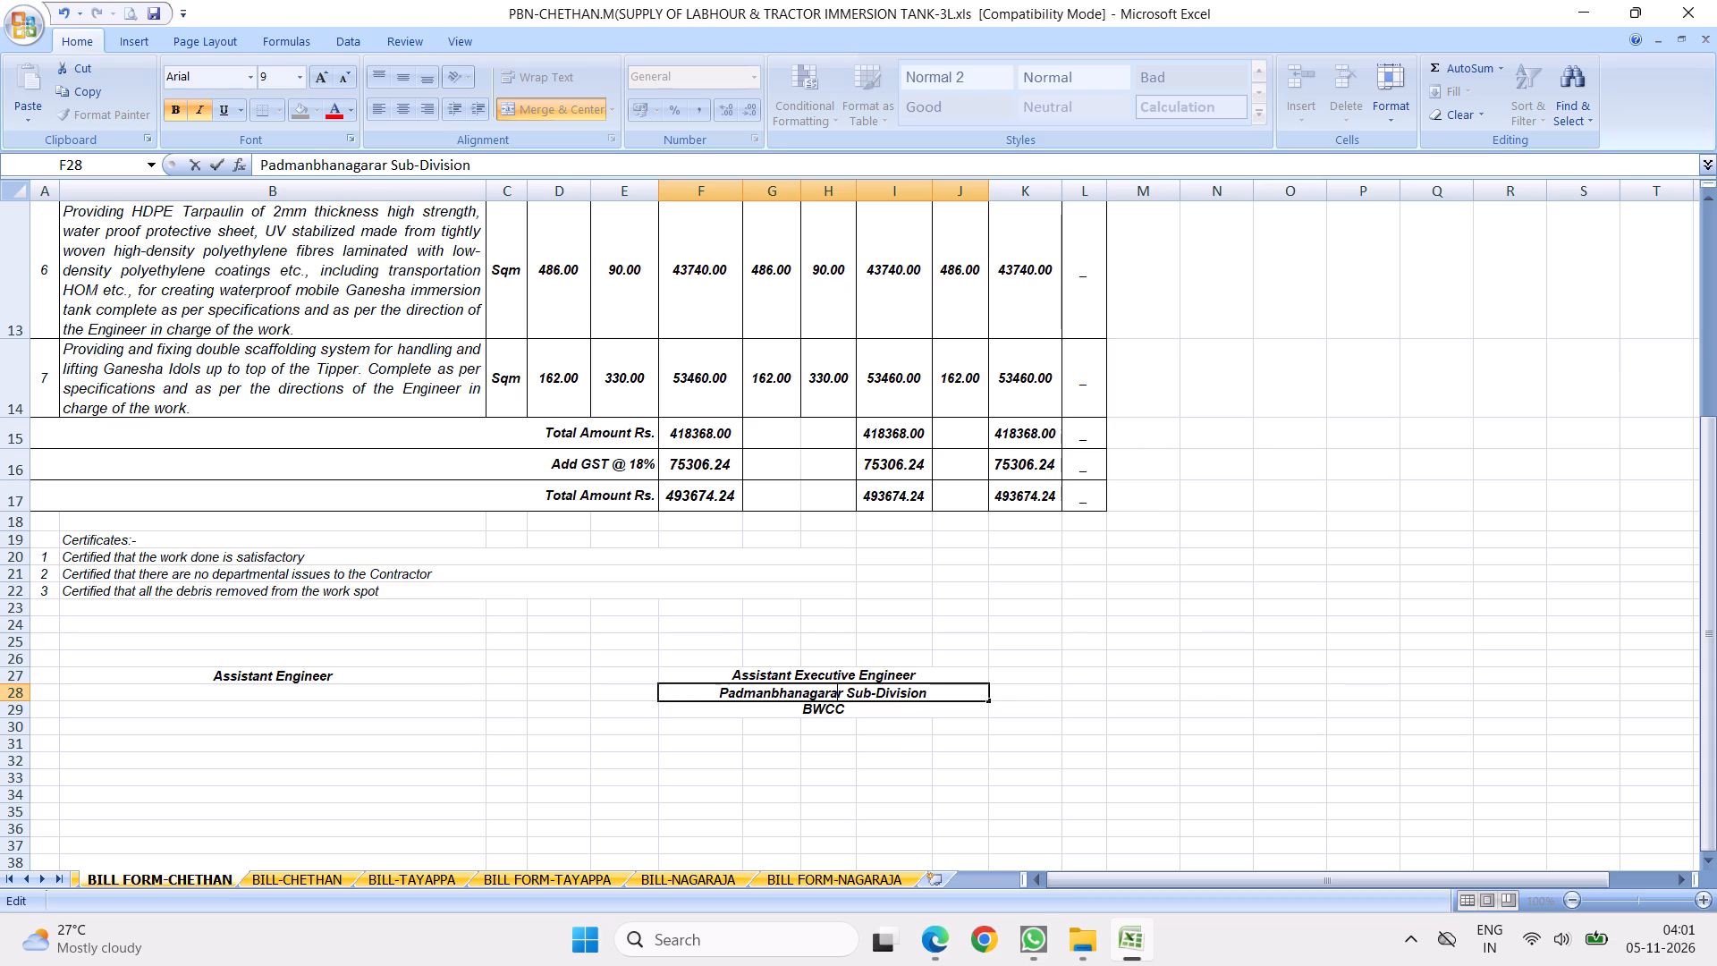
pyautogui.press('Right')
pyautogui.press('BackSpace')
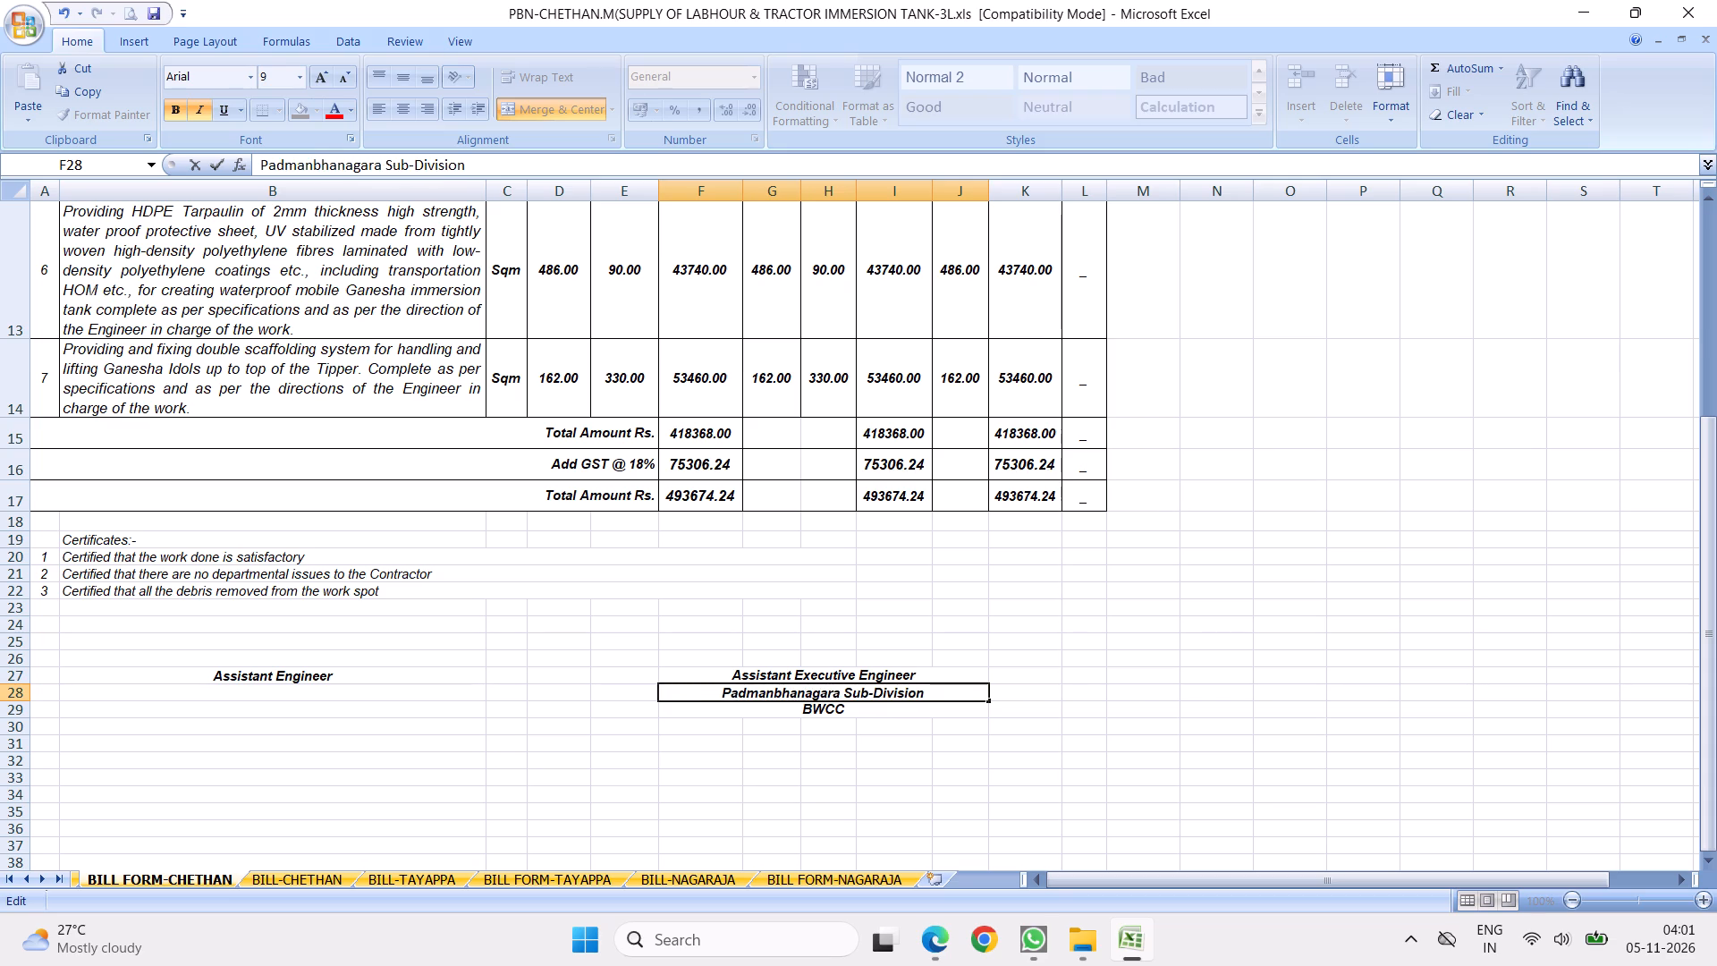
pyautogui.click(938, 788)
# Change the corporation abbreviation in the signature block to BSCC.
pyautogui.doubleClick(822, 706)
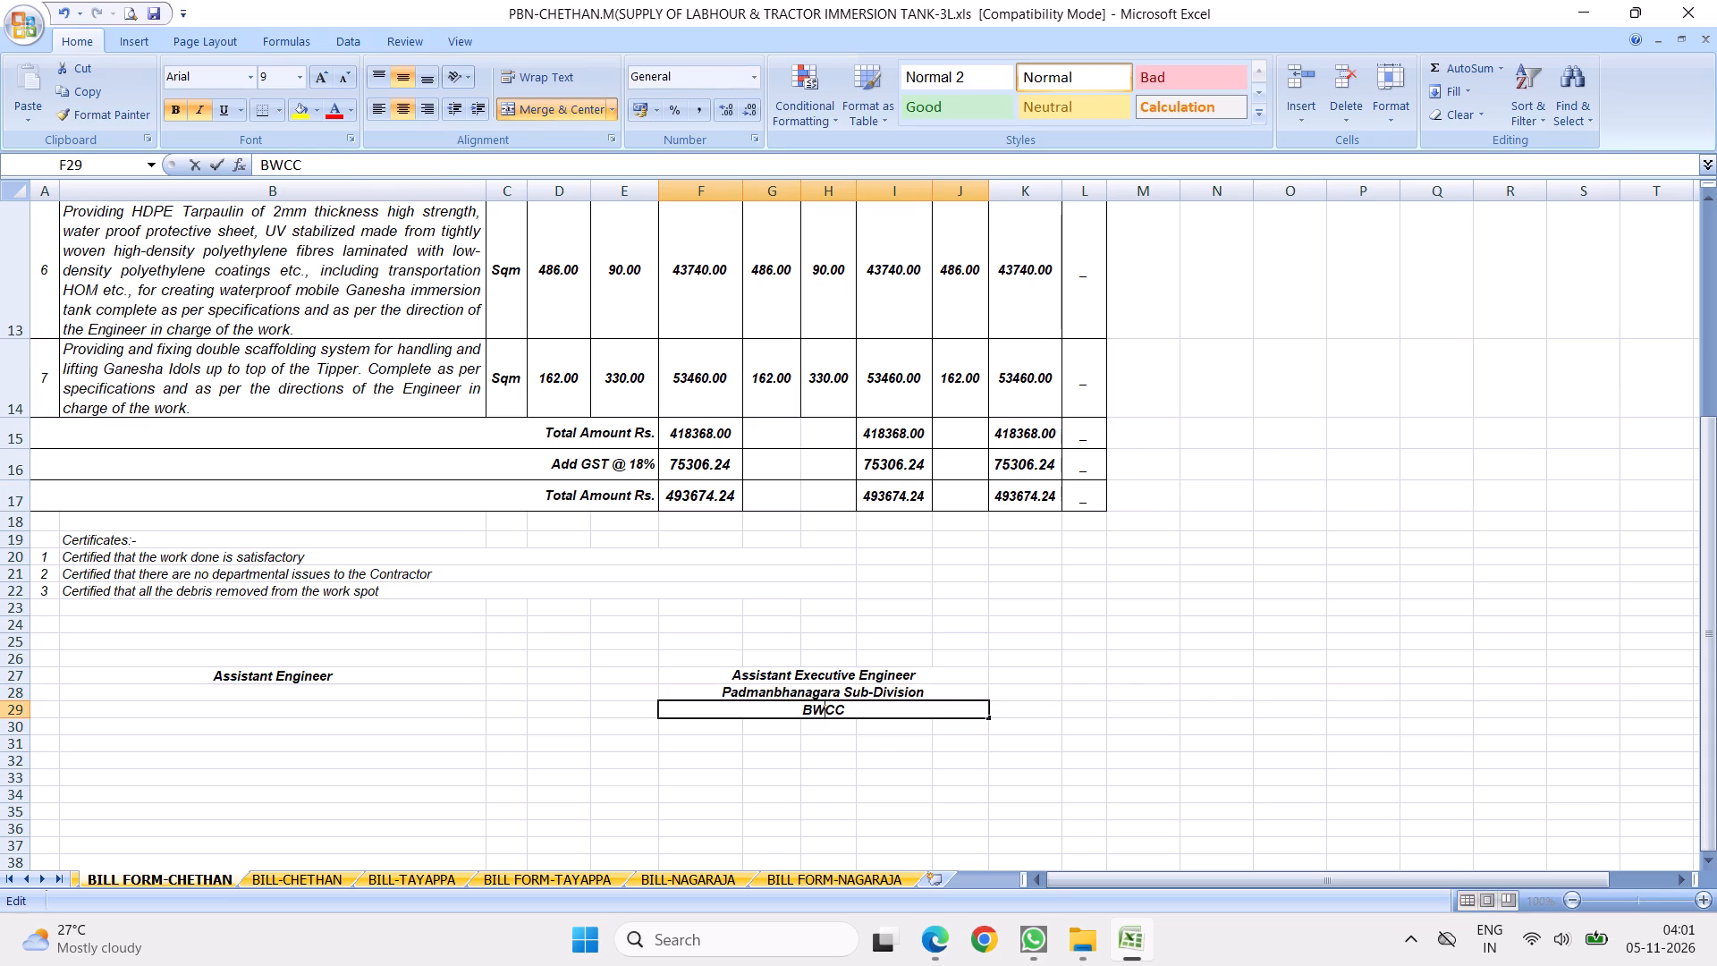
pyautogui.press('BackSpace')
pyautogui.hotkey('shift', 's')
pyautogui.click(818, 597)
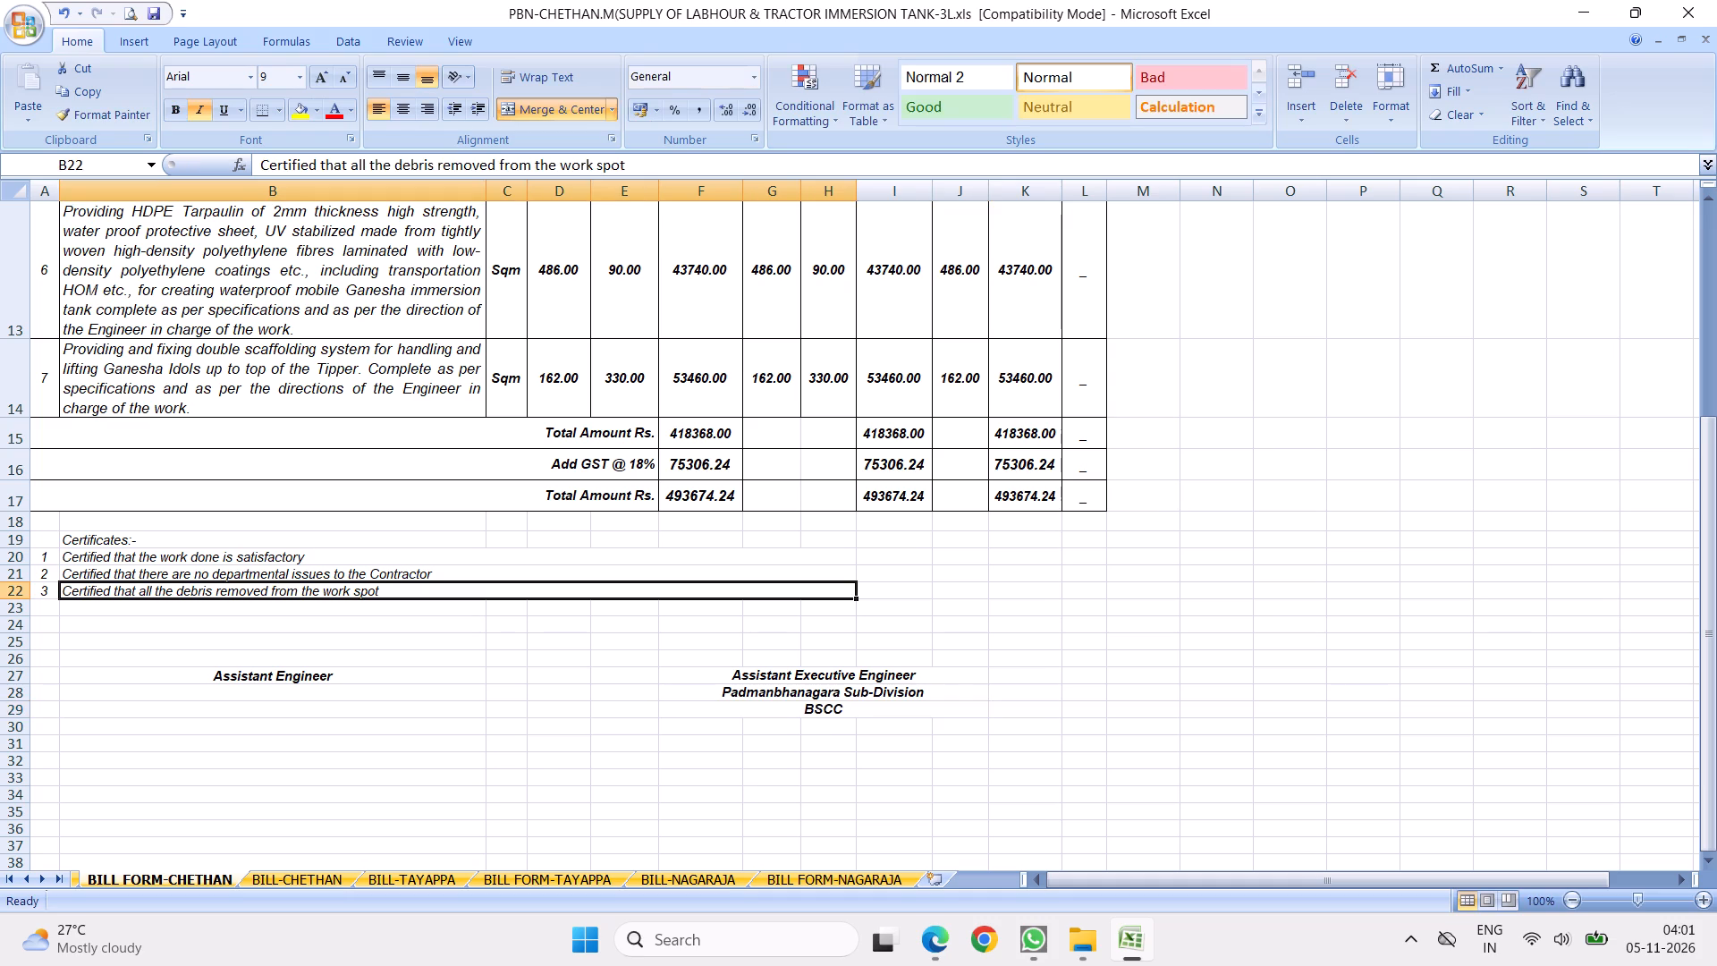
# Review the completed bill form on the sheet and in print preview, checking the page layout, totals and signature block.
pyautogui.scroll(4, 700, 579)
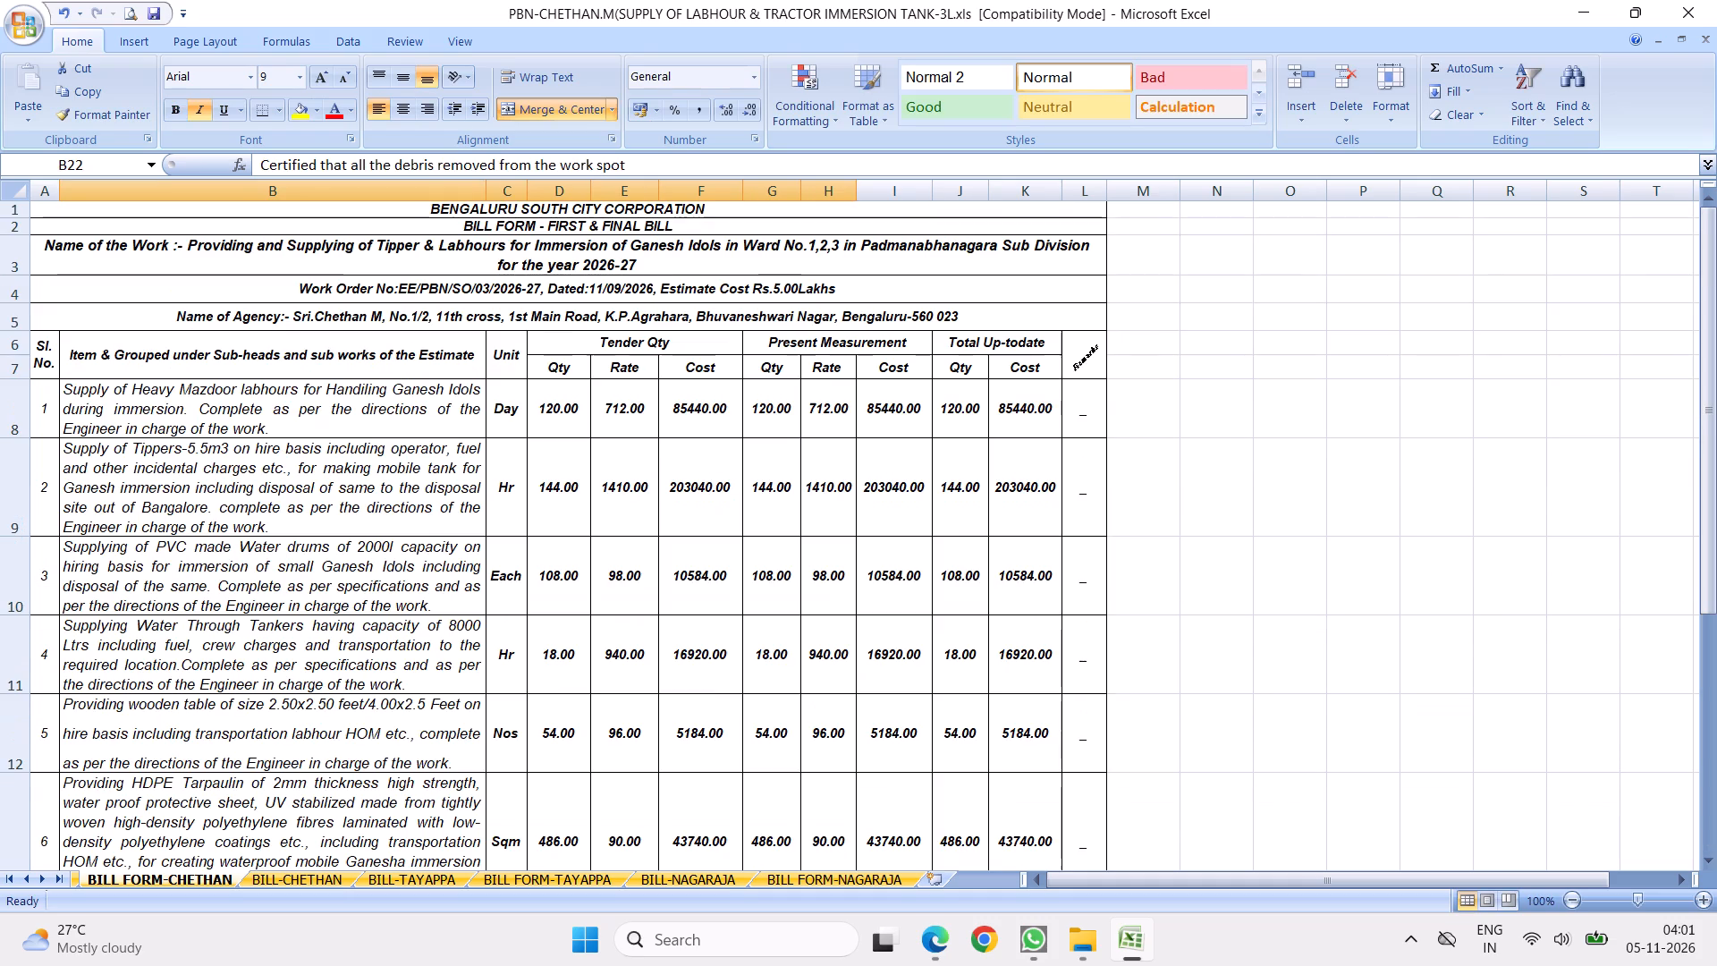
pyautogui.scroll(5, 700, 579)
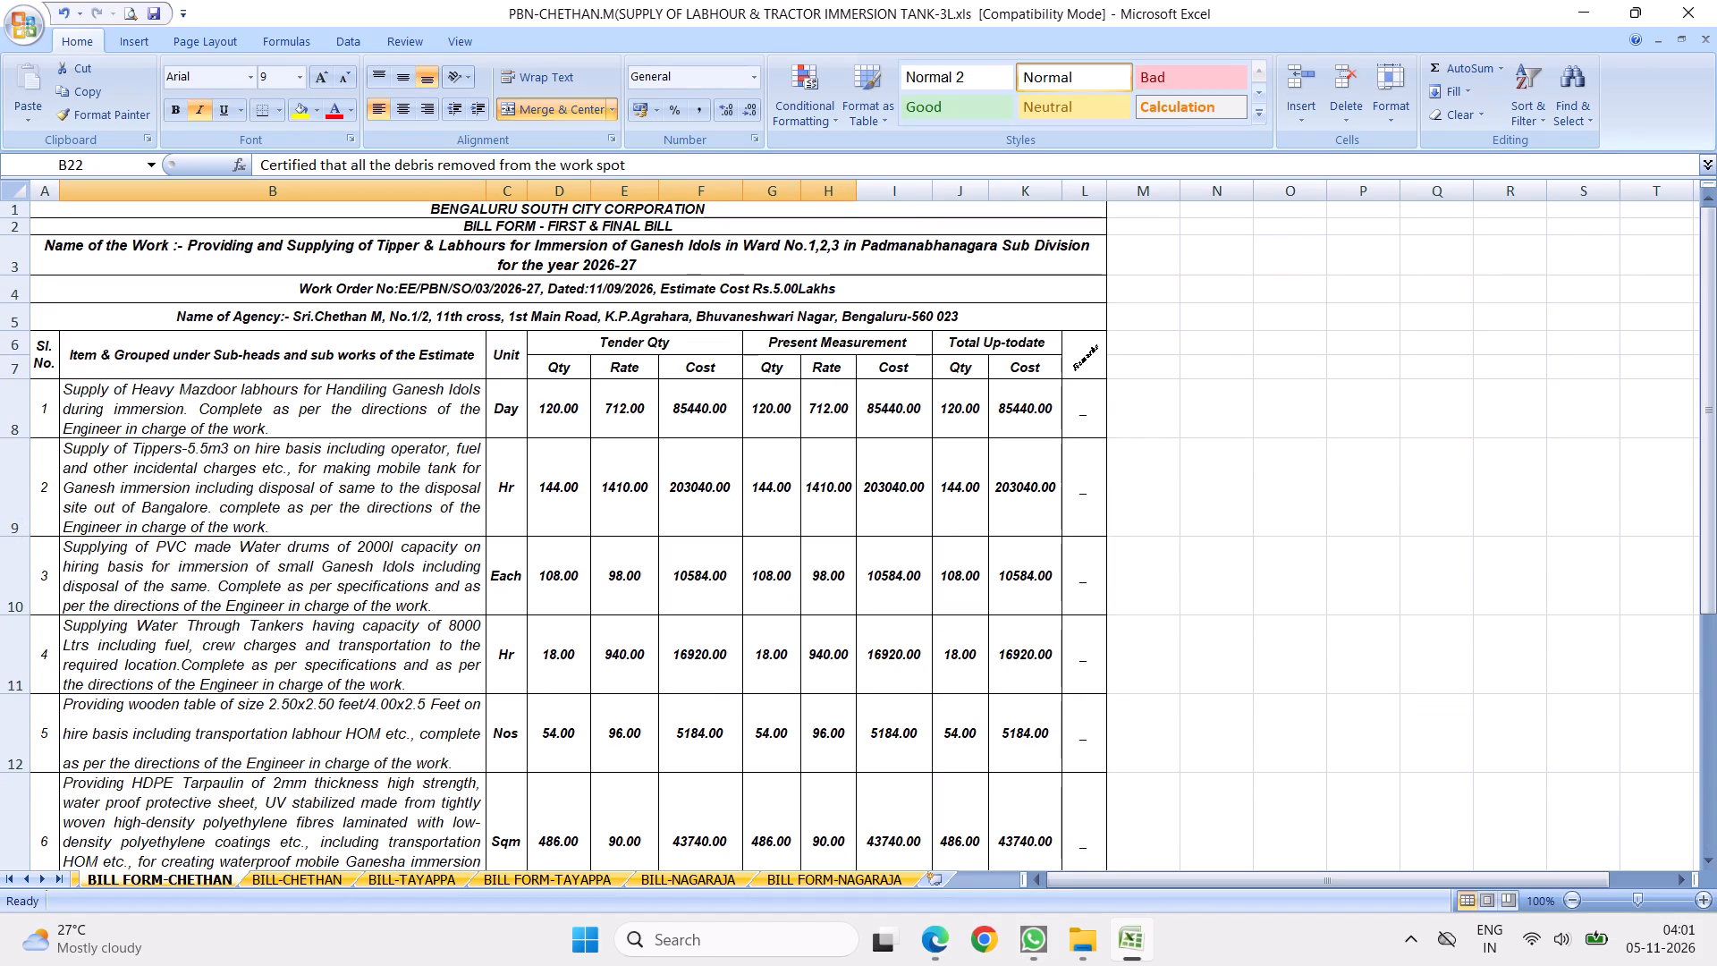
pyautogui.scroll(-6, 517, 588)
pyautogui.scroll(9, 588, 510)
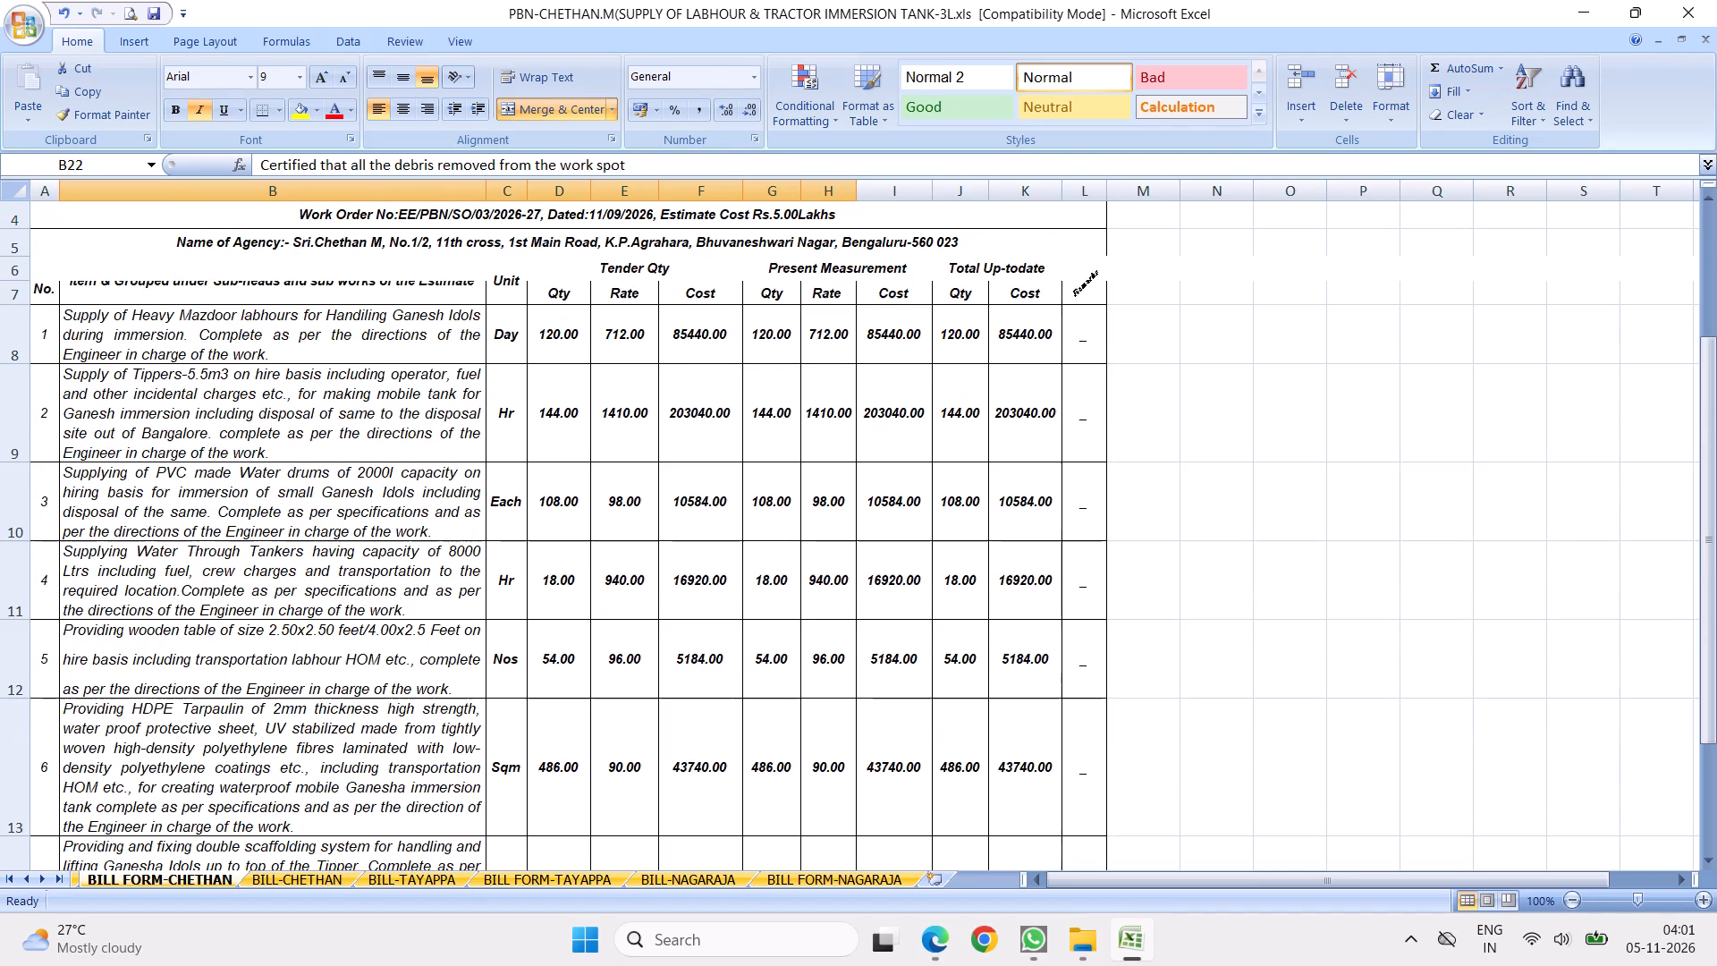
pyautogui.scroll(4, 596, 504)
pyautogui.click(133, 13)
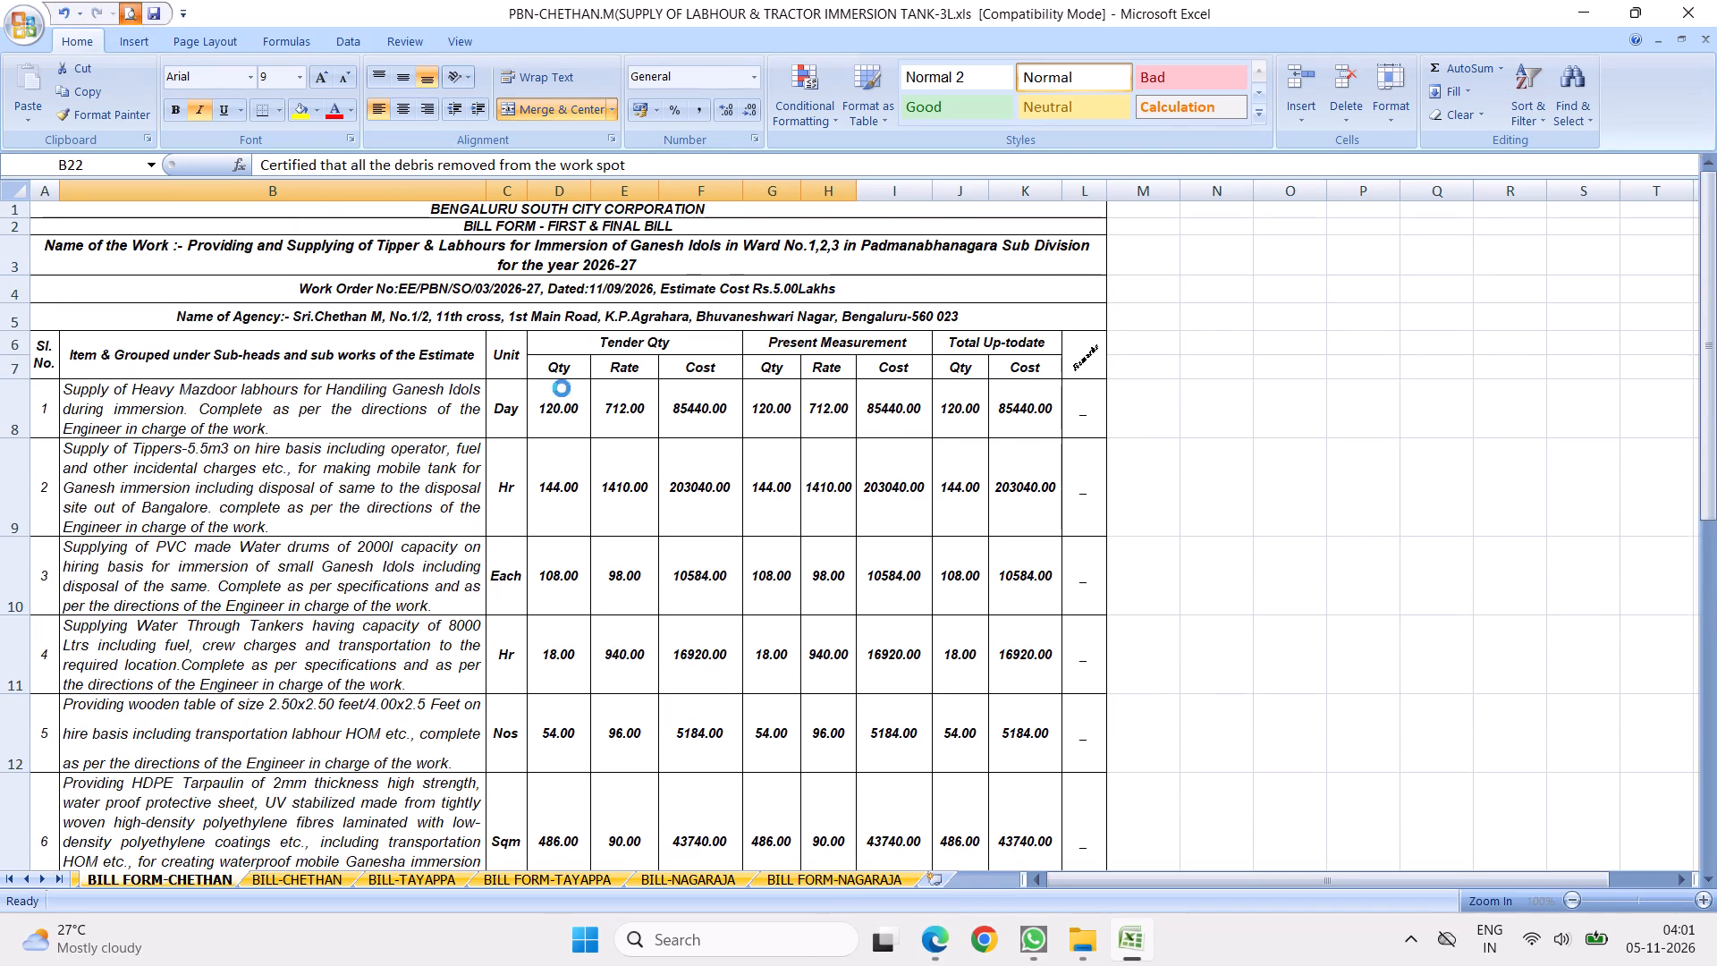
pyautogui.scroll(-7, 833, 402)
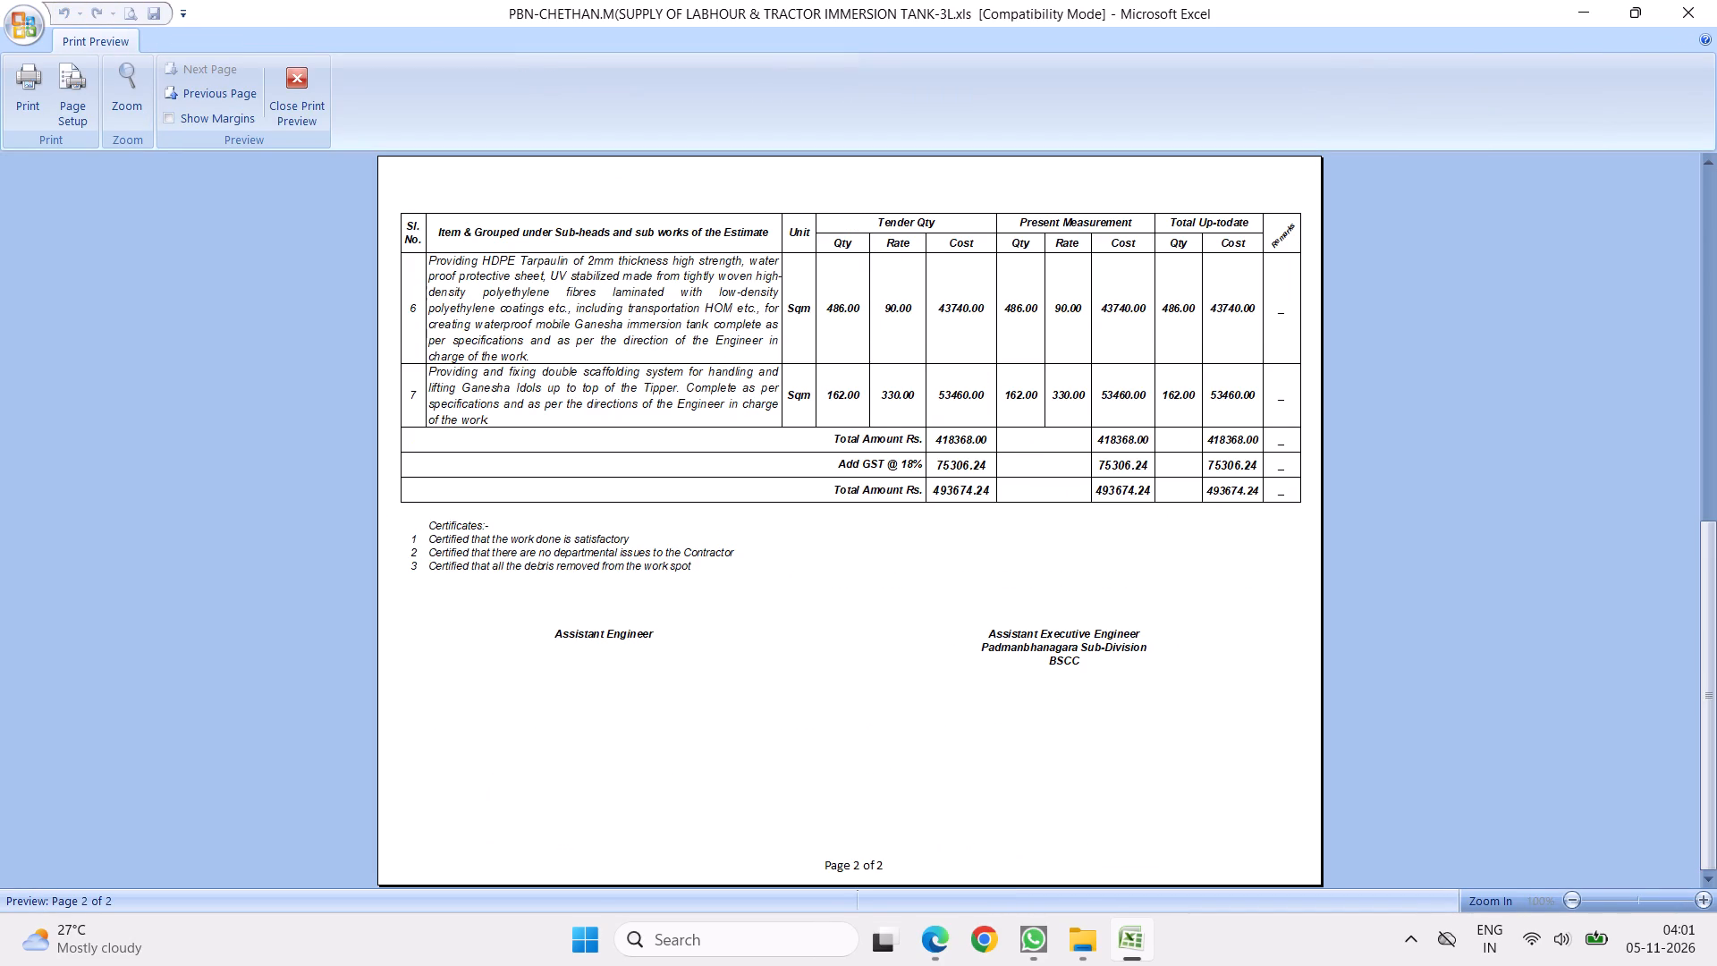
pyautogui.scroll(1, 910, 570)
pyautogui.scroll(-2, 910, 571)
pyautogui.press('Escape')
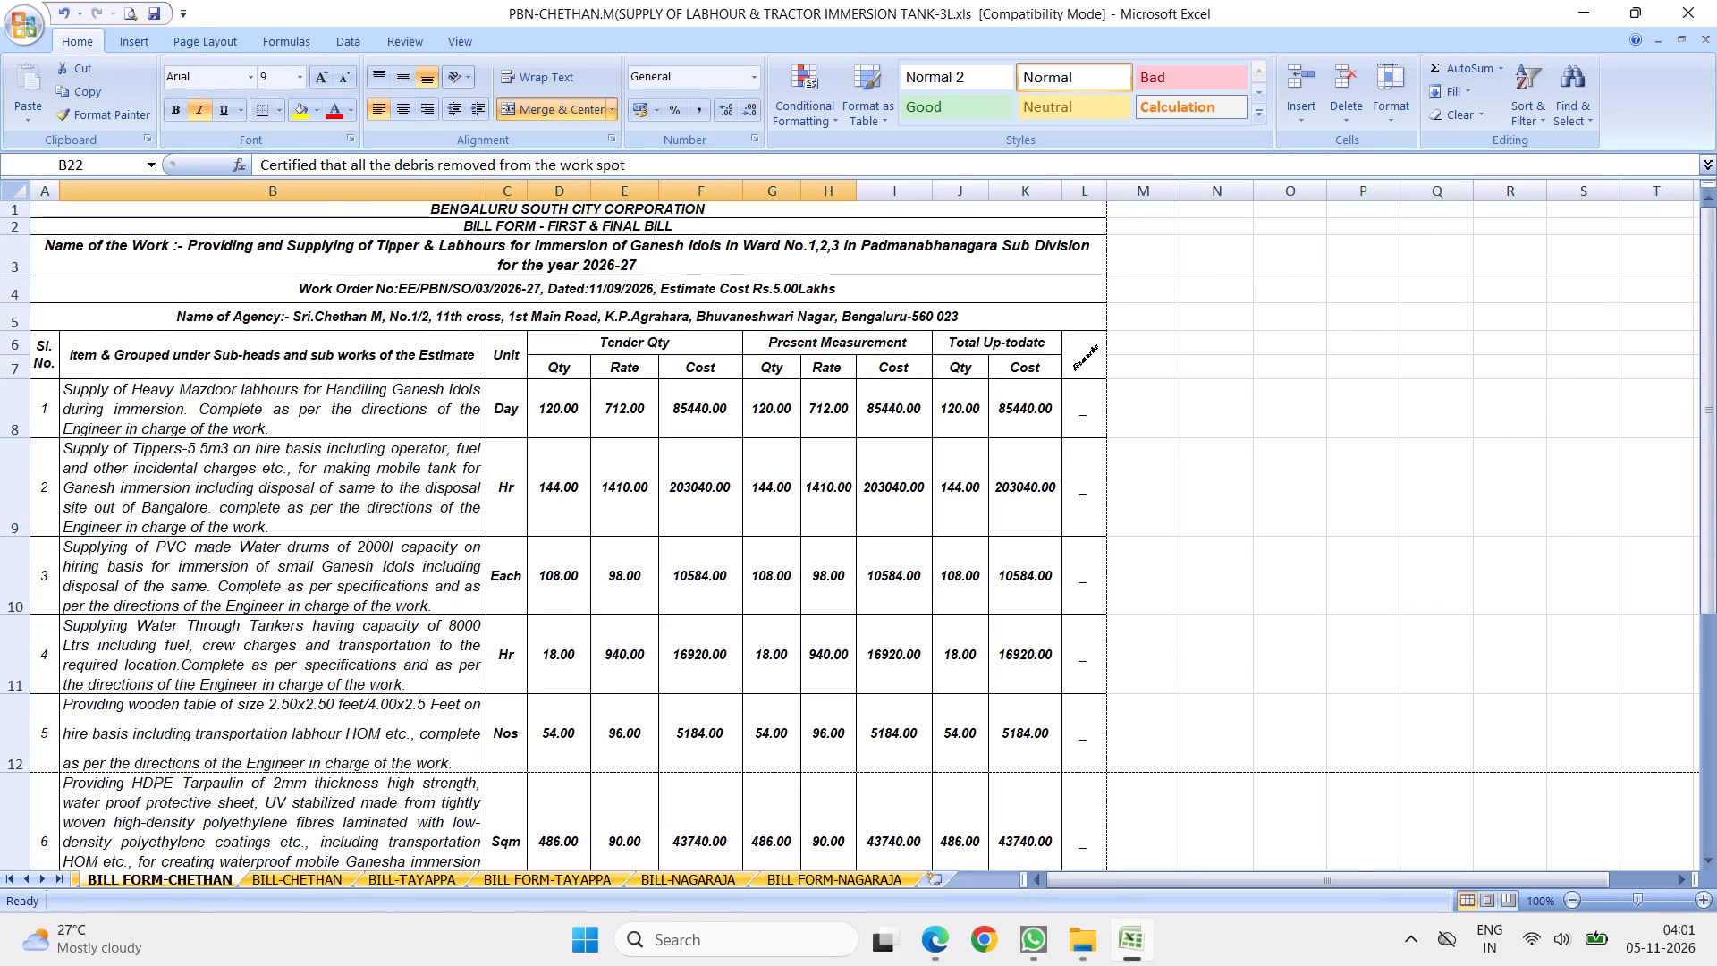
# Unmerge the name-of-work, work-order and agency heading rows on the BILL FORM-CHETHAN sheet.
pyautogui.click(292, 879)
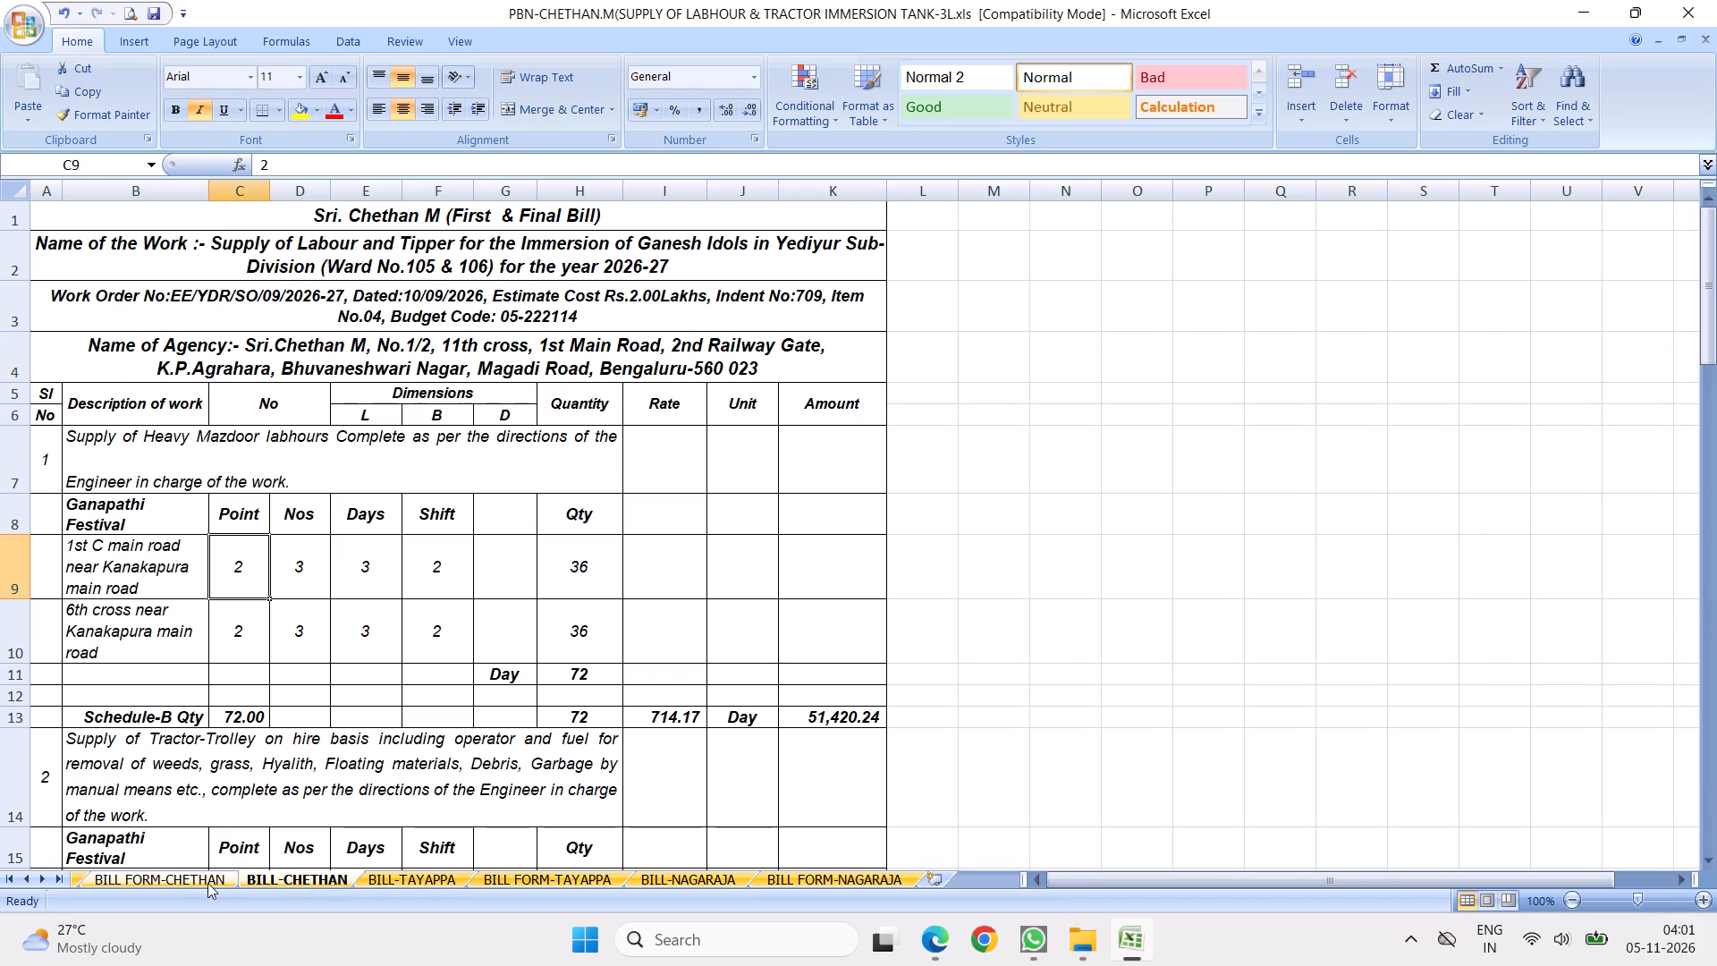
pyautogui.click(207, 879)
pyautogui.scroll(2, 503, 413)
pyautogui.moveTo(483, 263); pyautogui.dragTo(469, 304)
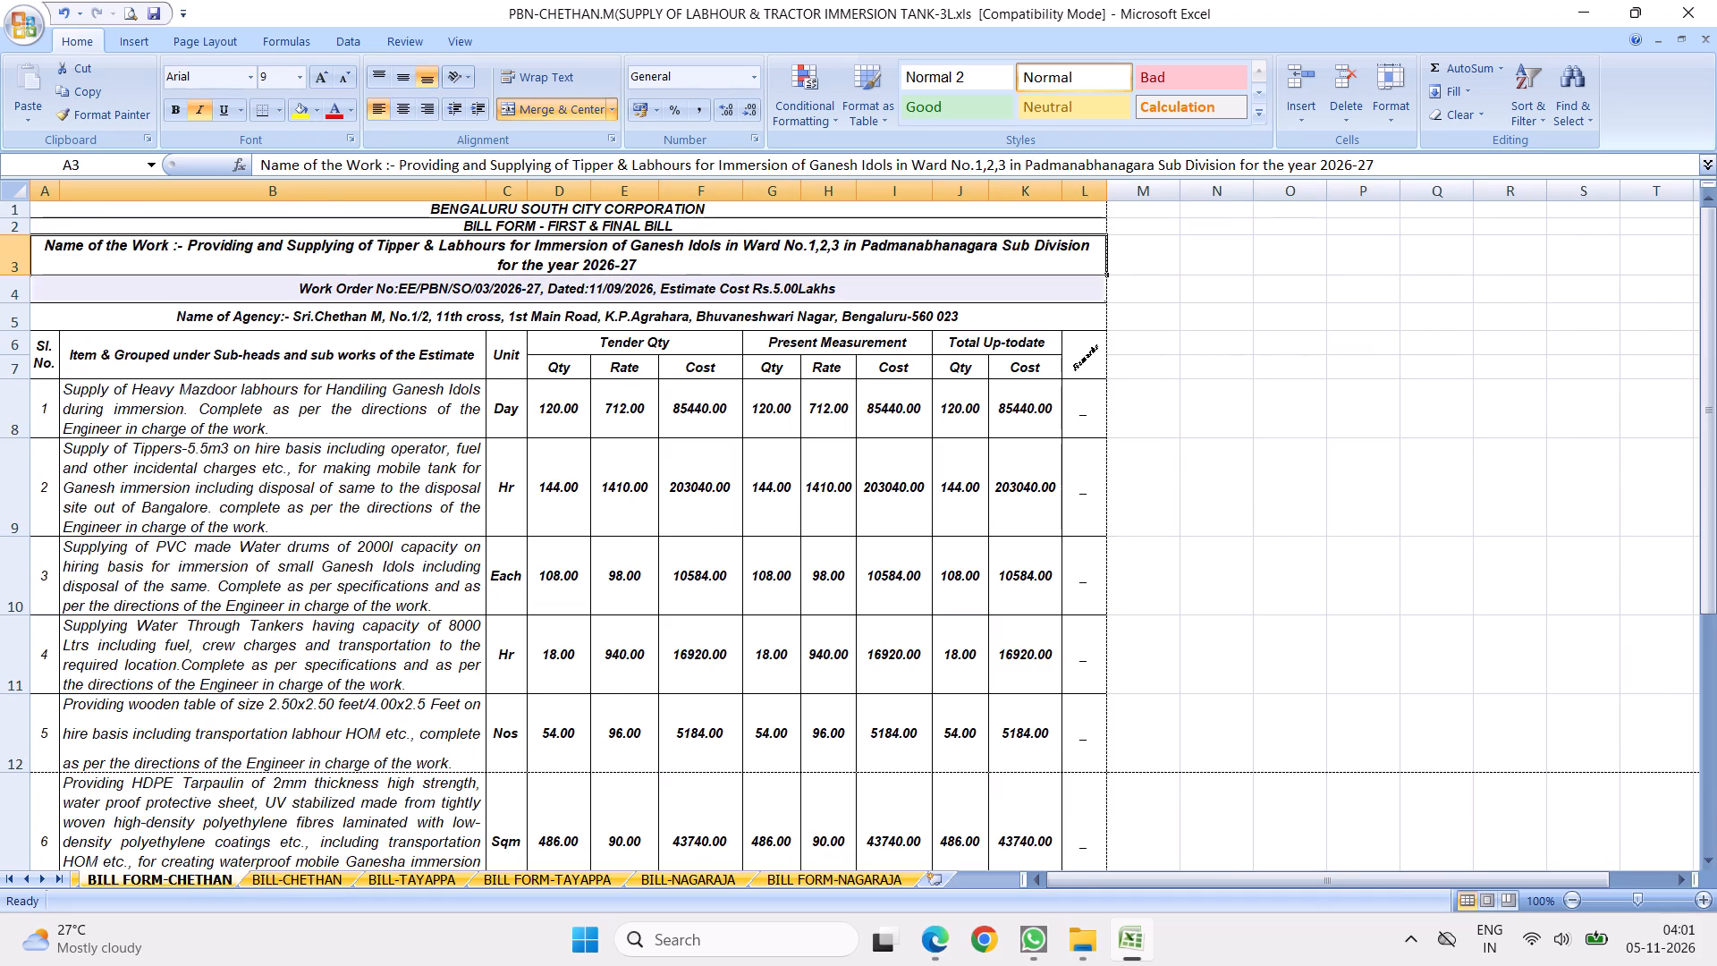
pyautogui.moveTo(469, 304); pyautogui.dragTo(463, 319)
pyautogui.click(511, 106)
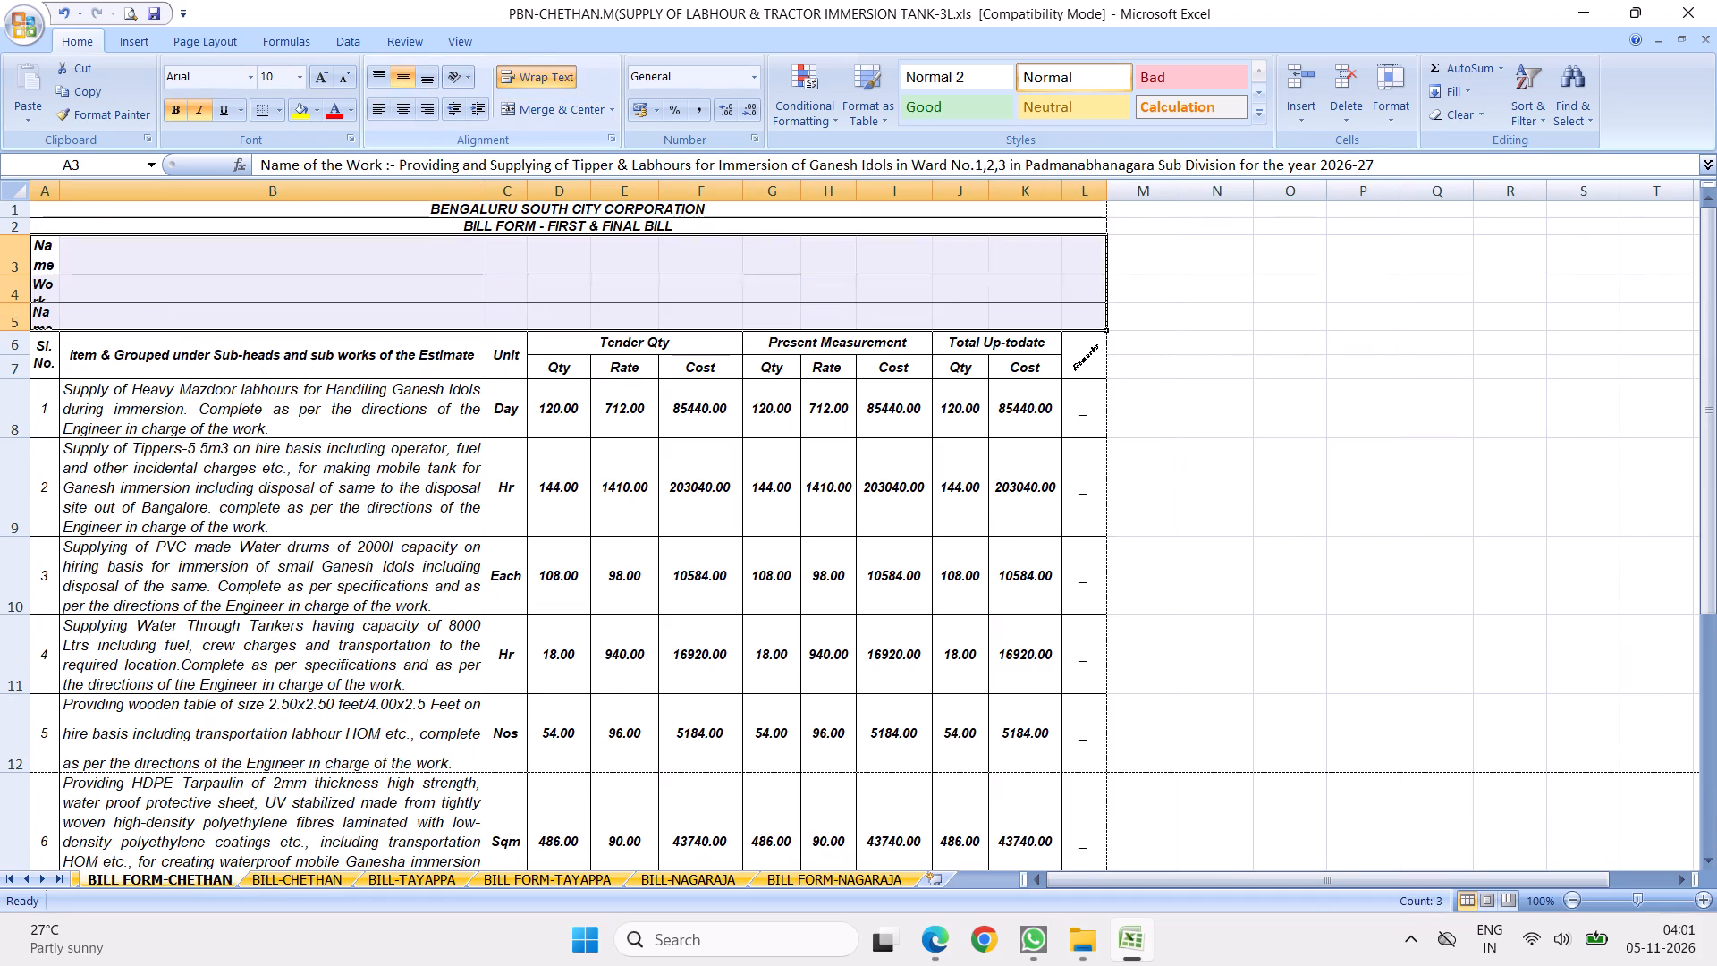
# Copy the bill form's name-of-work heading over the name-of-work row on the BILL-CHETHAN sheet.
pyautogui.click(46, 263)
pyautogui.rightClick(46, 263)
pyautogui.click(94, 301)
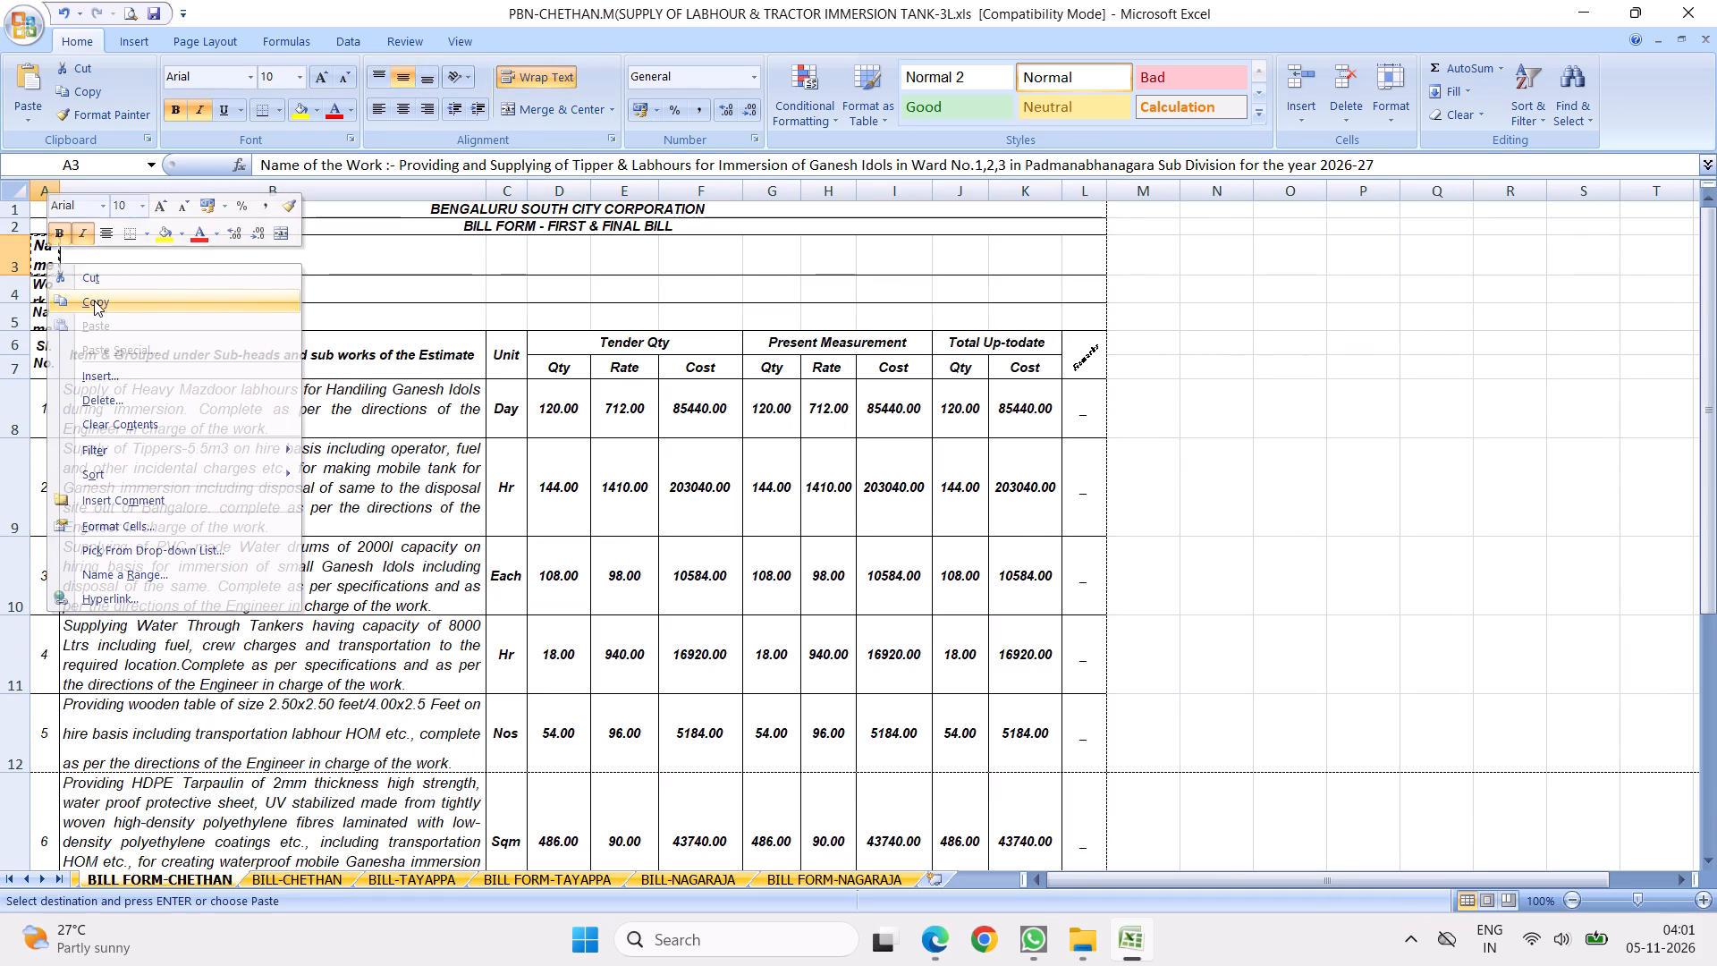
pyautogui.click(255, 874)
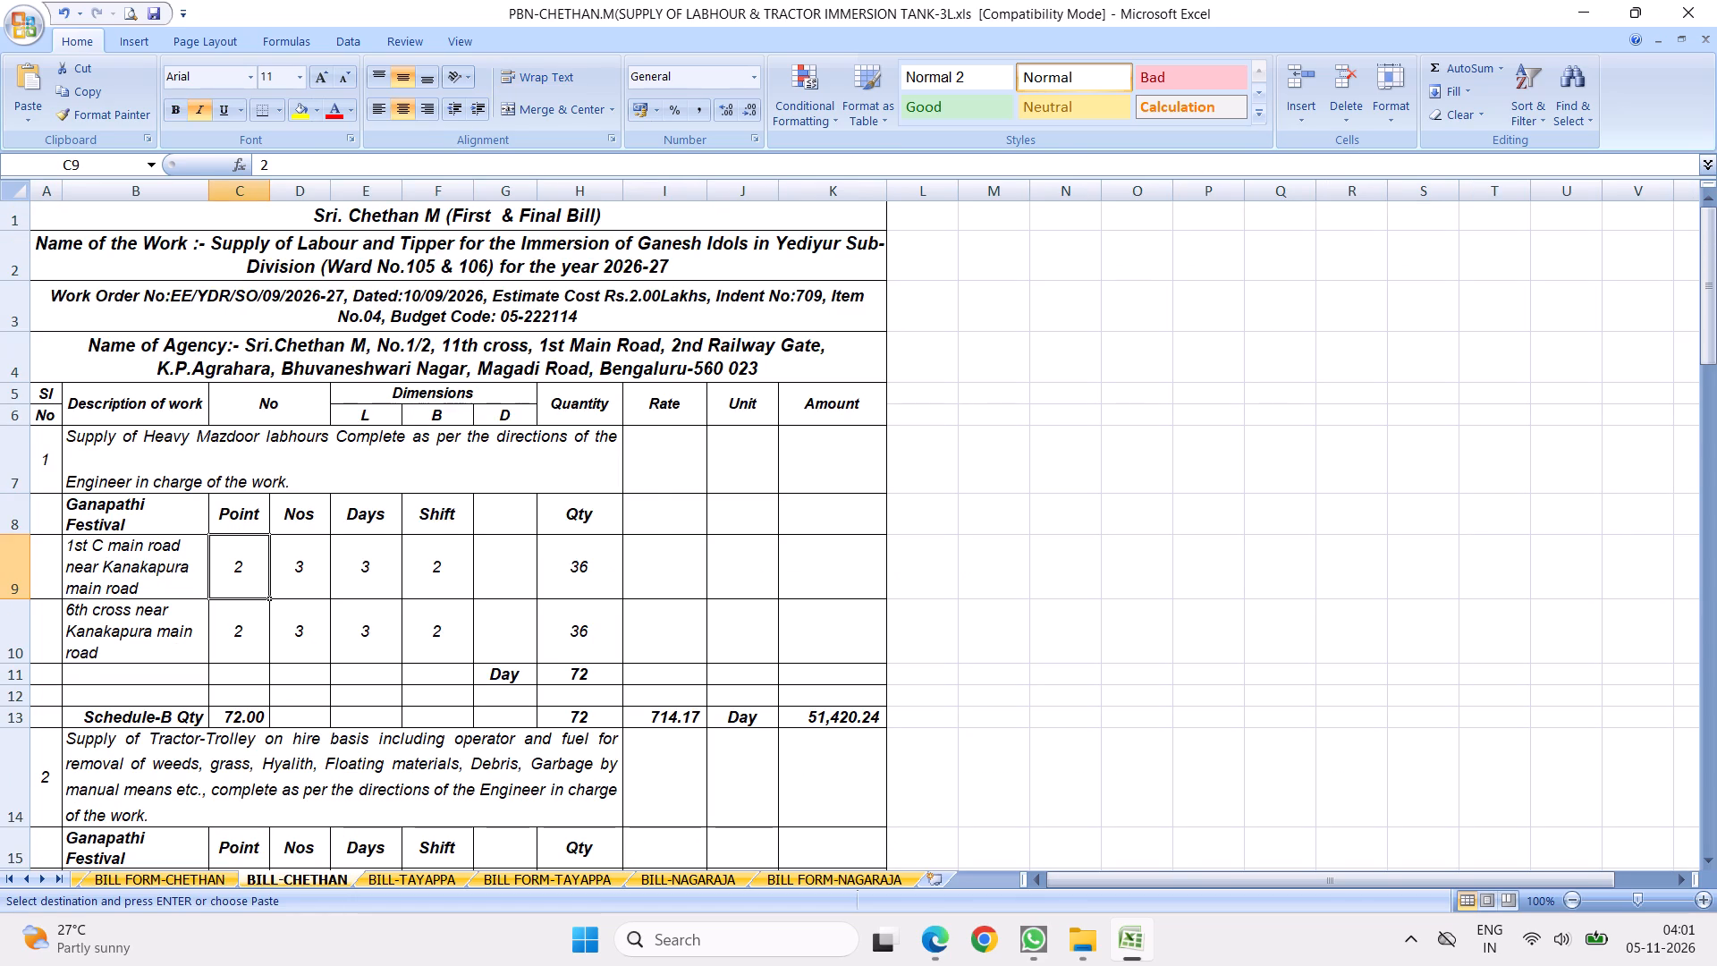
pyautogui.rightClick(399, 250)
pyautogui.click(465, 316)
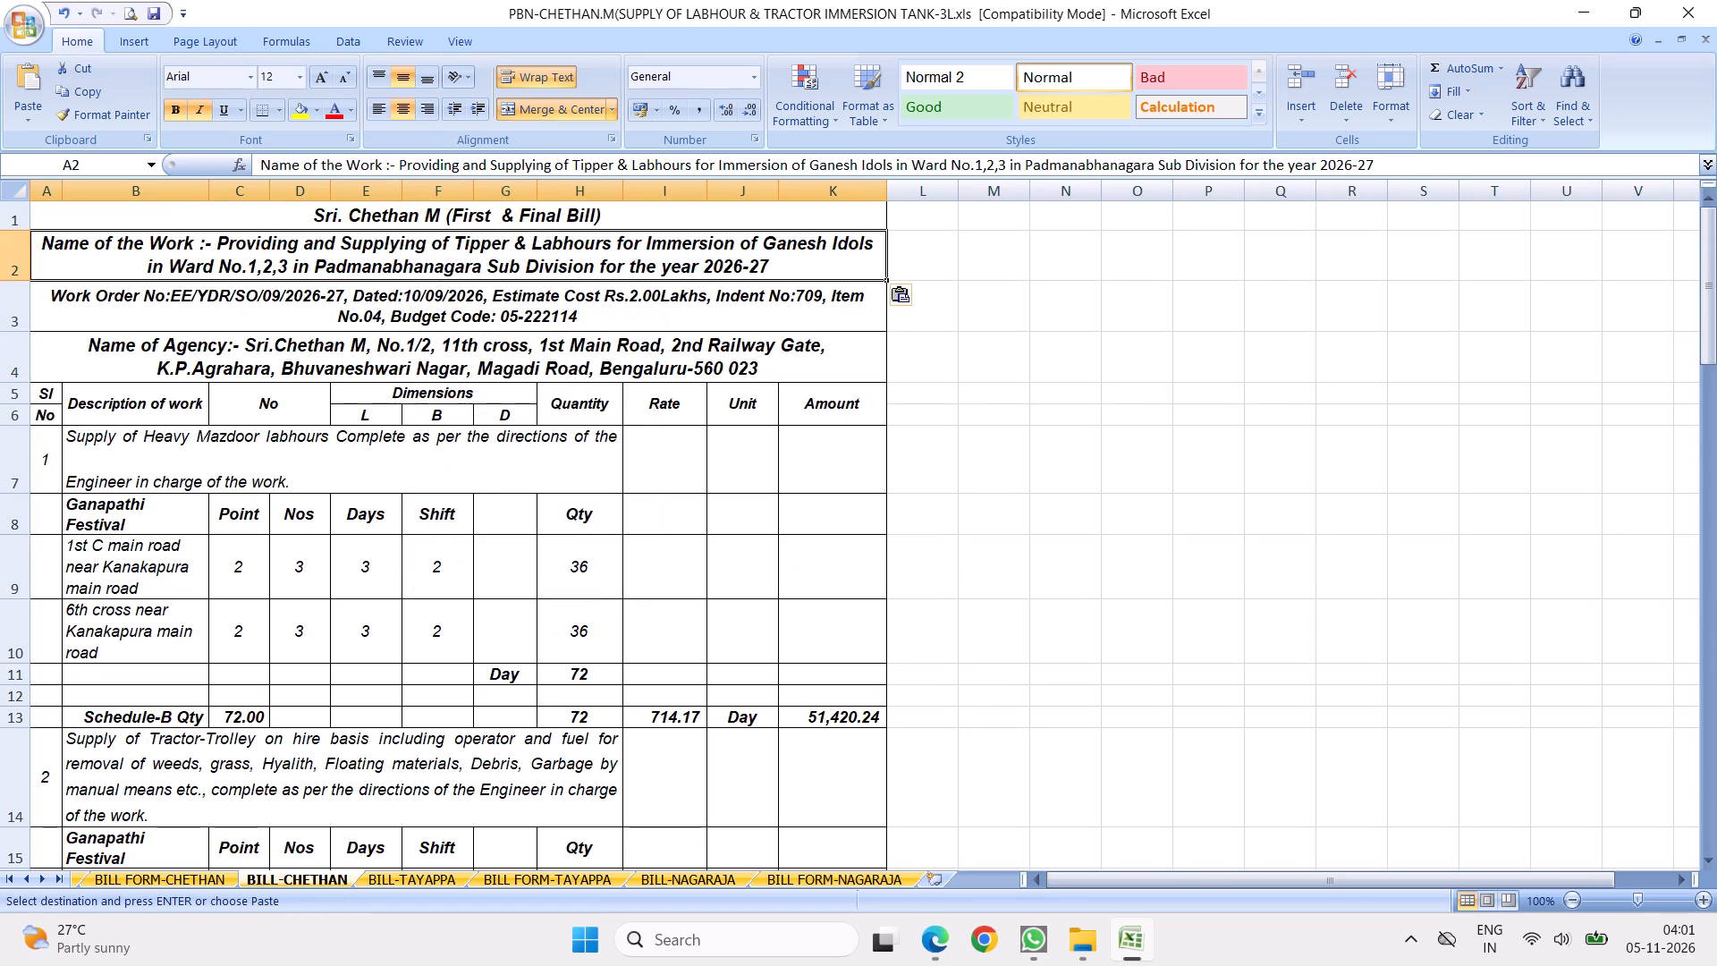
# Copy the bill form's work order line over the work order row on the BILL-CHETHAN sheet.
pyautogui.click(171, 879)
pyautogui.click(44, 288)
pyautogui.rightClick(44, 288)
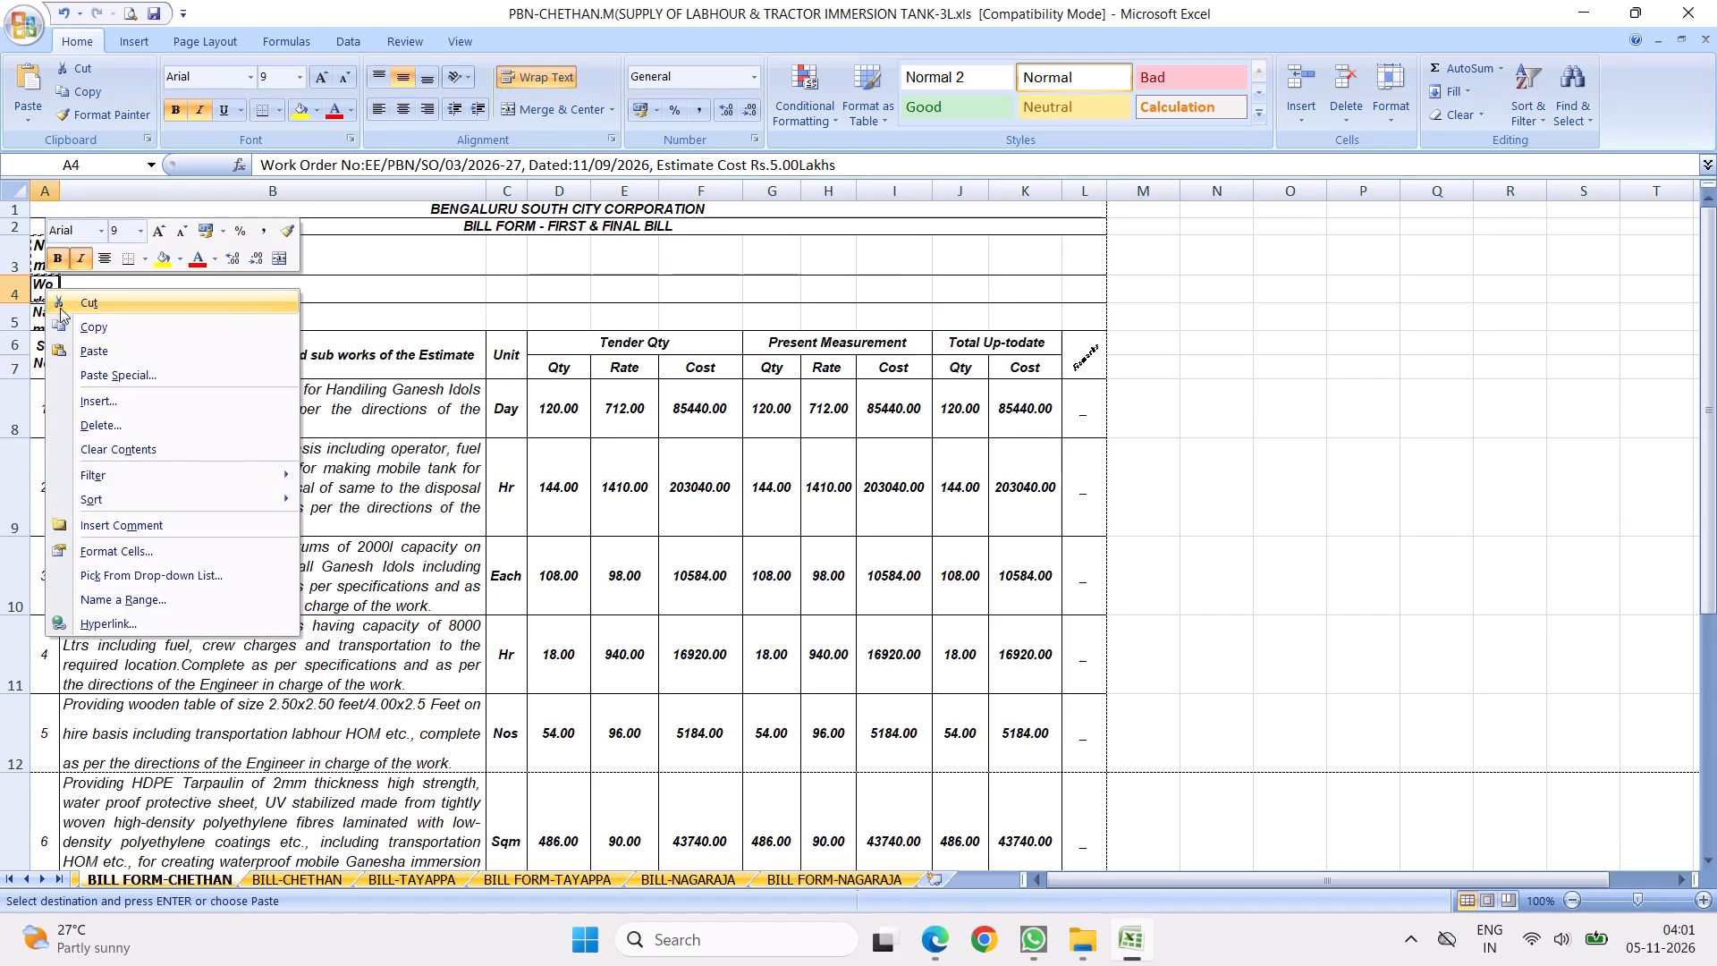
pyautogui.click(97, 332)
pyautogui.click(283, 880)
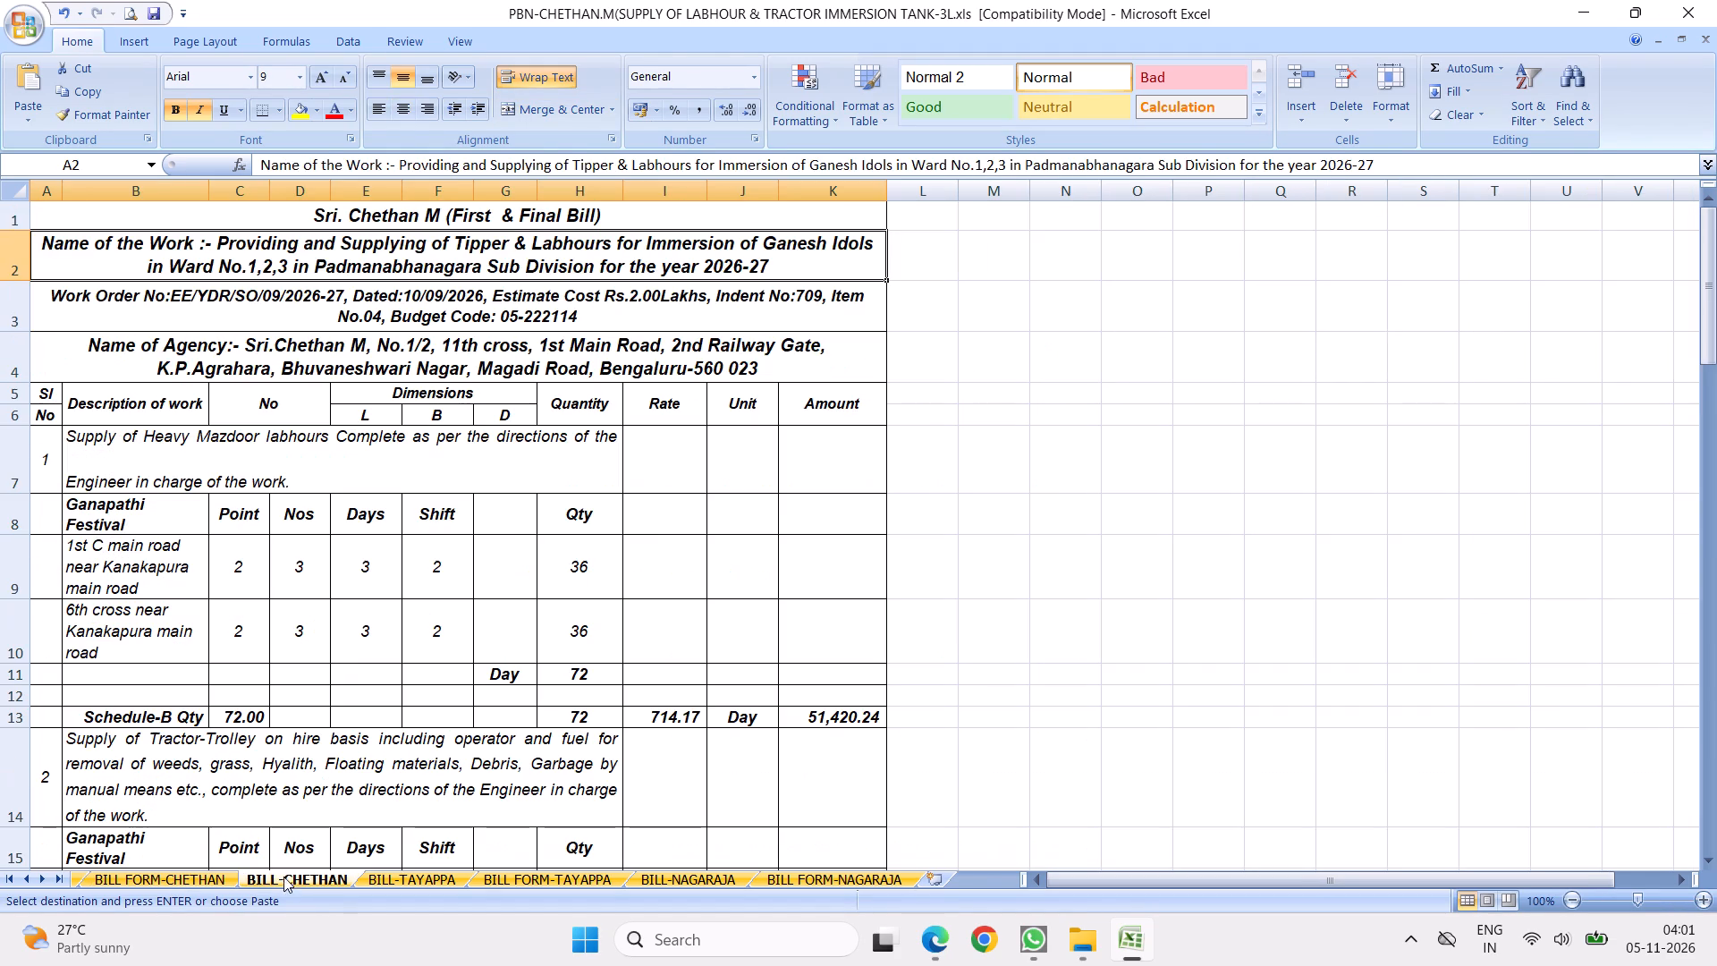
pyautogui.rightClick(330, 309)
pyautogui.click(397, 370)
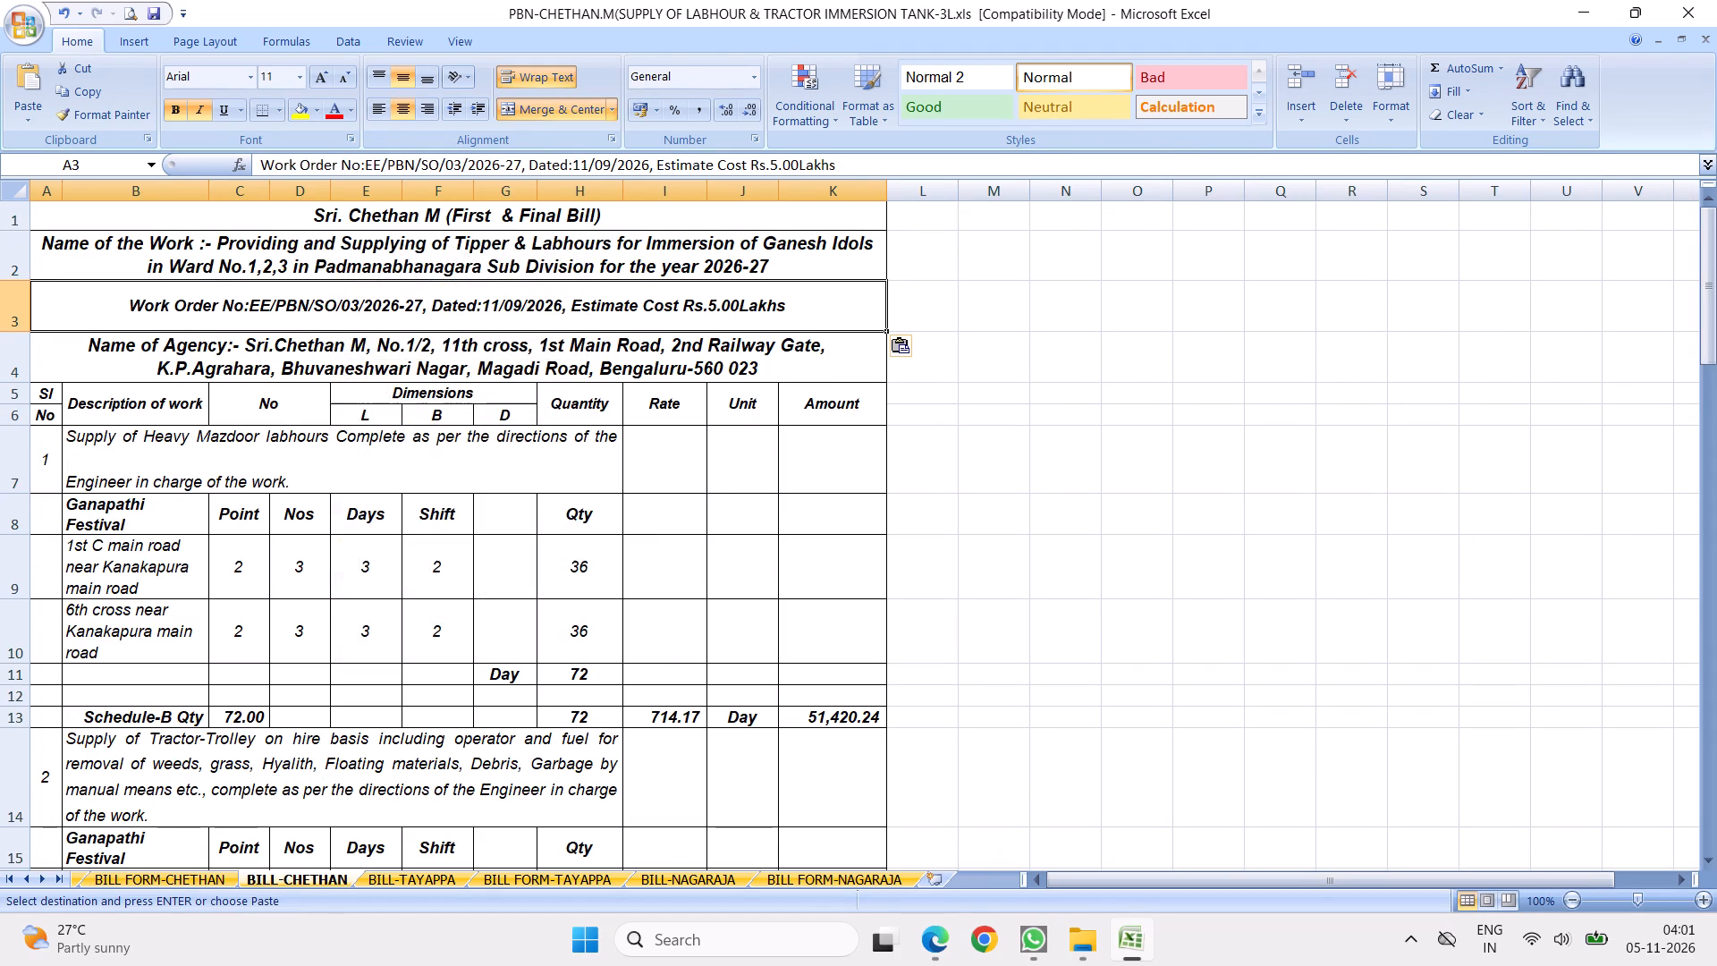
pyautogui.press('Escape')
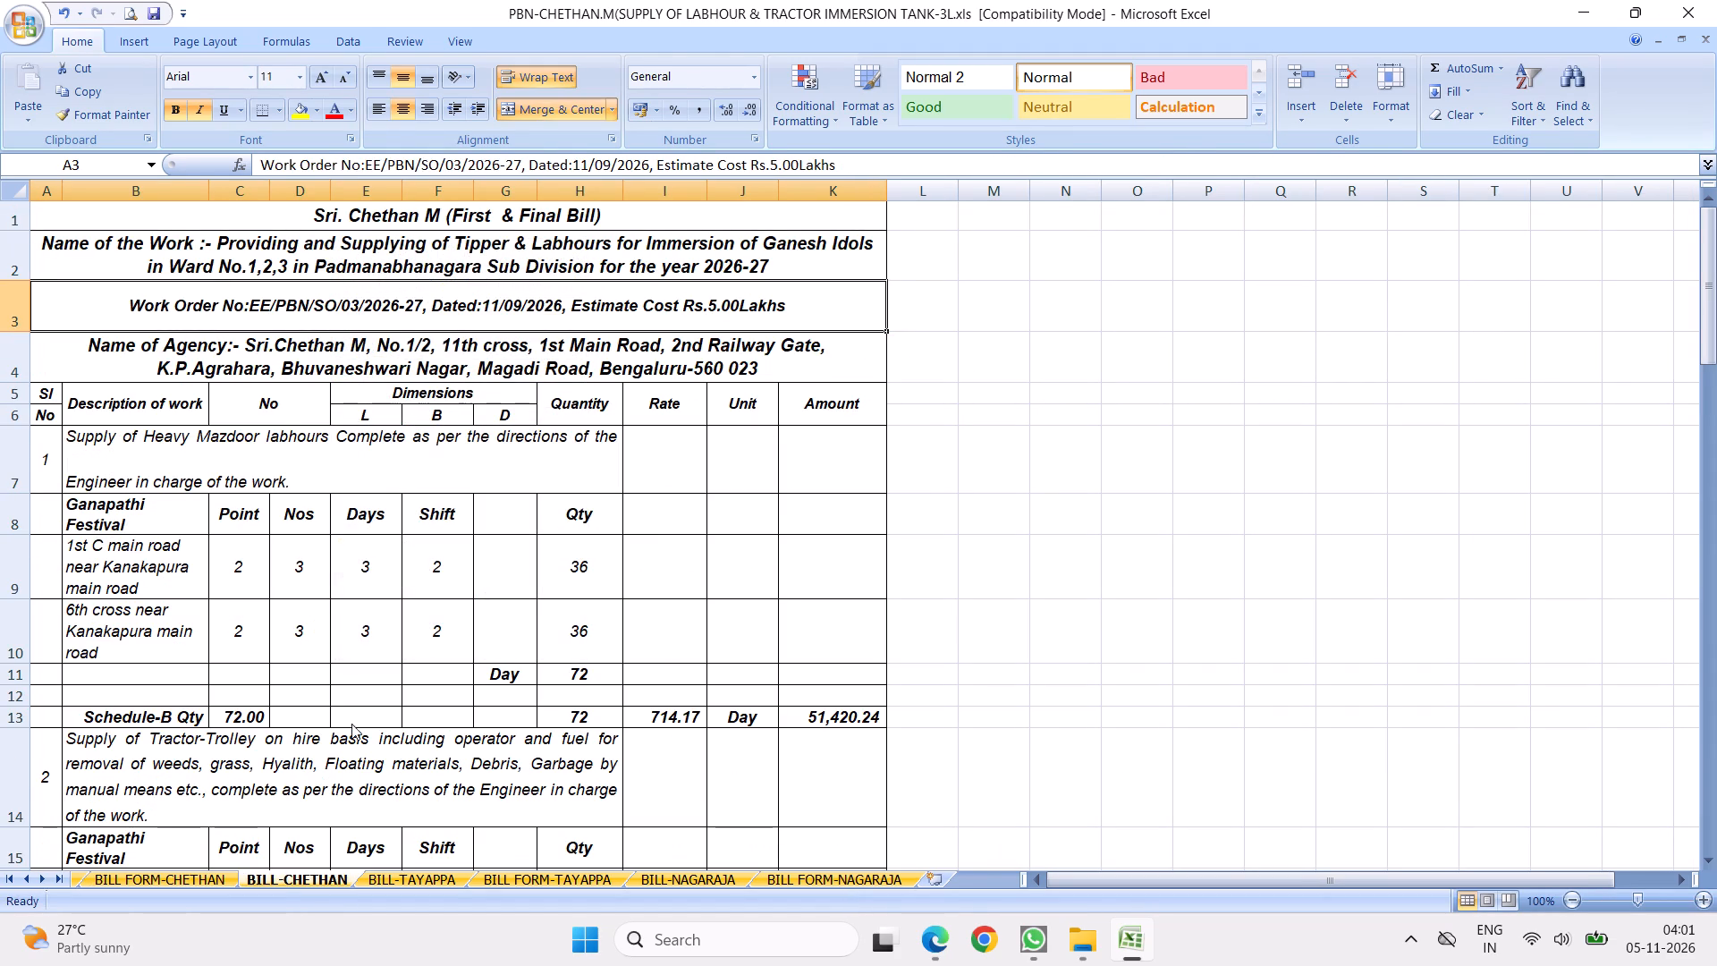
# Merge and centre the name-of-work heading across columns A to L on the BILL FORM-CHETHAN sheet.
pyautogui.click(161, 880)
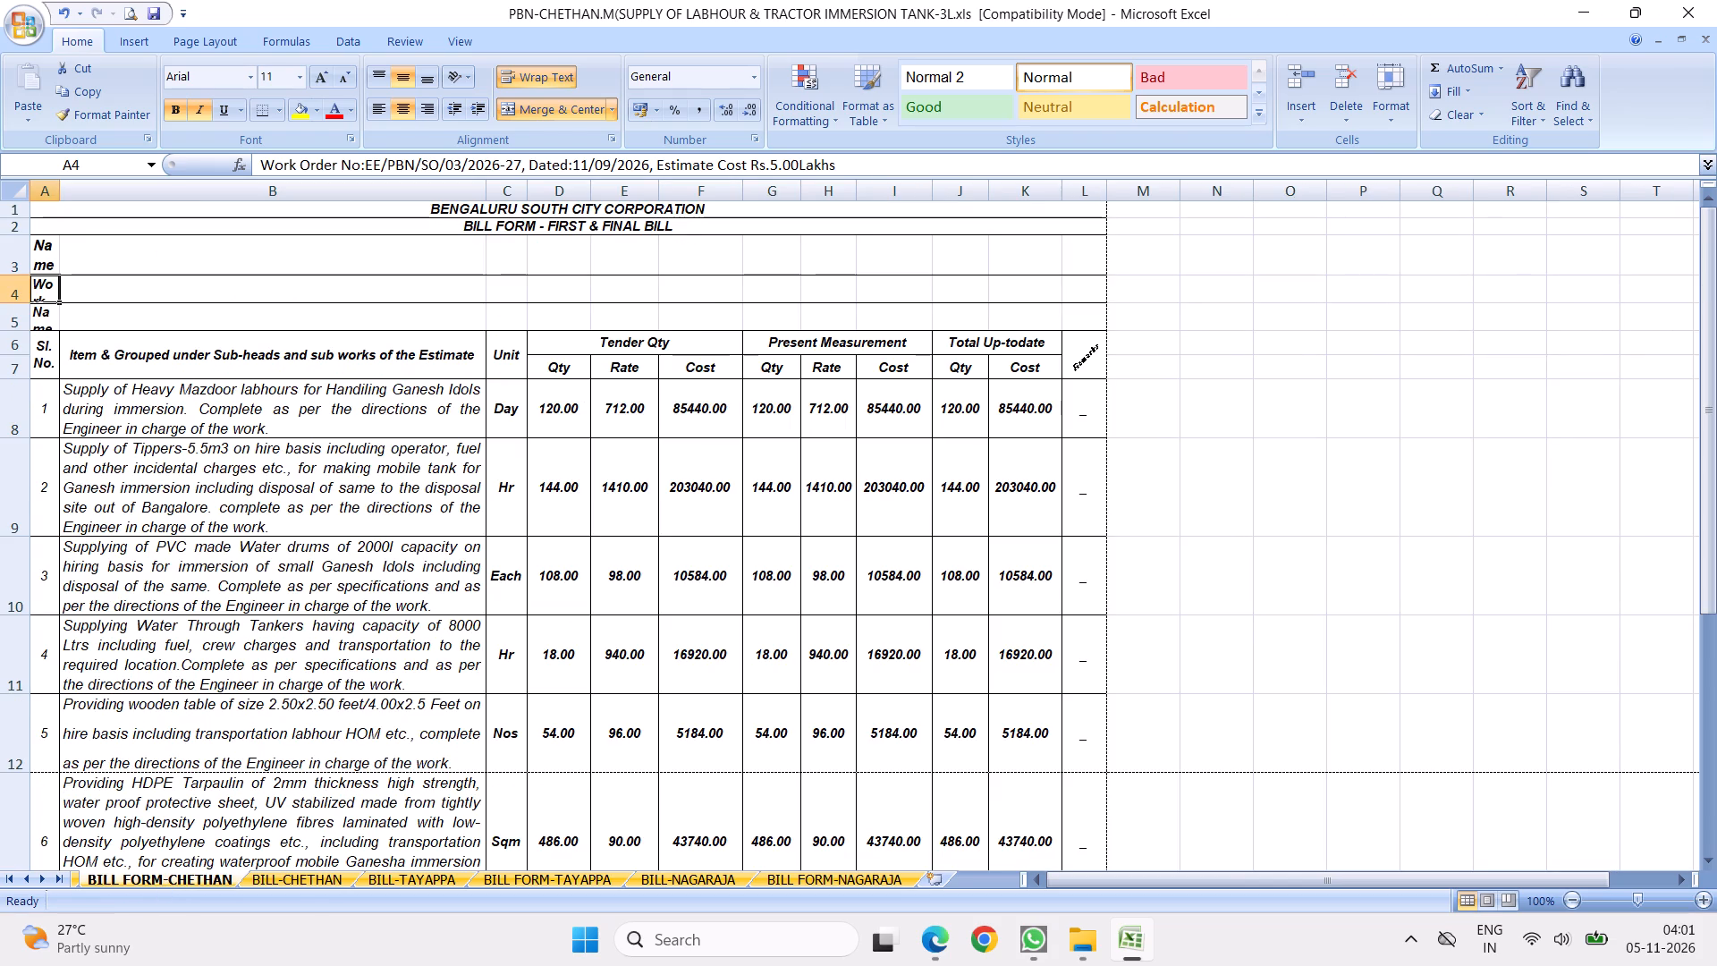
pyautogui.moveTo(39, 253); pyautogui.dragTo(1045, 269)
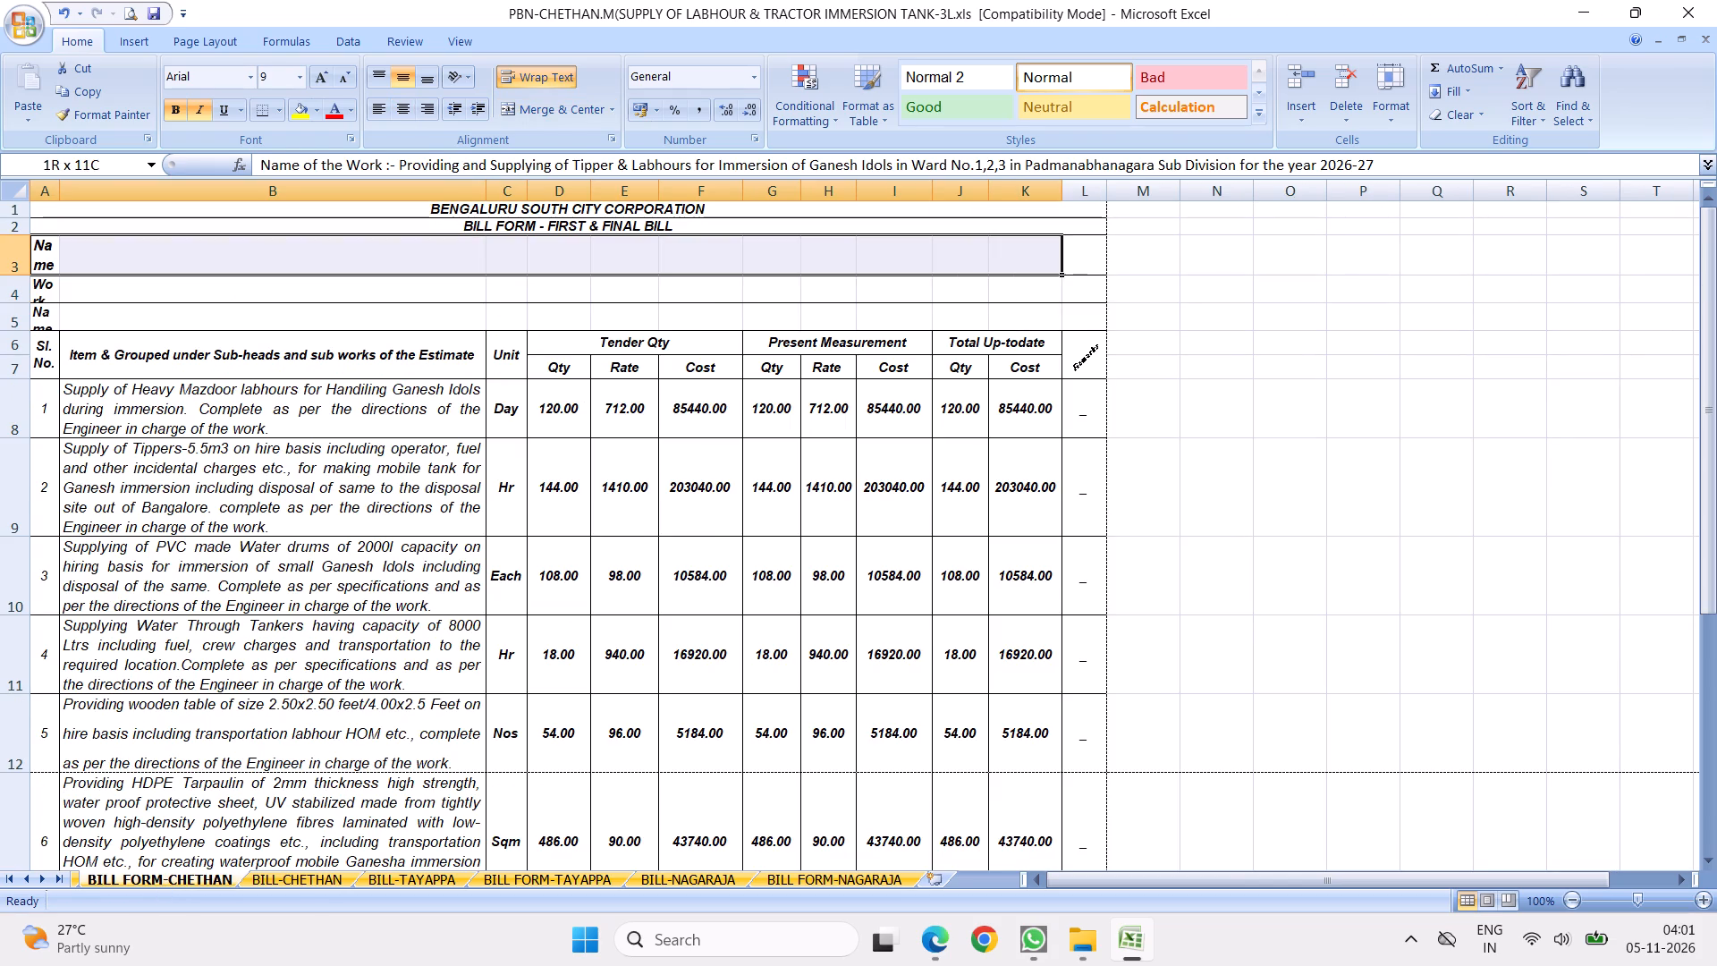
pyautogui.moveTo(1045, 269); pyautogui.dragTo(1072, 269)
pyautogui.click(562, 102)
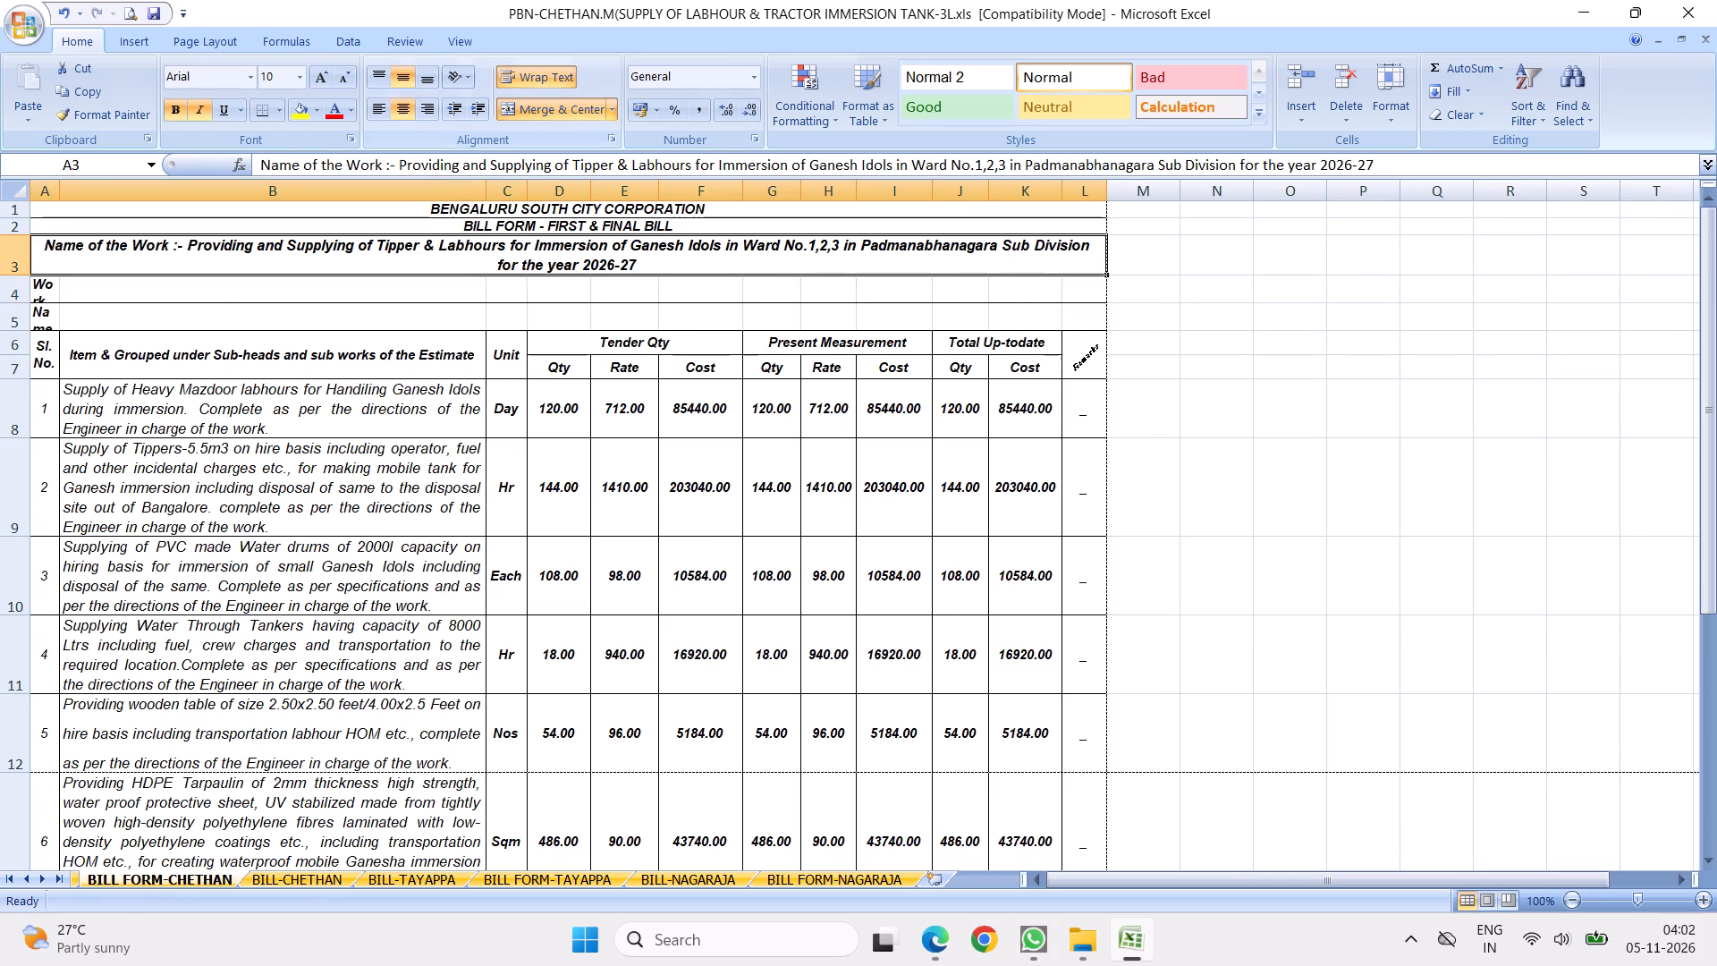
# Merge and centre the work order row and the agency row, each across columns A to L, on the BILL FORM-CHETHAN sheet.
pyautogui.moveTo(42, 284); pyautogui.dragTo(1091, 294)
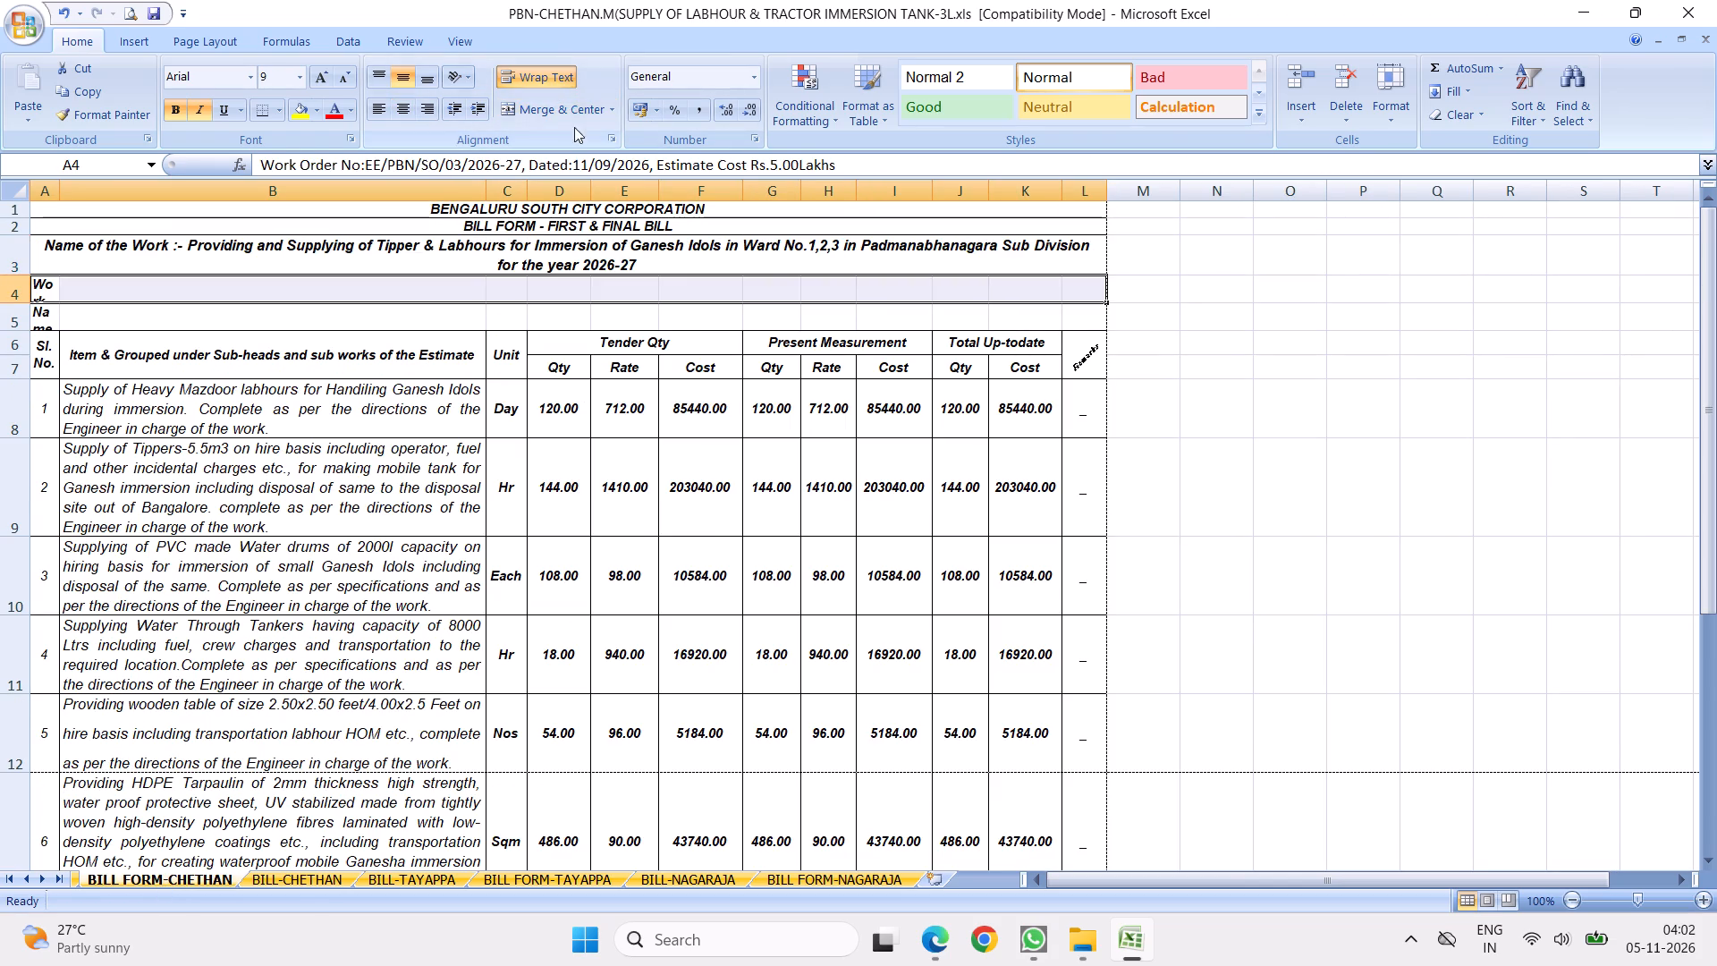
pyautogui.click(537, 99)
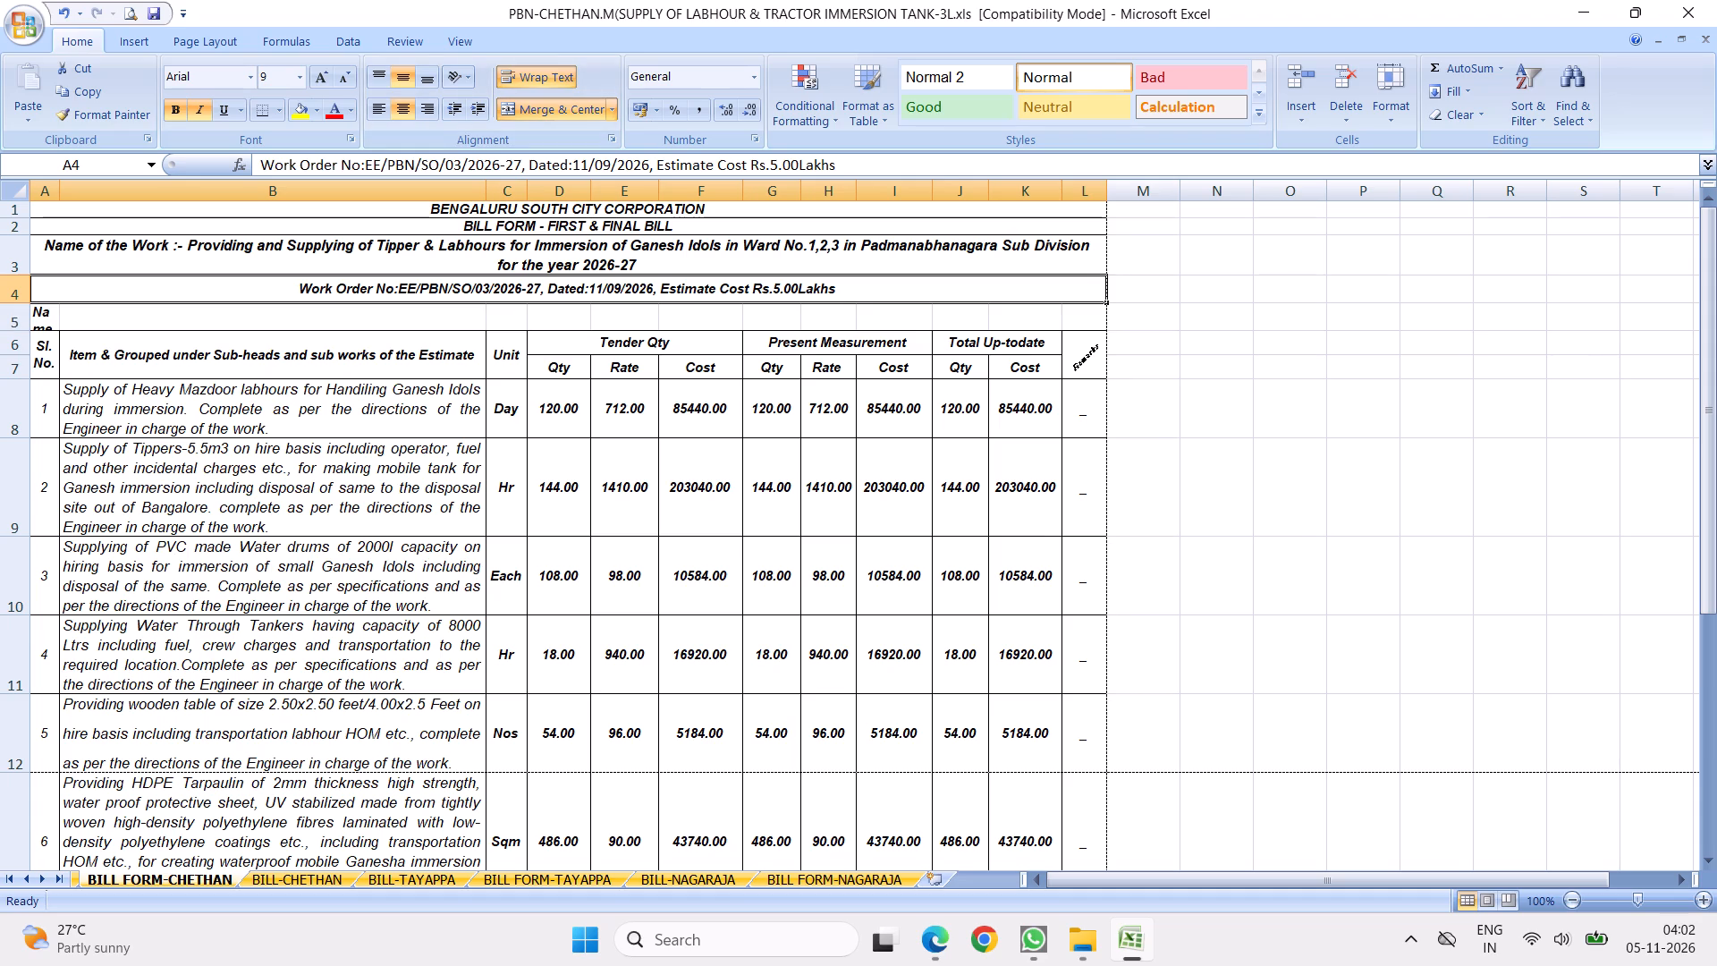
pyautogui.moveTo(36, 313); pyautogui.dragTo(1068, 318)
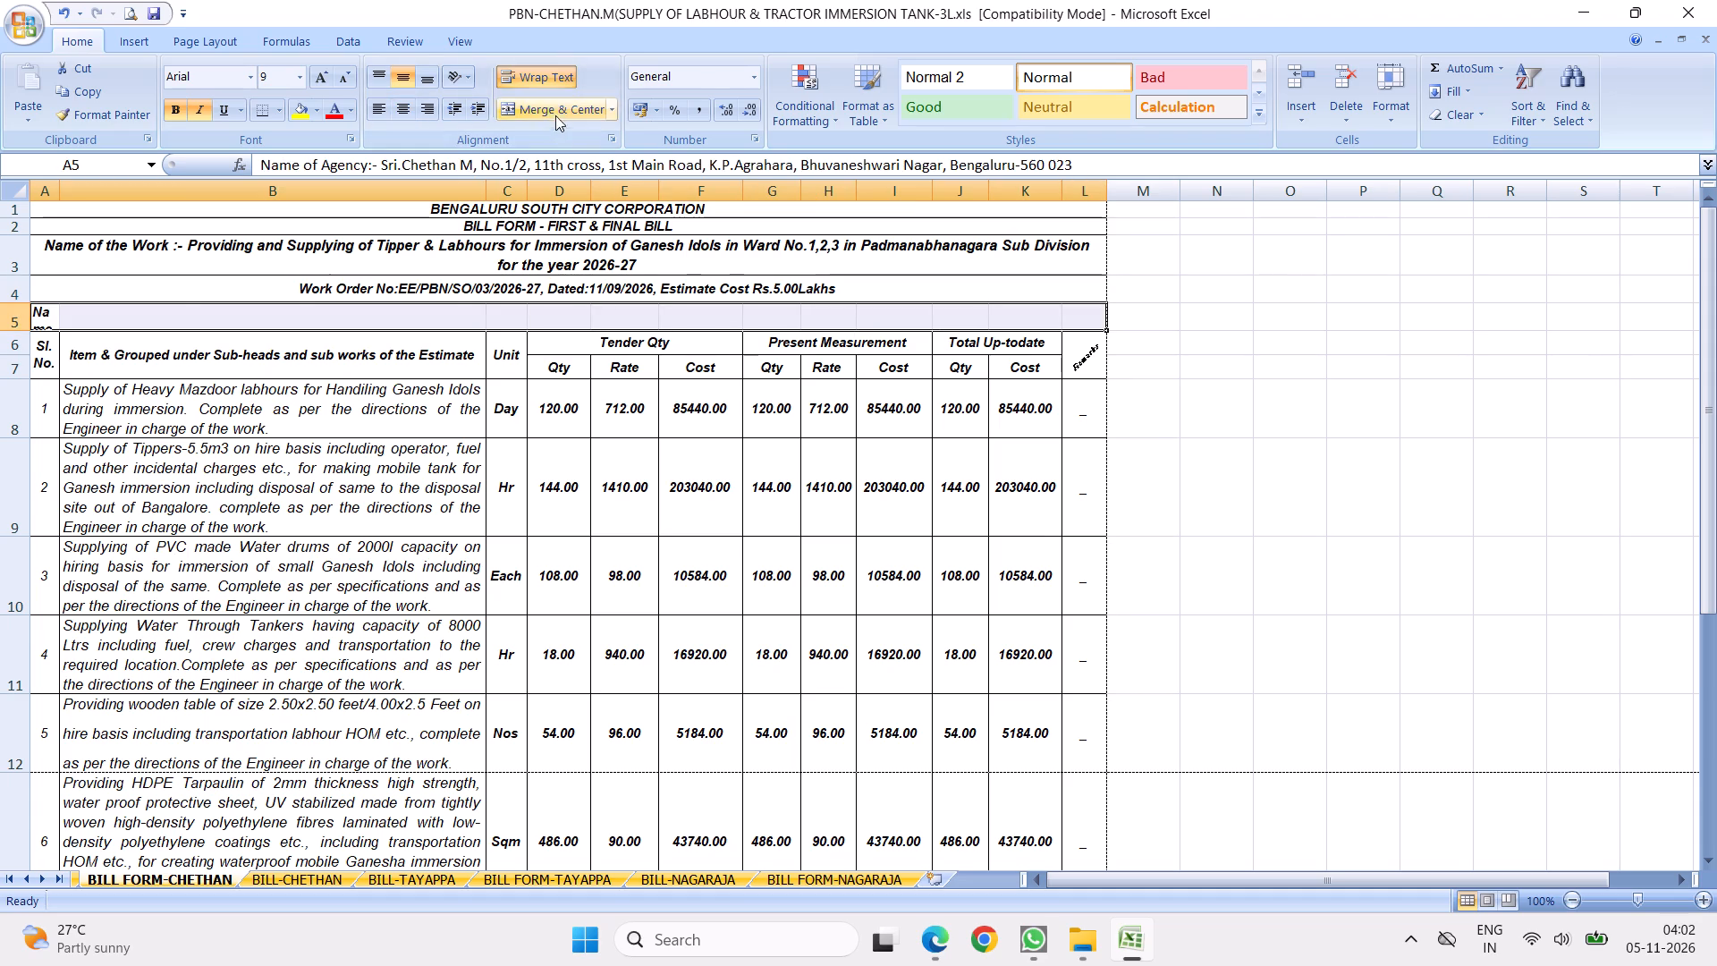
pyautogui.click(530, 106)
# Replace the item 1 description on the BILL-CHETHAN sheet with the bill form's Heavy Mazdoor labhours description.
pyautogui.click(296, 873)
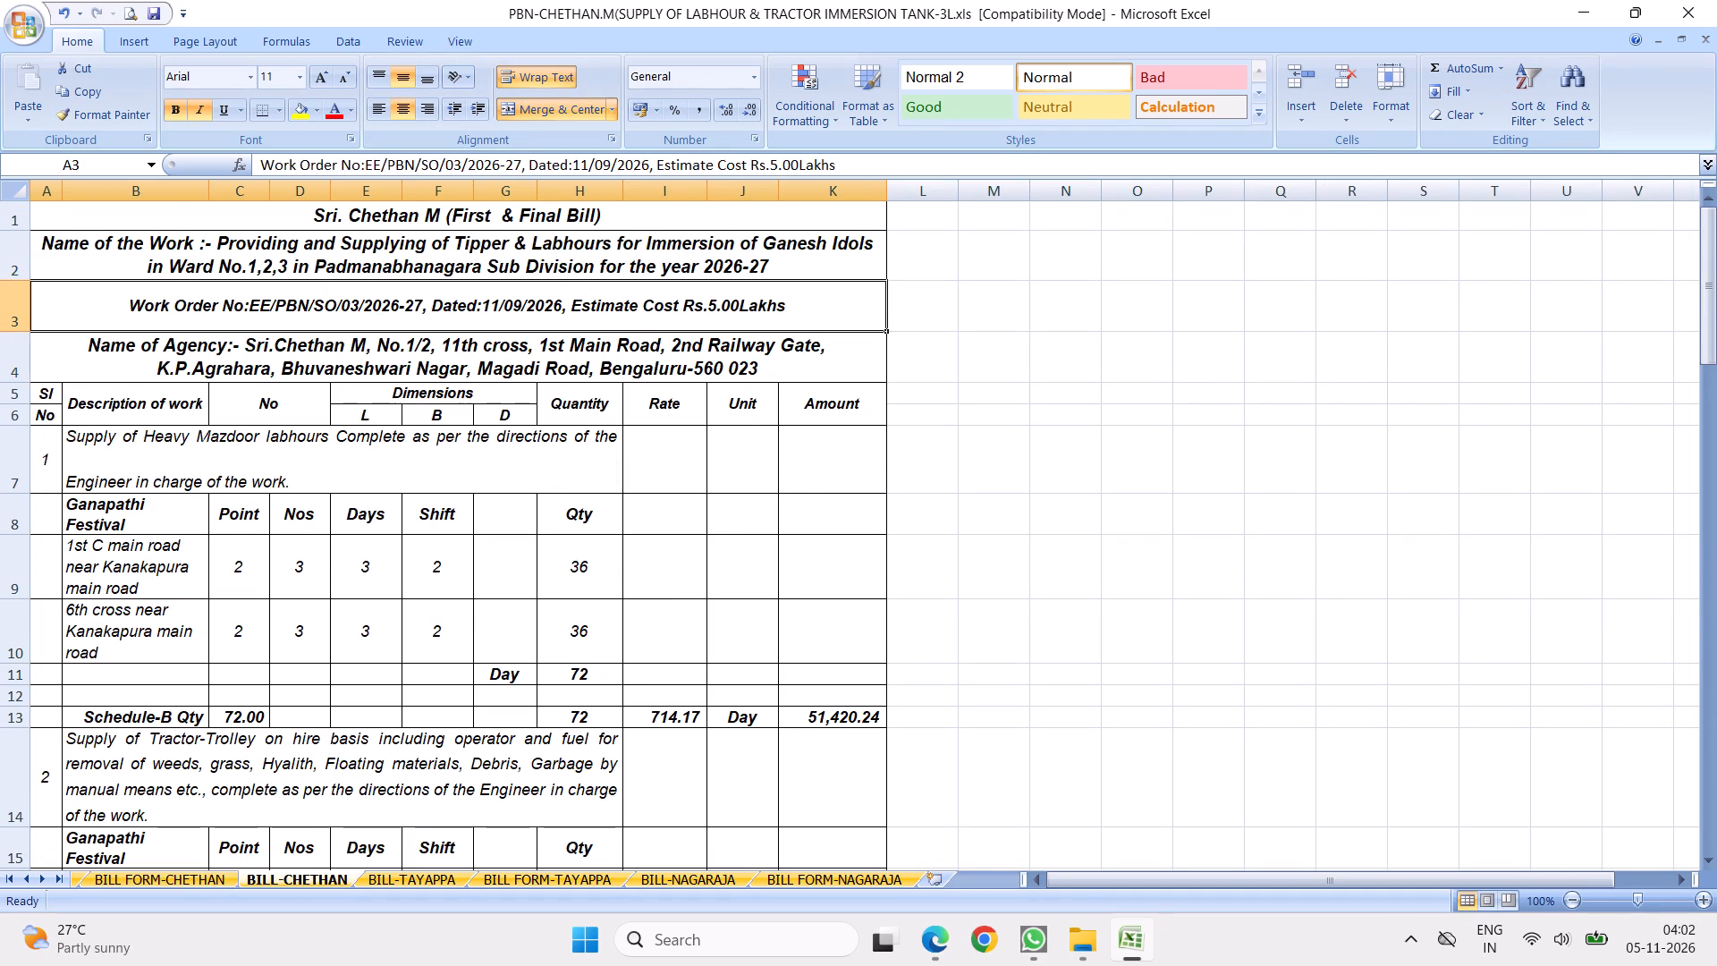
pyautogui.scroll(-2, 538, 477)
pyautogui.scroll(3, 542, 437)
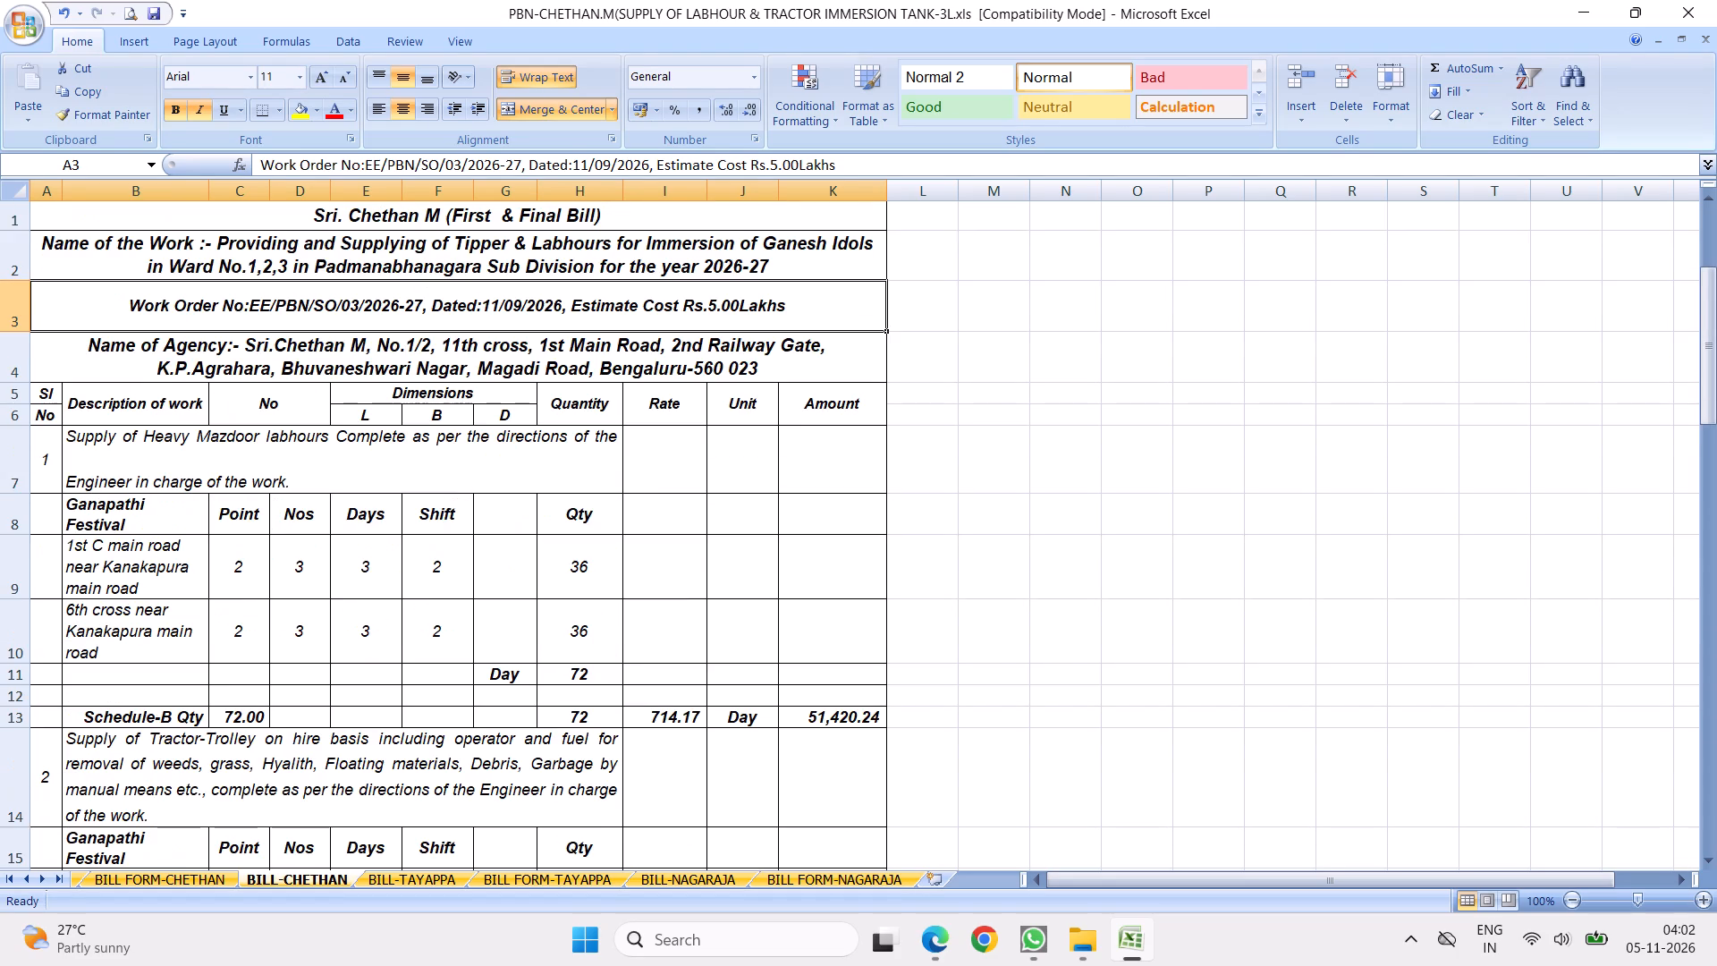
pyautogui.click(351, 443)
pyautogui.press('Delete')
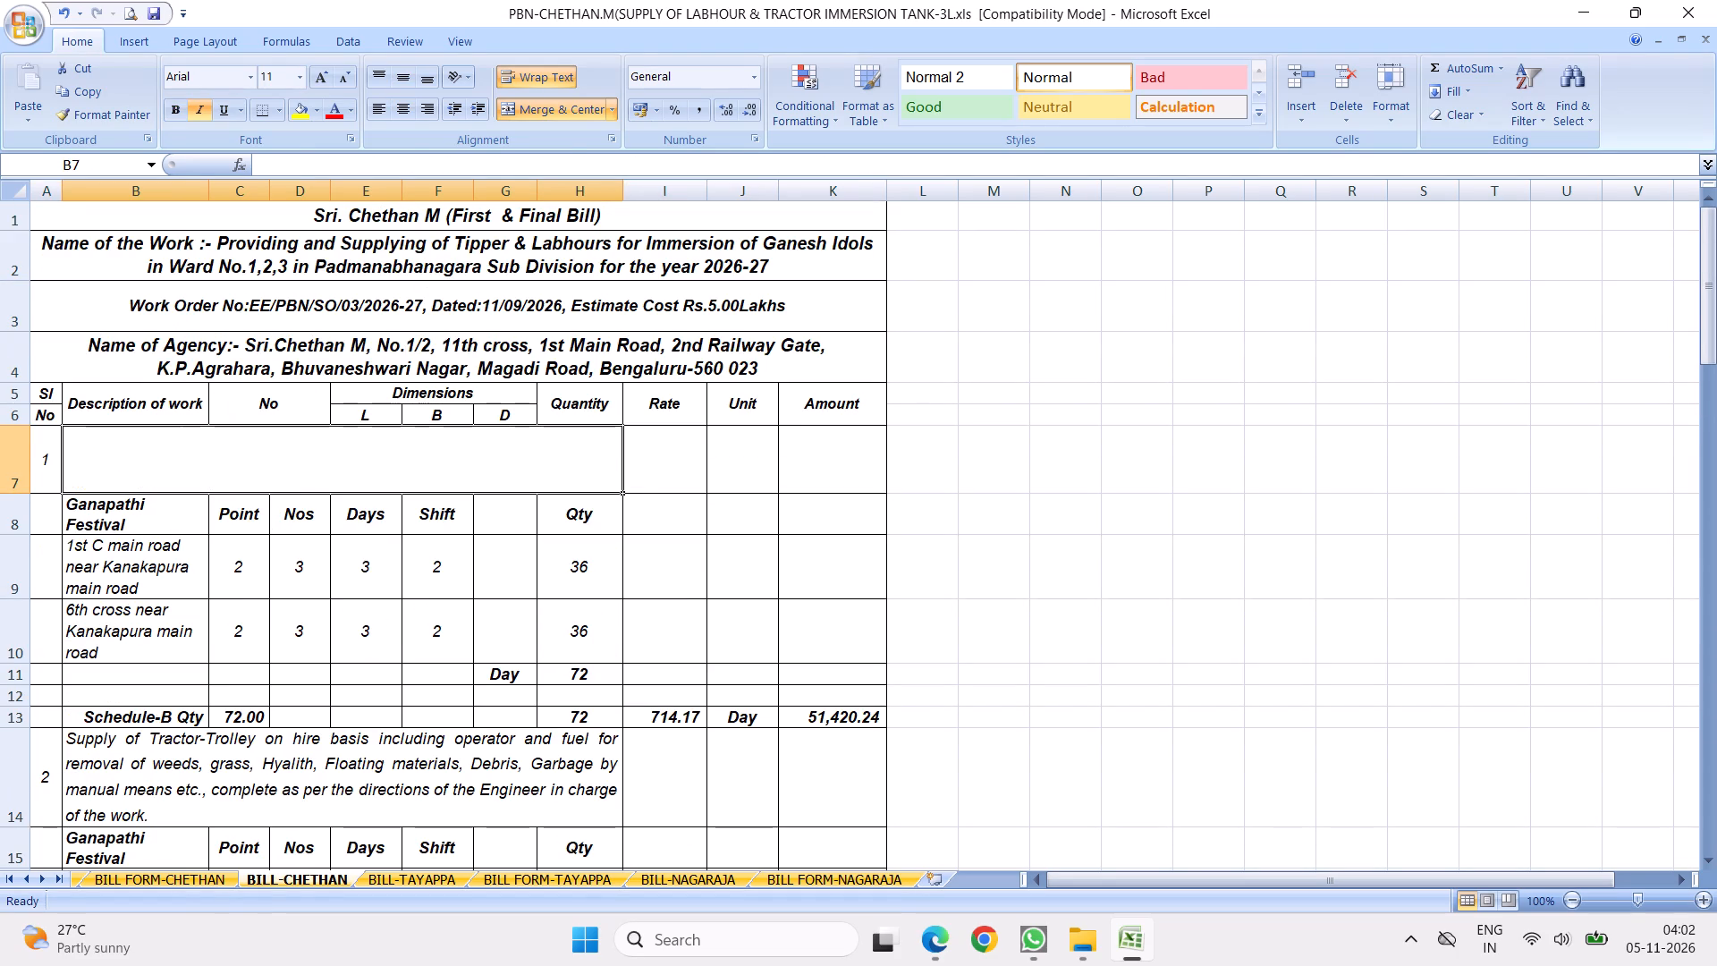
pyautogui.click(174, 878)
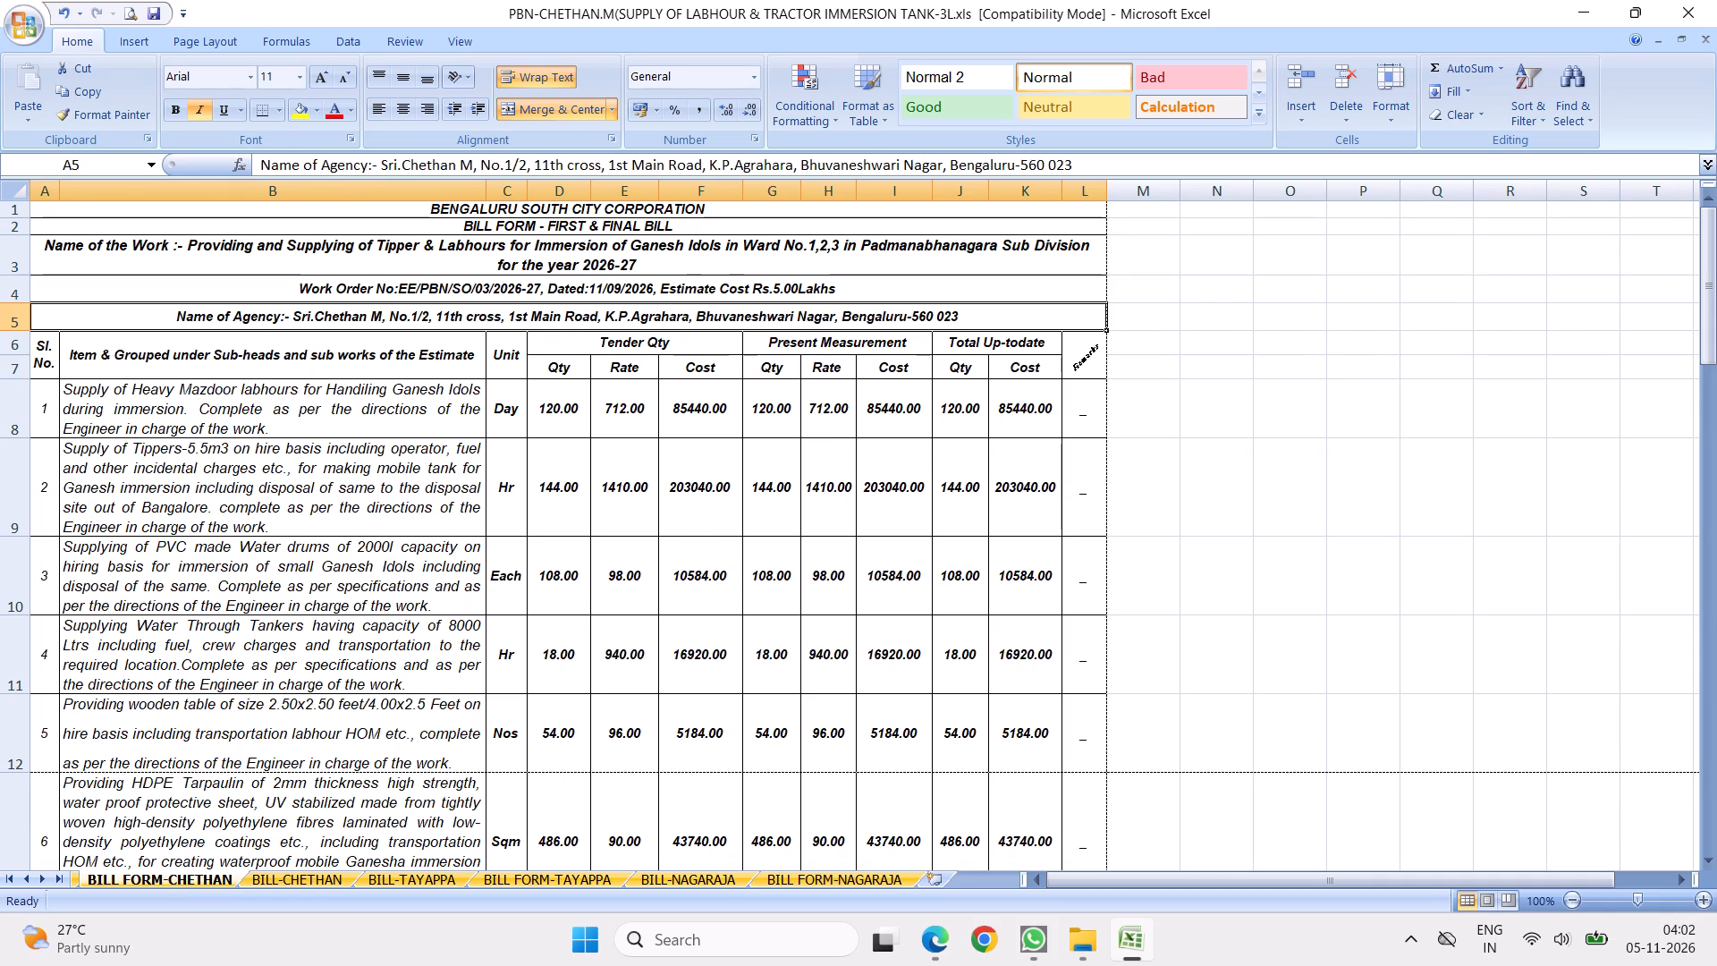
pyautogui.rightClick(254, 395)
pyautogui.click(309, 436)
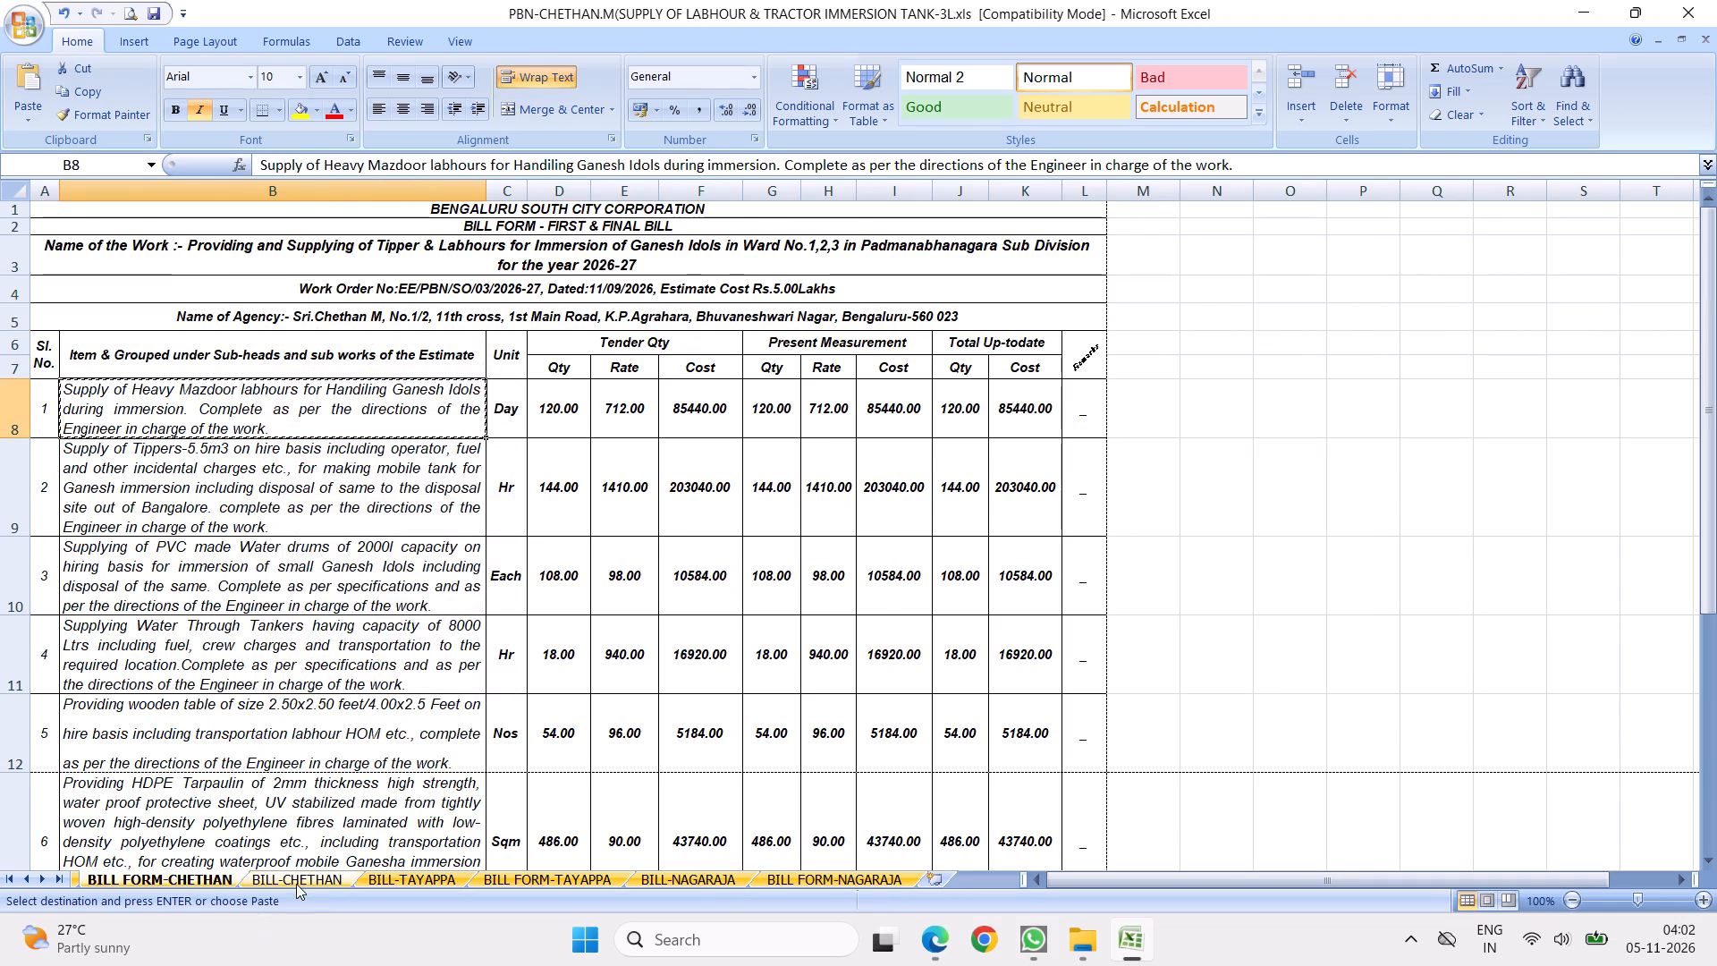
pyautogui.click(296, 881)
pyautogui.rightClick(170, 444)
pyautogui.click(225, 507)
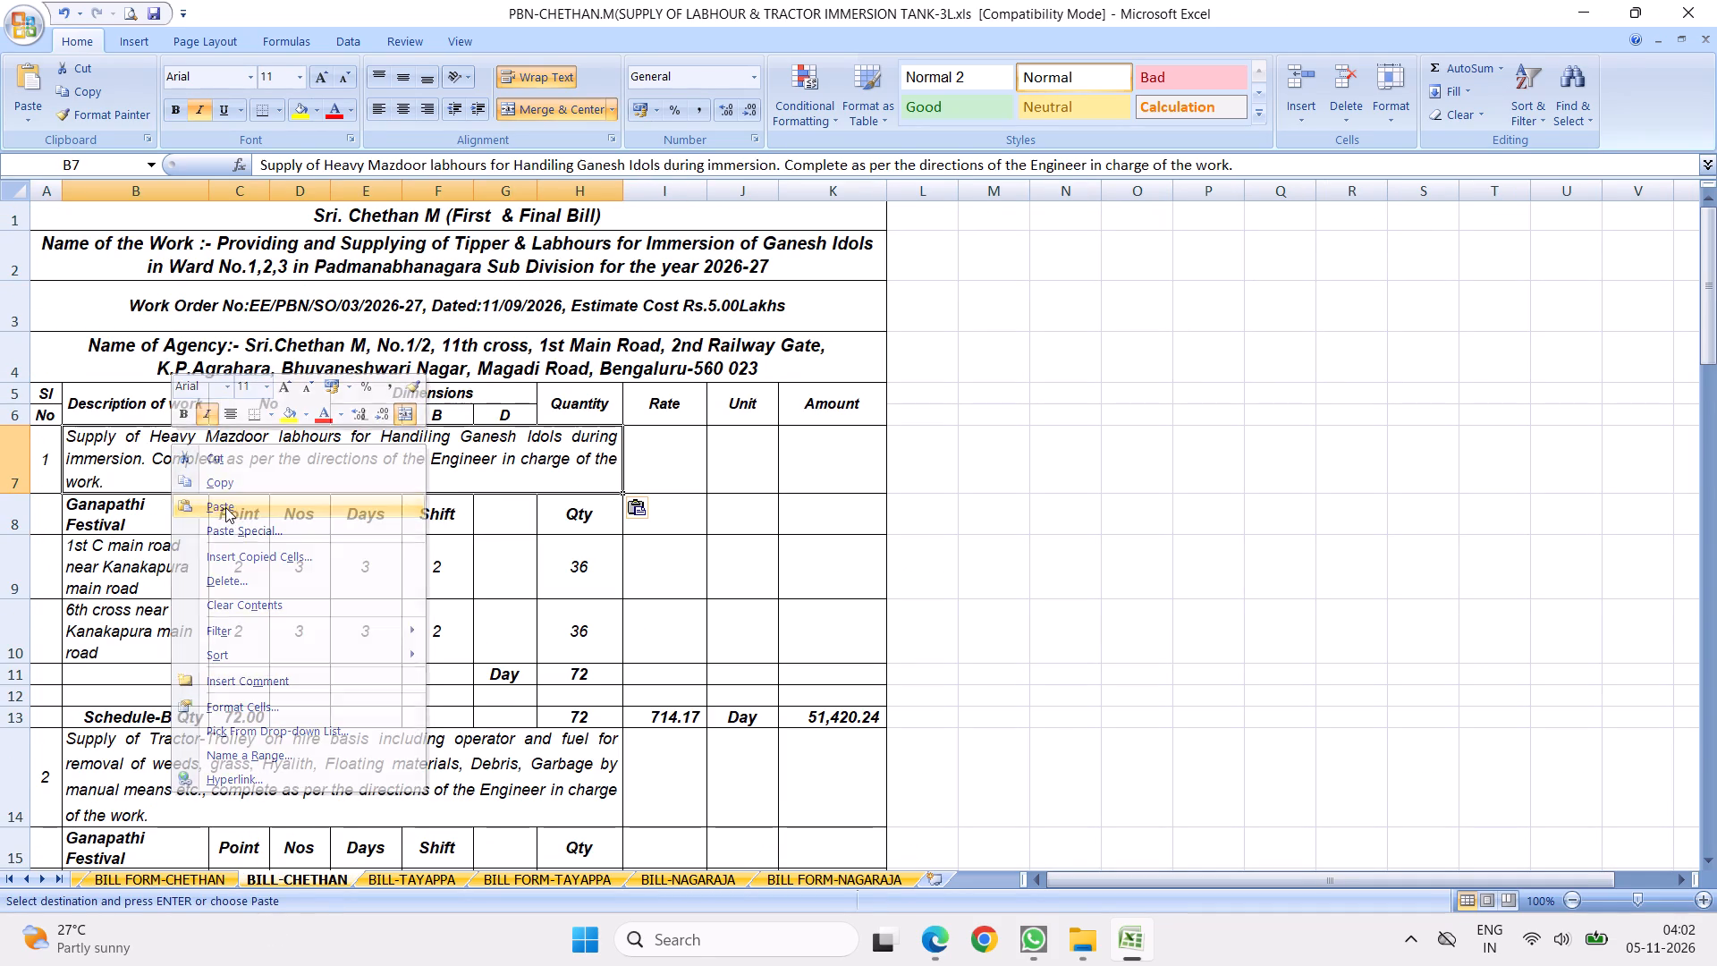
# Set item 1's Schedule-B quantity to 120 and its rate to 712 on the BILL-CHETHAN sheet.
pyautogui.scroll(-2, 380, 540)
pyautogui.scroll(-1, 410, 436)
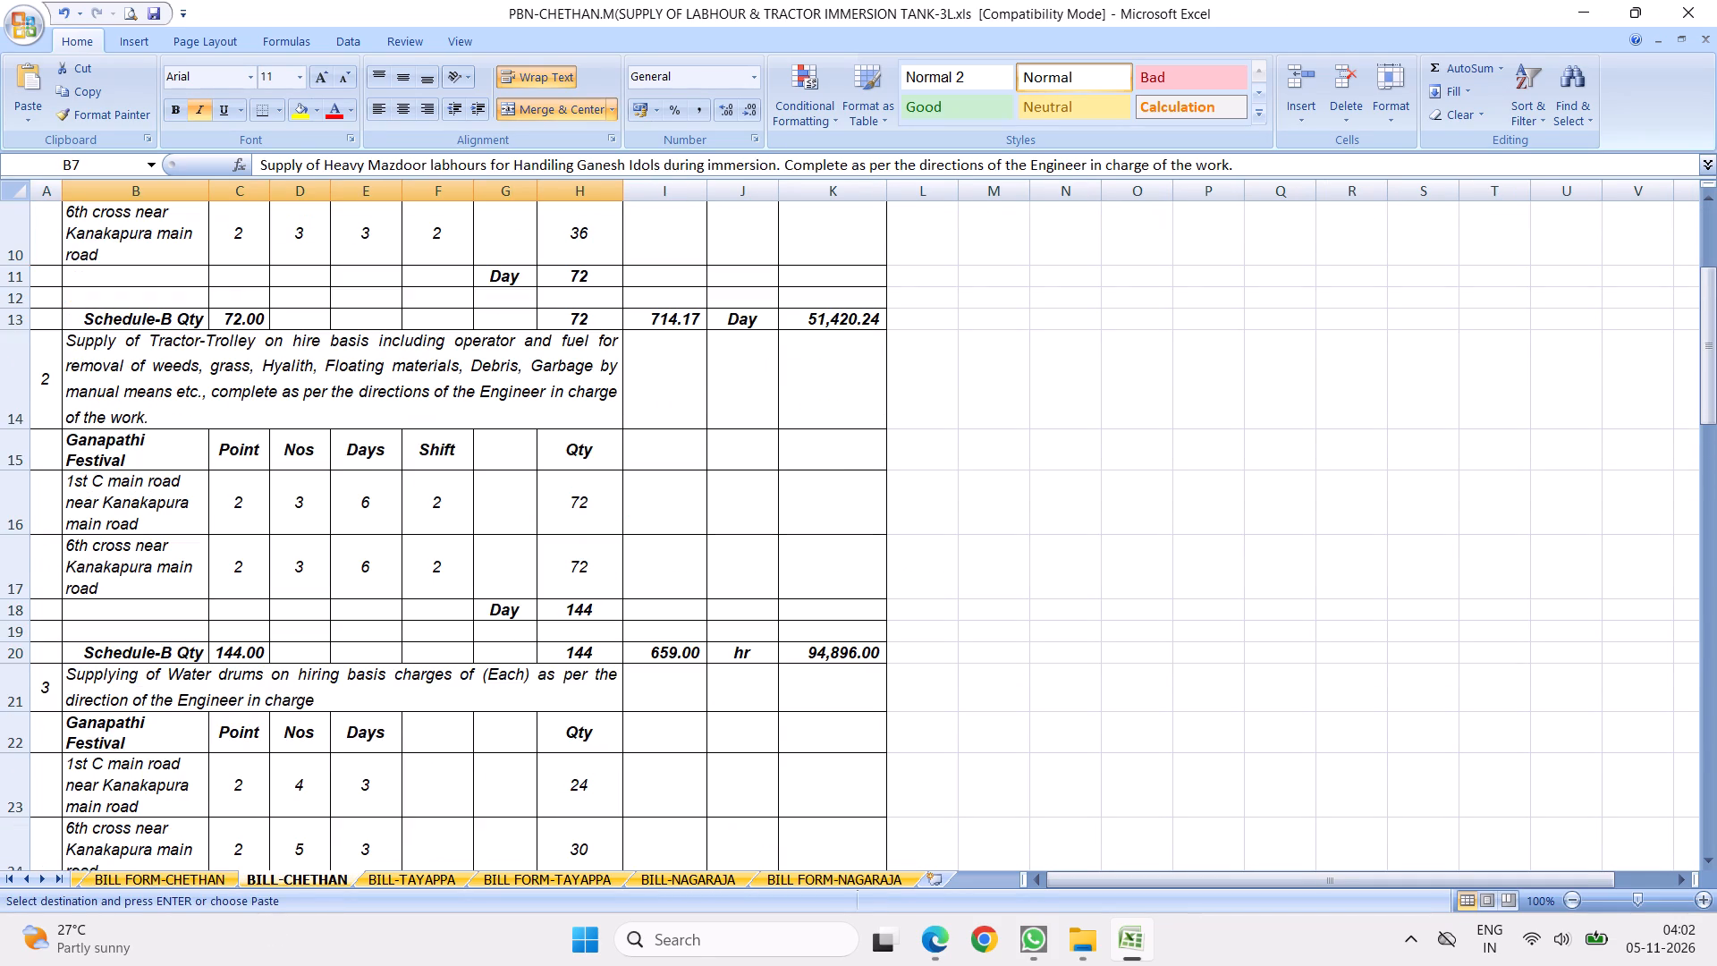
pyautogui.click(258, 323)
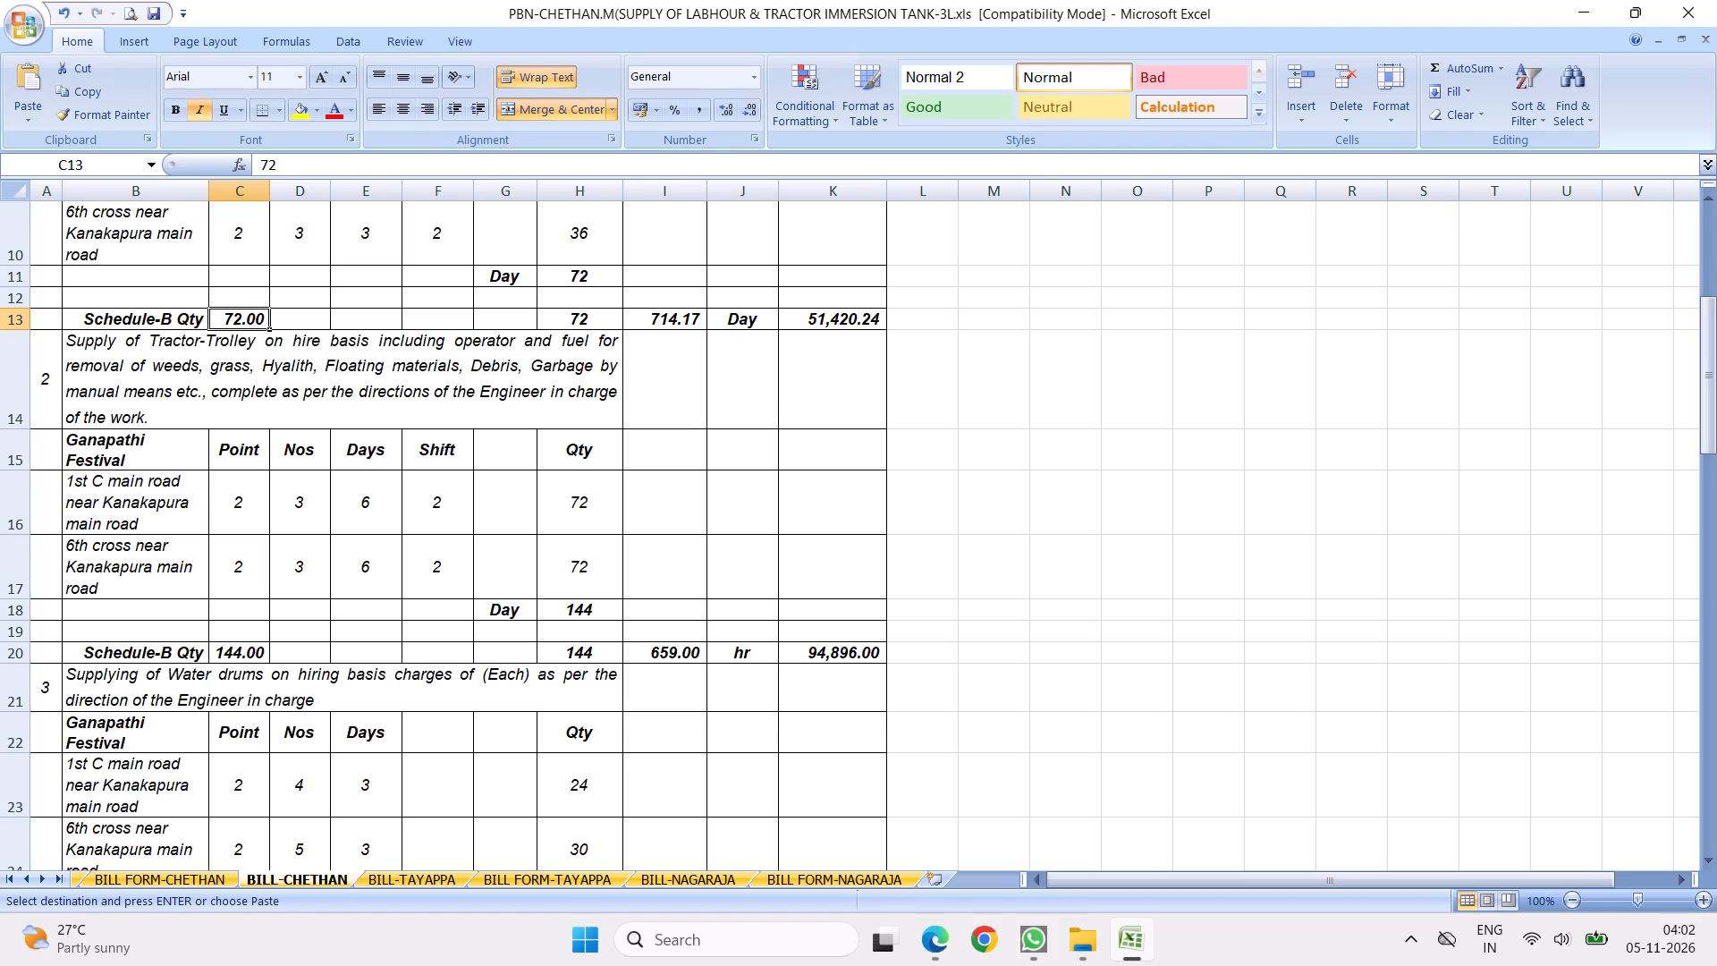
pyautogui.write('120')
pyautogui.press('Return')
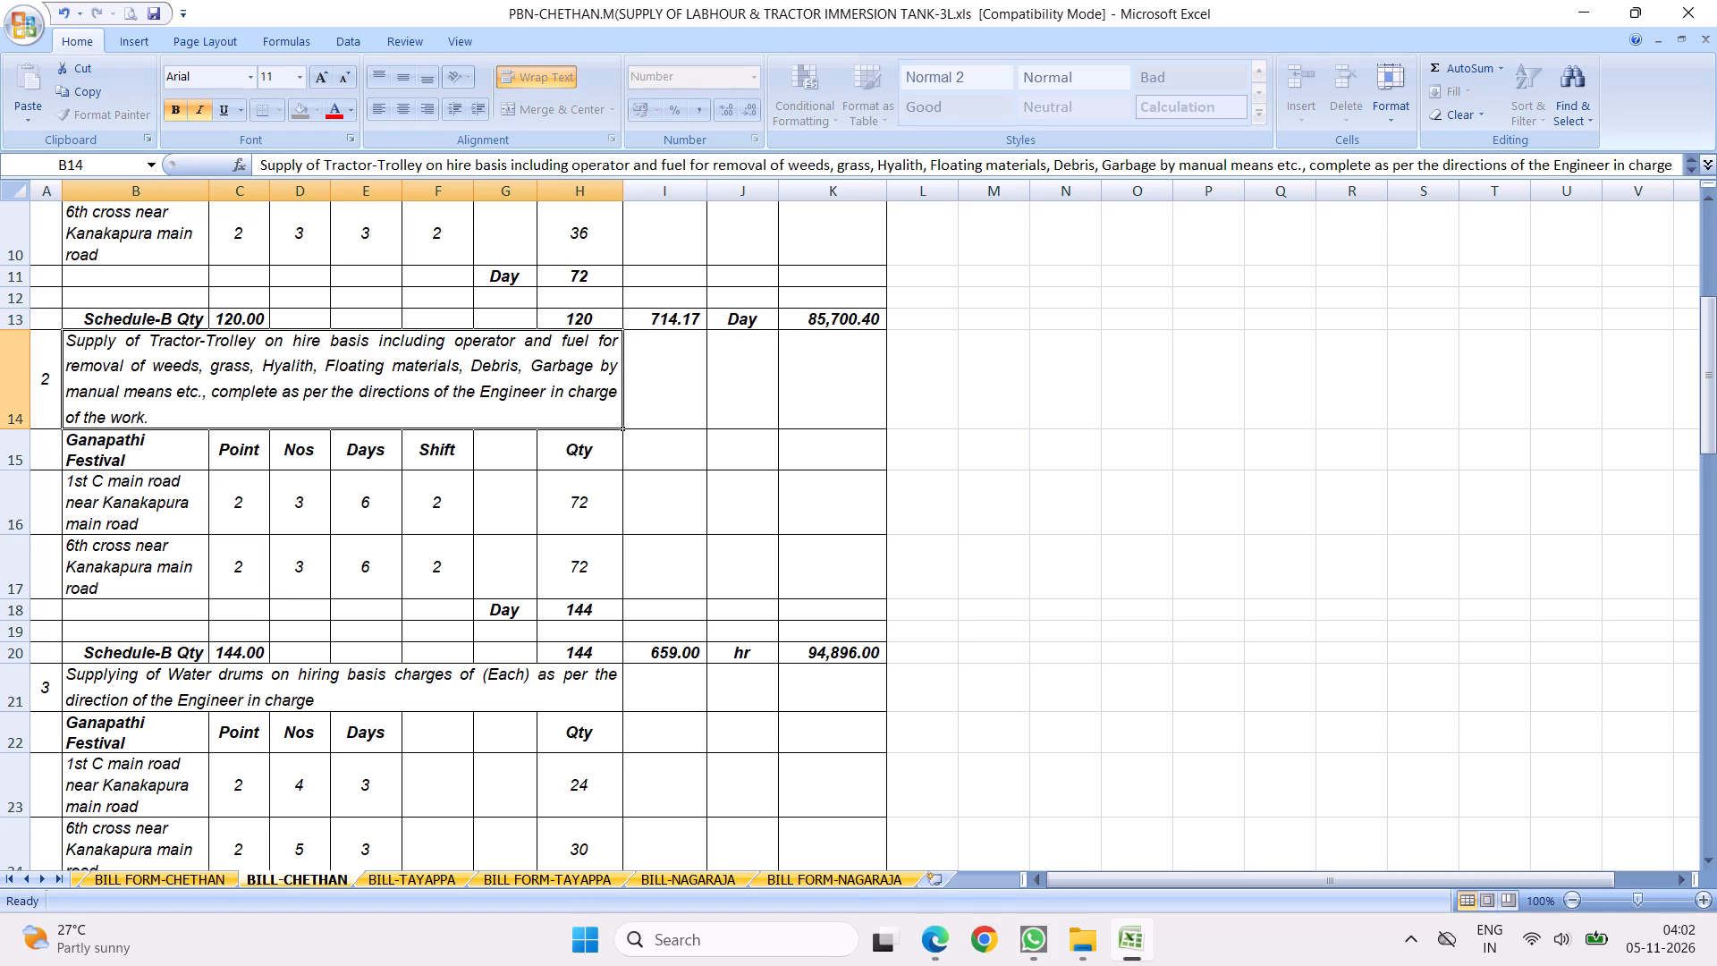
pyautogui.click(674, 319)
pyautogui.write('712')
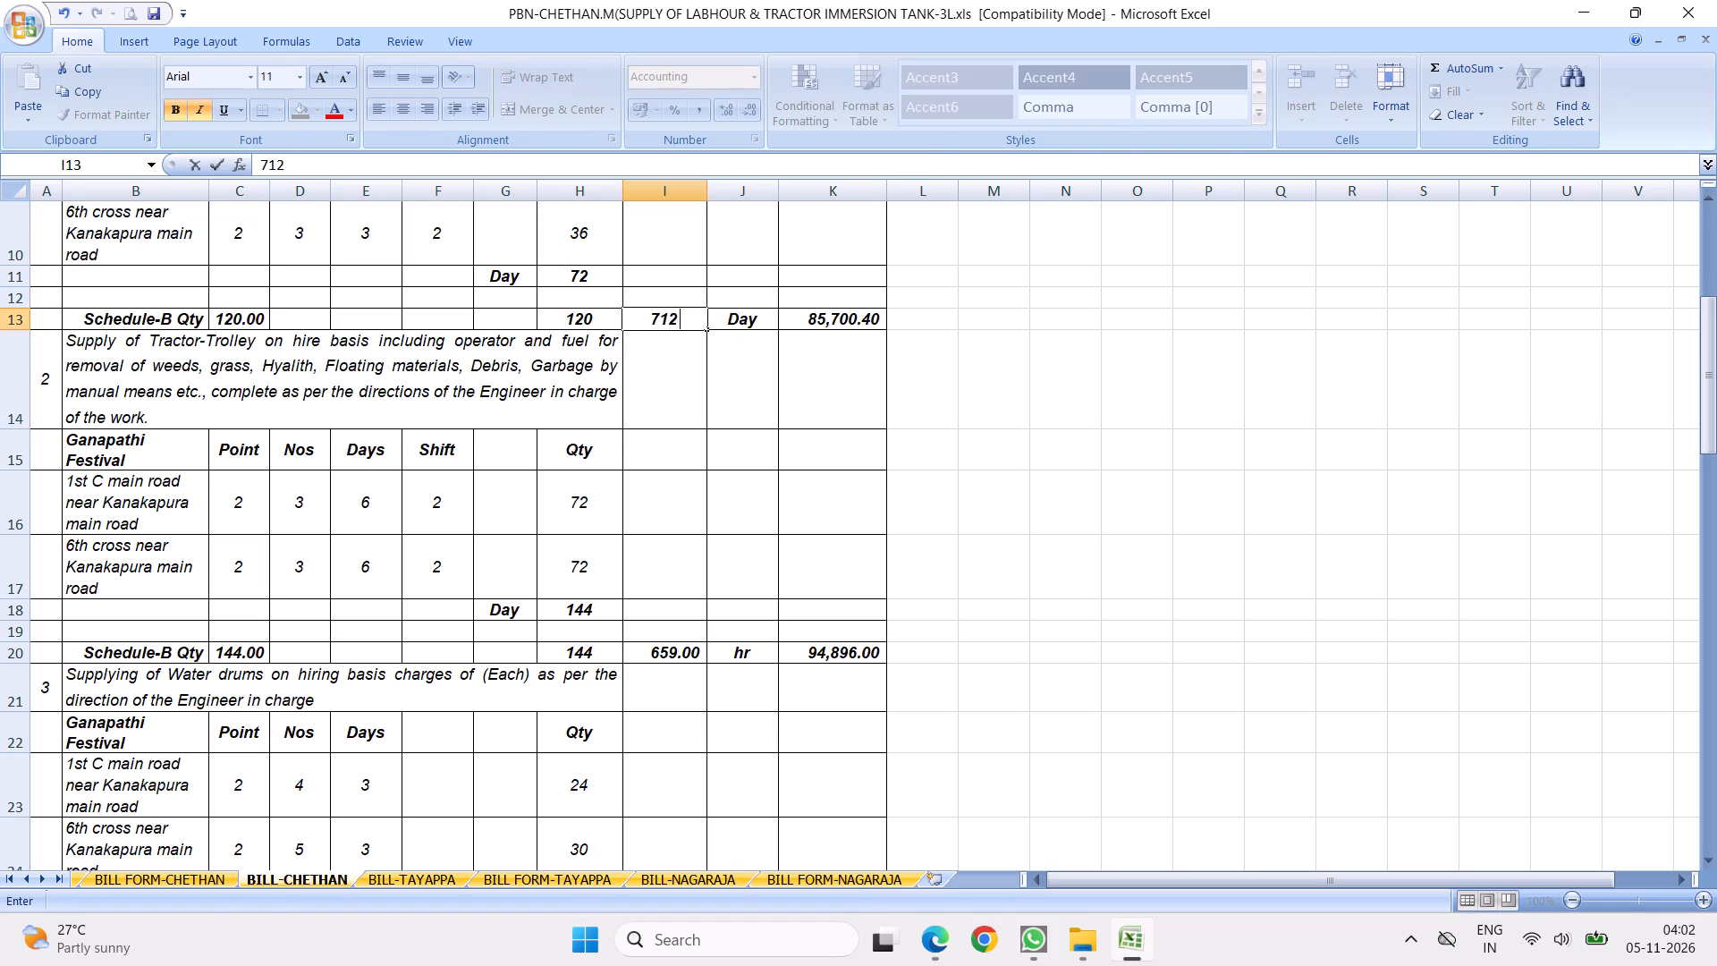
pyautogui.press('Return')
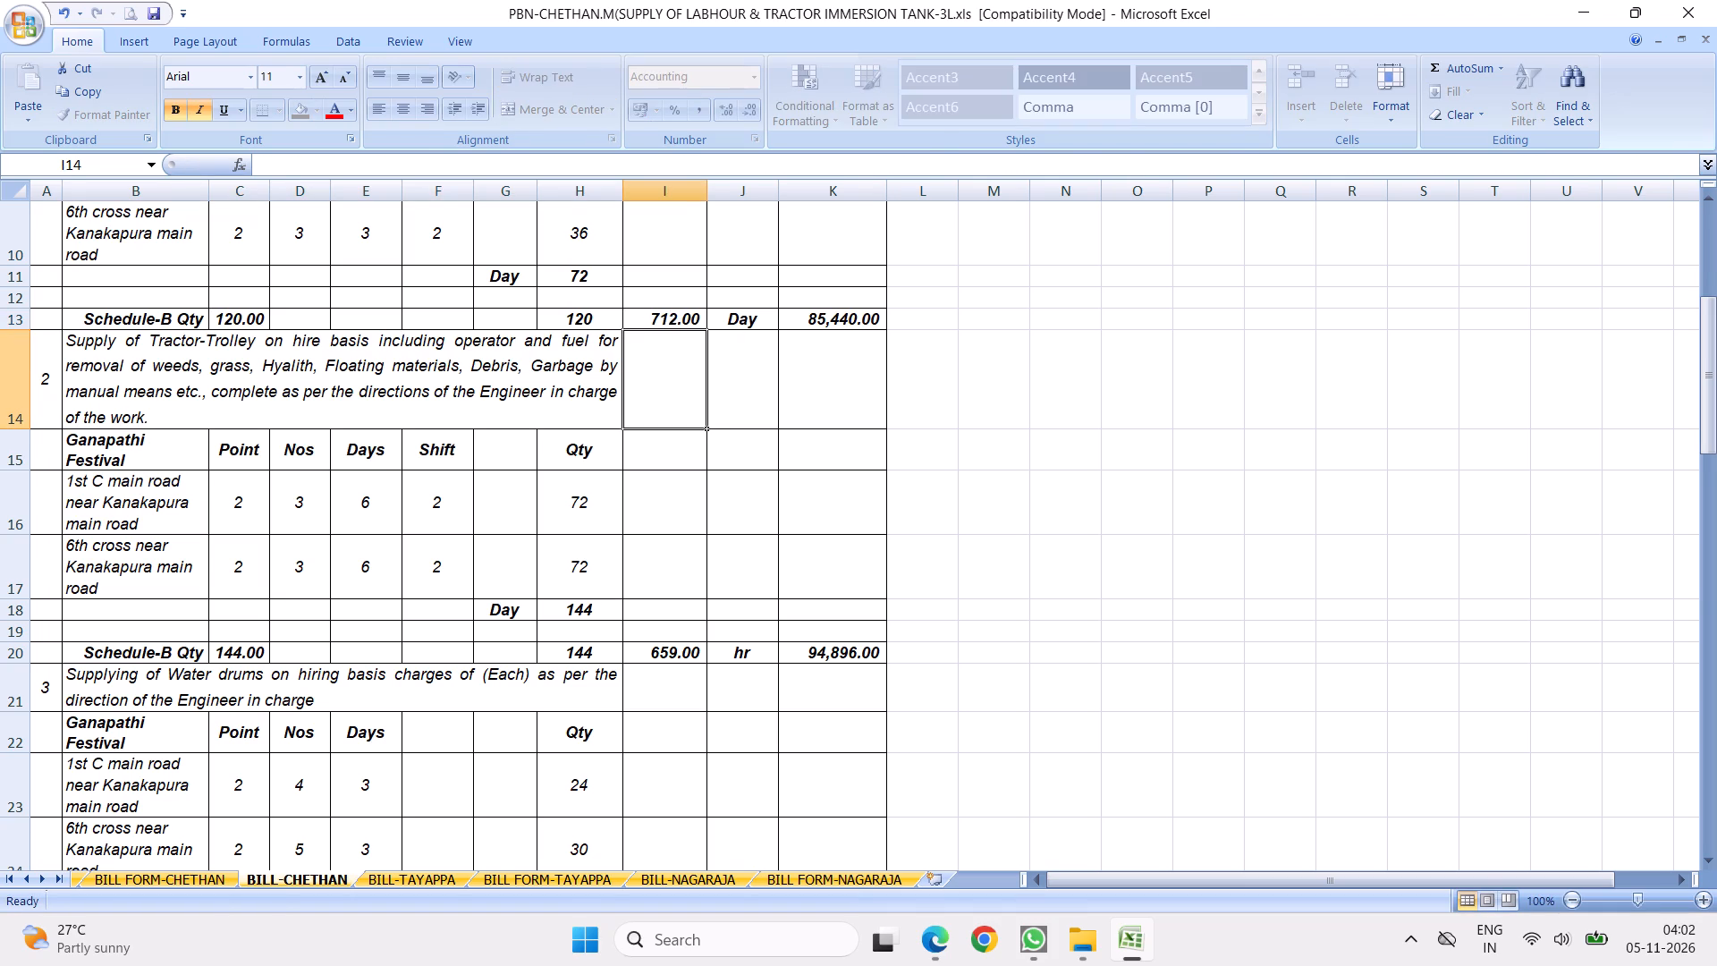
# Replace the item 2 Tractor-Trolley description on the BILL-CHETHAN sheet with the bill form's Tippers-5.5m3 description.
pyautogui.click(270, 360)
pyautogui.press('Delete')
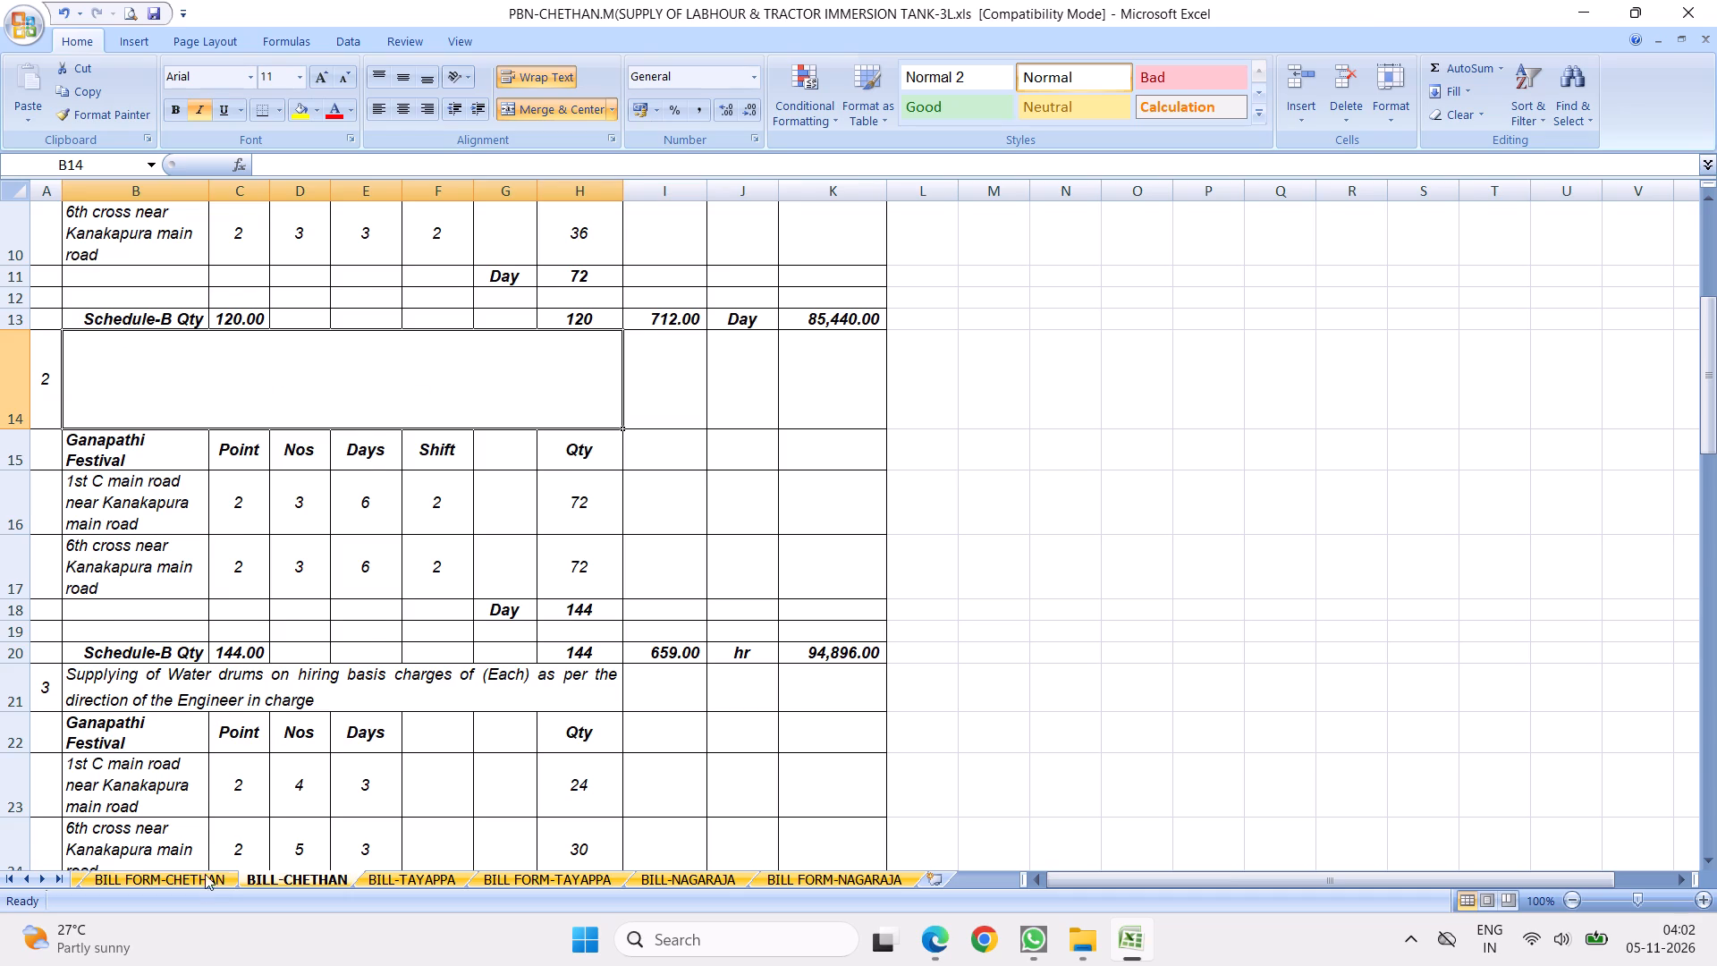
pyautogui.click(201, 884)
pyautogui.rightClick(153, 482)
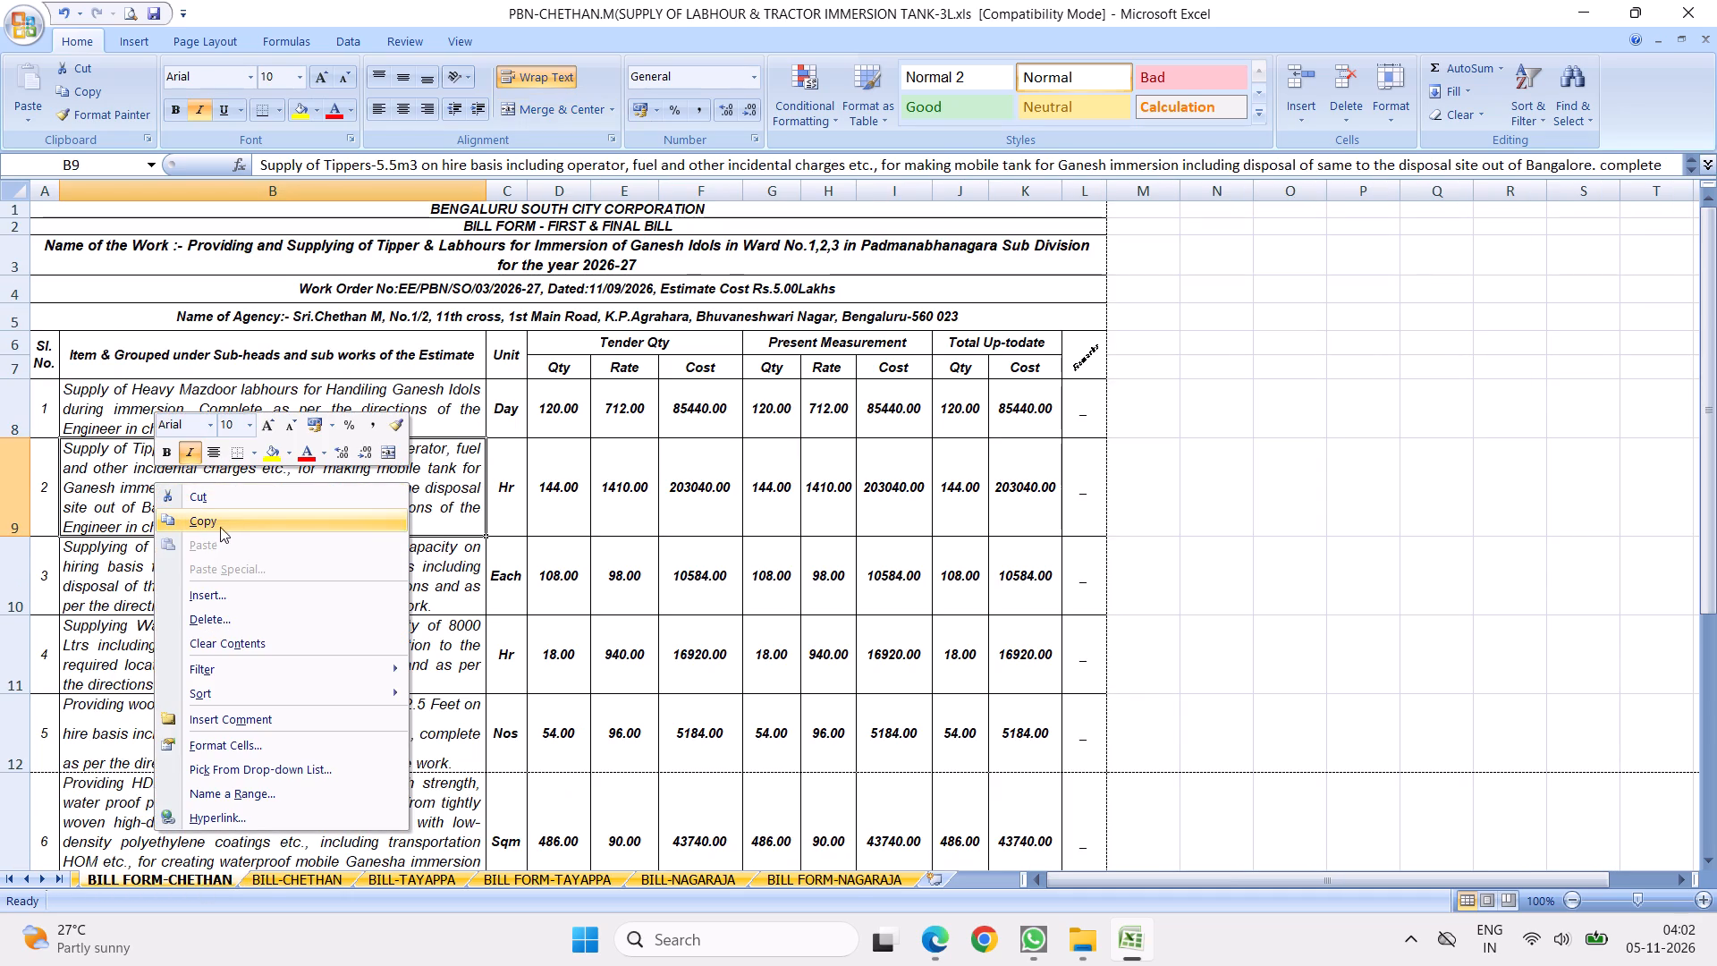
pyautogui.click(210, 521)
pyautogui.click(292, 876)
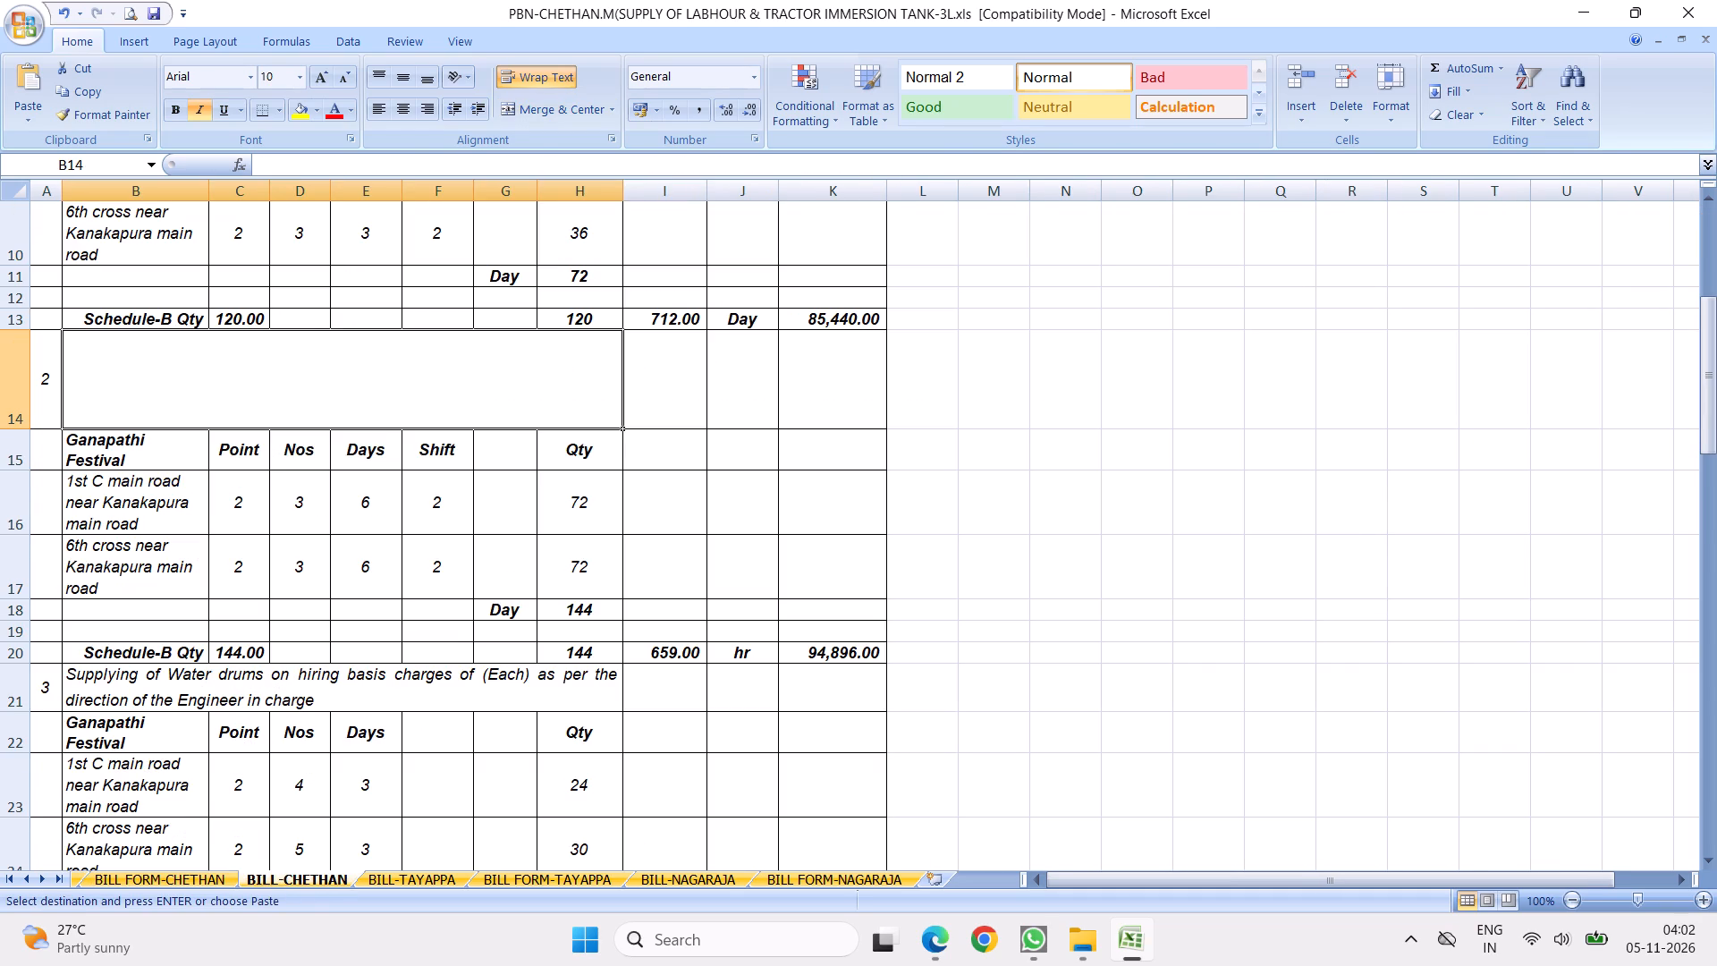
pyautogui.rightClick(161, 383)
pyautogui.click(216, 443)
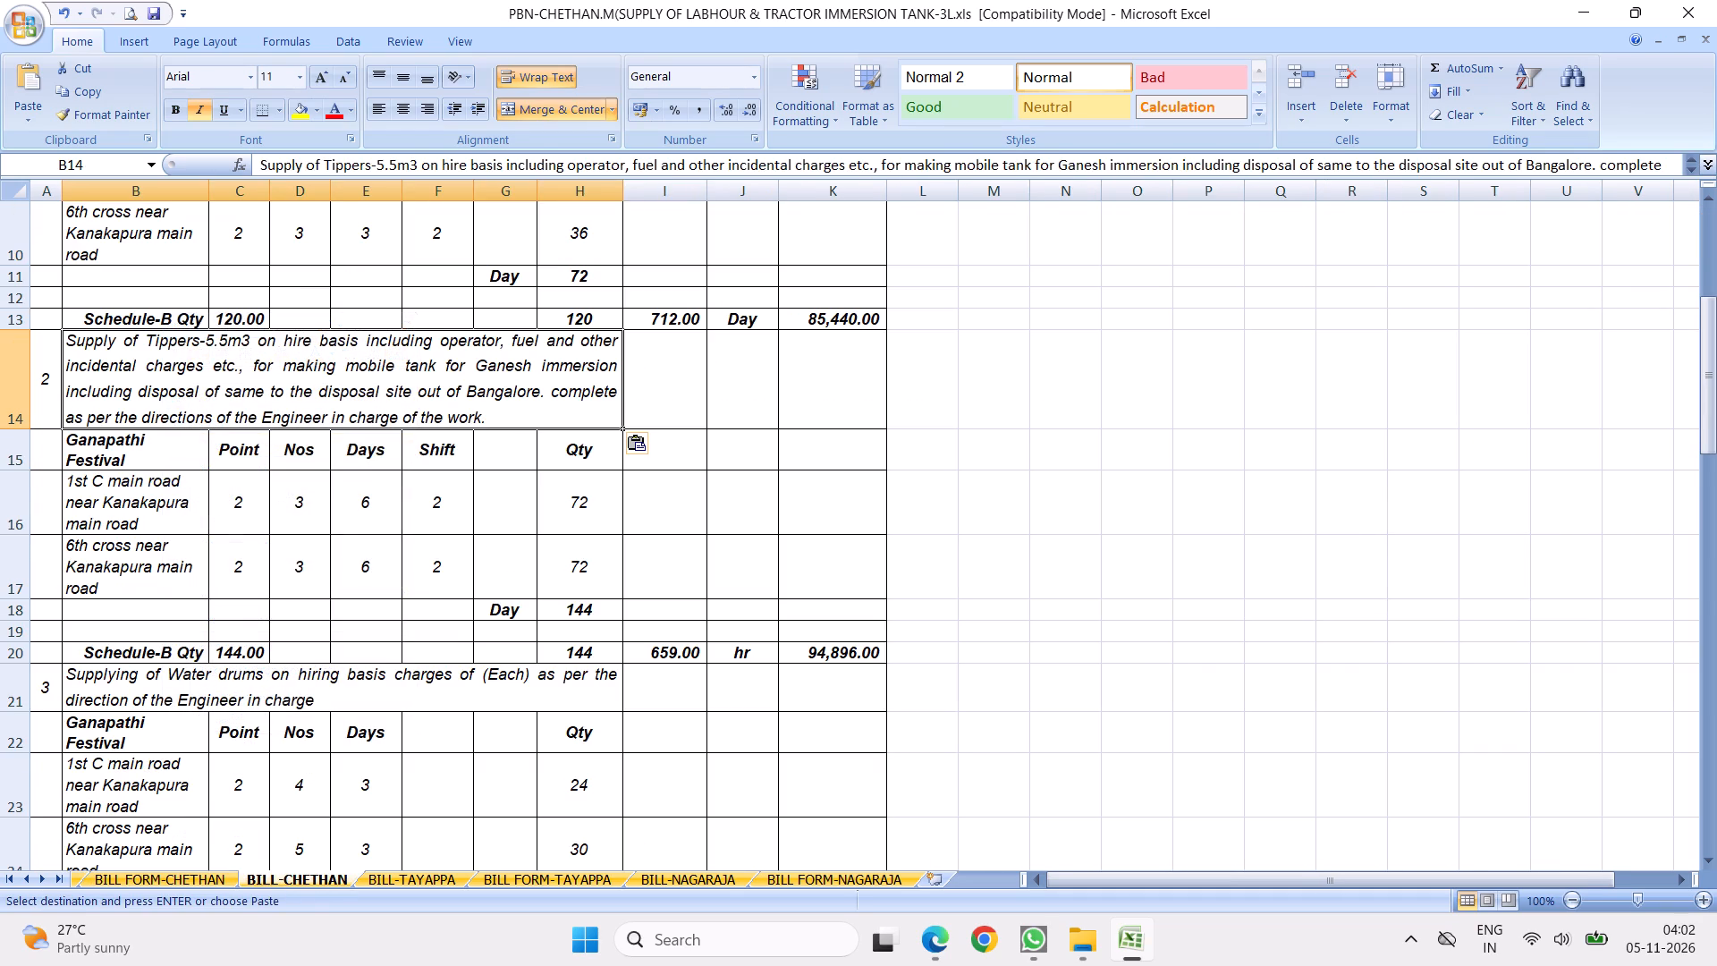
# Set the rate in item 2's Schedule-B row to 1410 on the BILL-CHETHAN sheet.
pyautogui.click(252, 653)
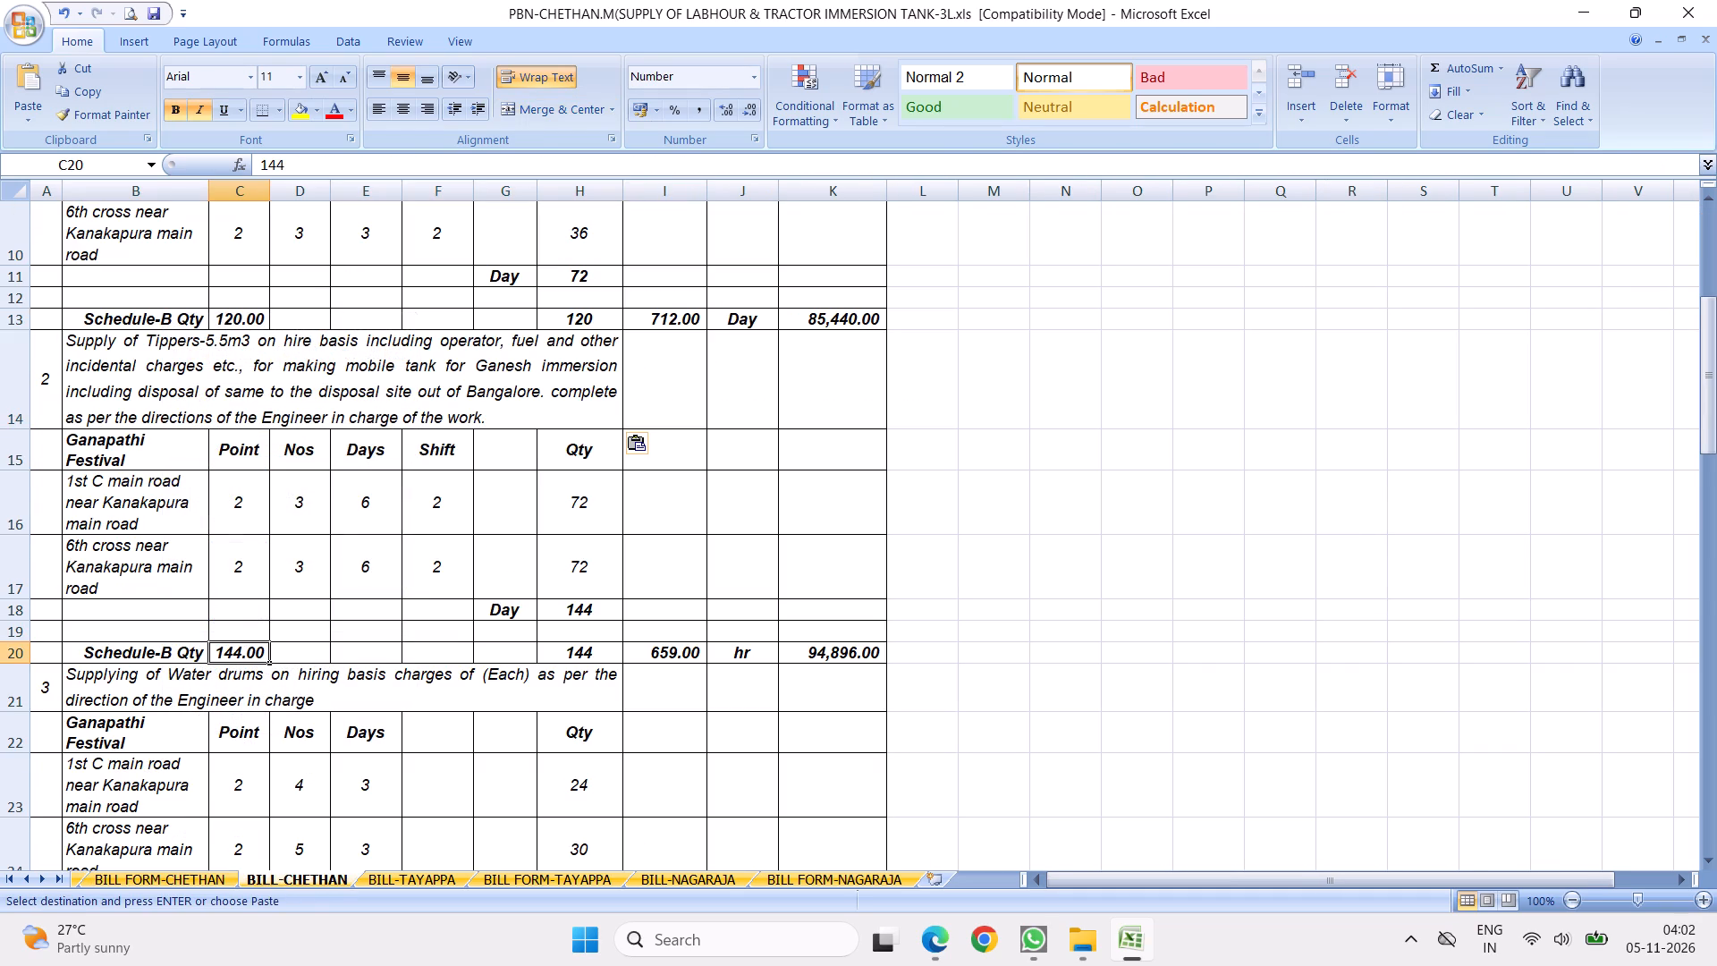
pyautogui.click(589, 656)
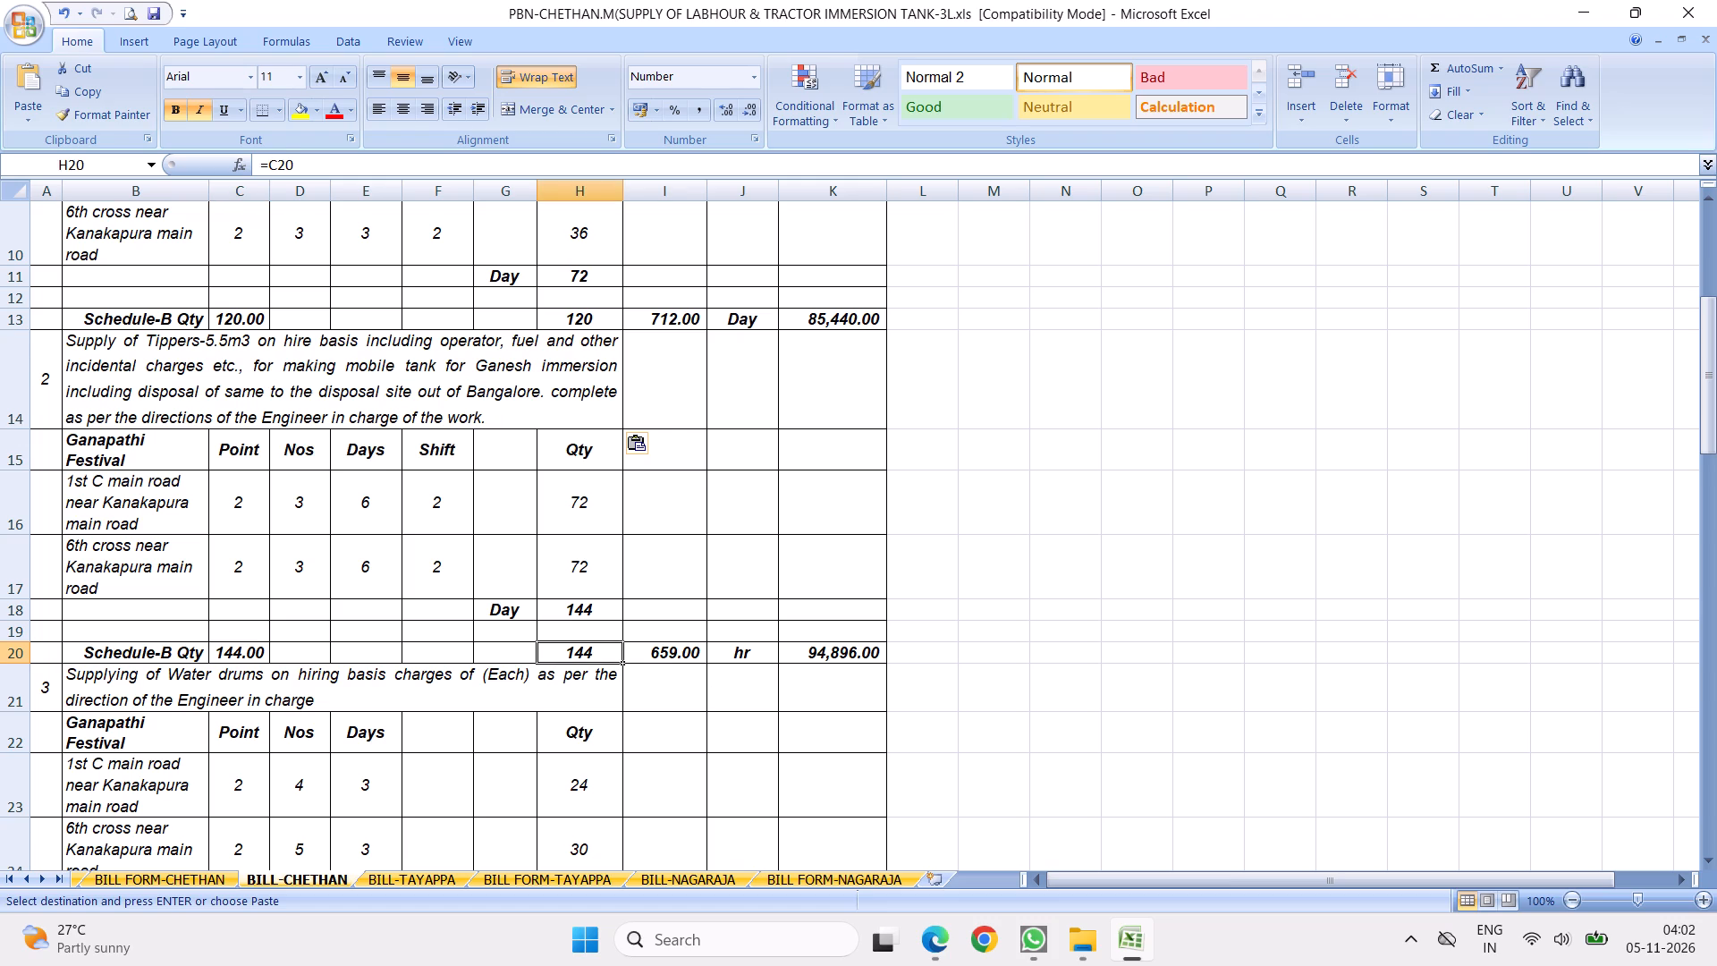
pyautogui.click(684, 655)
pyautogui.write('1410')
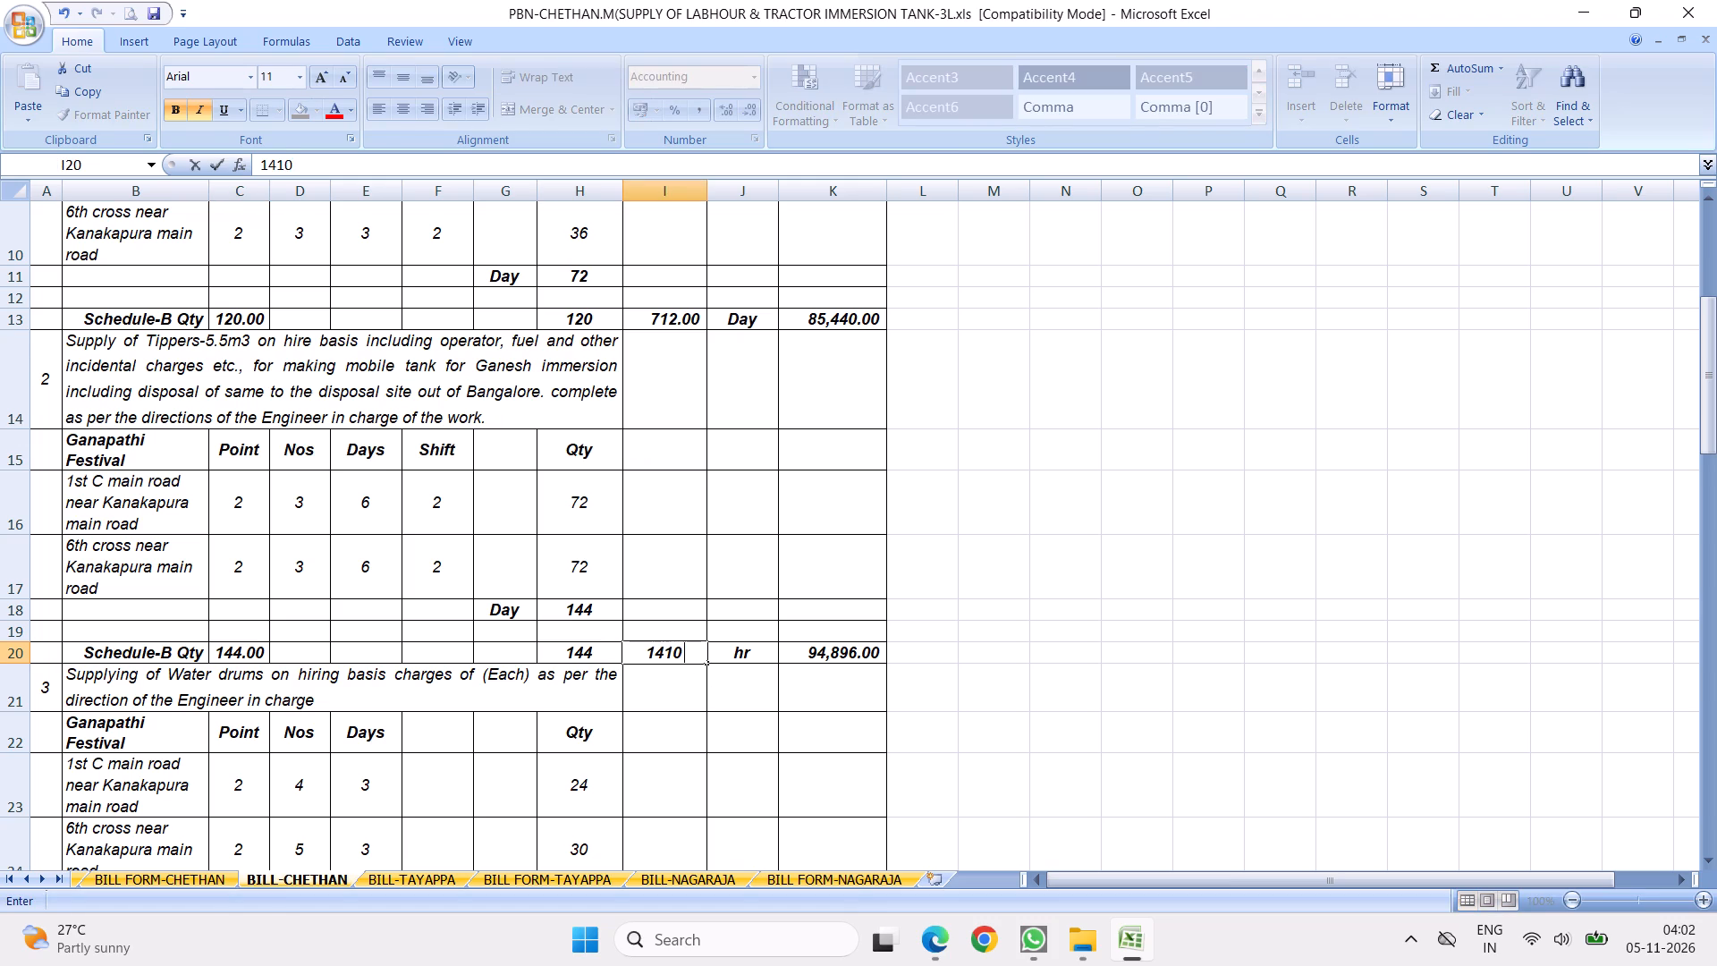
pyautogui.press('Return')
# Clear the old item 3 and item 4 descriptions on the BILL-CHETHAN sheet.
pyautogui.click(173, 699)
pyautogui.press('Delete')
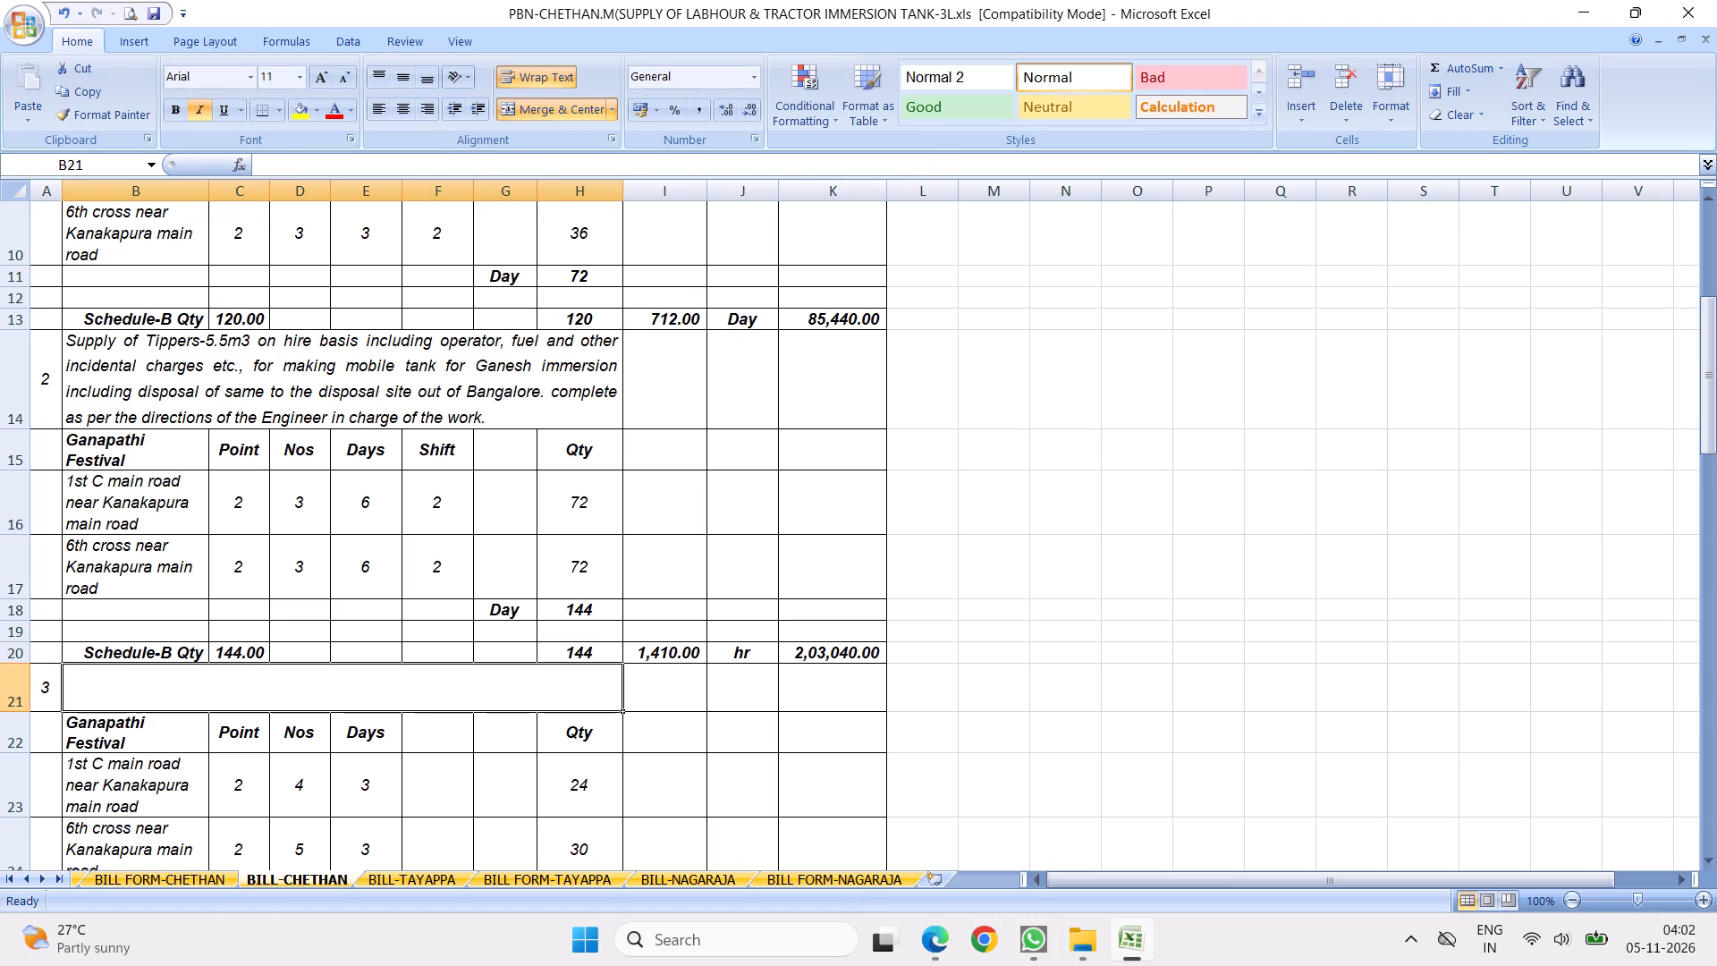
pyautogui.scroll(-3, 181, 690)
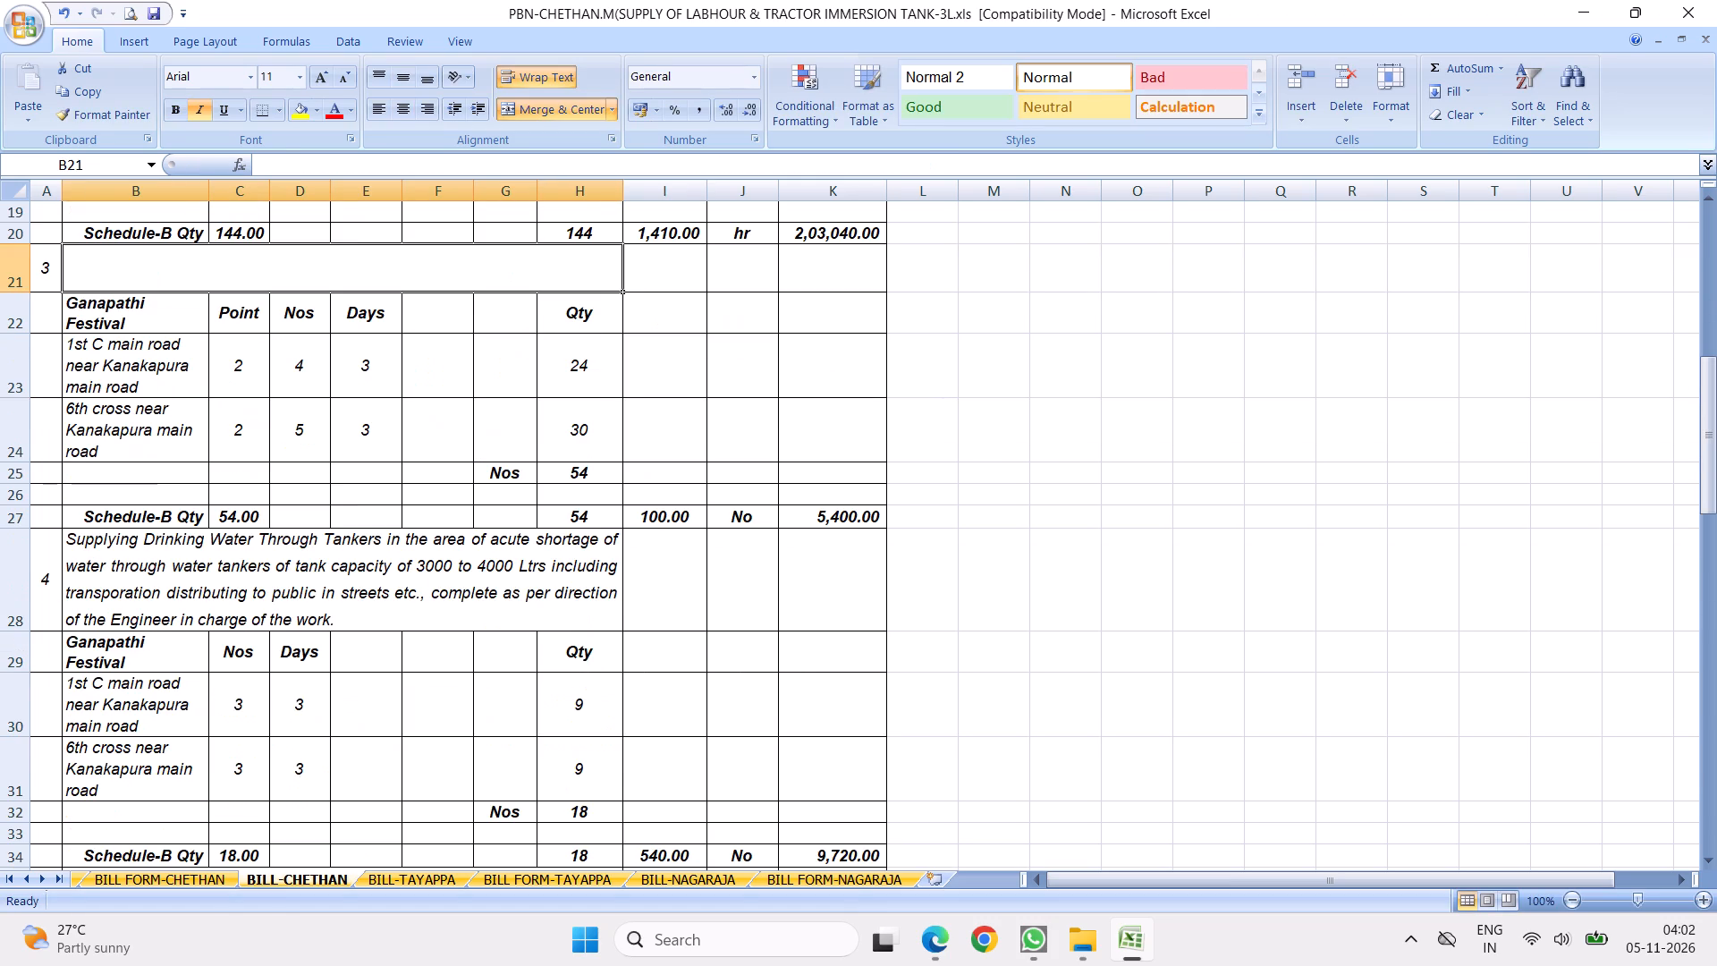
pyautogui.click(189, 590)
pyautogui.press('Delete')
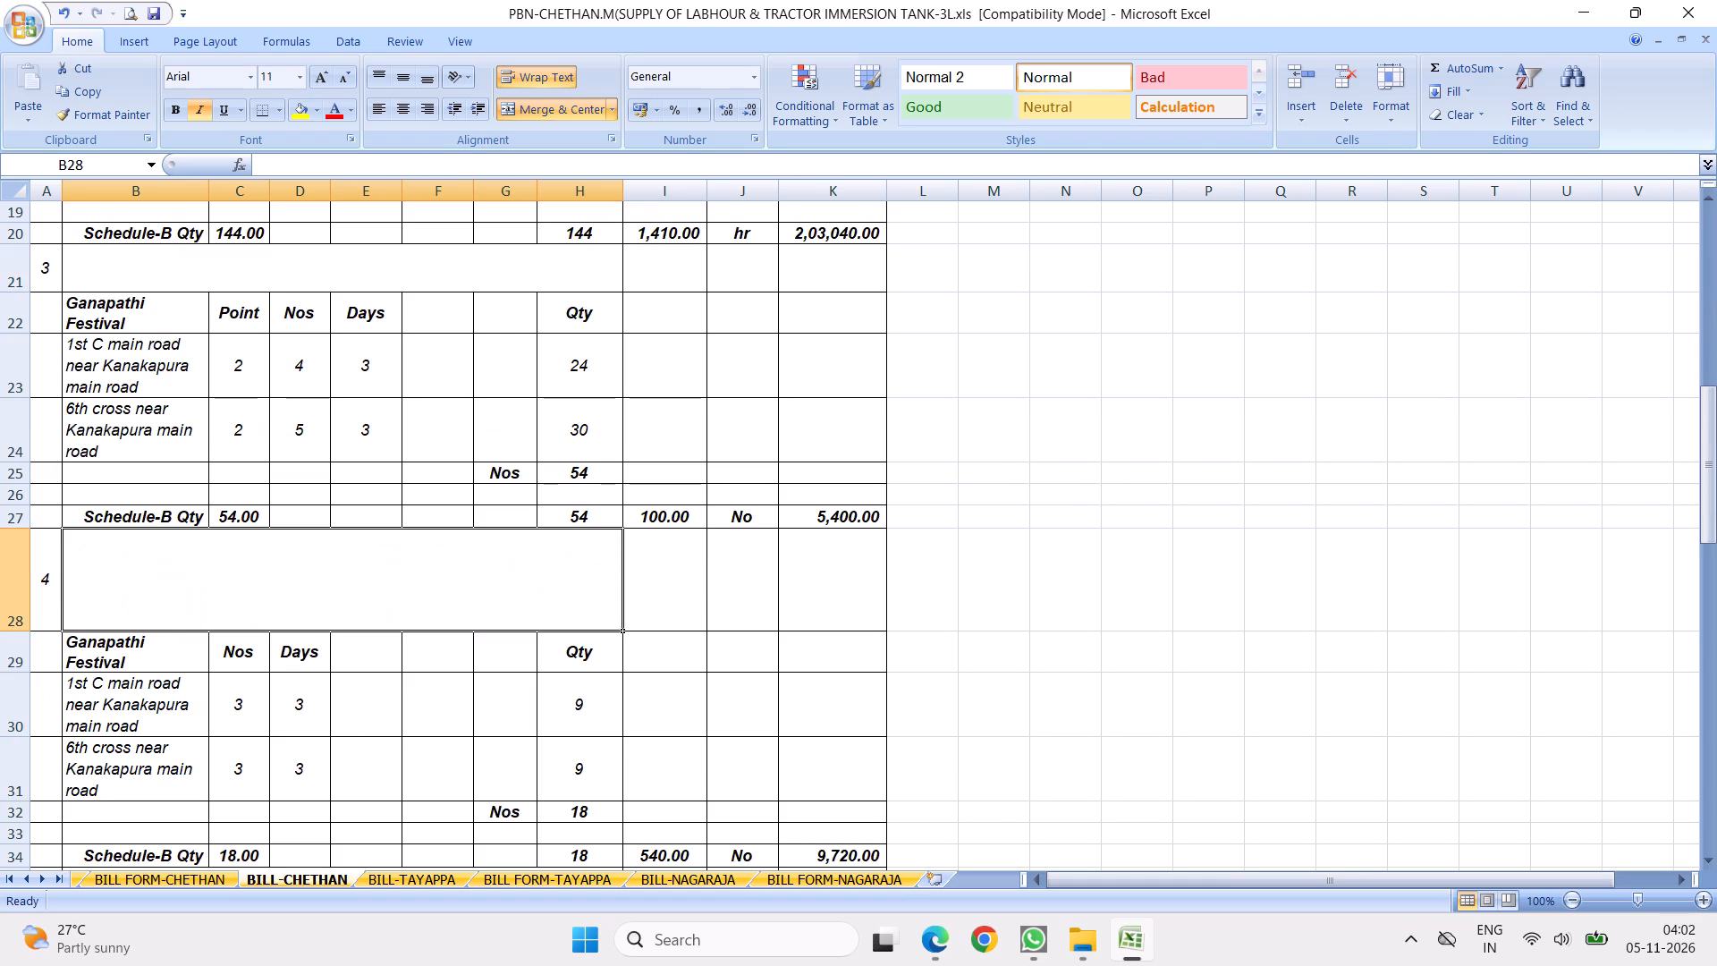
# Copy the bill form's PVC water drums description into item 3 on the BILL-CHETHAN sheet and heighten its row to fit the text.
pyautogui.click(193, 871)
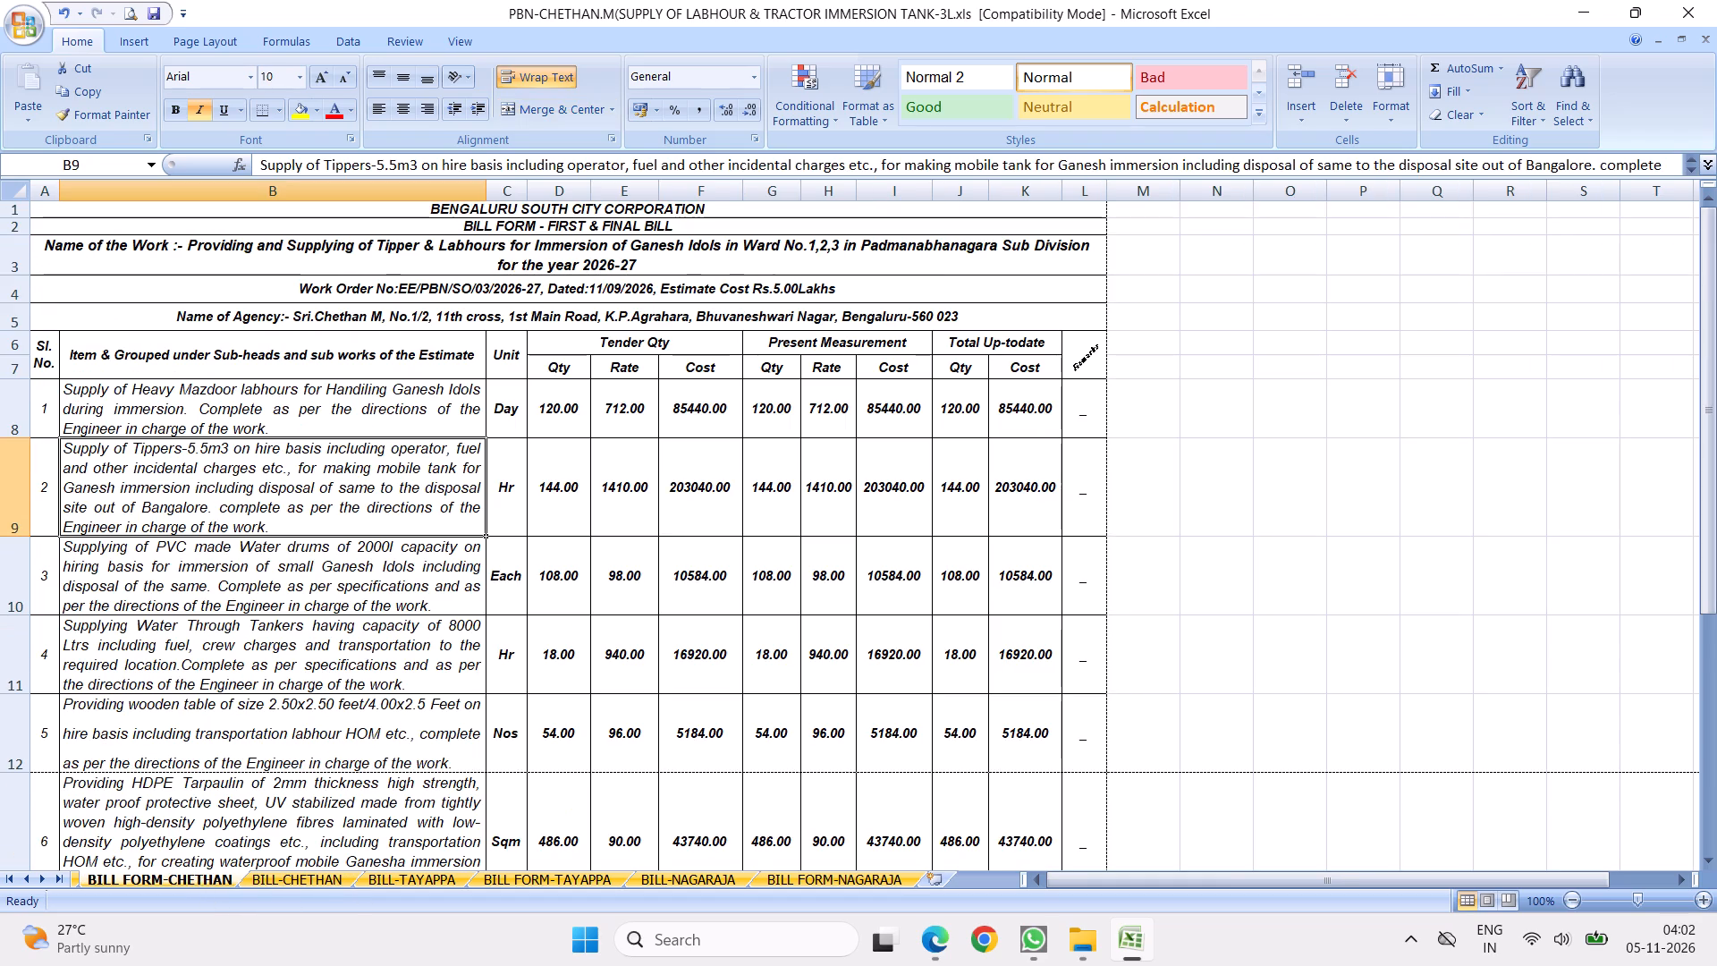
pyautogui.rightClick(137, 565)
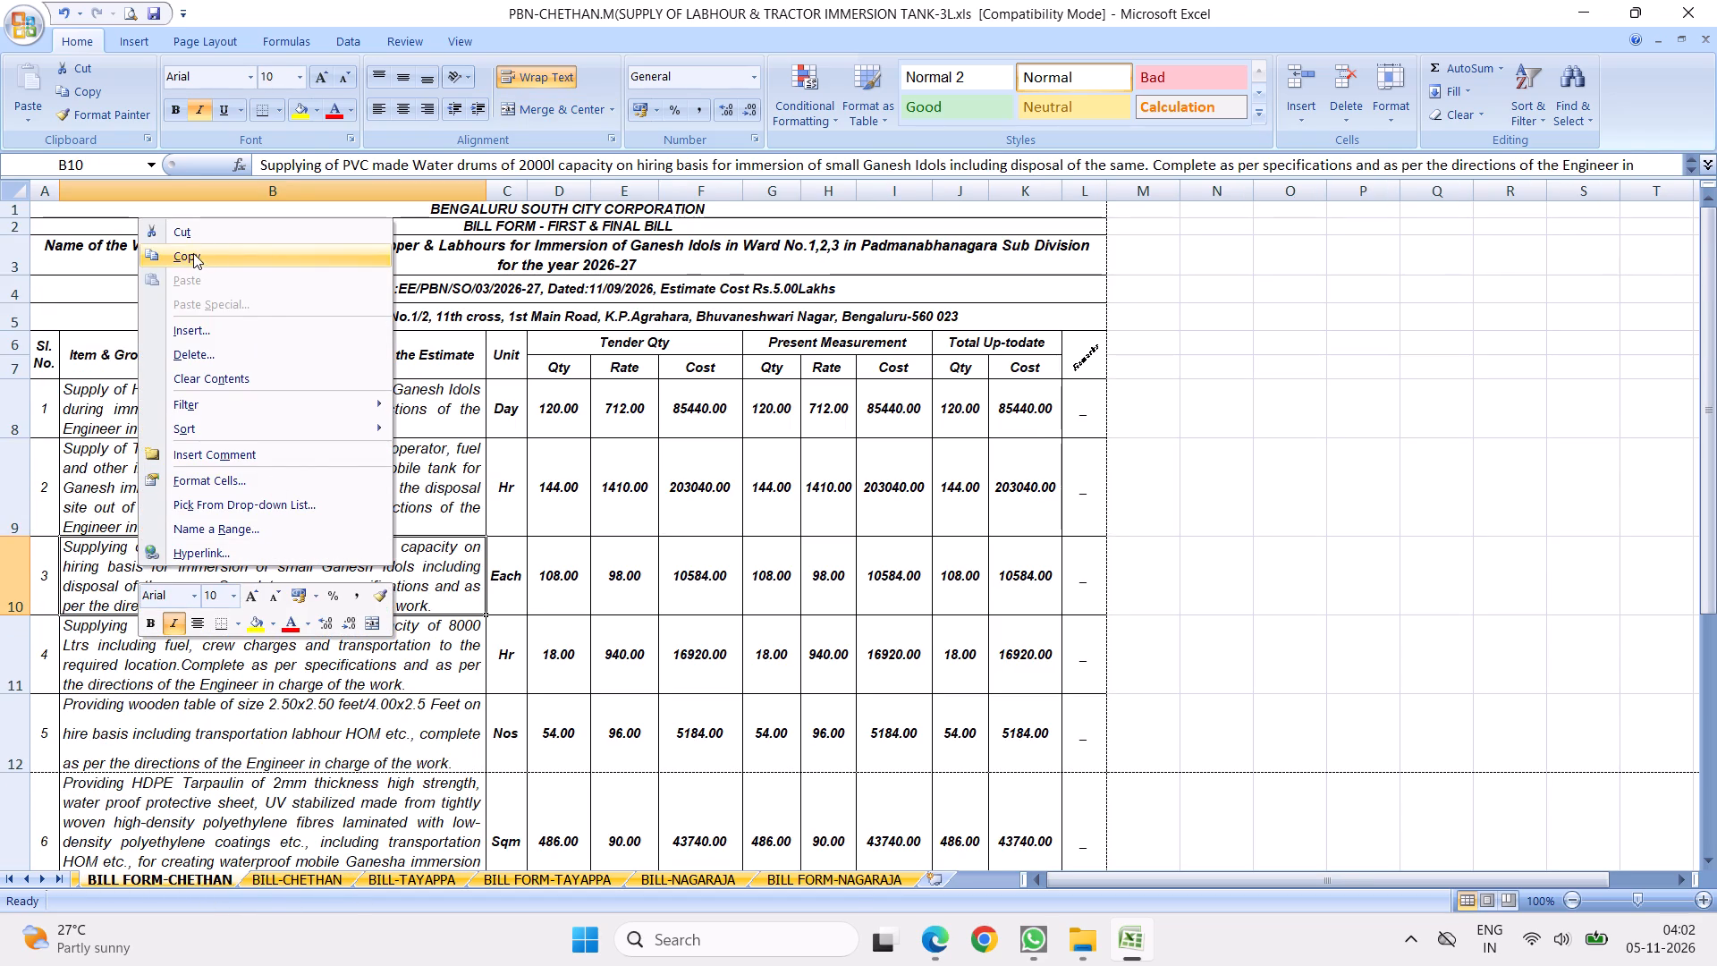
pyautogui.click(193, 253)
pyautogui.click(317, 877)
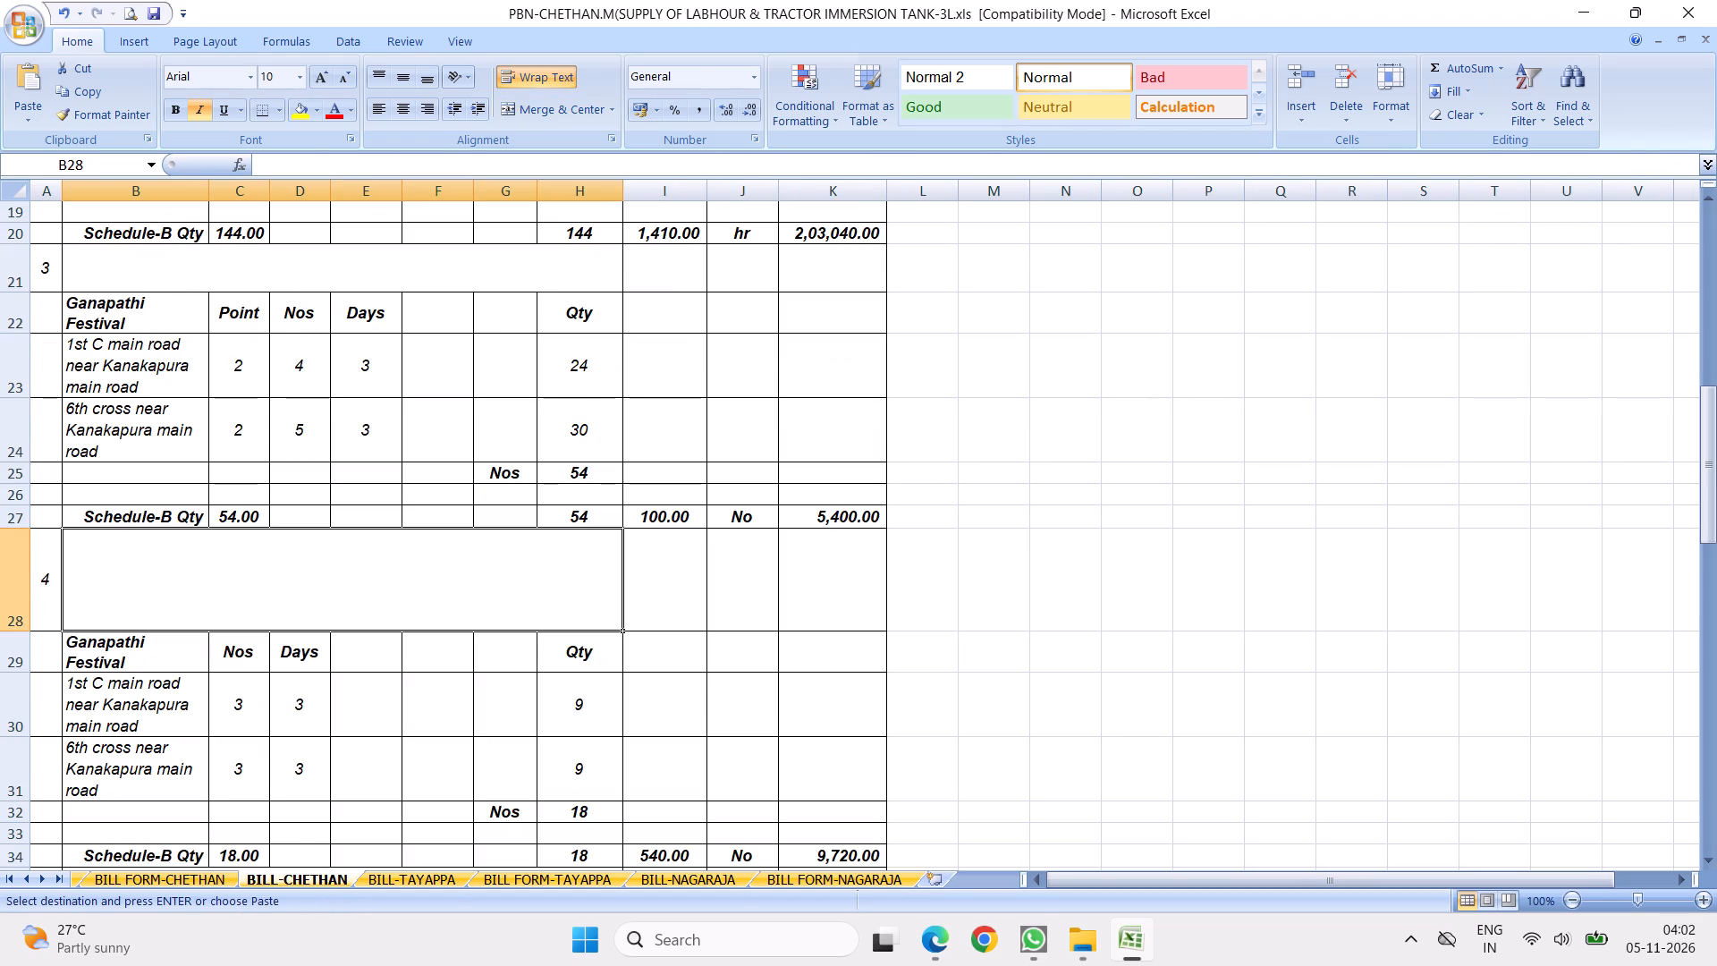
pyautogui.rightClick(180, 558)
pyautogui.click(225, 267)
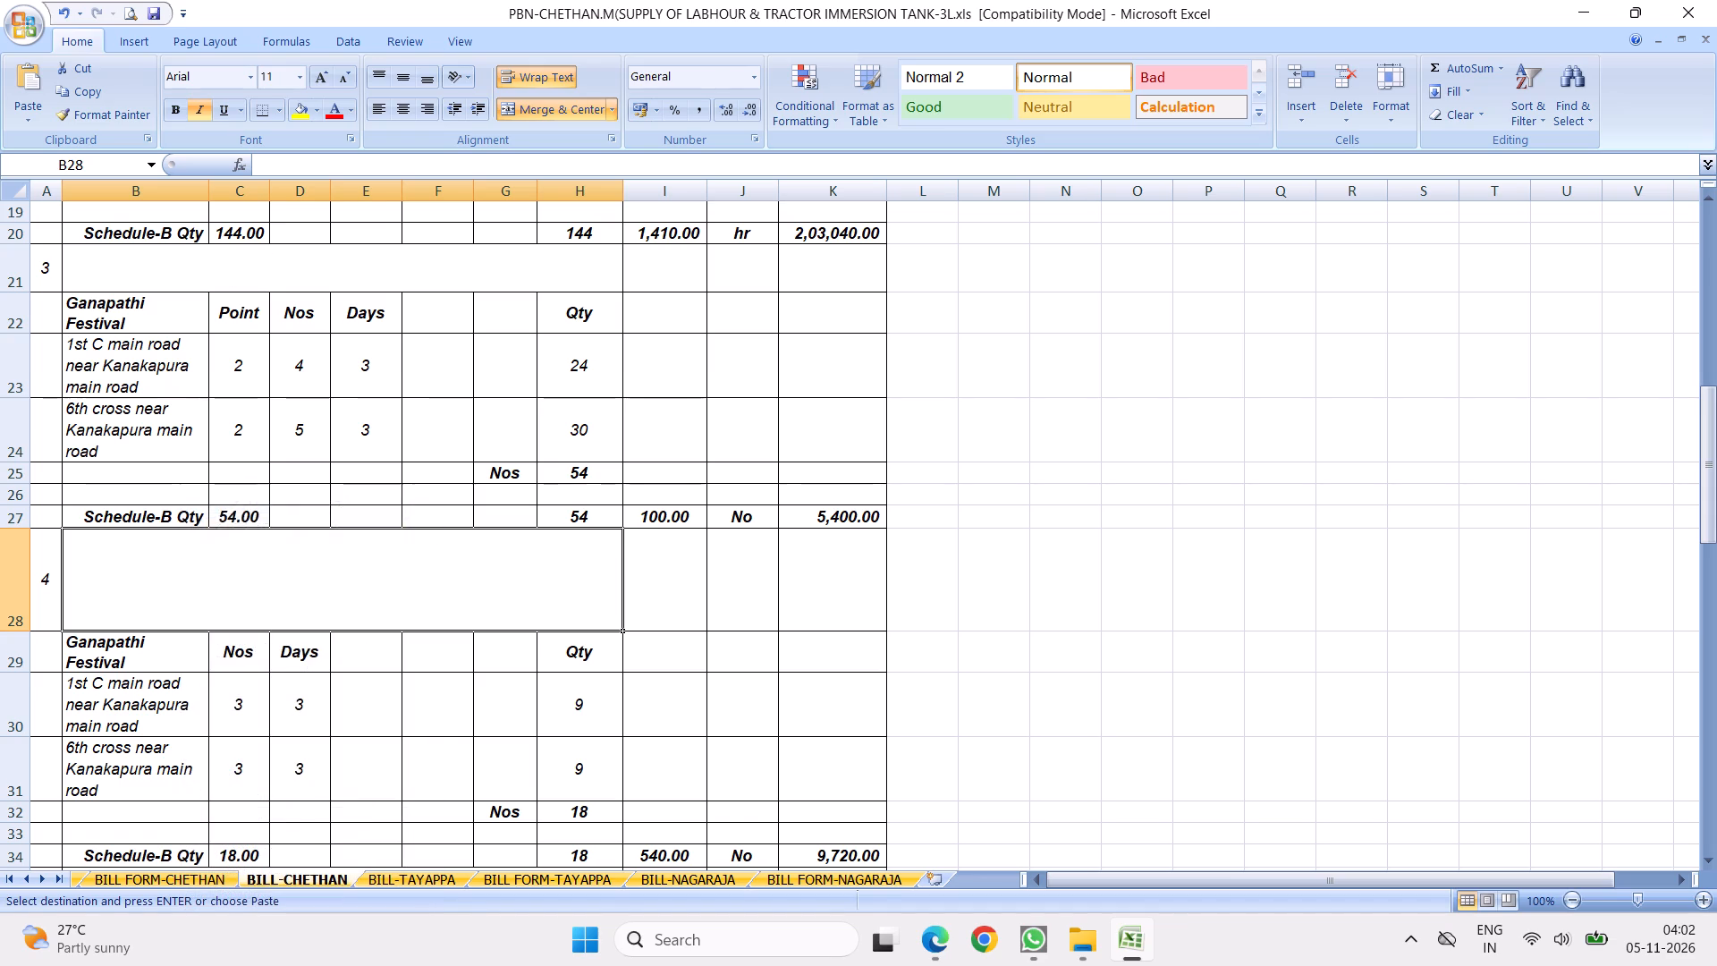
pyautogui.rightClick(207, 261)
pyautogui.click(253, 318)
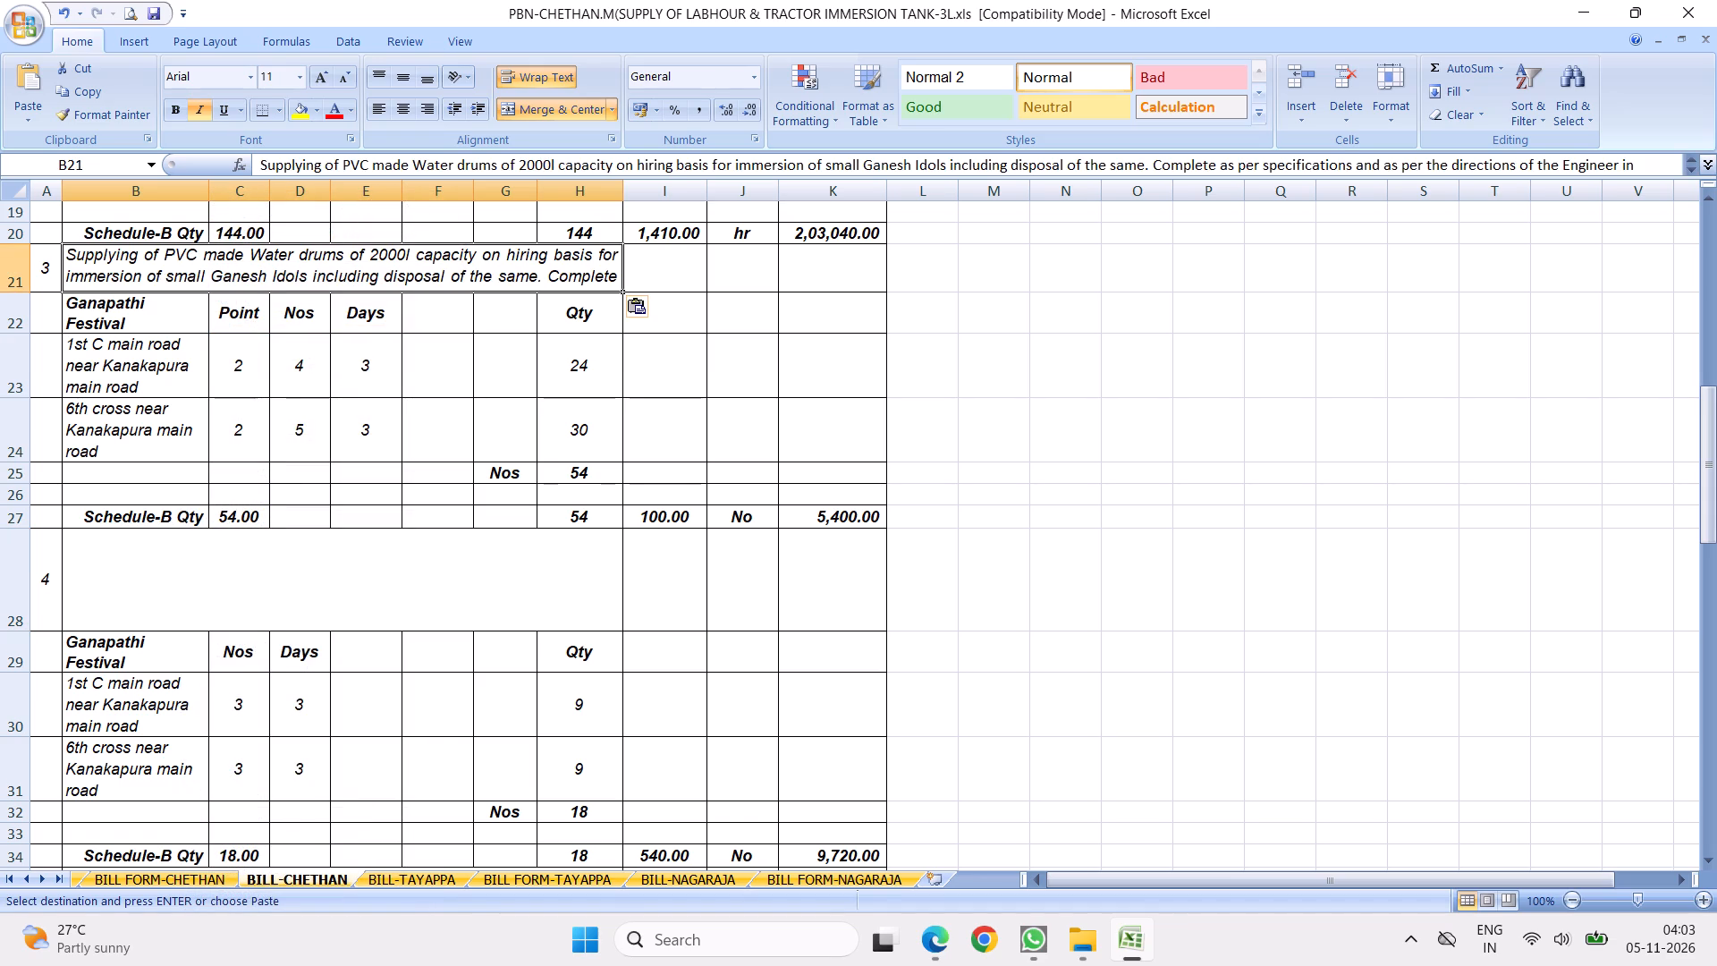
pyautogui.moveTo(10, 293); pyautogui.dragTo(10, 336)
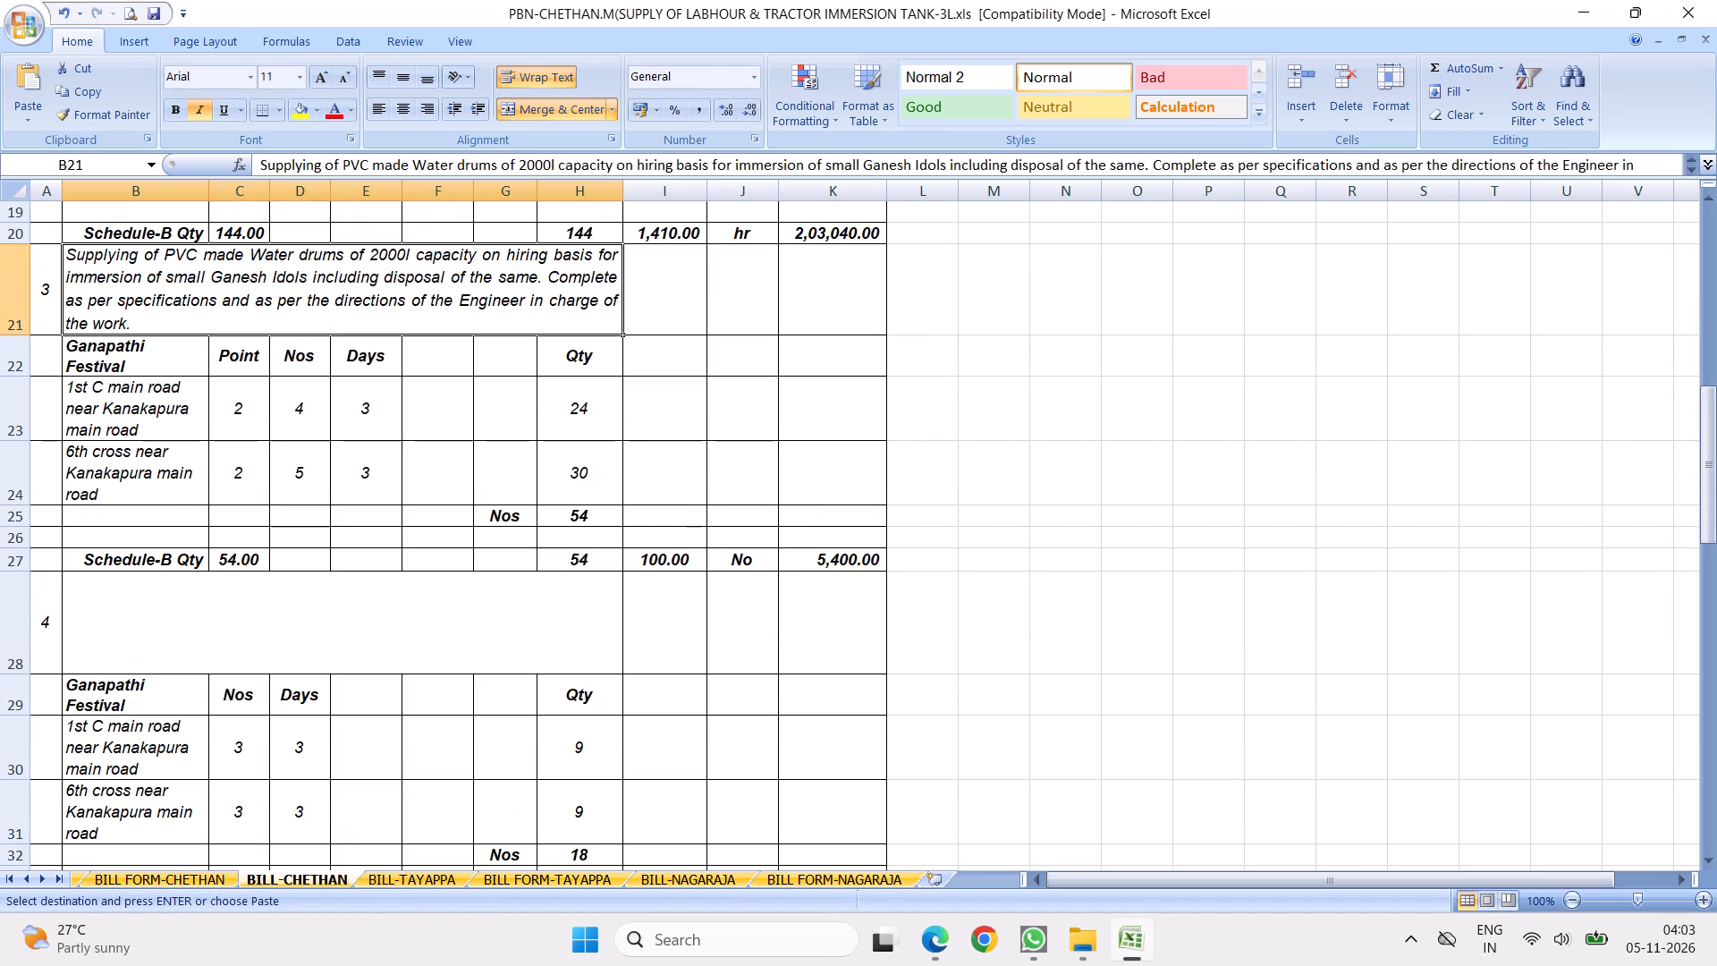
# Set item 3's Schedule-B quantity to 108, its rate to 98 and its unit to Each on the BILL-CHETHAN sheet.
pyautogui.click(242, 555)
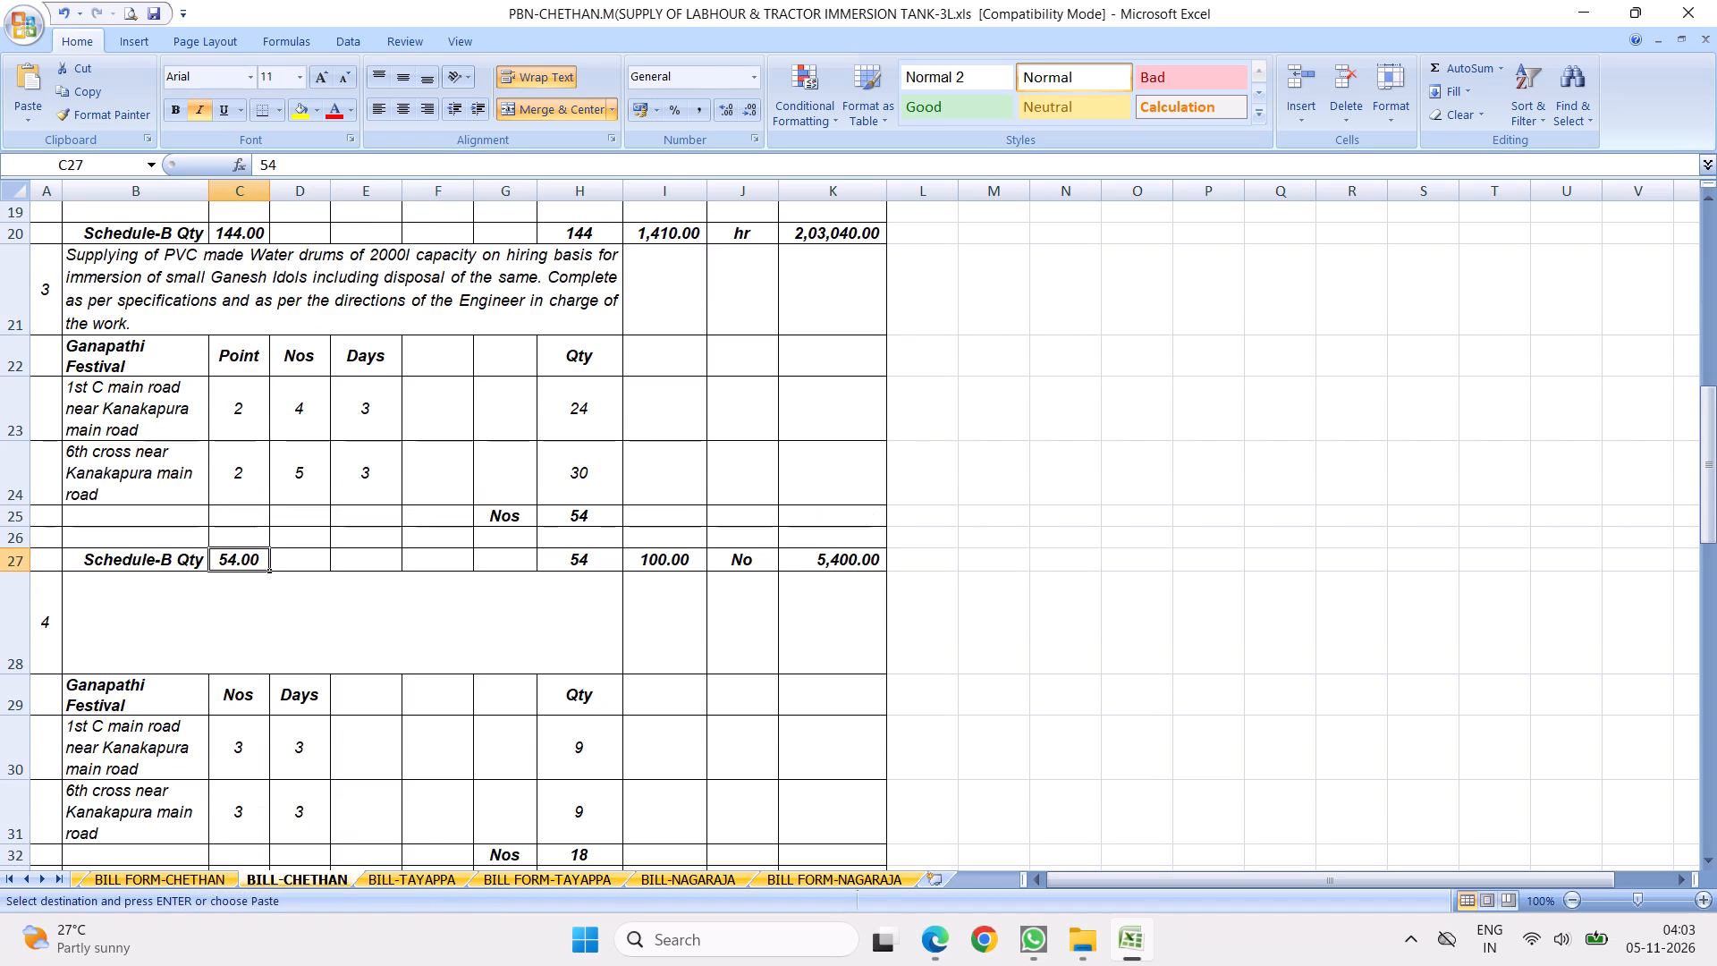
pyautogui.write('108')
pyautogui.press('Return')
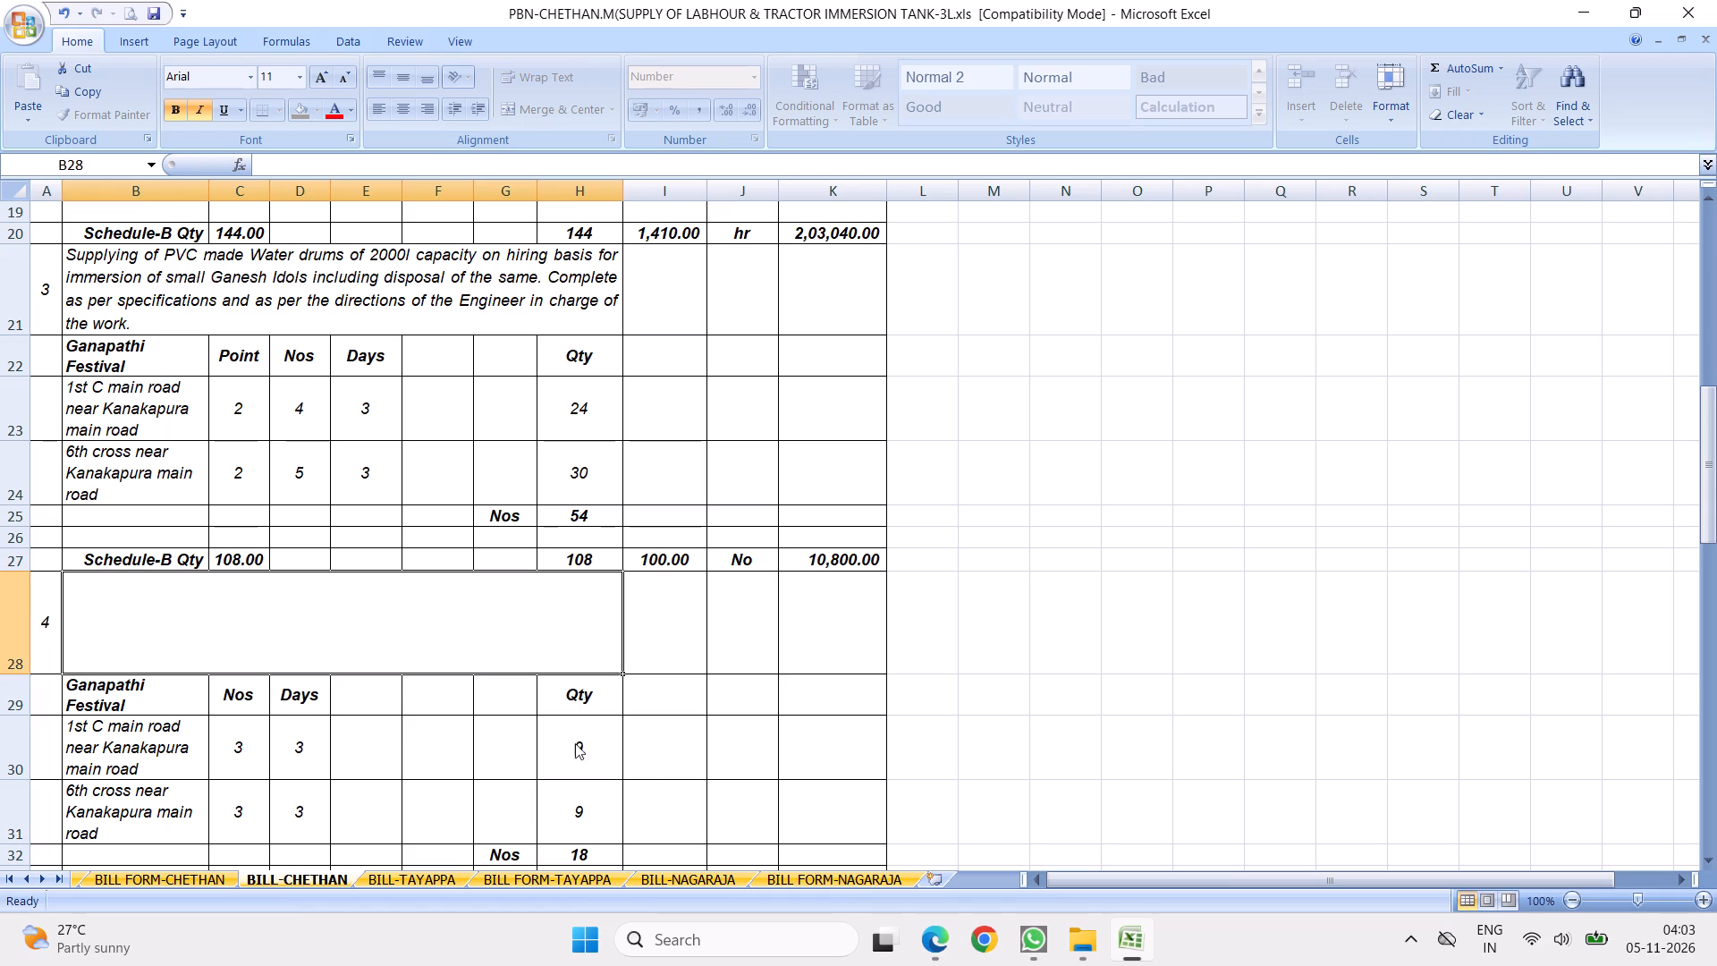
pyautogui.click(670, 561)
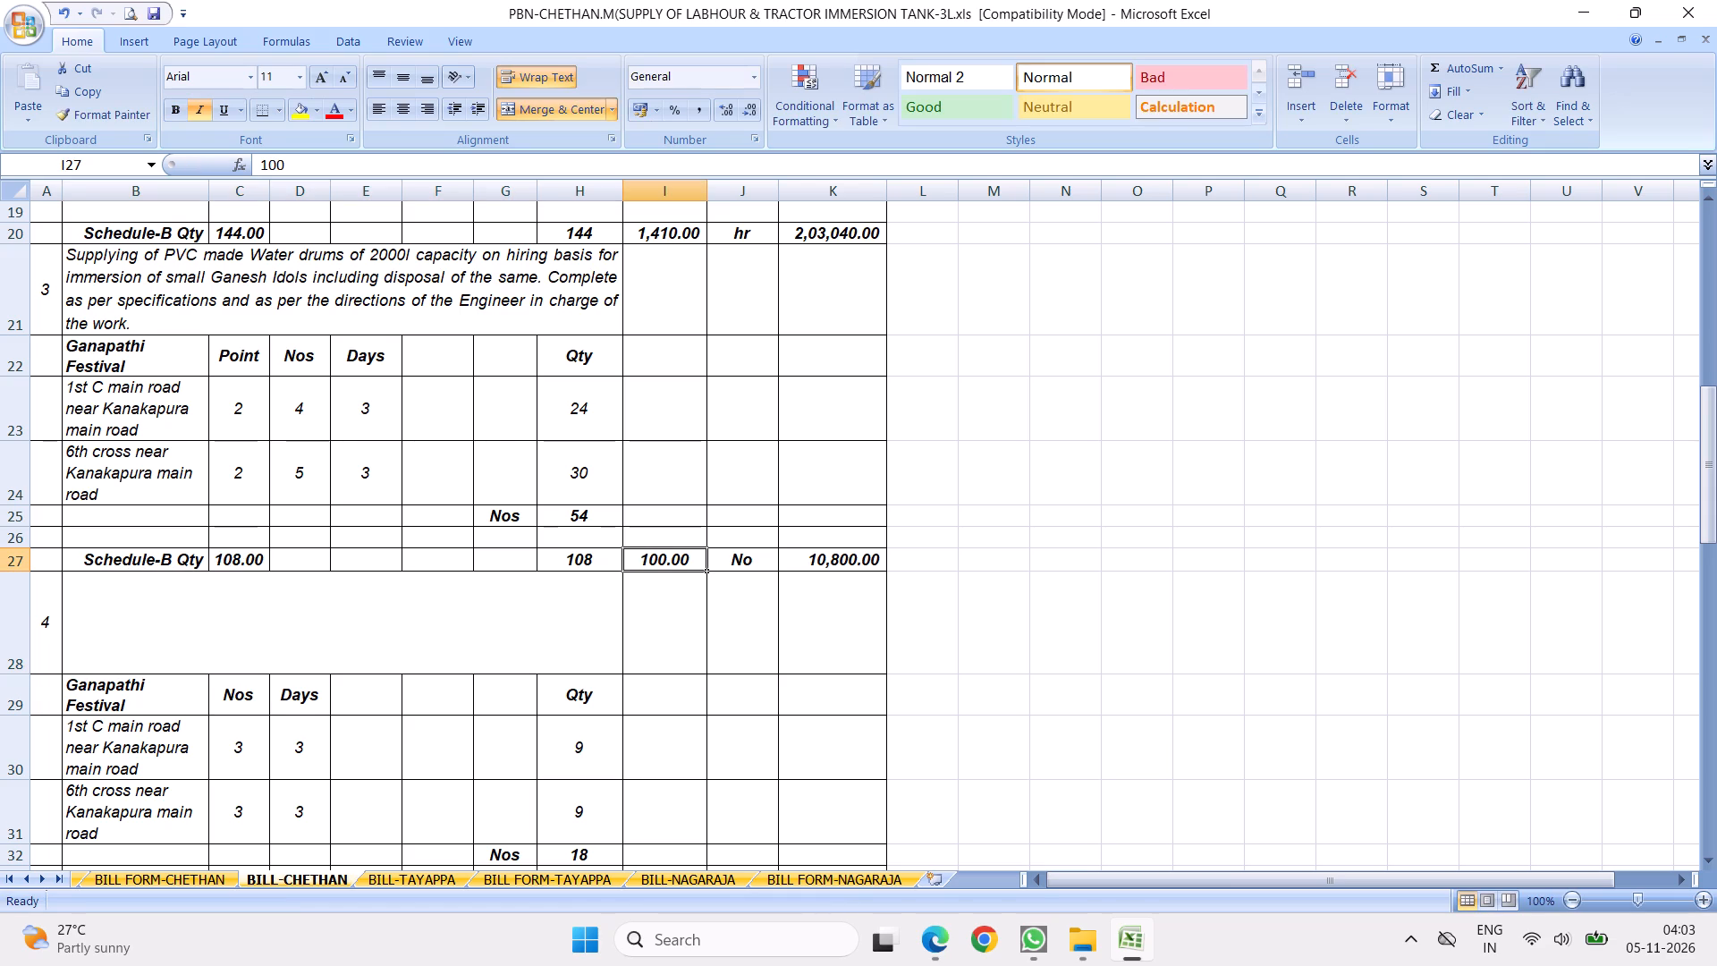
pyautogui.write('98')
pyautogui.press('Return')
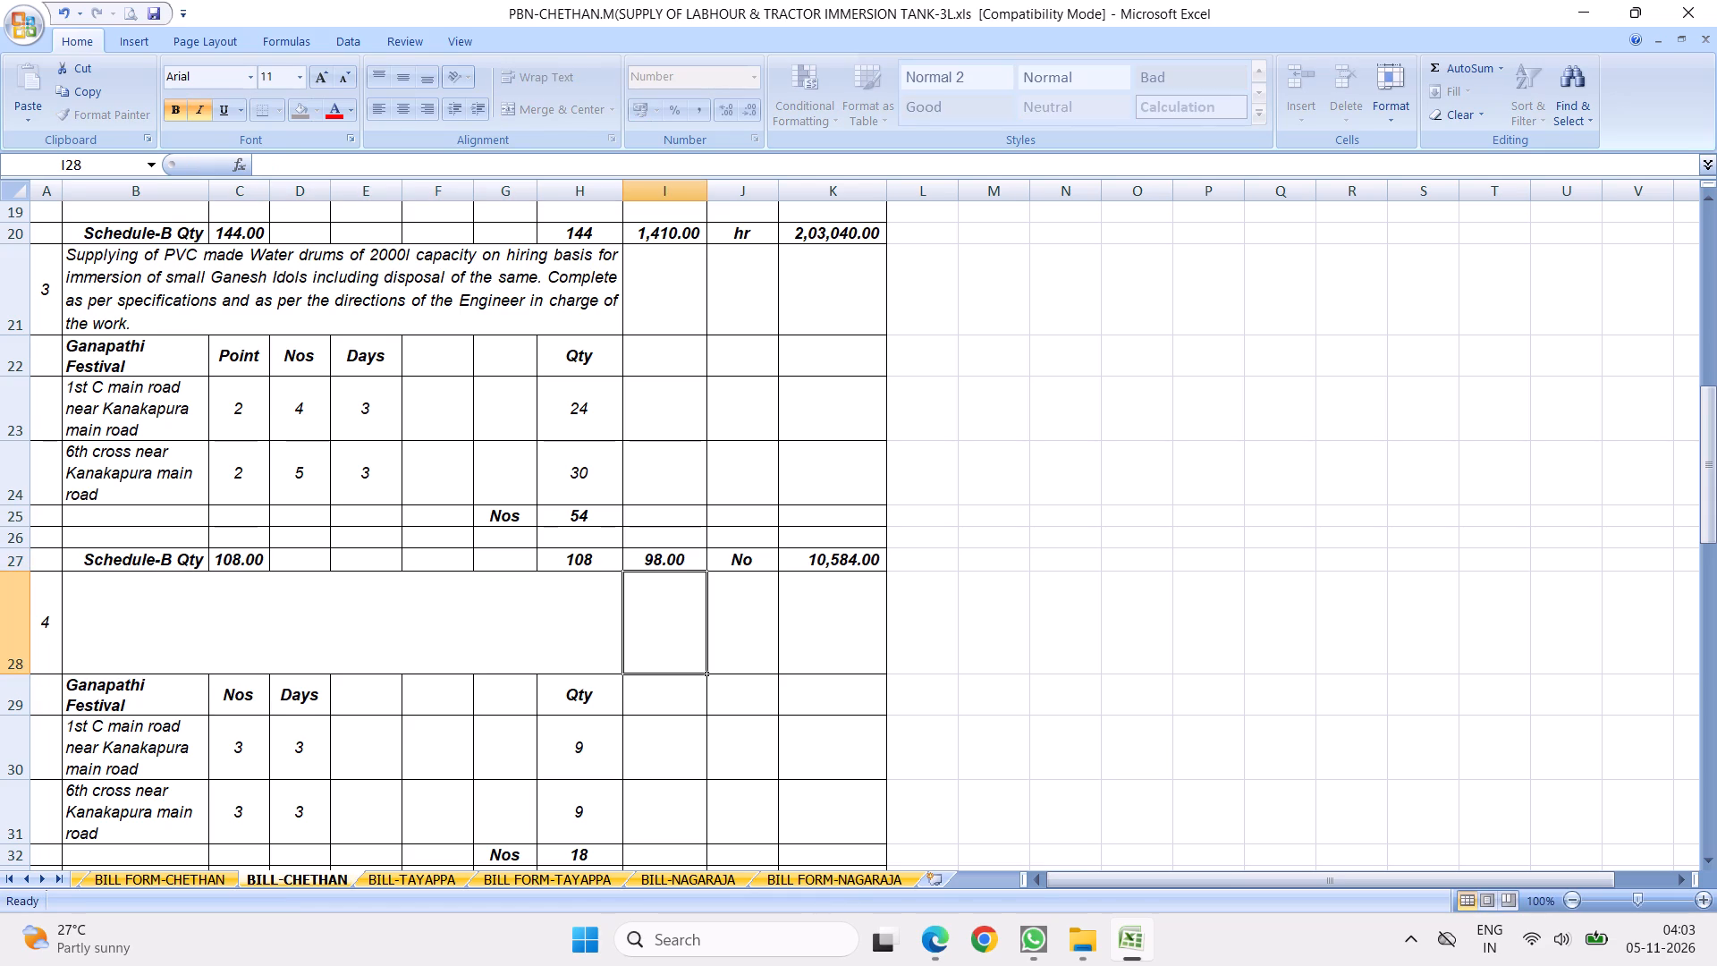
pyautogui.click(747, 563)
pyautogui.write('Each')
pyautogui.click(410, 627)
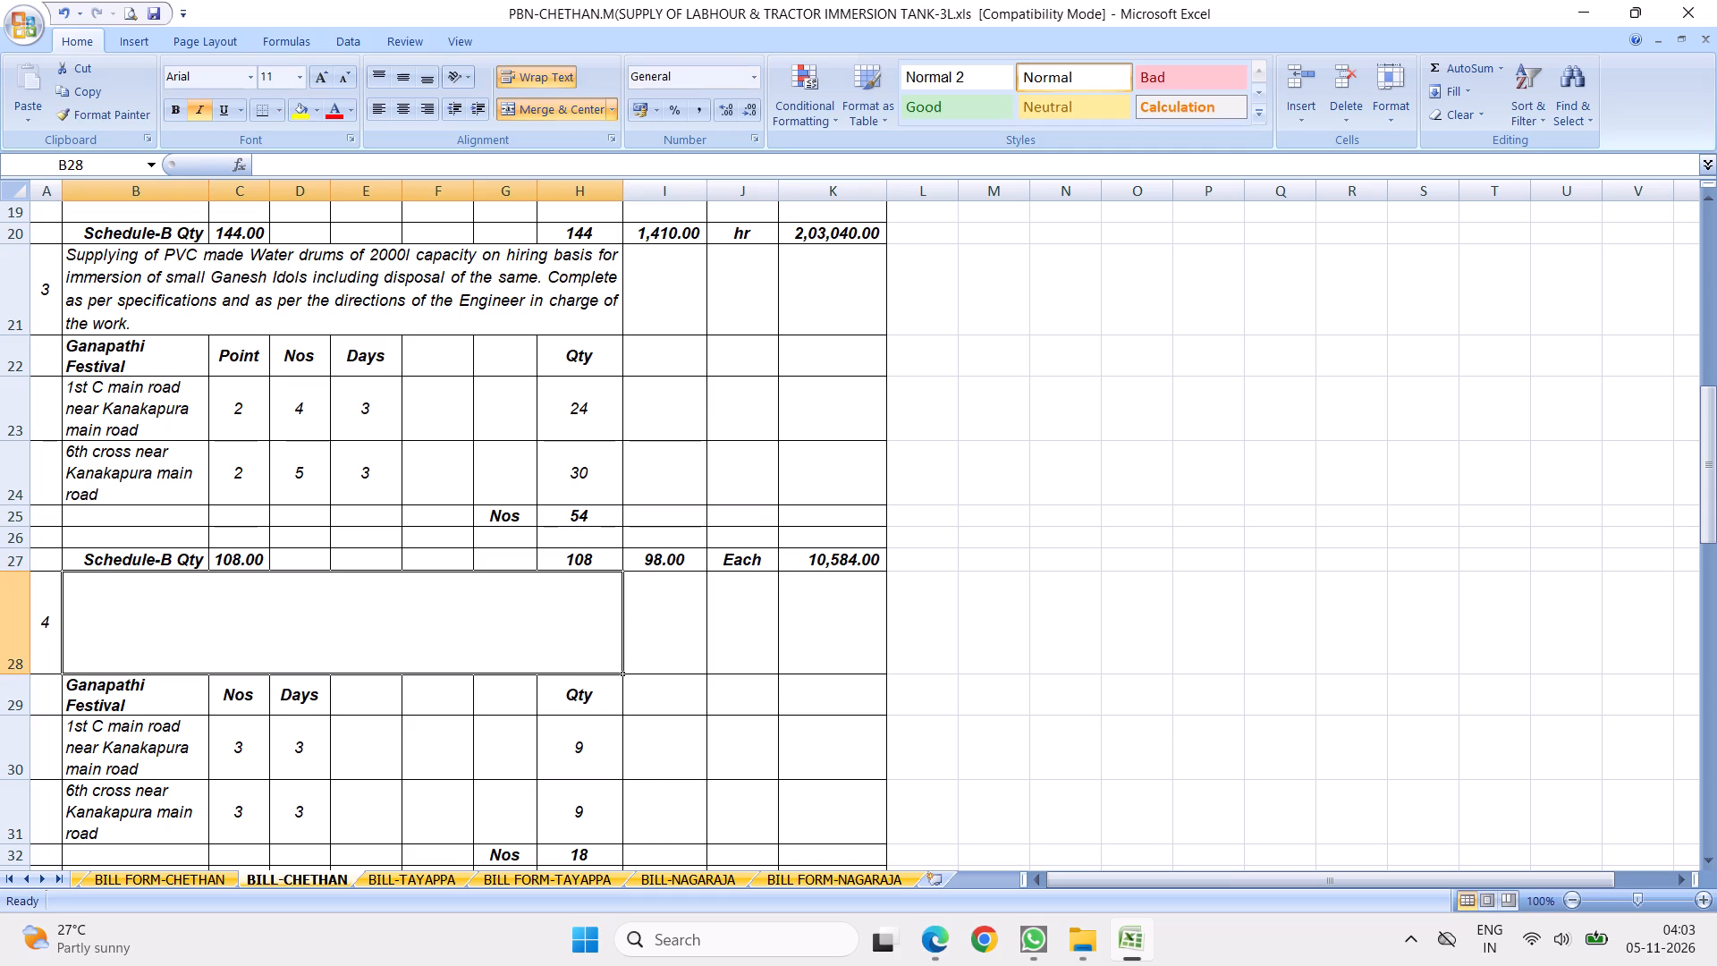
# Copy the bill form's 8000 Ltrs water tankers description into item 4 on the BILL-CHETHAN sheet.
pyautogui.click(190, 879)
pyautogui.scroll(-2, 351, 582)
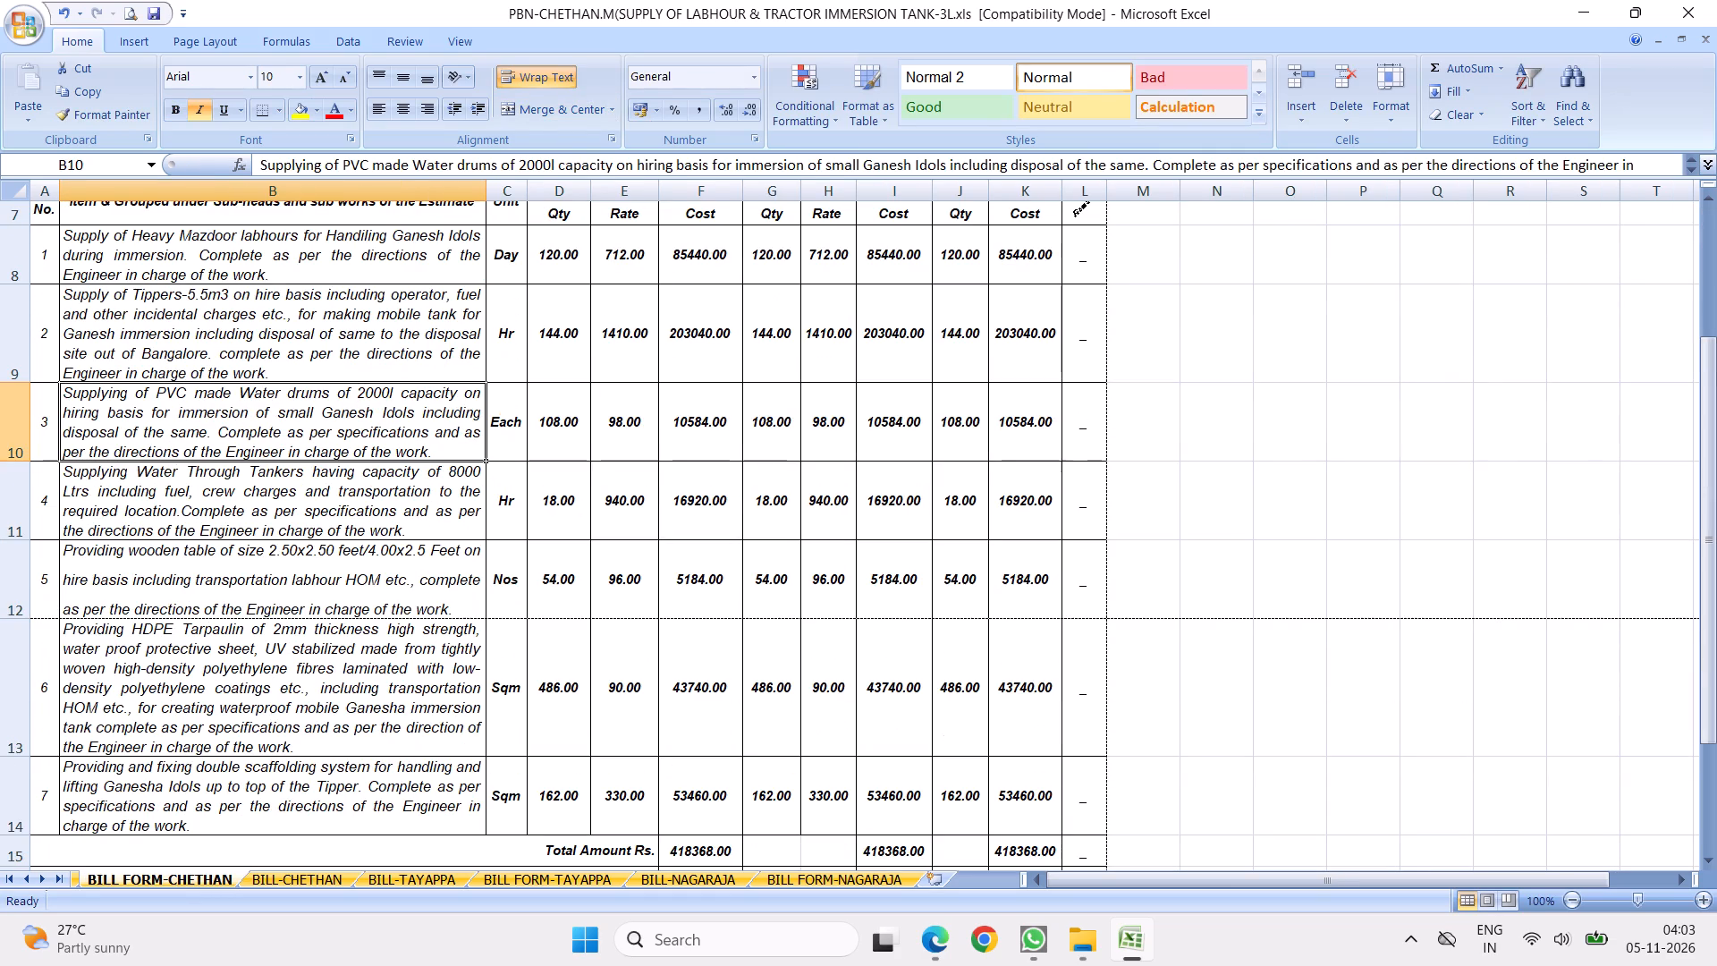
pyautogui.rightClick(208, 509)
pyautogui.click(262, 542)
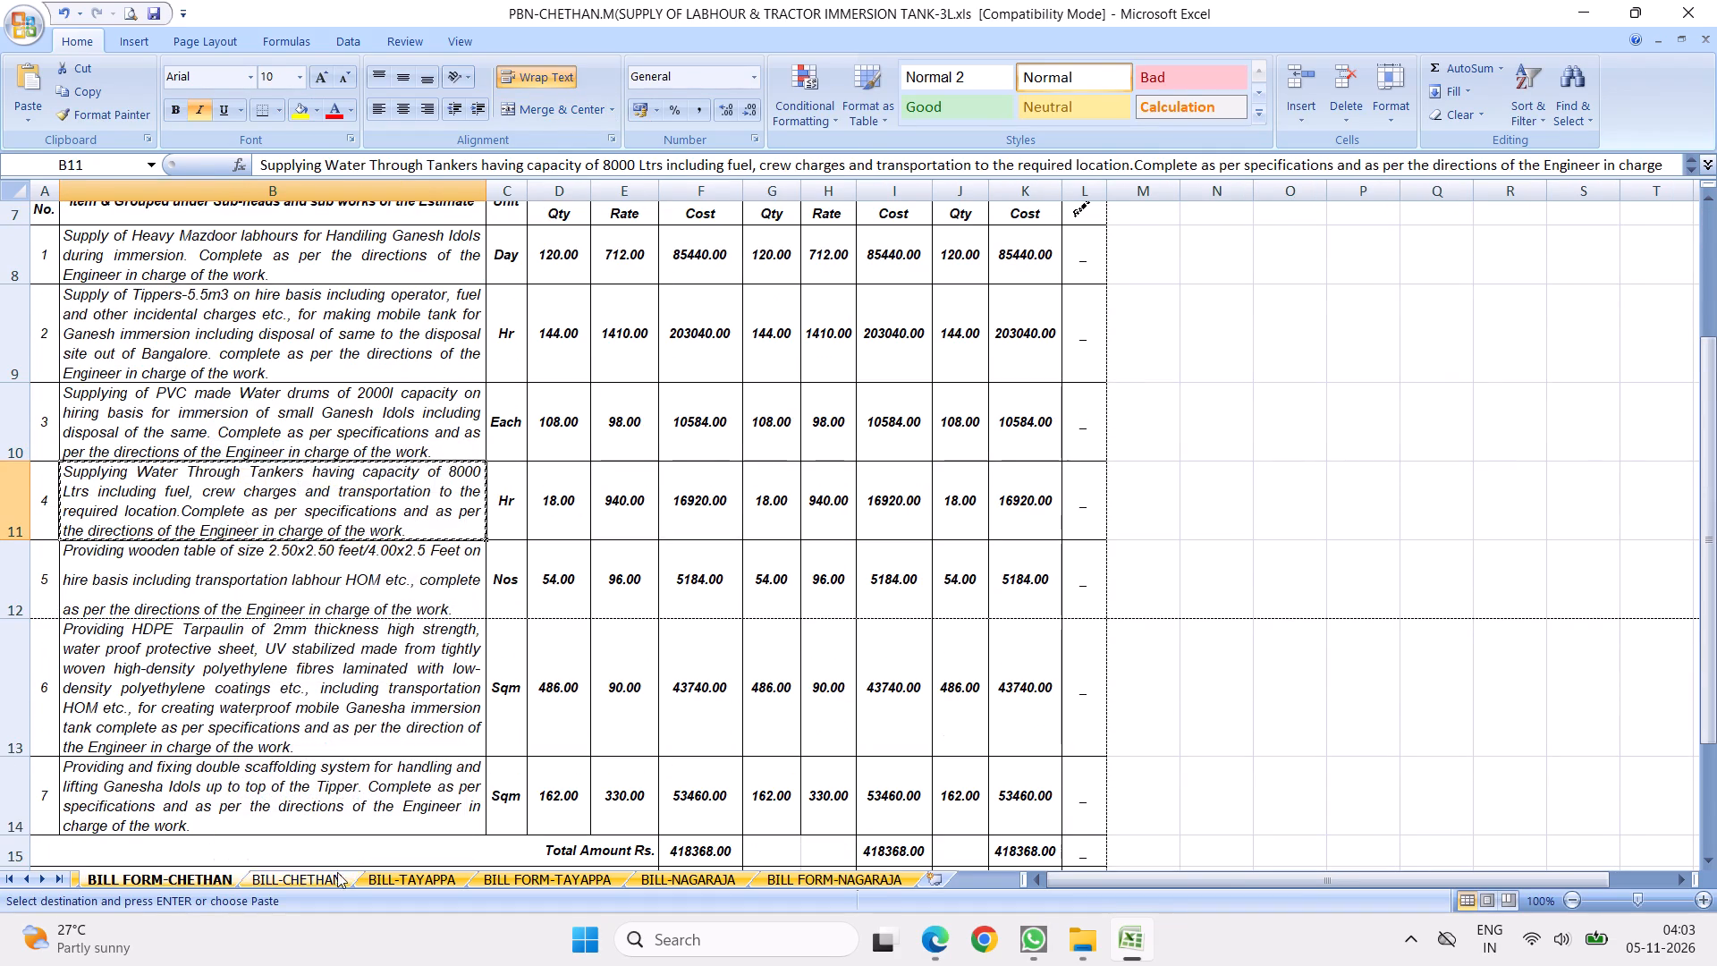
pyautogui.click(323, 873)
pyautogui.rightClick(230, 603)
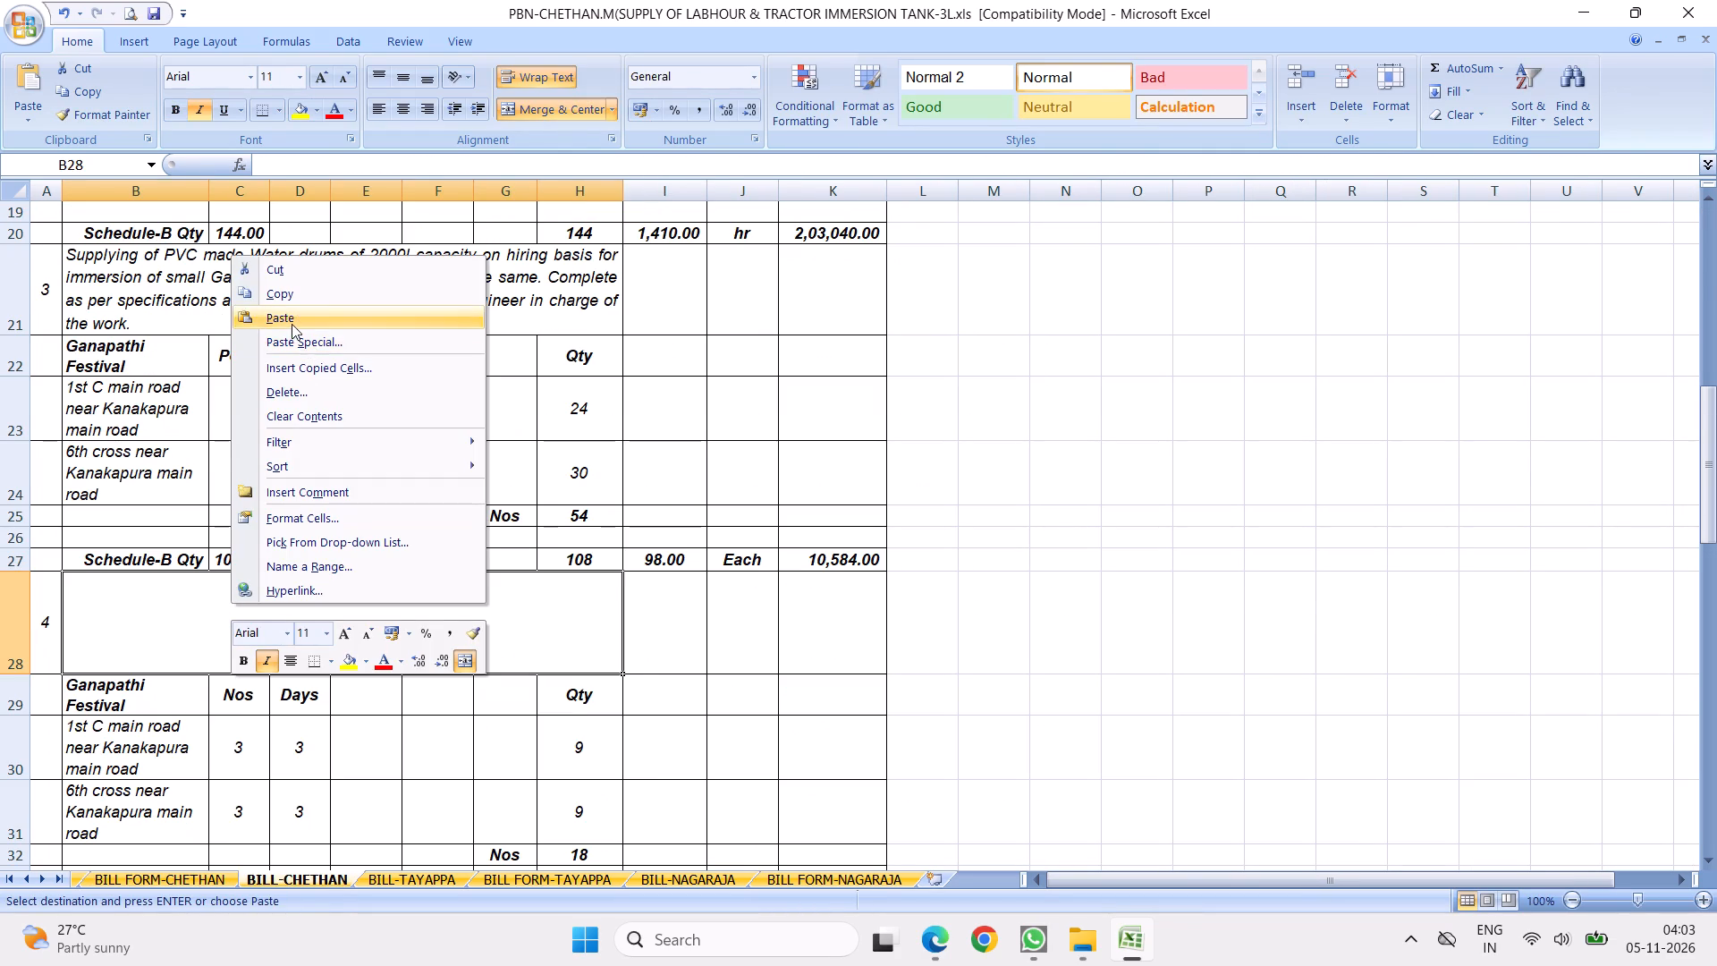
pyautogui.click(291, 323)
# Set item 4's Schedule-B rate to 940 and its unit to Hr on the BILL-CHETHAN sheet.
pyautogui.scroll(-3, 356, 525)
pyautogui.click(235, 527)
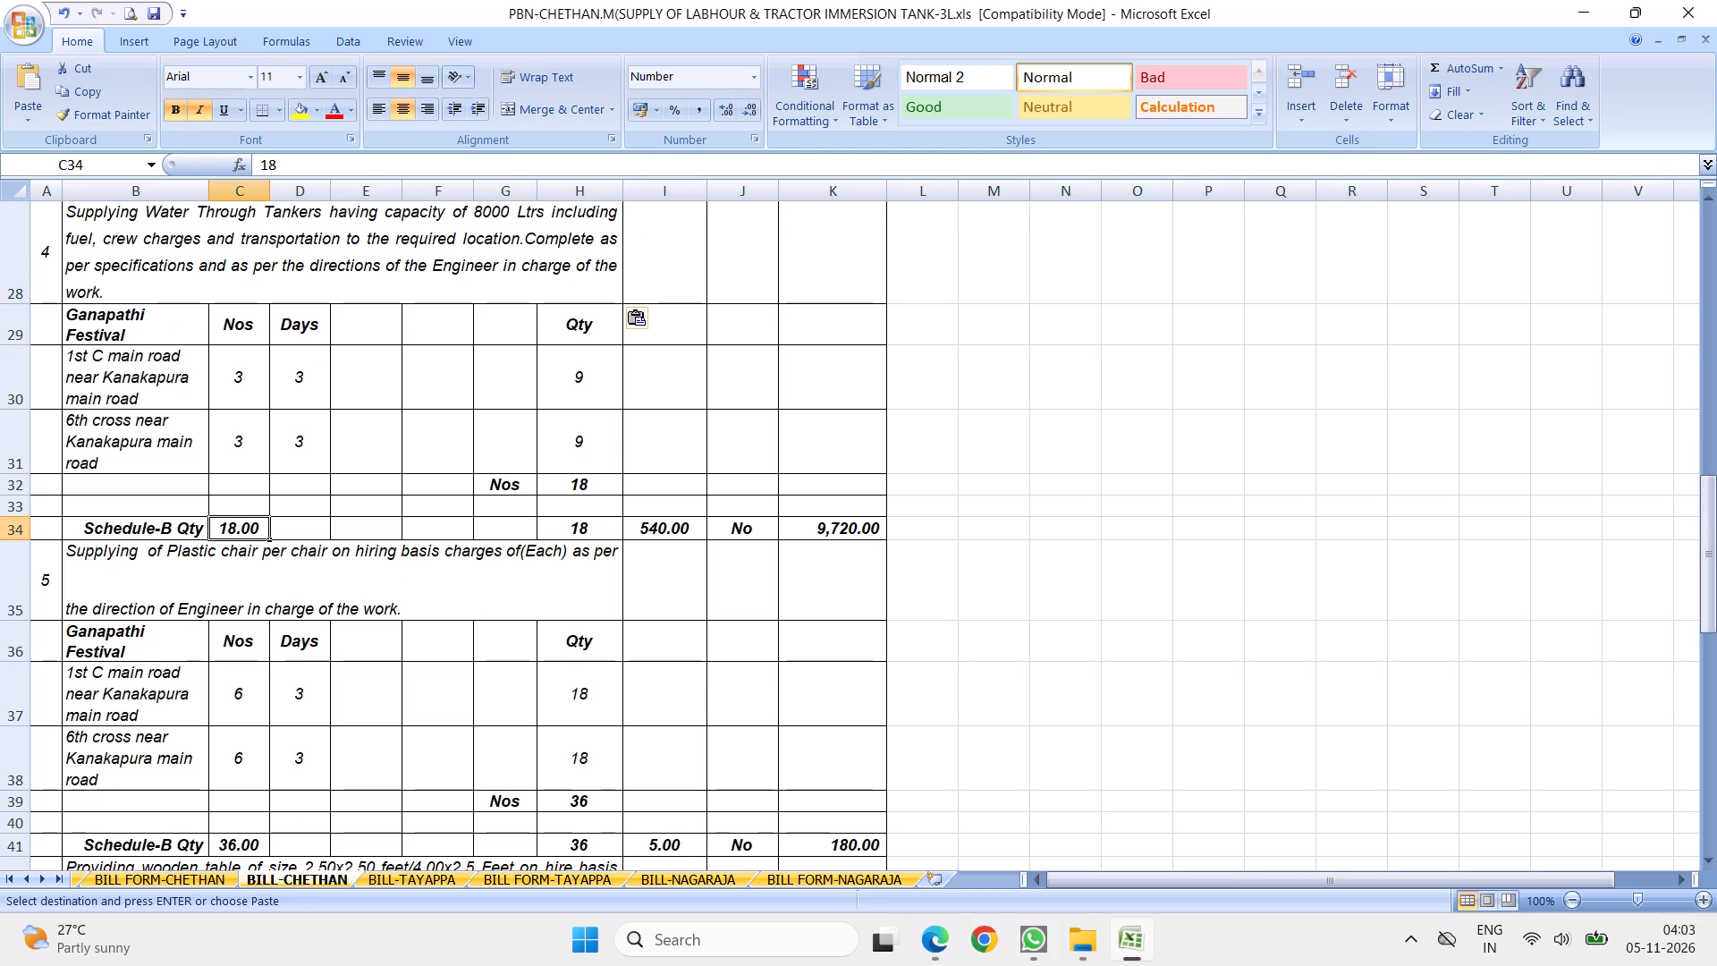
pyautogui.click(670, 528)
pyautogui.write('940')
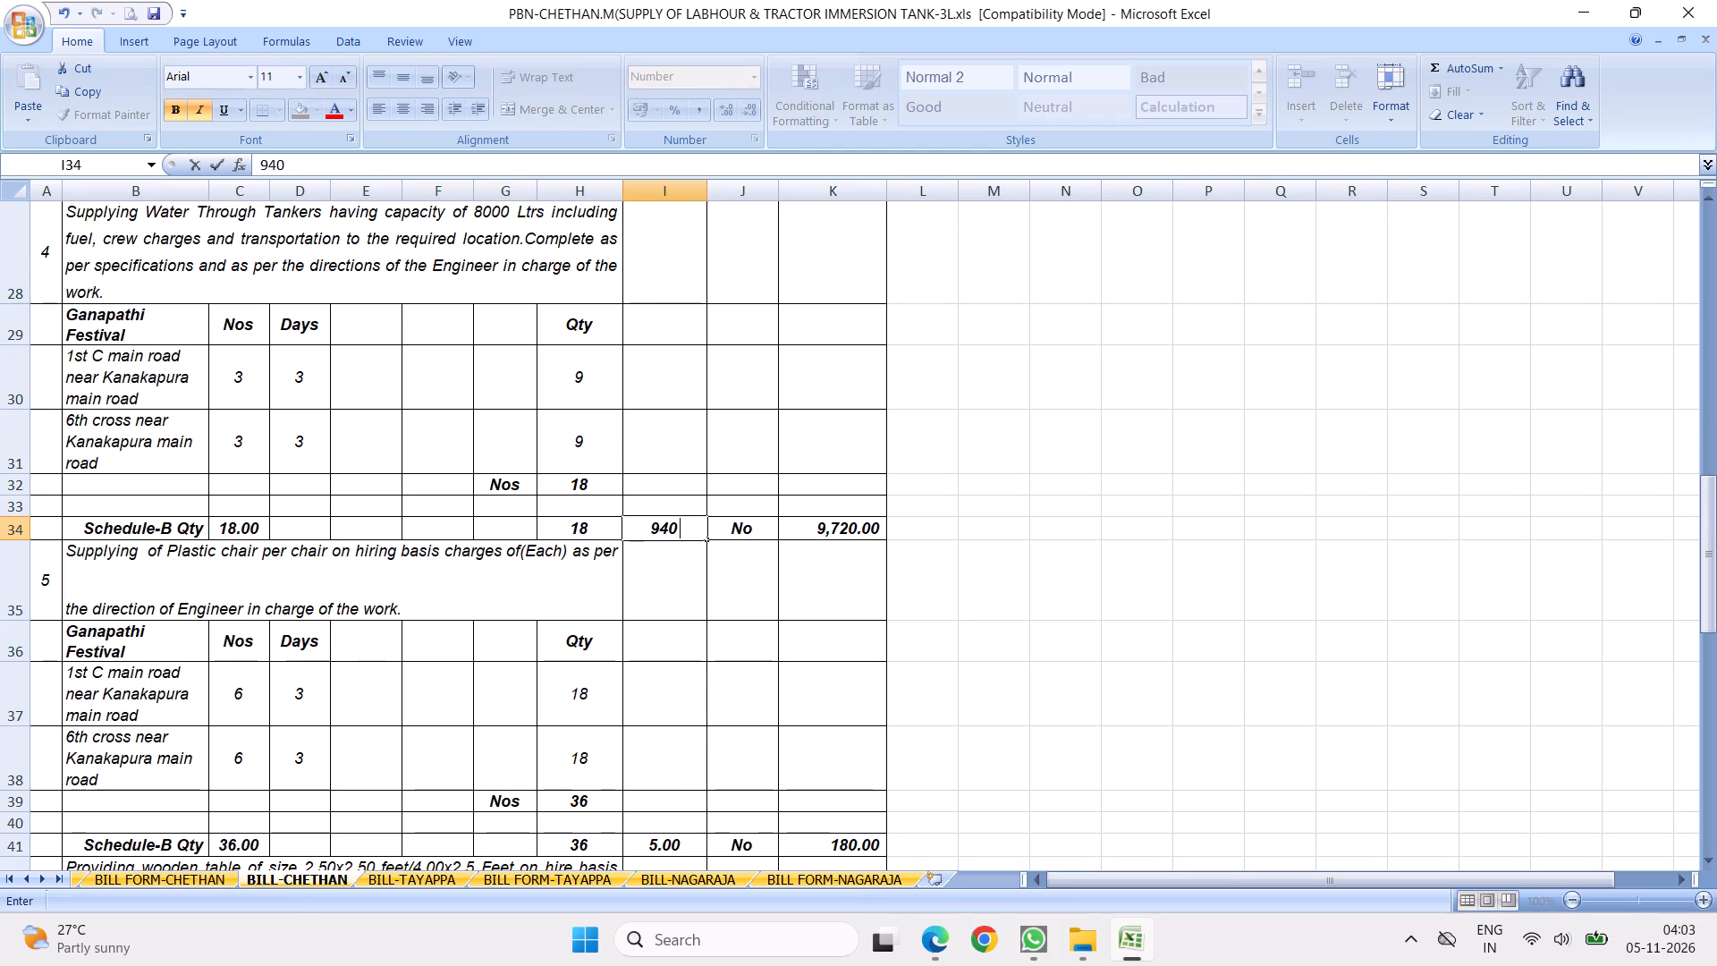
pyautogui.click(748, 639)
pyautogui.click(744, 529)
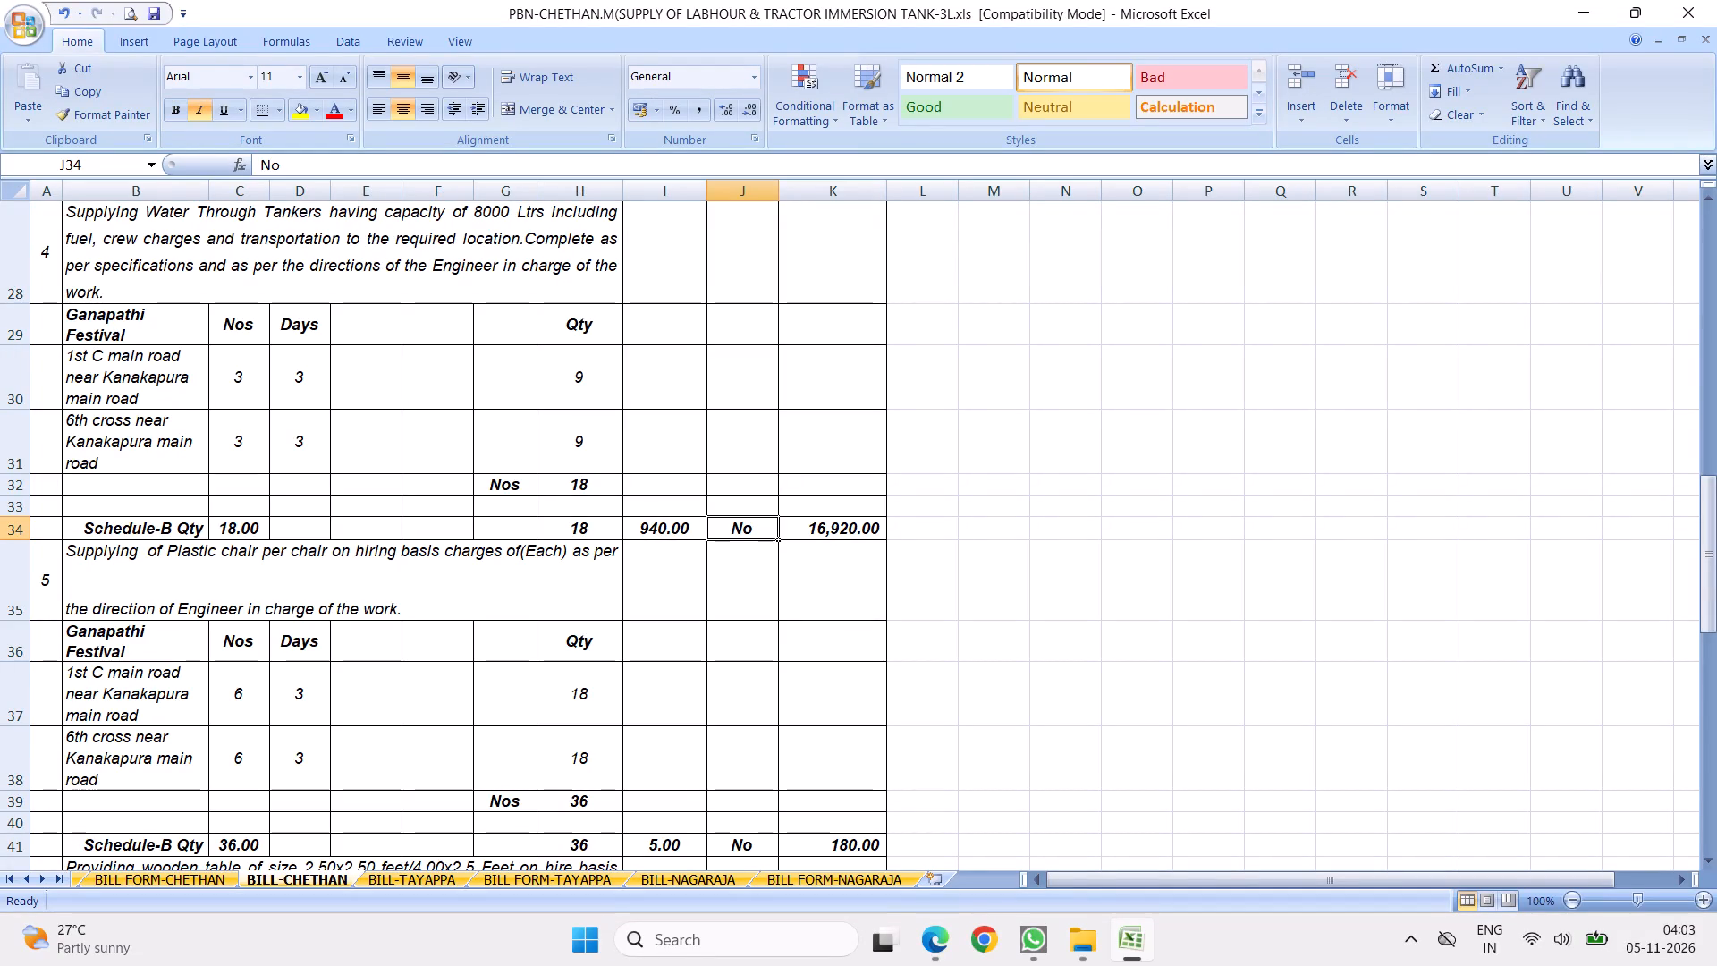
pyautogui.write('Hr')
# Replace item 5's plastic chair description on the BILL-CHETHAN sheet with the bill form's wooden table description.
pyautogui.click(436, 578)
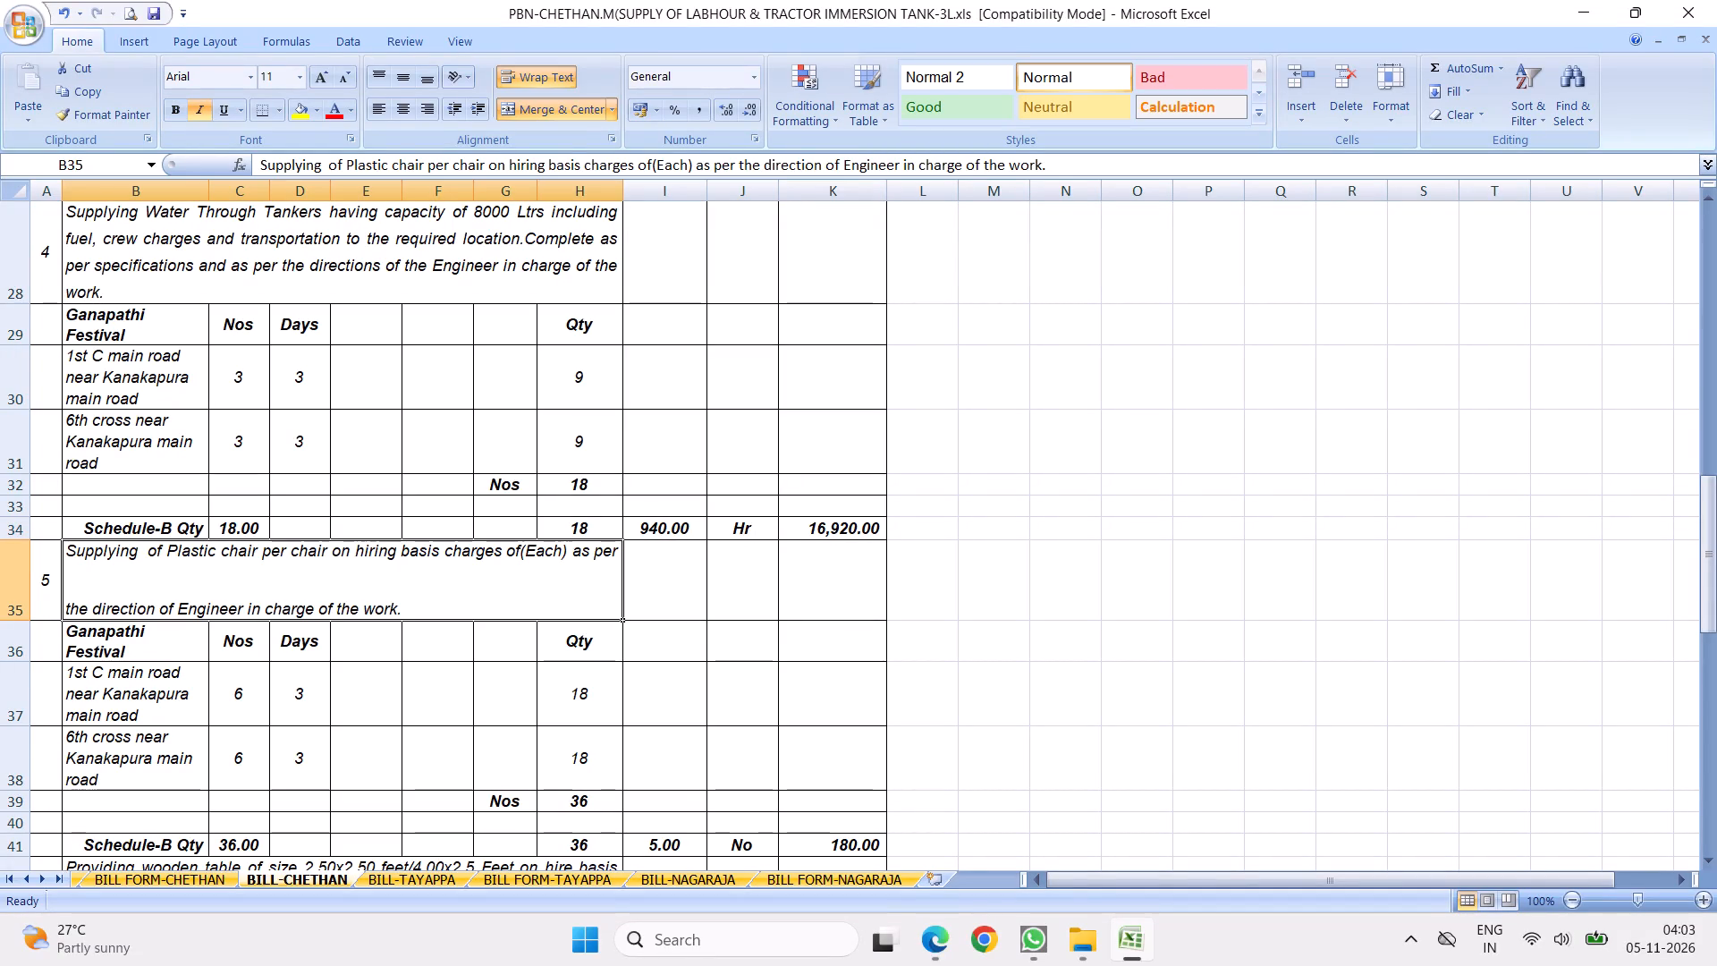
pyautogui.press('Delete')
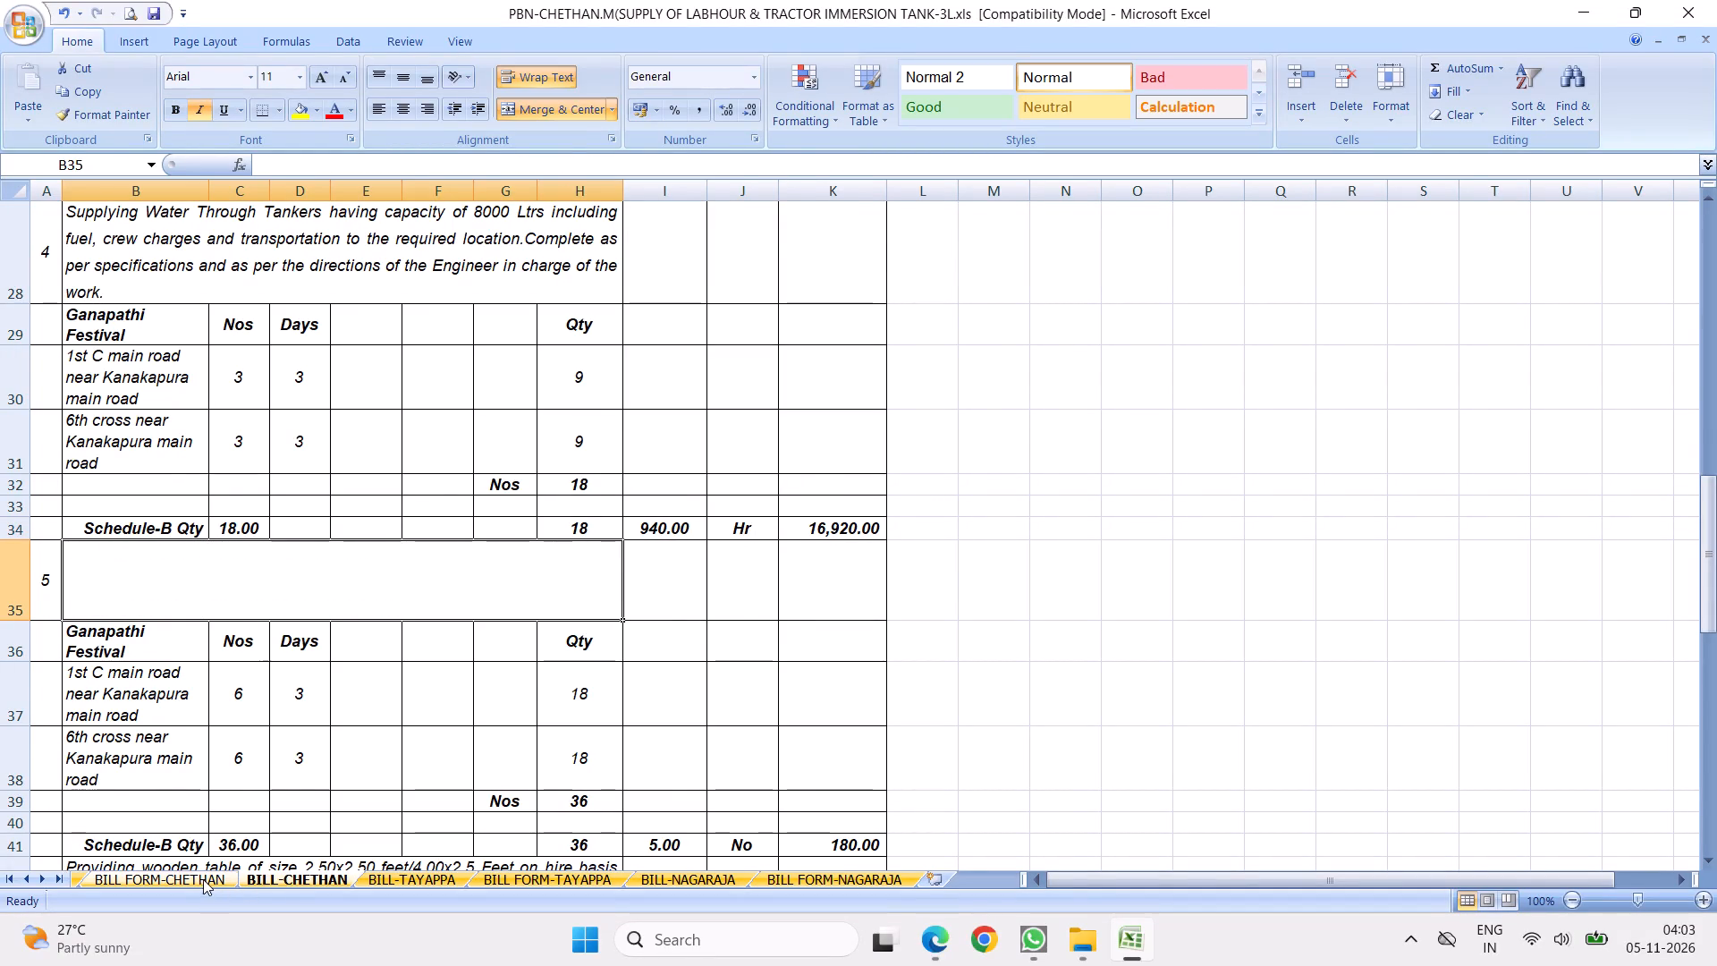
pyautogui.click(203, 879)
pyautogui.rightClick(127, 592)
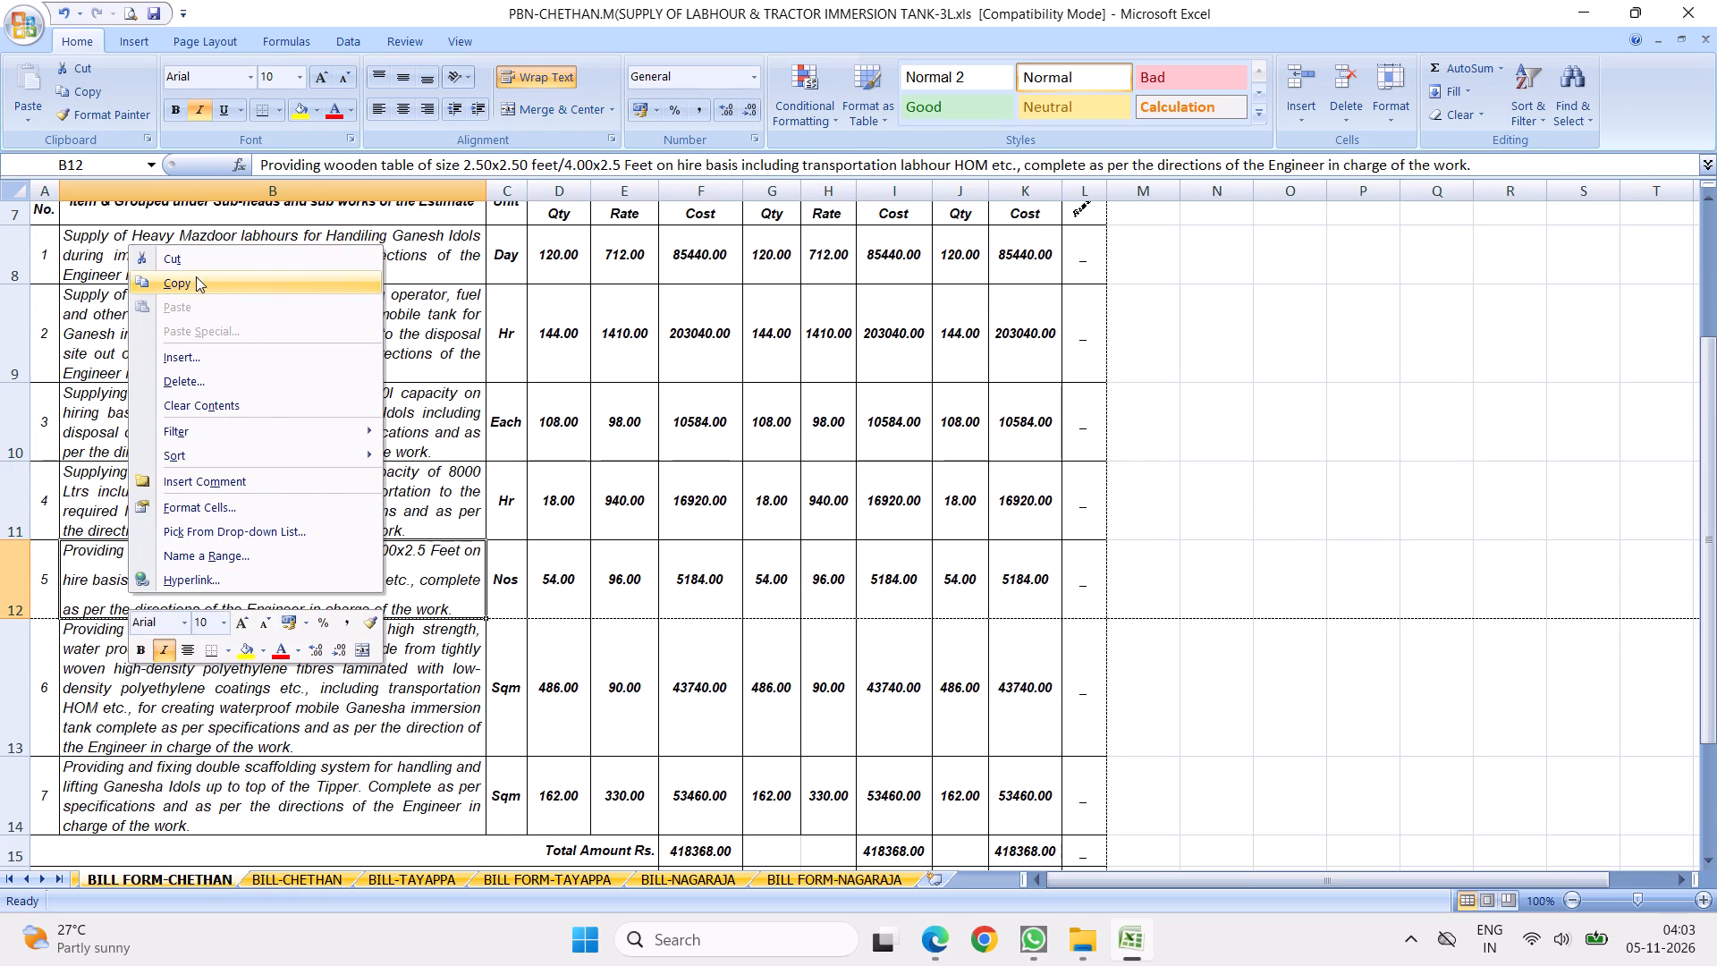
pyautogui.click(183, 280)
pyautogui.click(294, 878)
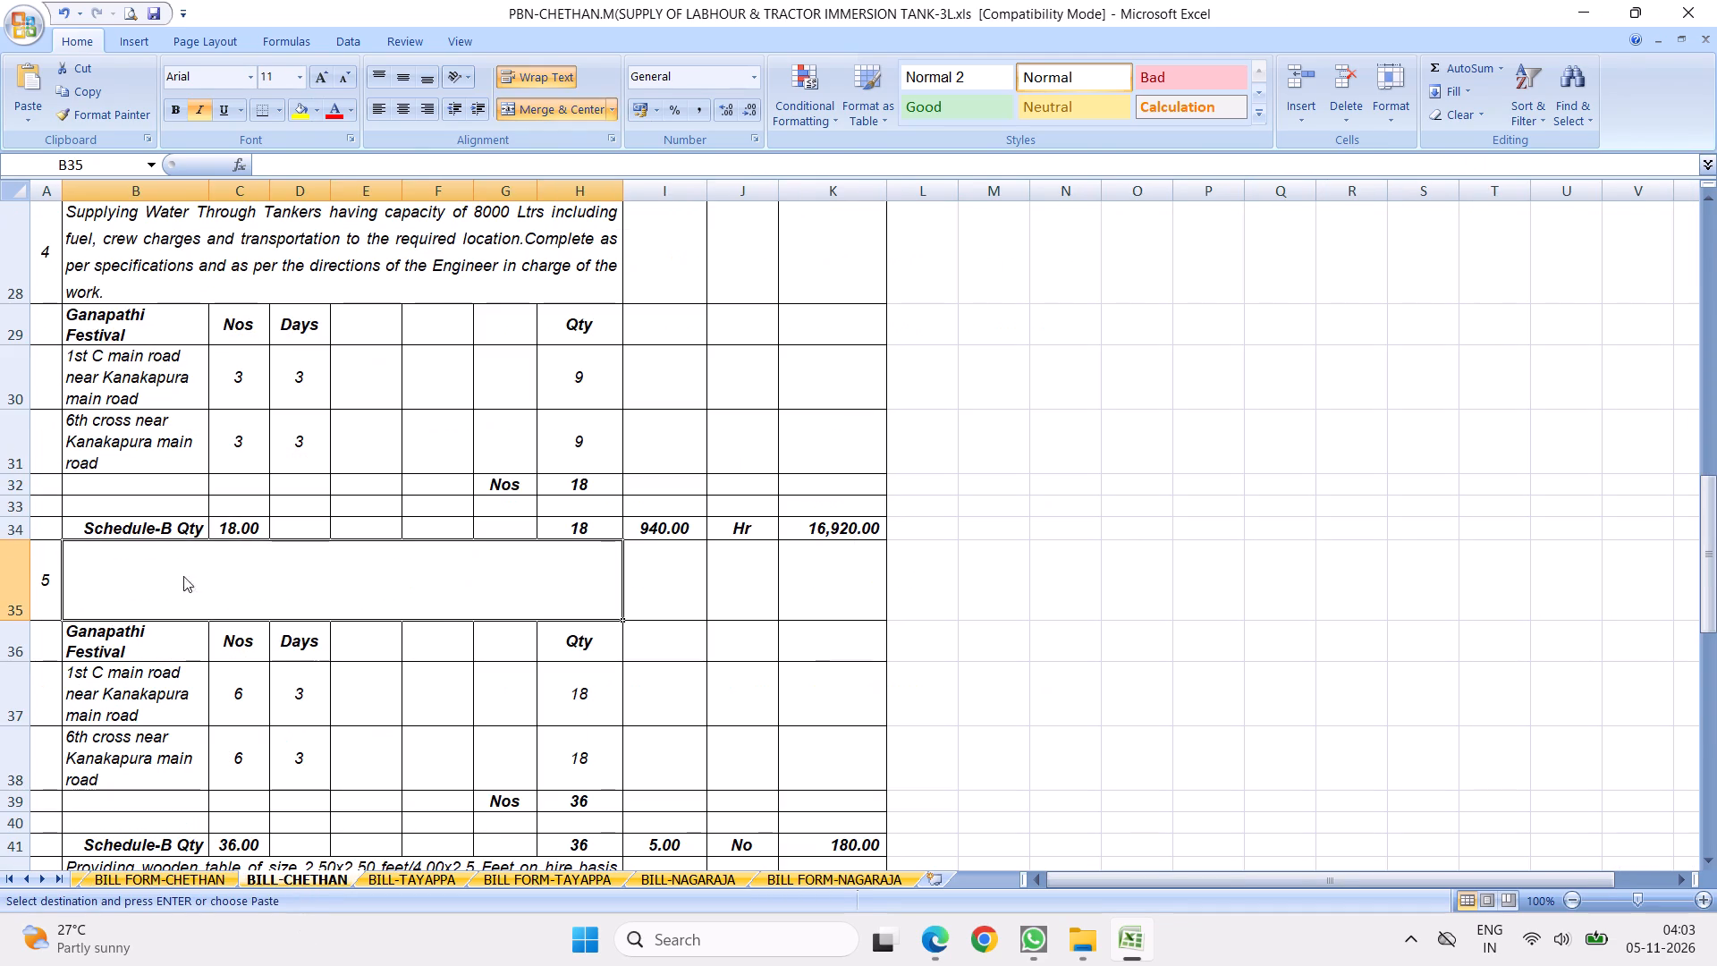
pyautogui.rightClick(182, 576)
pyautogui.click(233, 285)
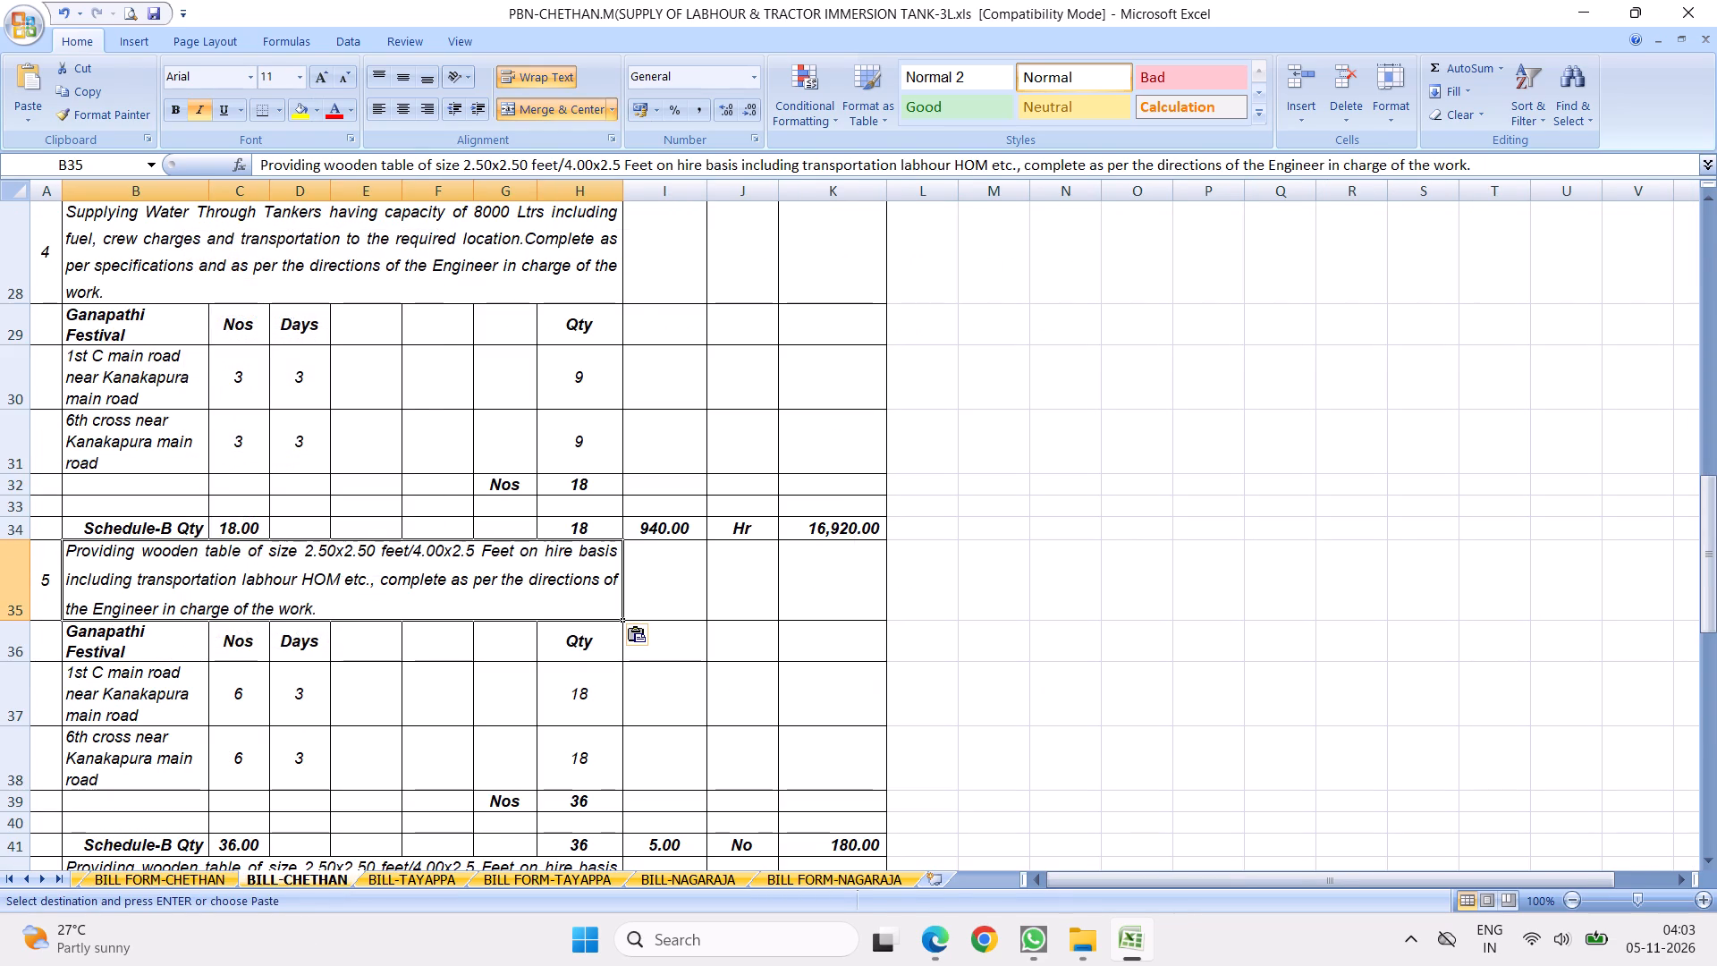
# Set item 5's Schedule-B quantity to 54, its rate to 96 and its unit to Nos on the BILL-CHETHAN sheet.
pyautogui.scroll(-2, 366, 591)
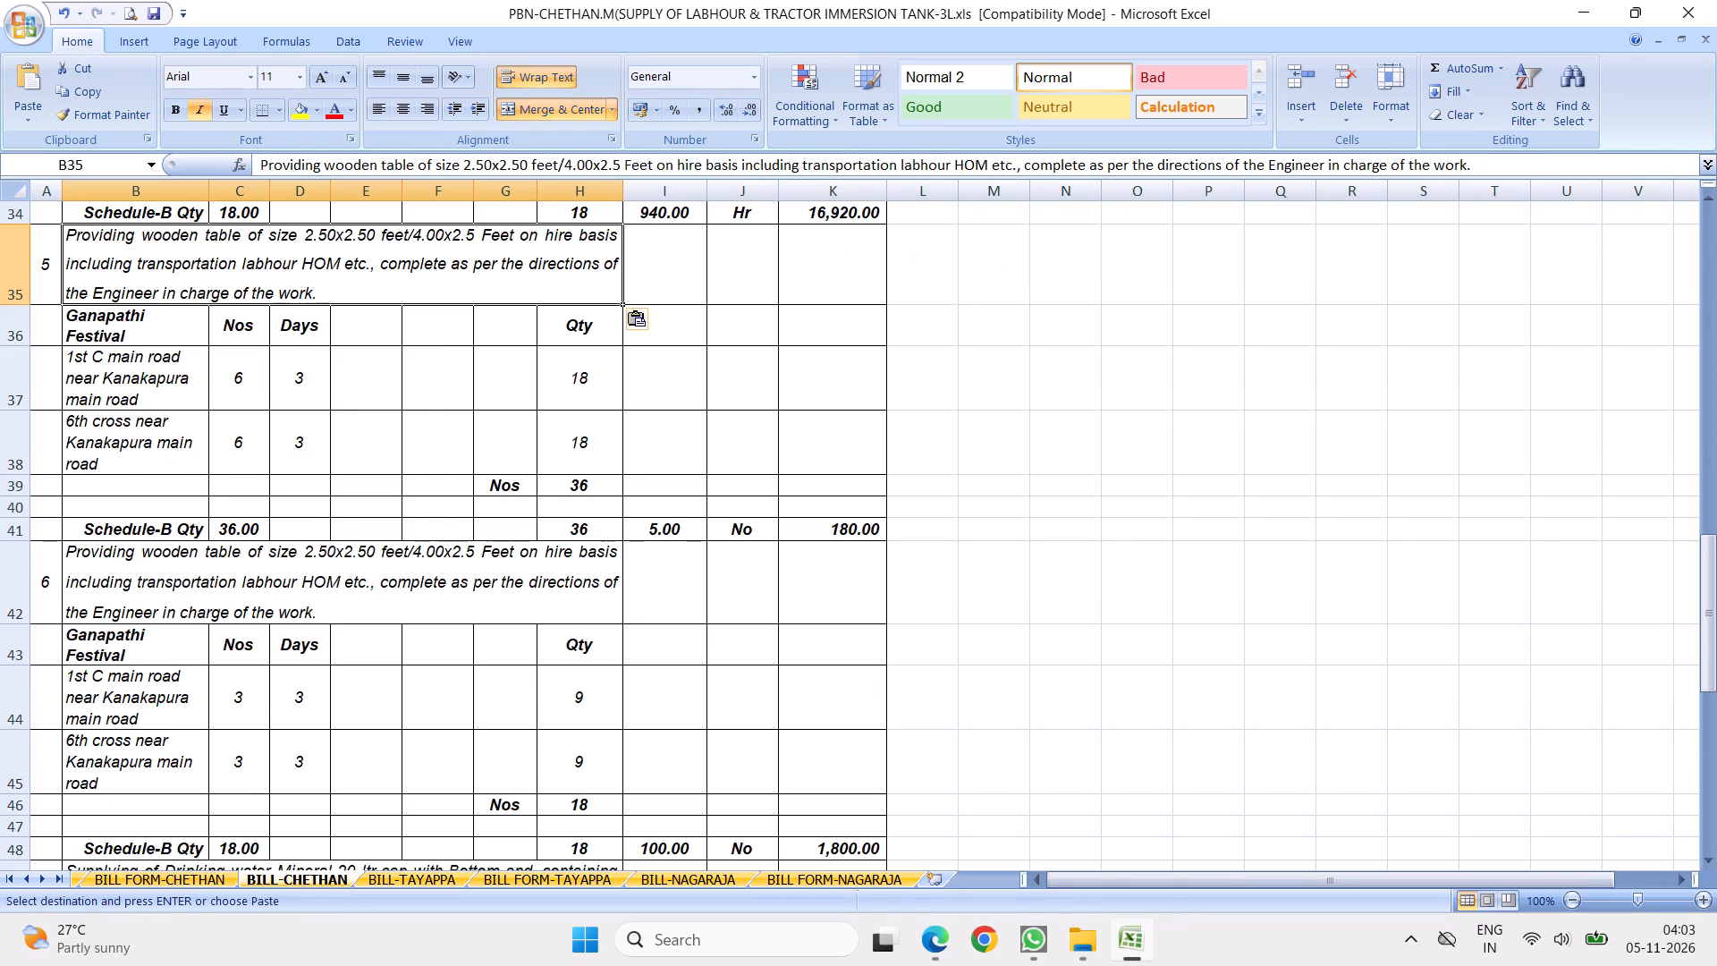
pyautogui.click(223, 536)
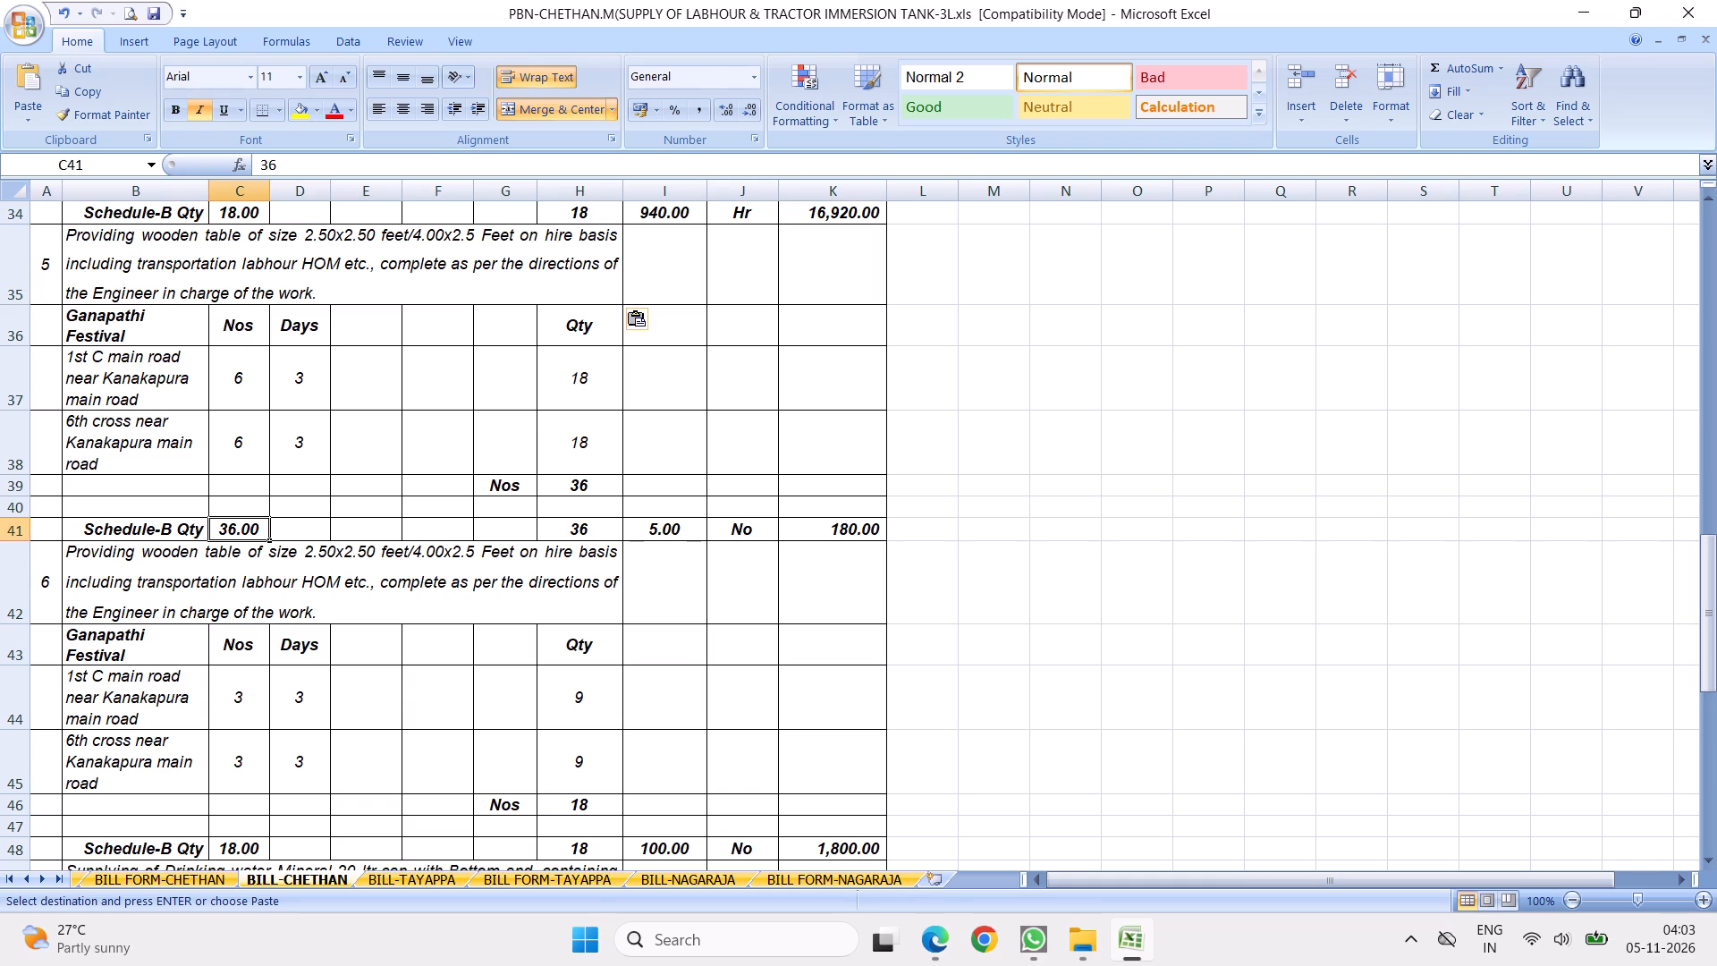
pyautogui.write('54')
pyautogui.press('Return')
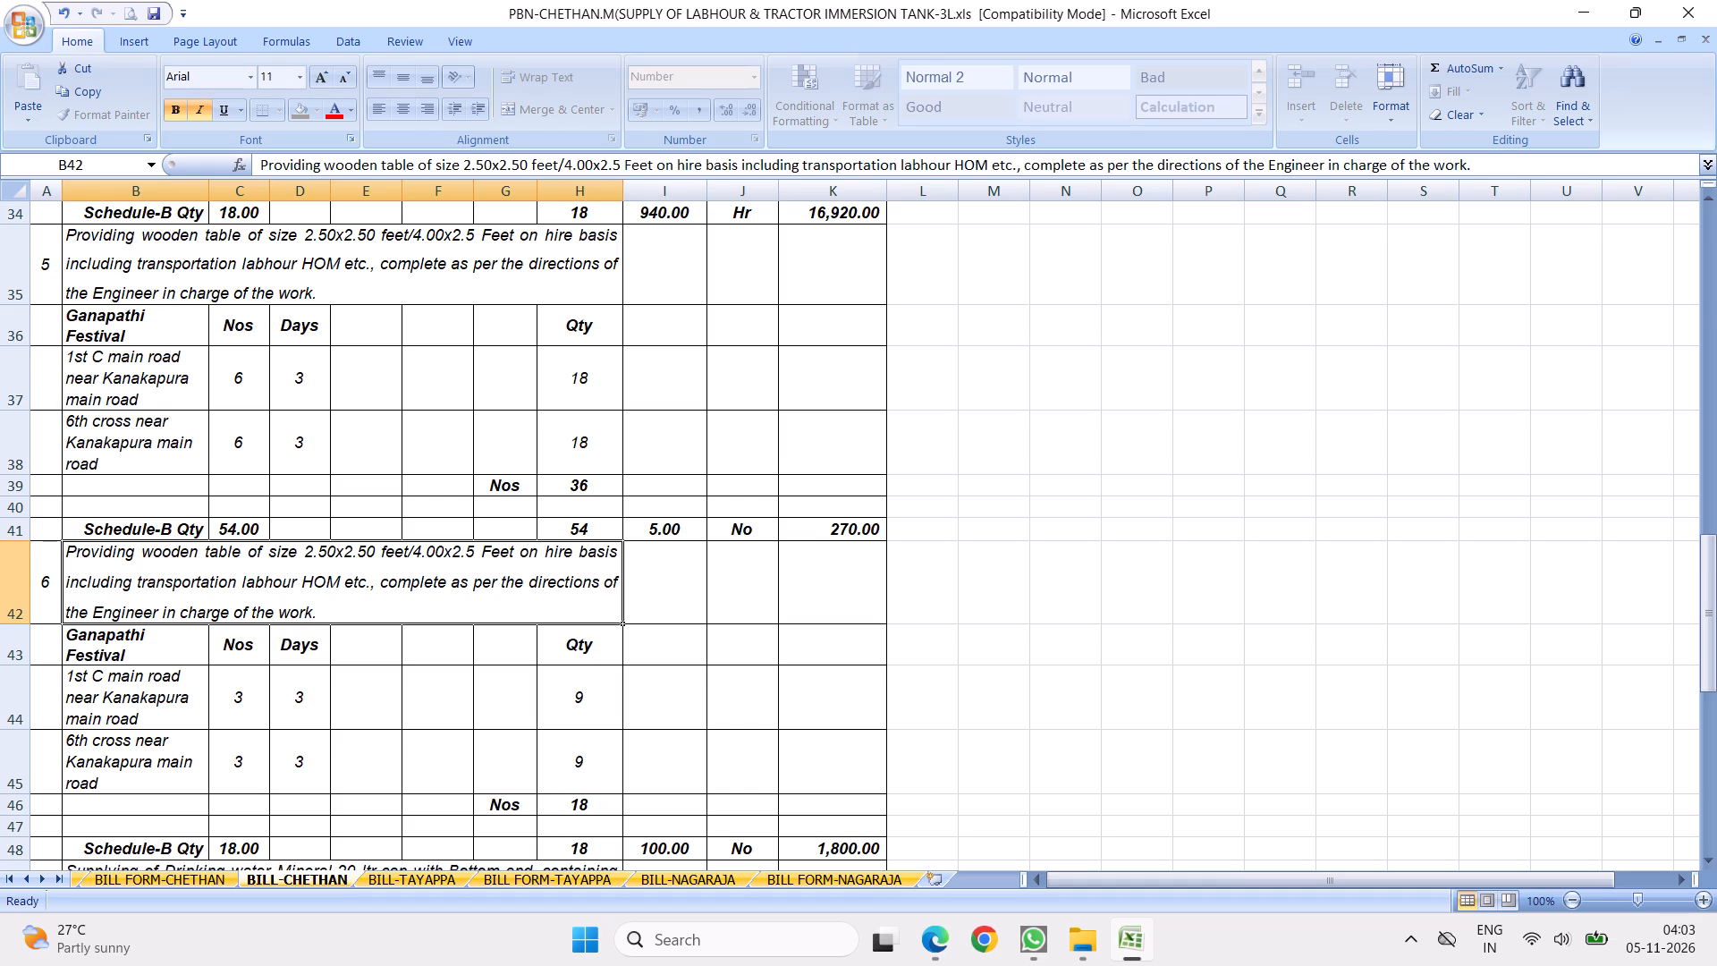
pyautogui.click(672, 528)
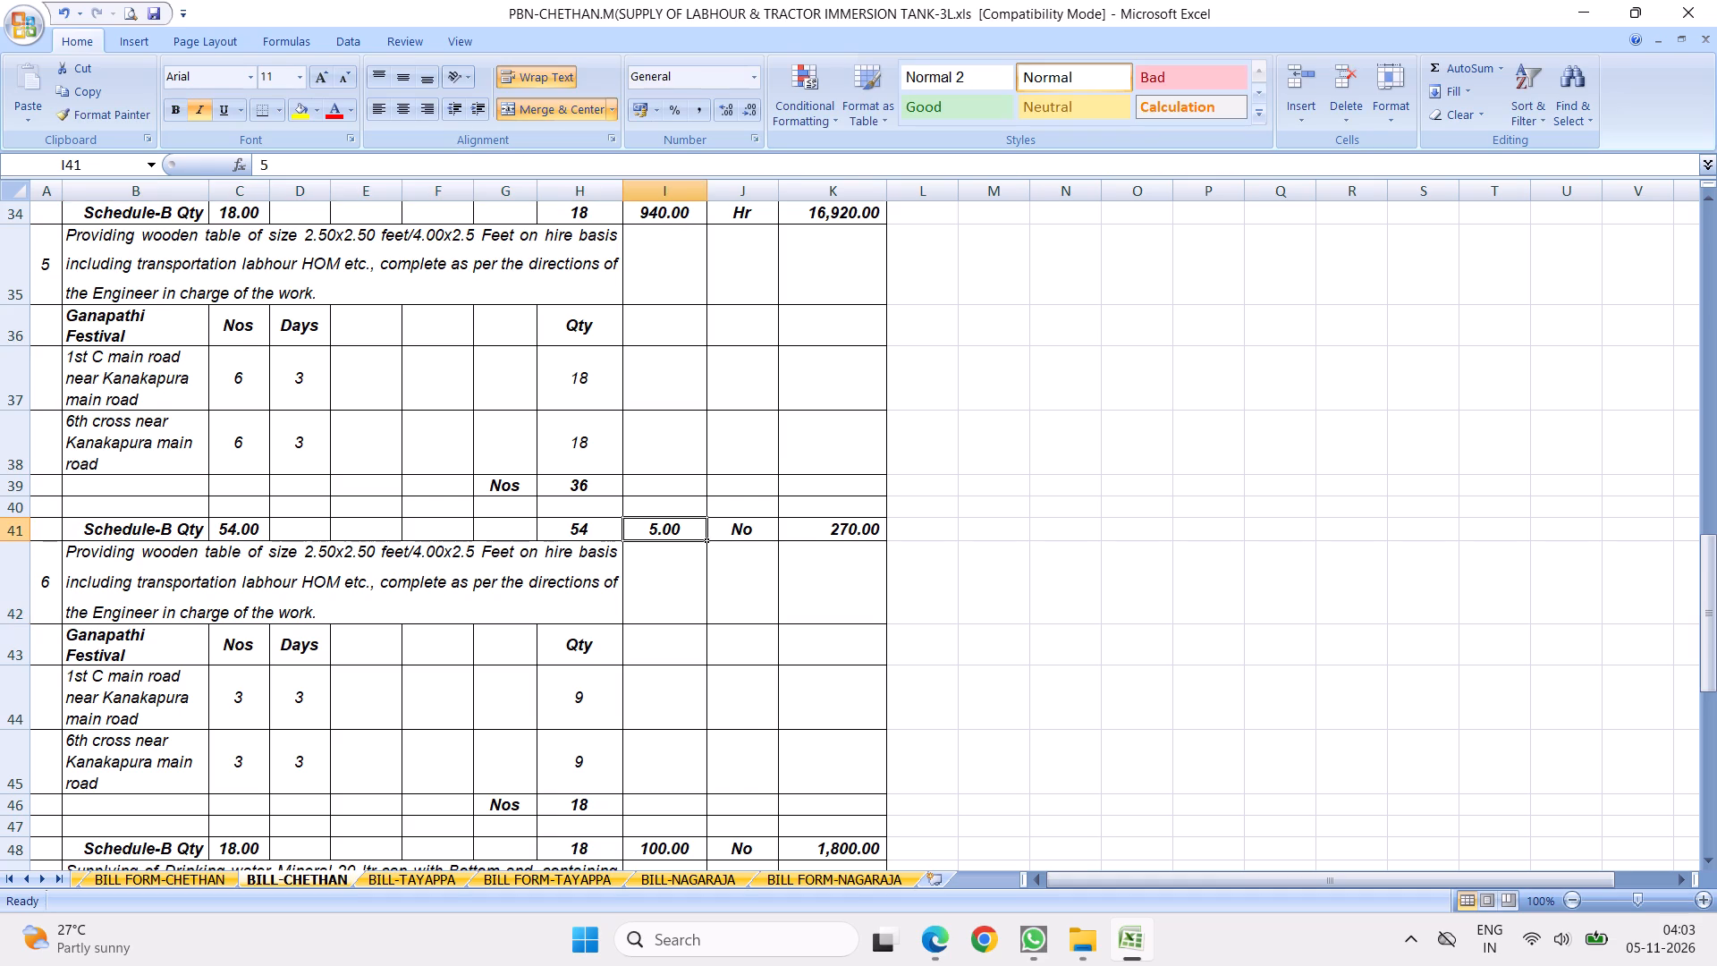
pyautogui.write('96')
pyautogui.press('Return')
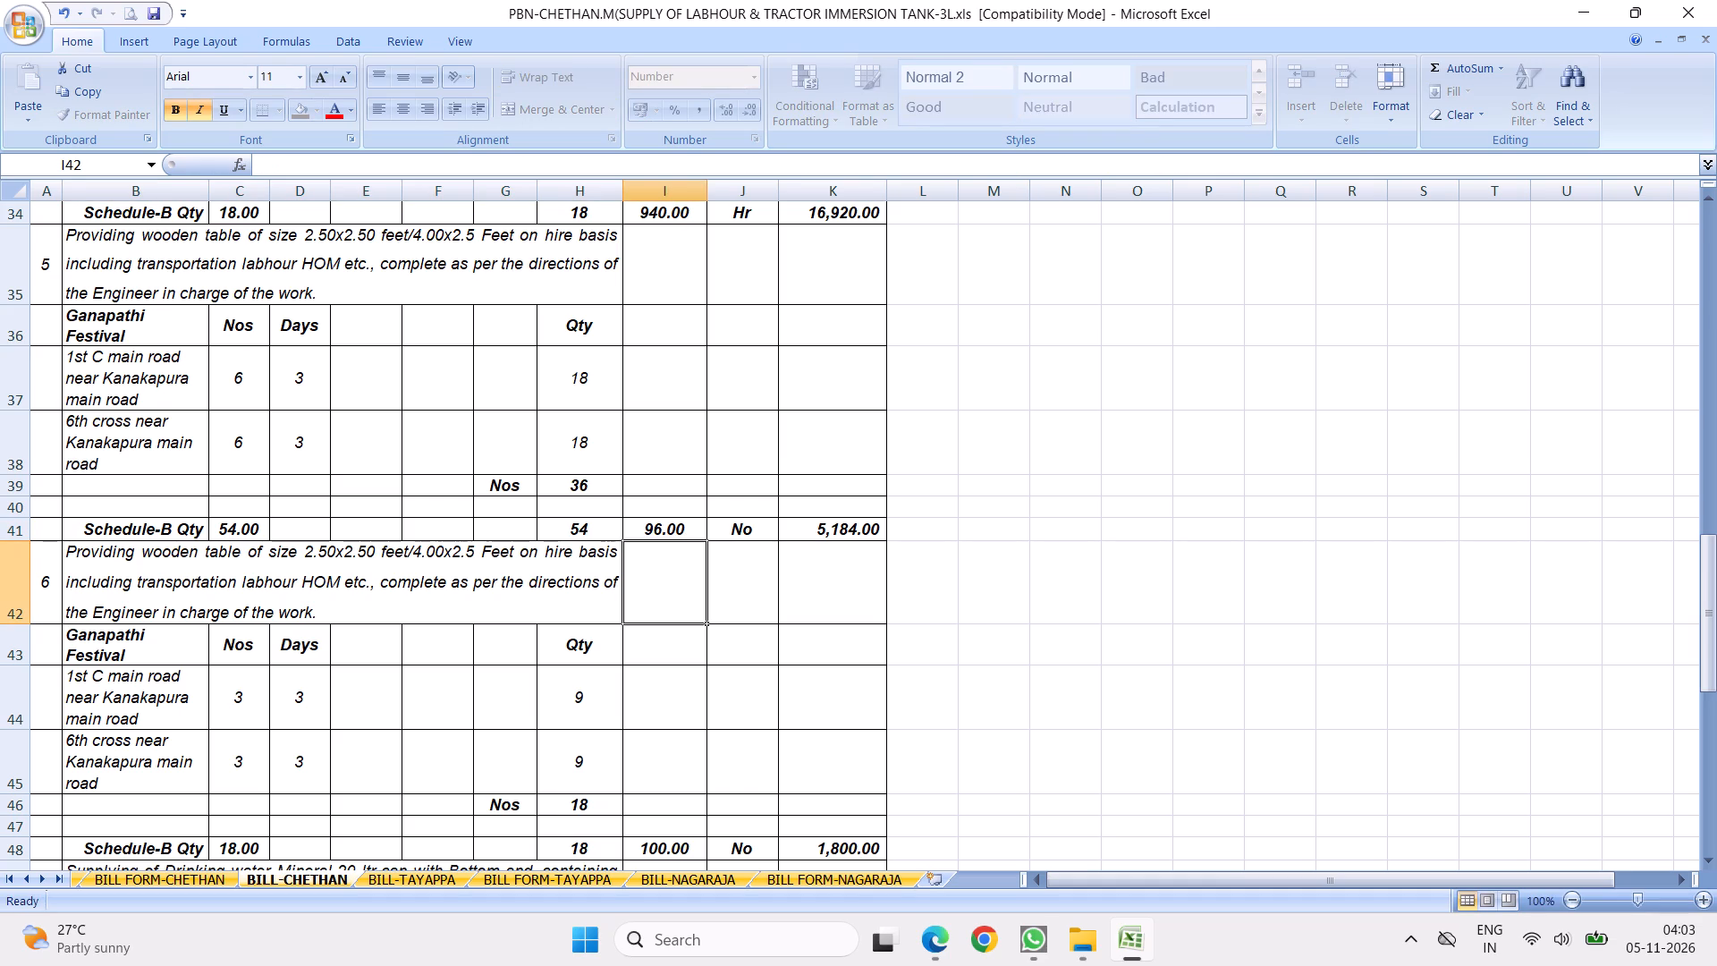
pyautogui.click(748, 521)
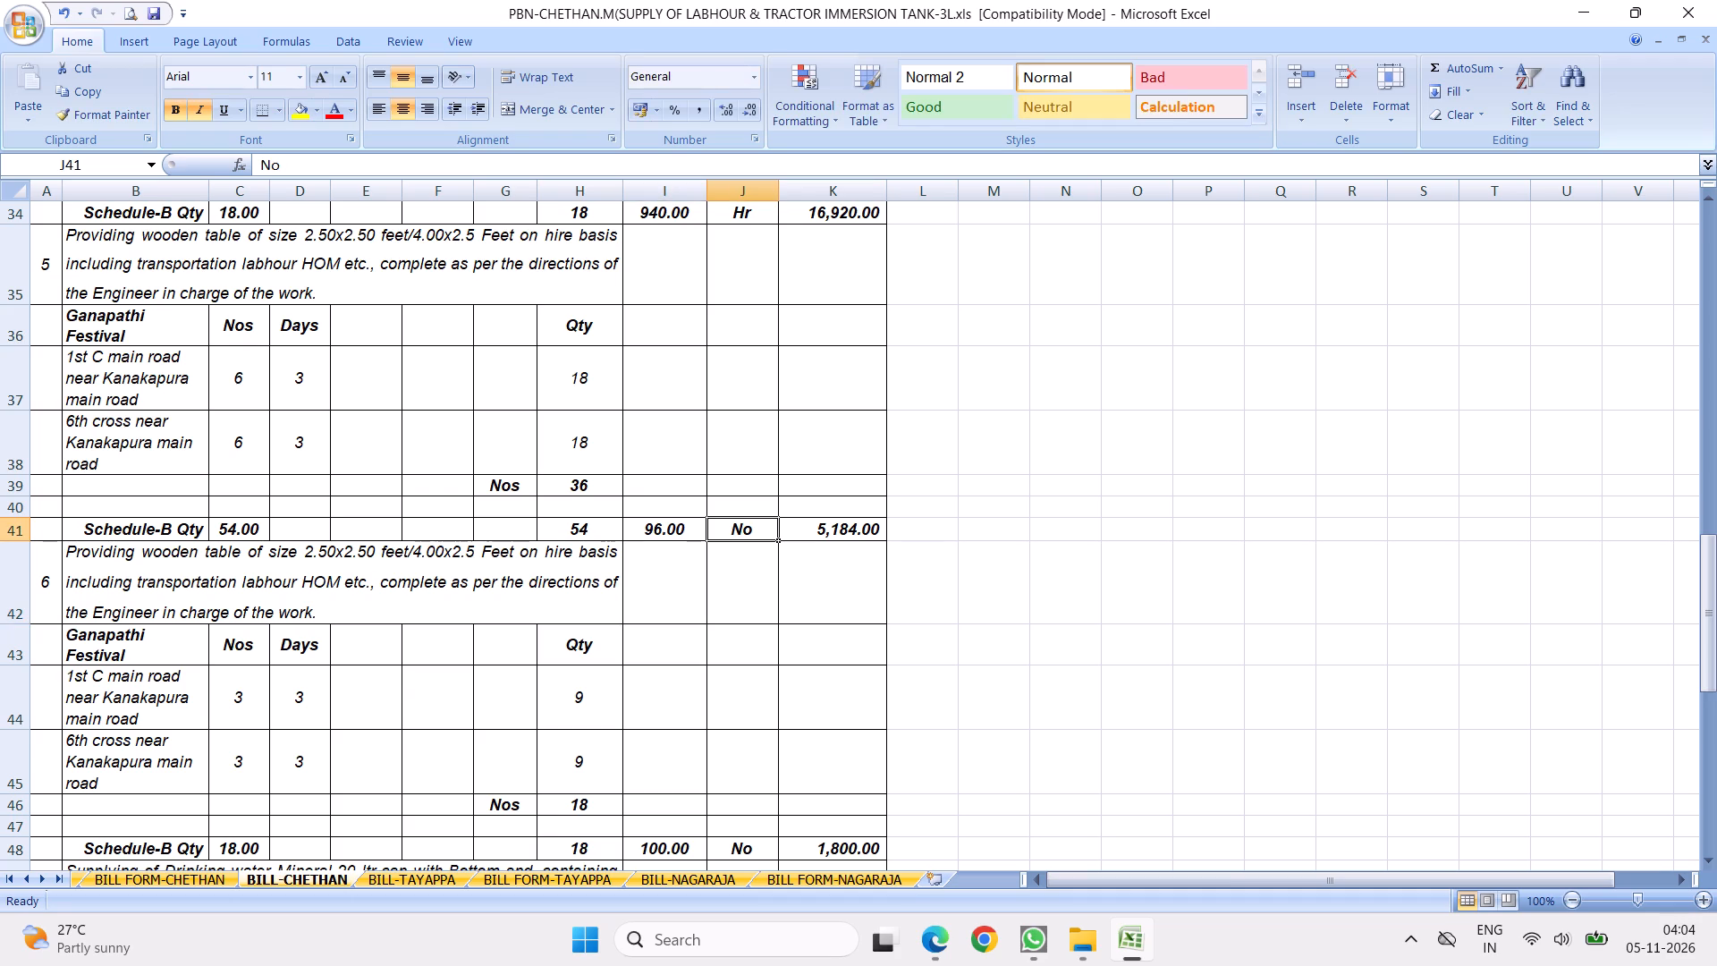
pyautogui.write('Nos')
pyautogui.click(721, 548)
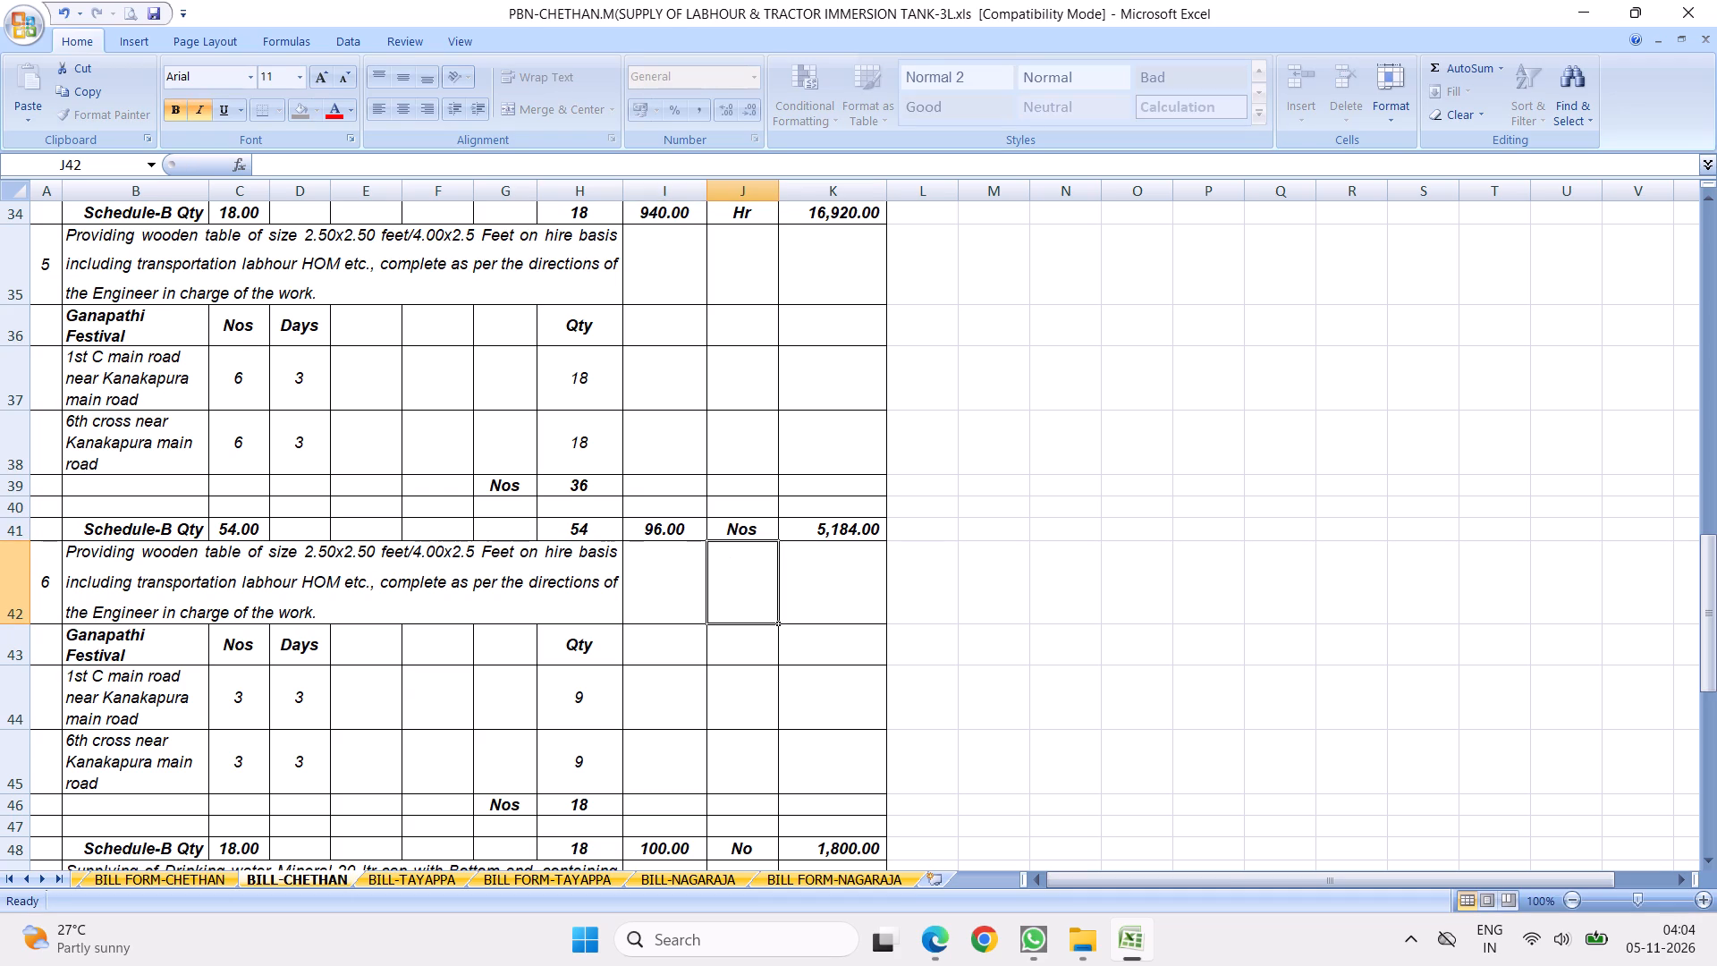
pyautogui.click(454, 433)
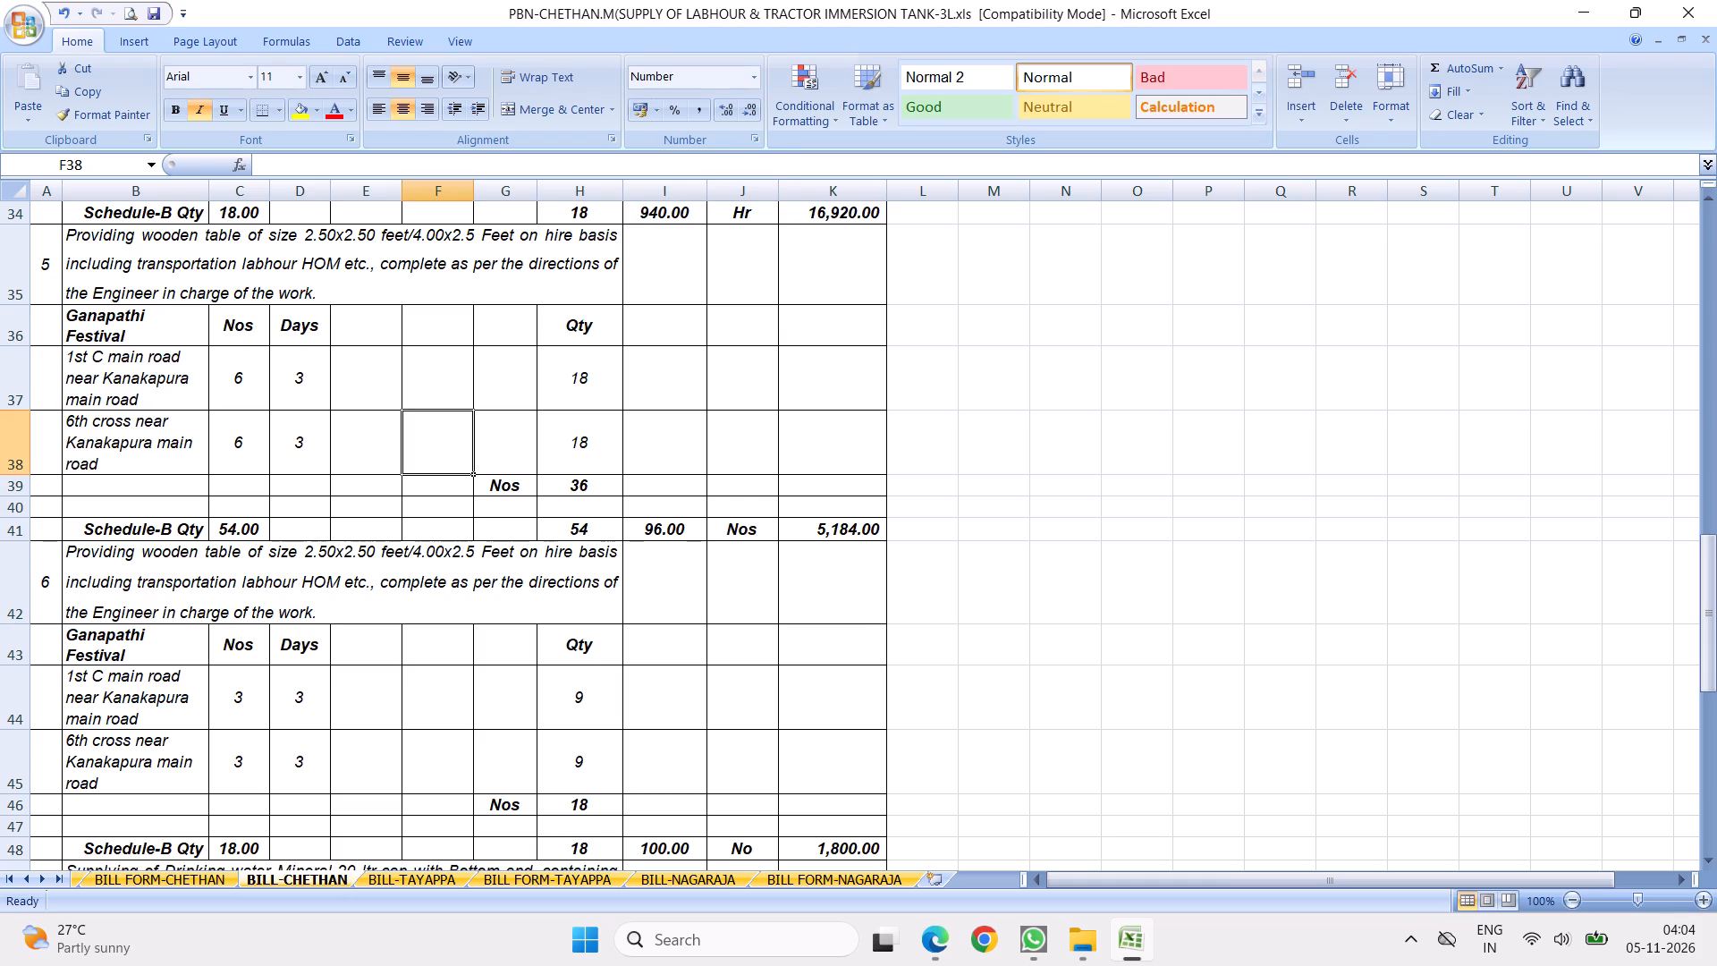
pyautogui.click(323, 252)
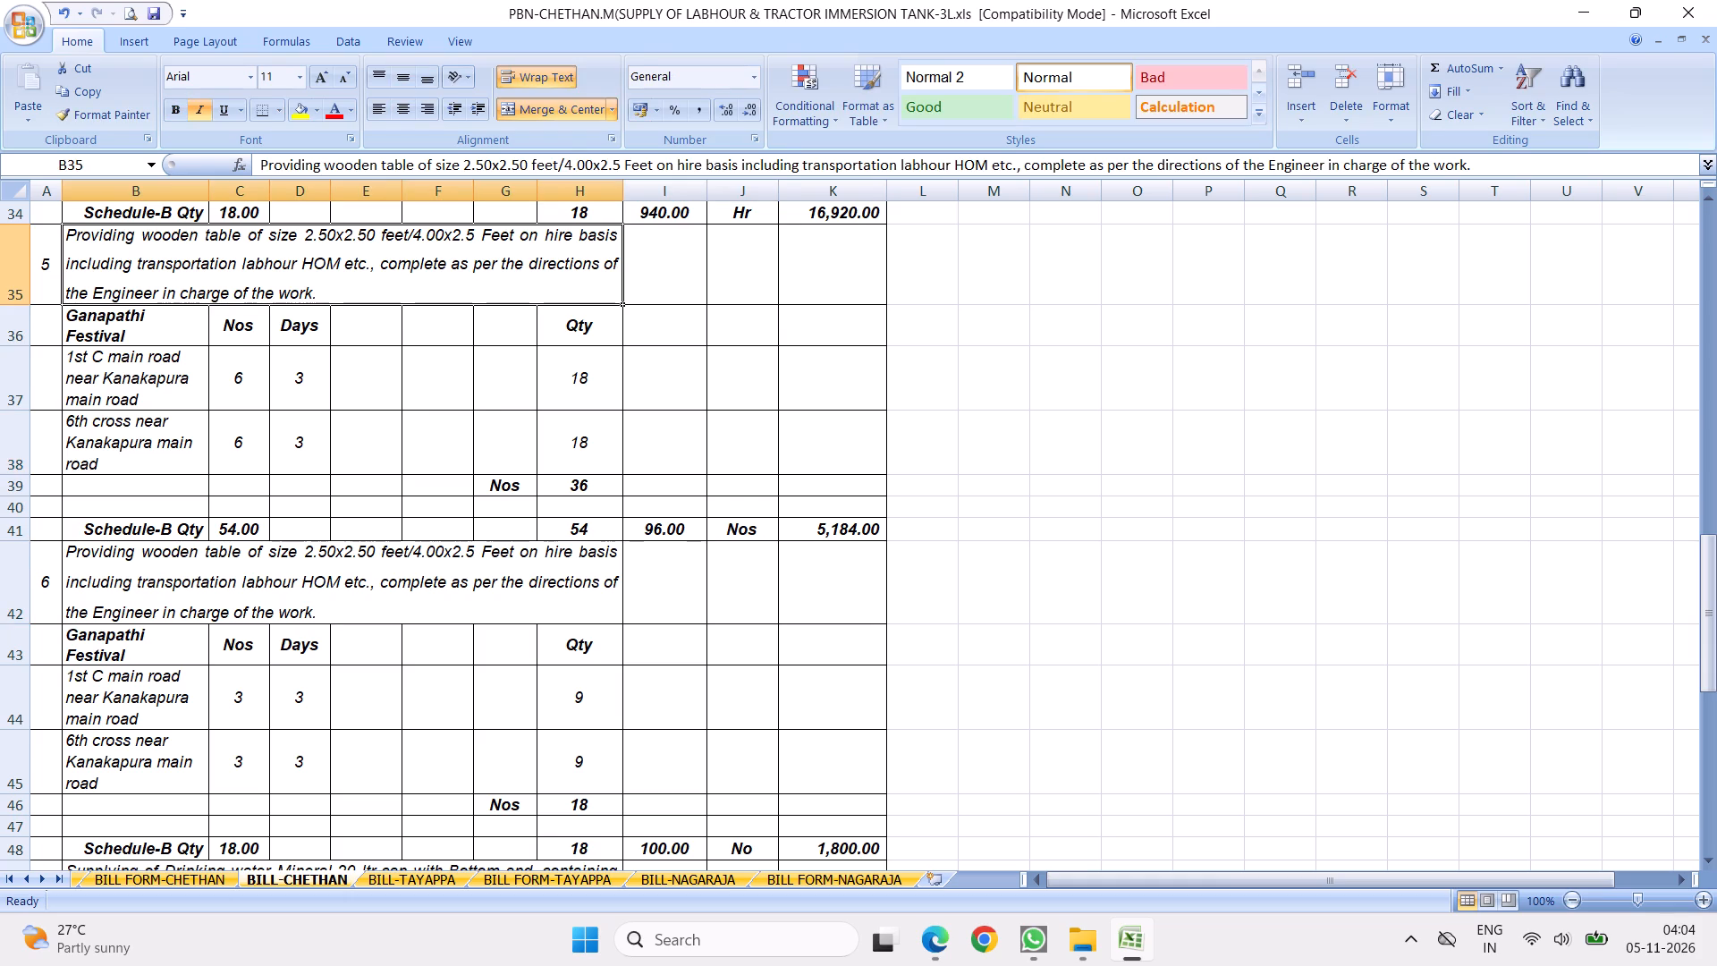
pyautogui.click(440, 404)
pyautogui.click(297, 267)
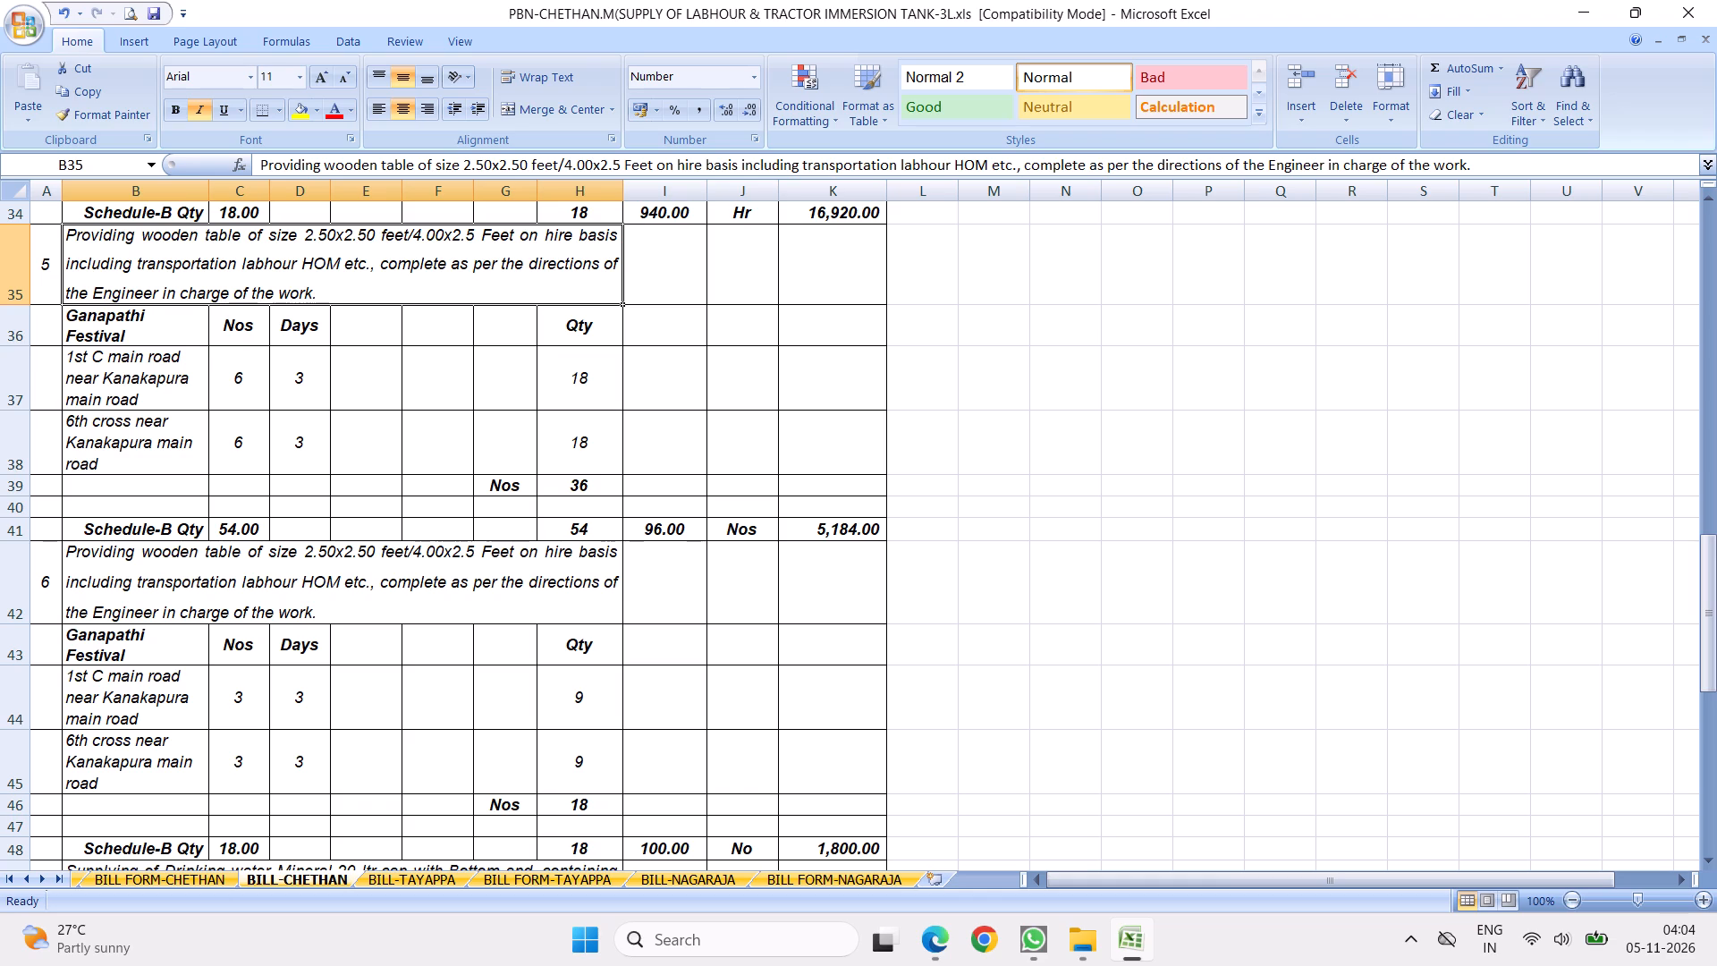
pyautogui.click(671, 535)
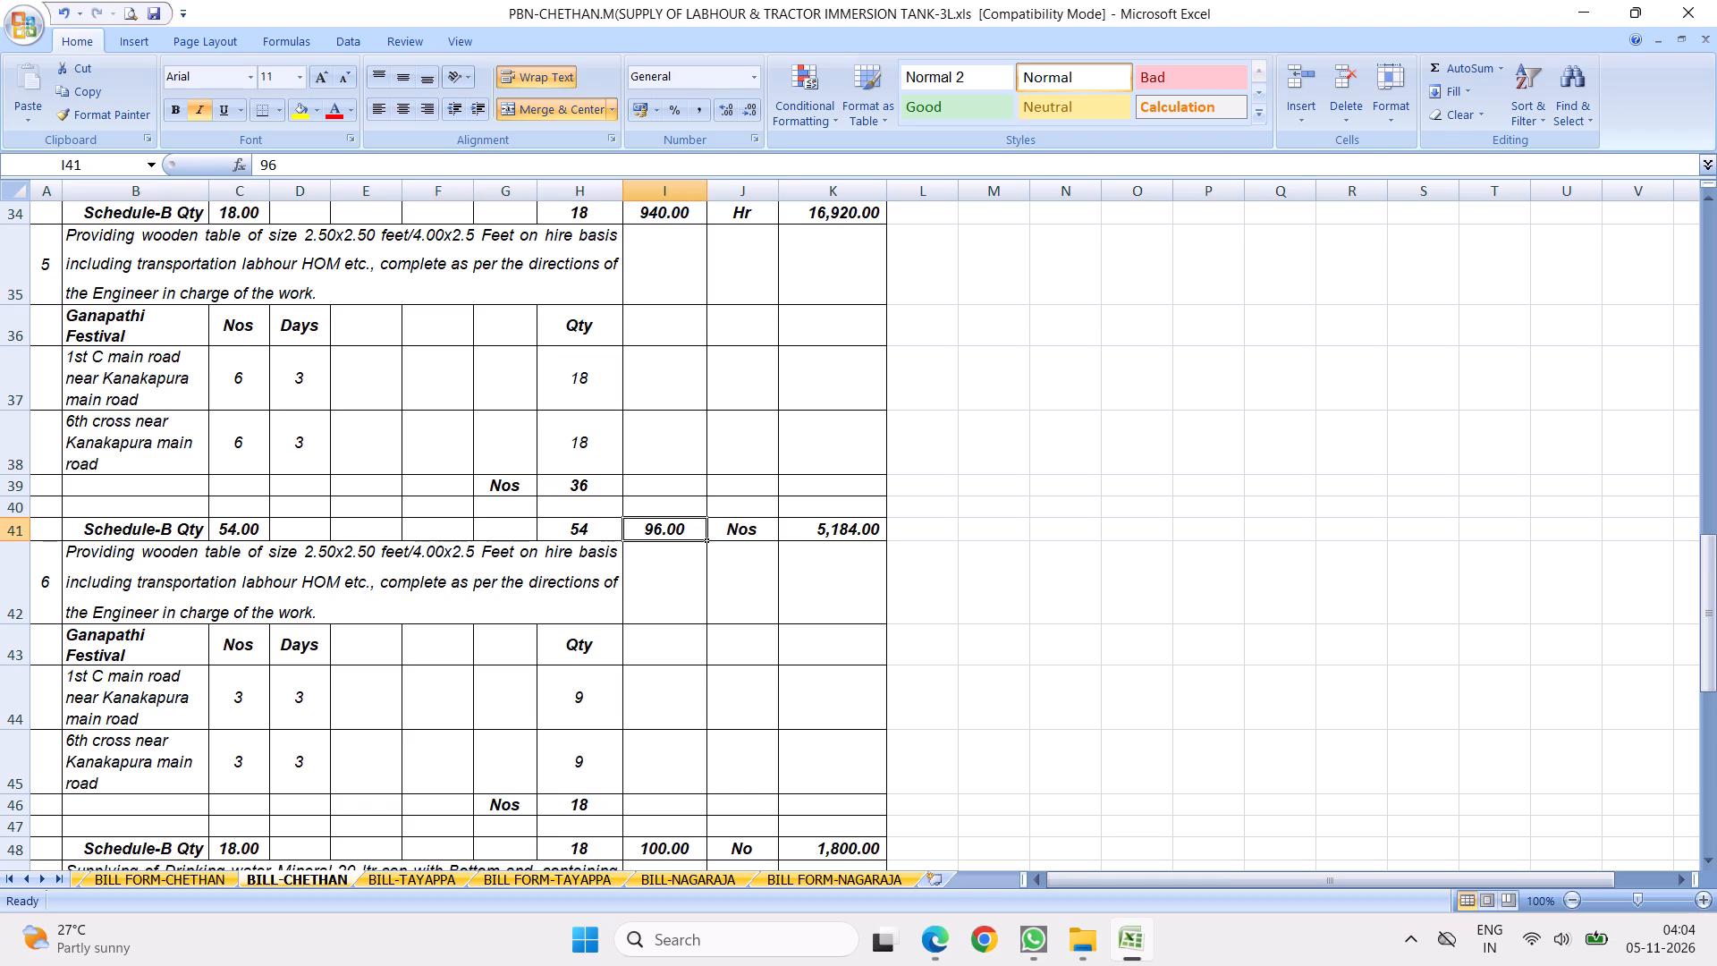
# Replace item 6's description on the BILL-CHETHAN sheet with the bill form's HDPE tarpaulin description and heighten its row to fit the text.
pyautogui.click(182, 597)
pyautogui.press('Delete')
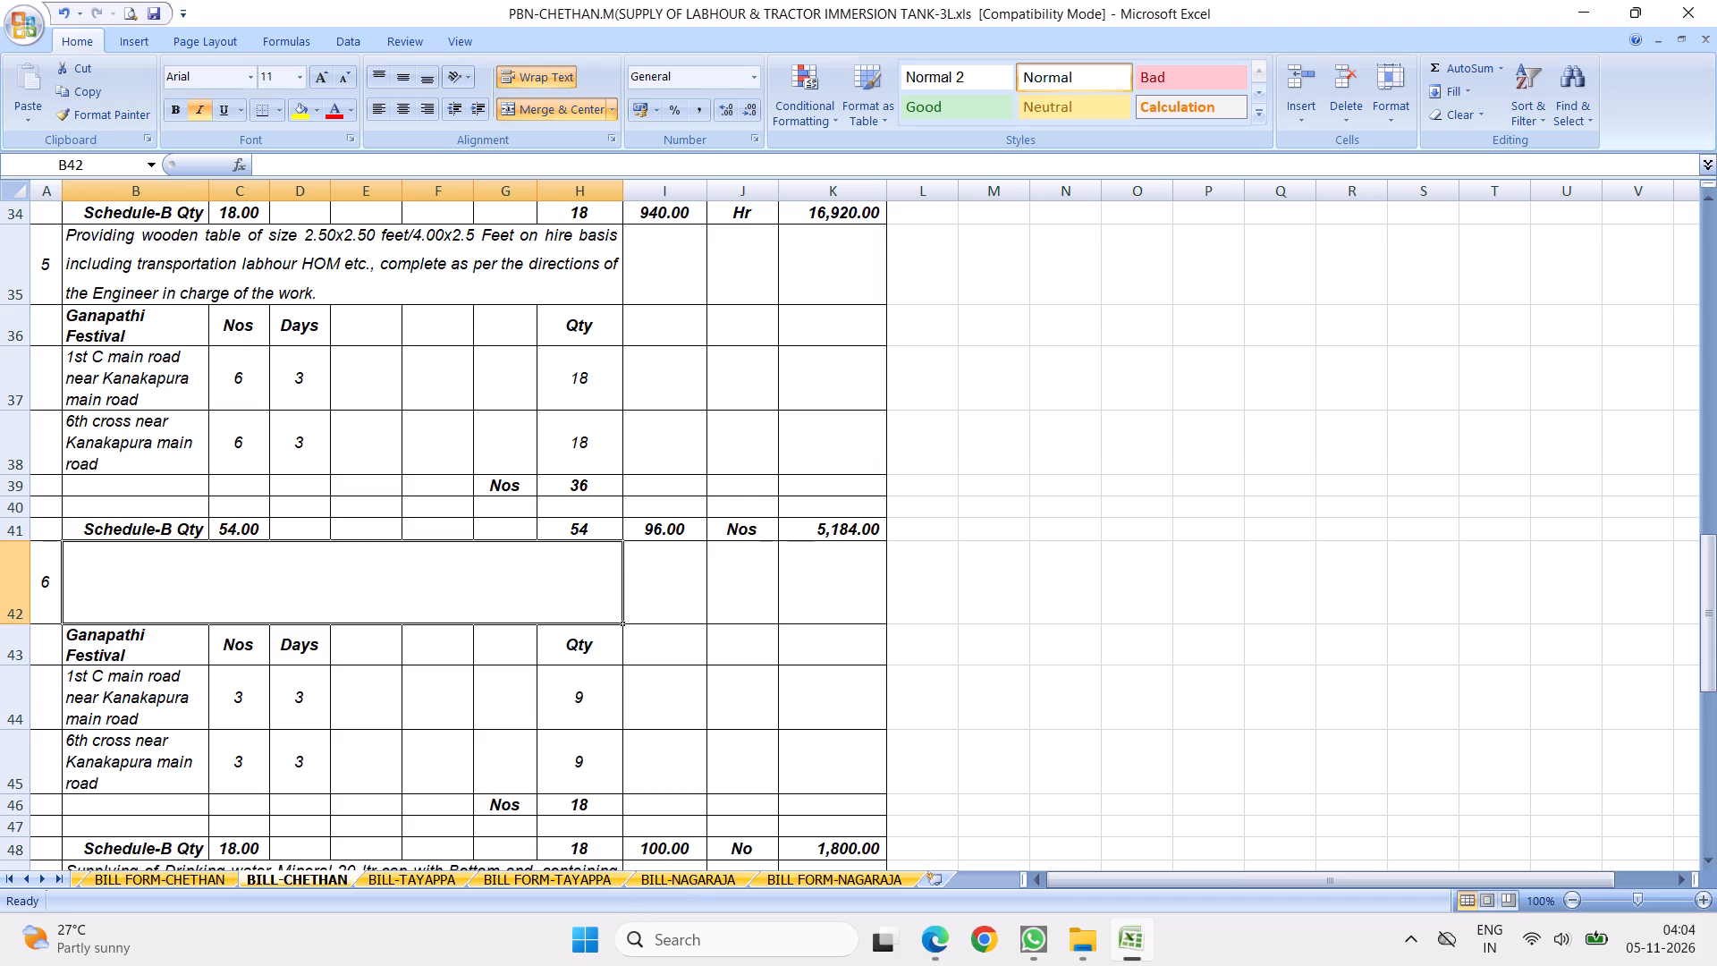
pyautogui.click(190, 877)
pyautogui.click(155, 672)
pyautogui.rightClick(155, 672)
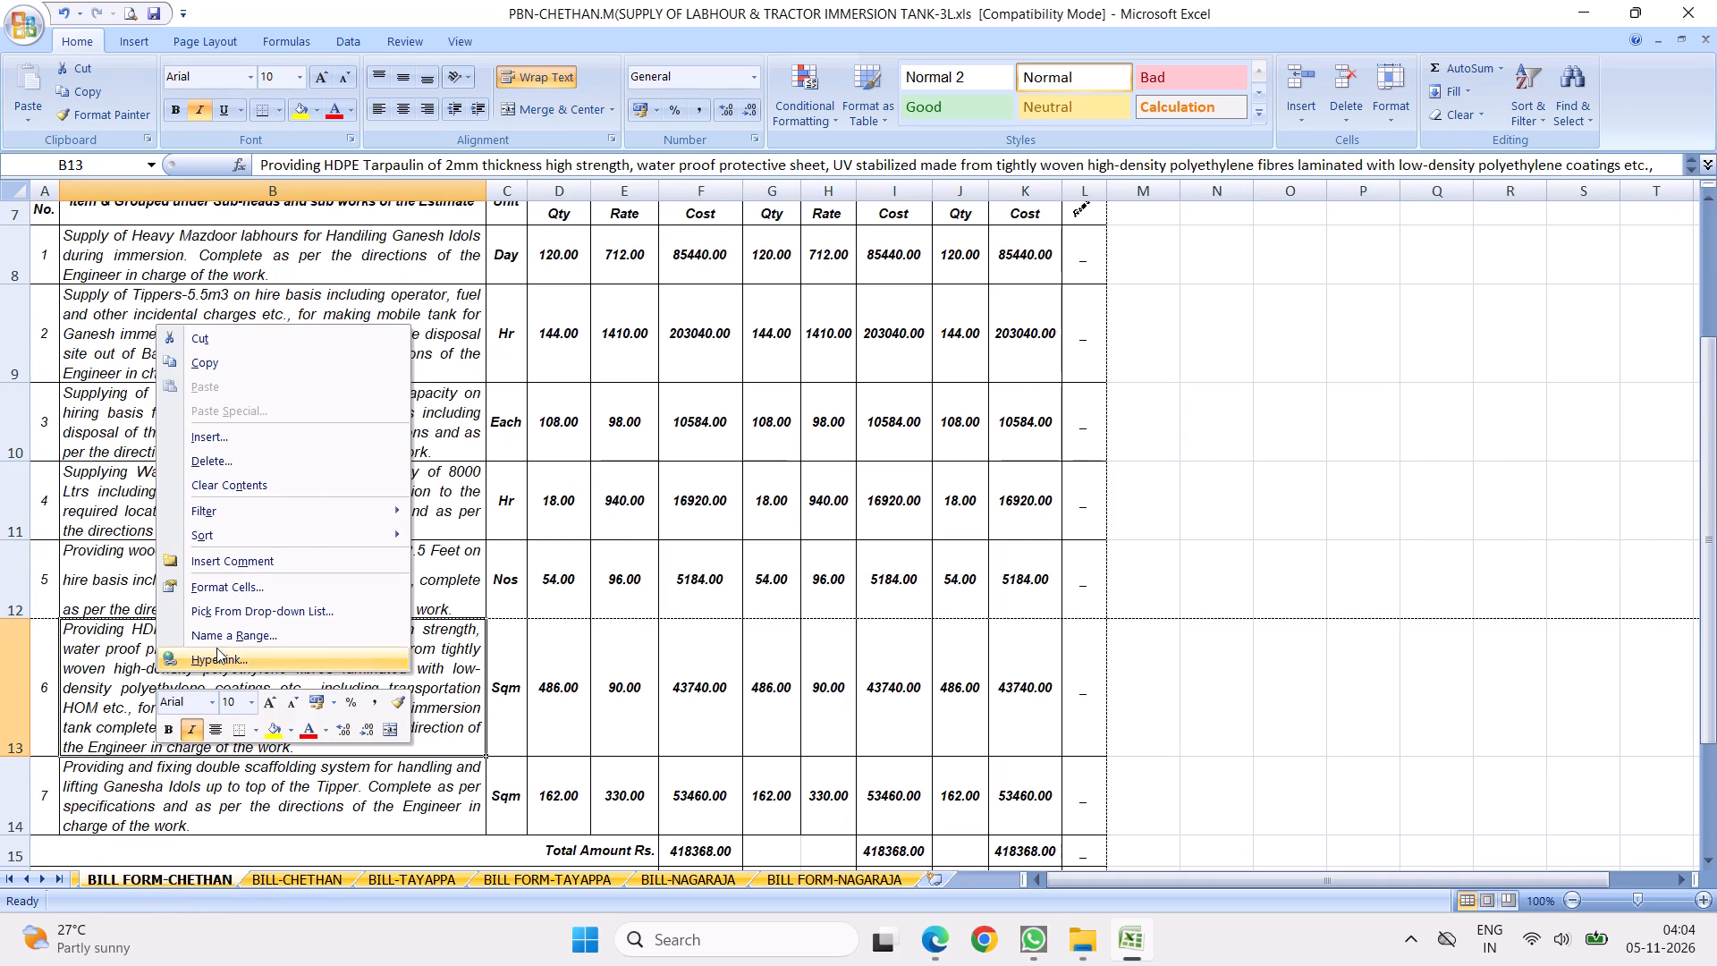
pyautogui.click(208, 365)
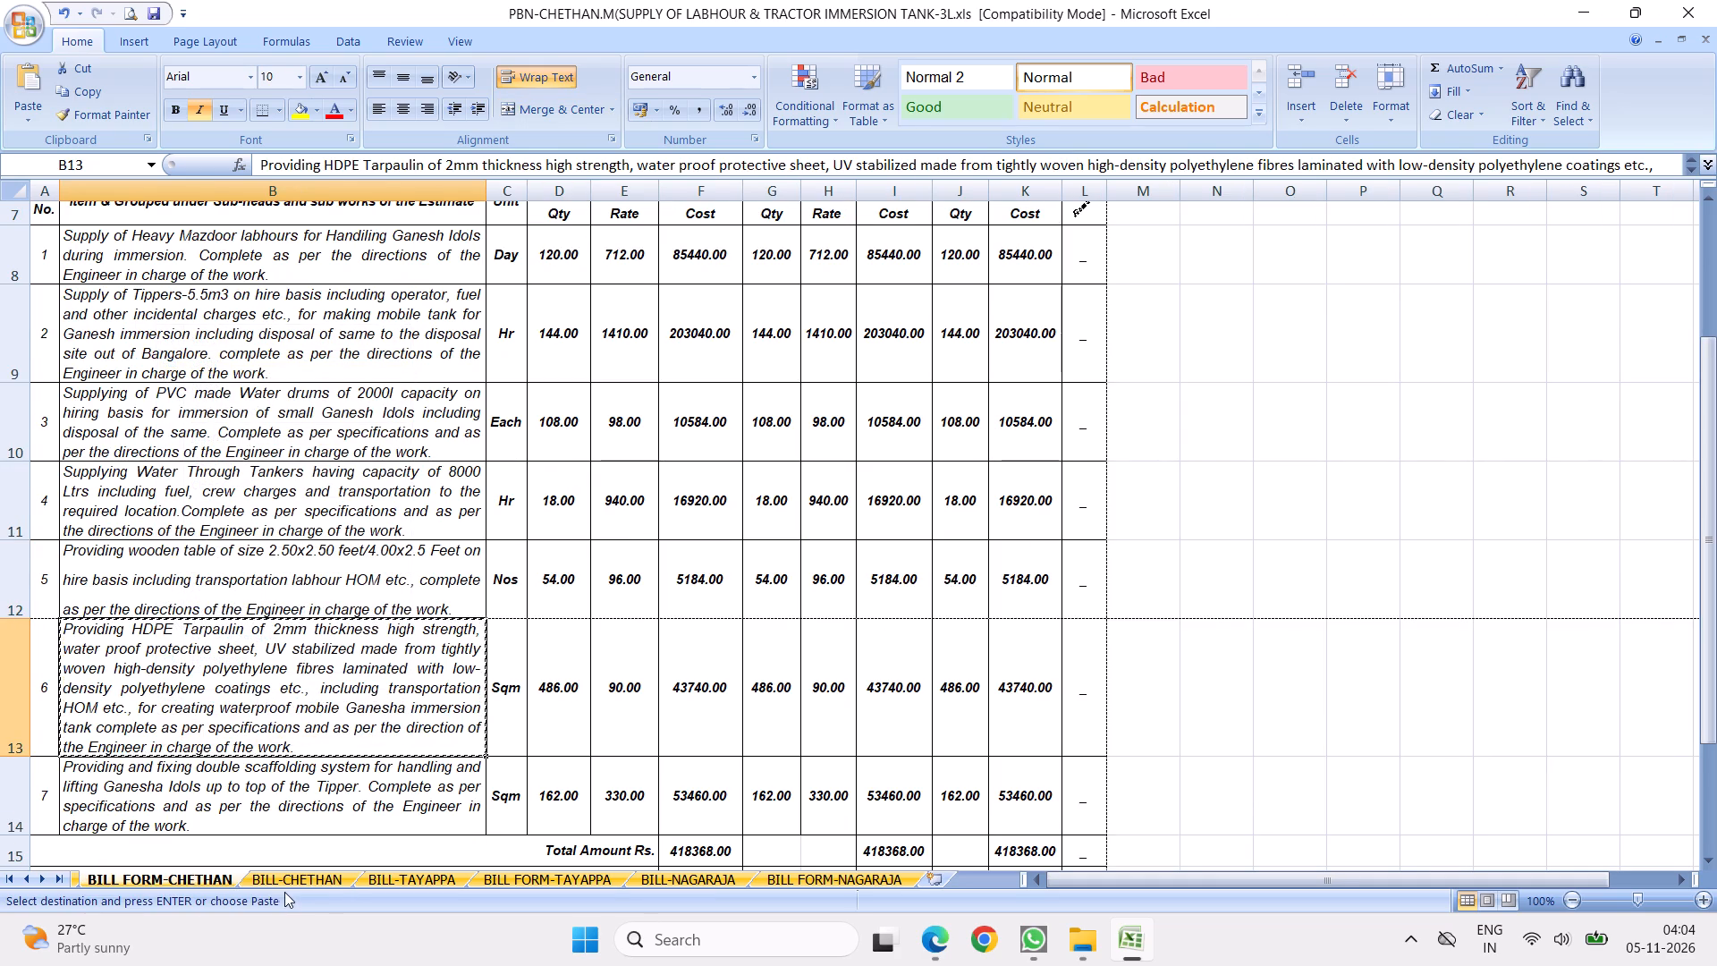
pyautogui.click(293, 875)
pyautogui.rightClick(242, 574)
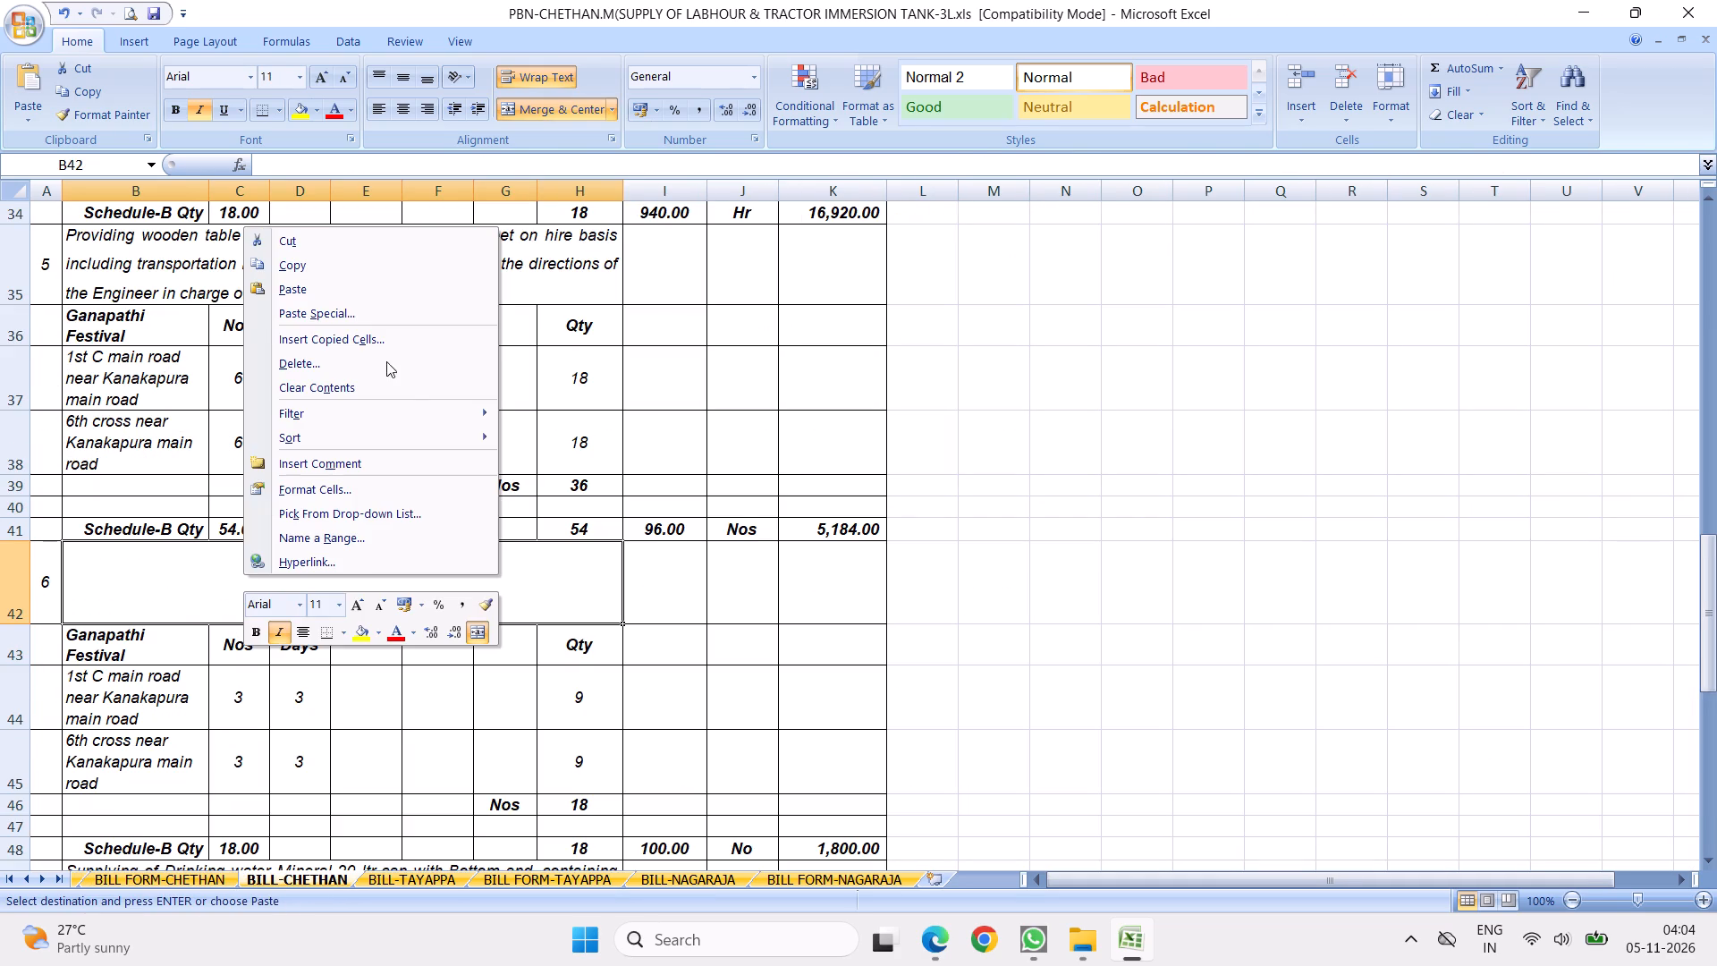
pyautogui.click(307, 294)
pyautogui.click(205, 563)
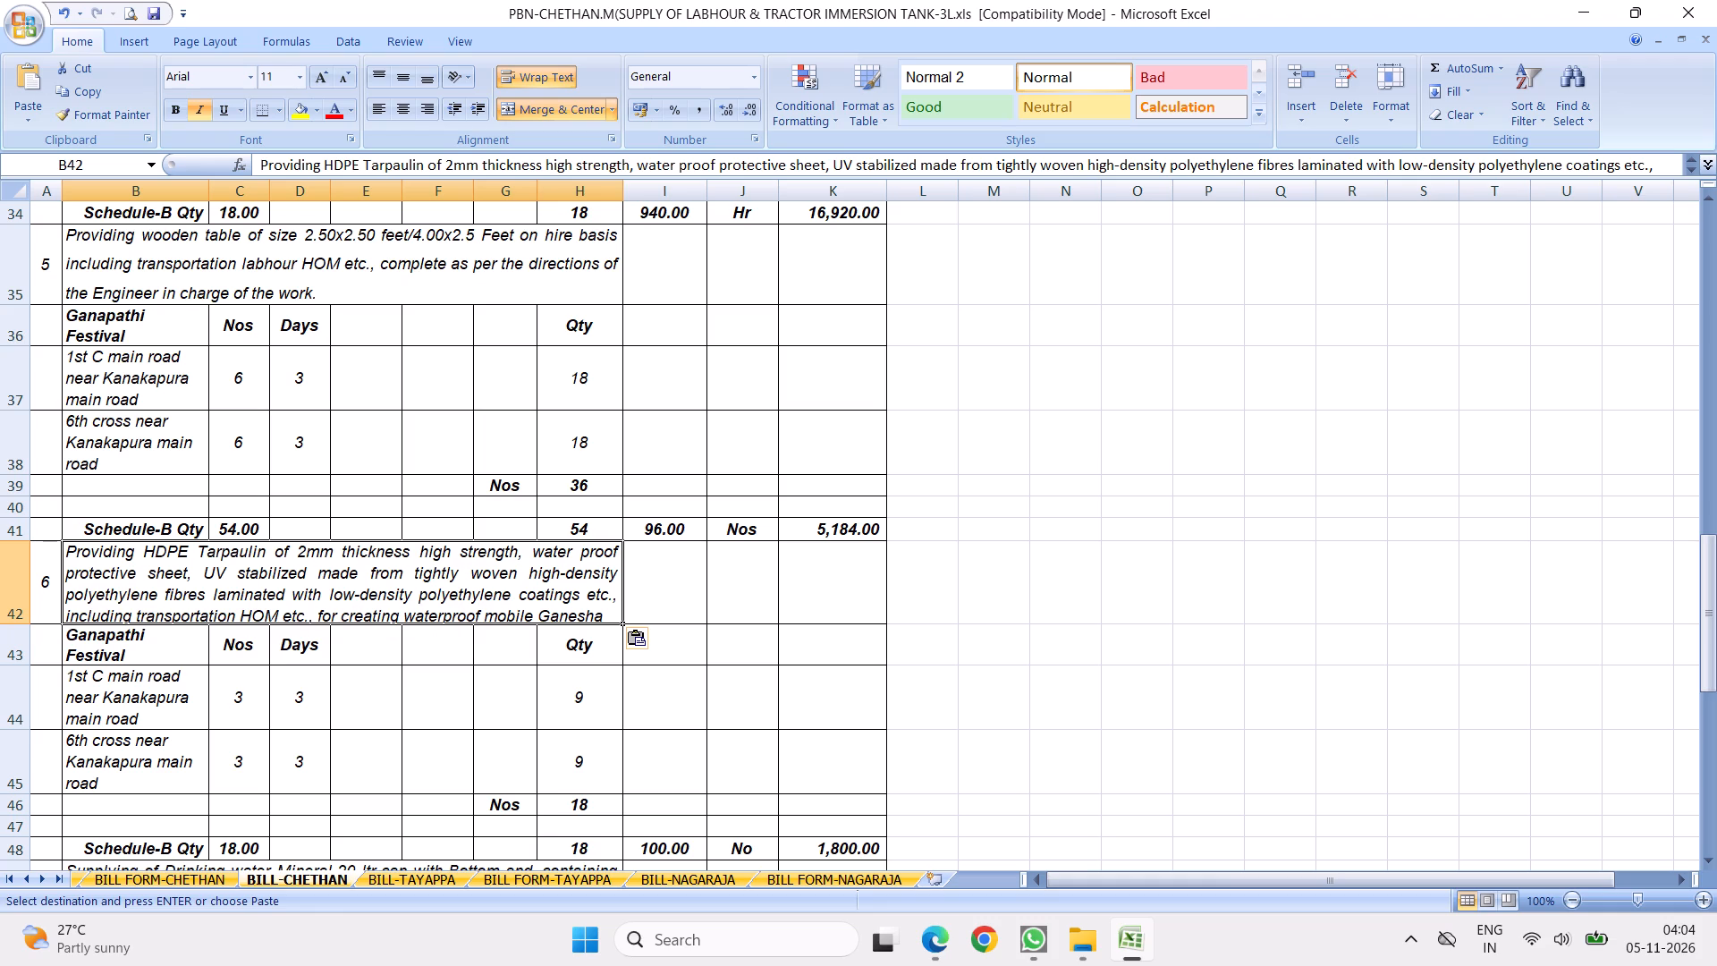
pyautogui.click(235, 687)
pyautogui.click(209, 572)
pyautogui.moveTo(18, 625); pyautogui.dragTo(21, 683)
pyautogui.click(165, 615)
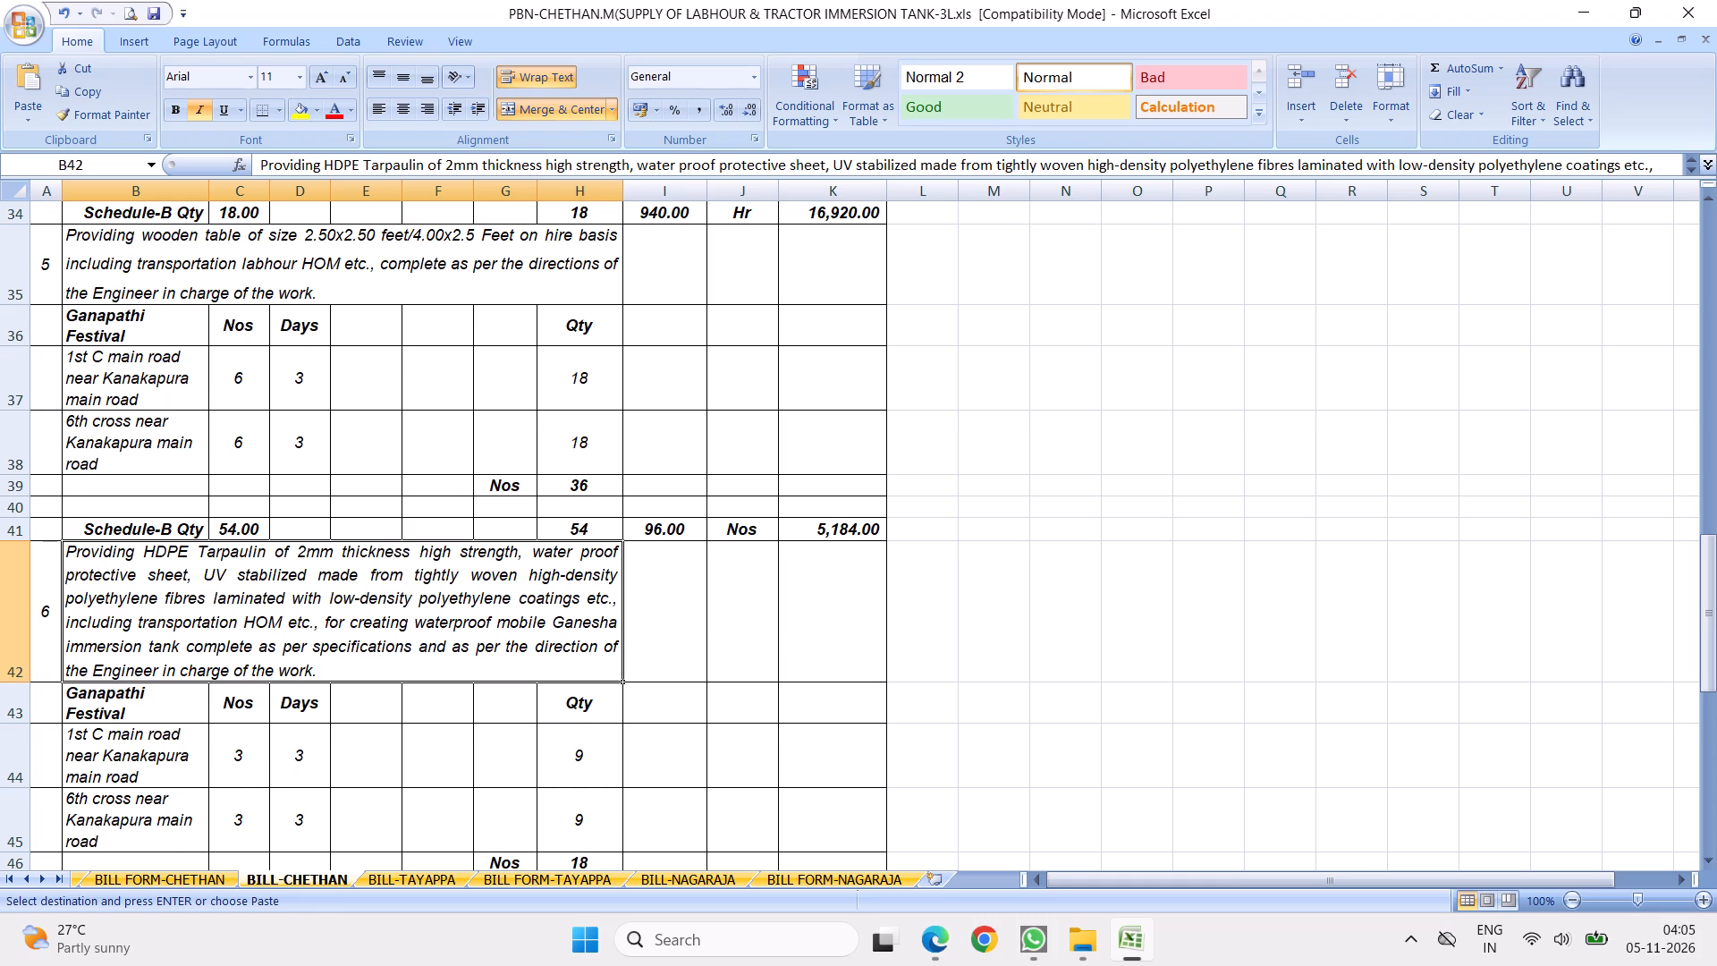
# Set item 6's Schedule-B quantity to 486, its rate to 90 and its unit to Sqm on the BILL-CHETHAN sheet.
pyautogui.scroll(-2, 77, 570)
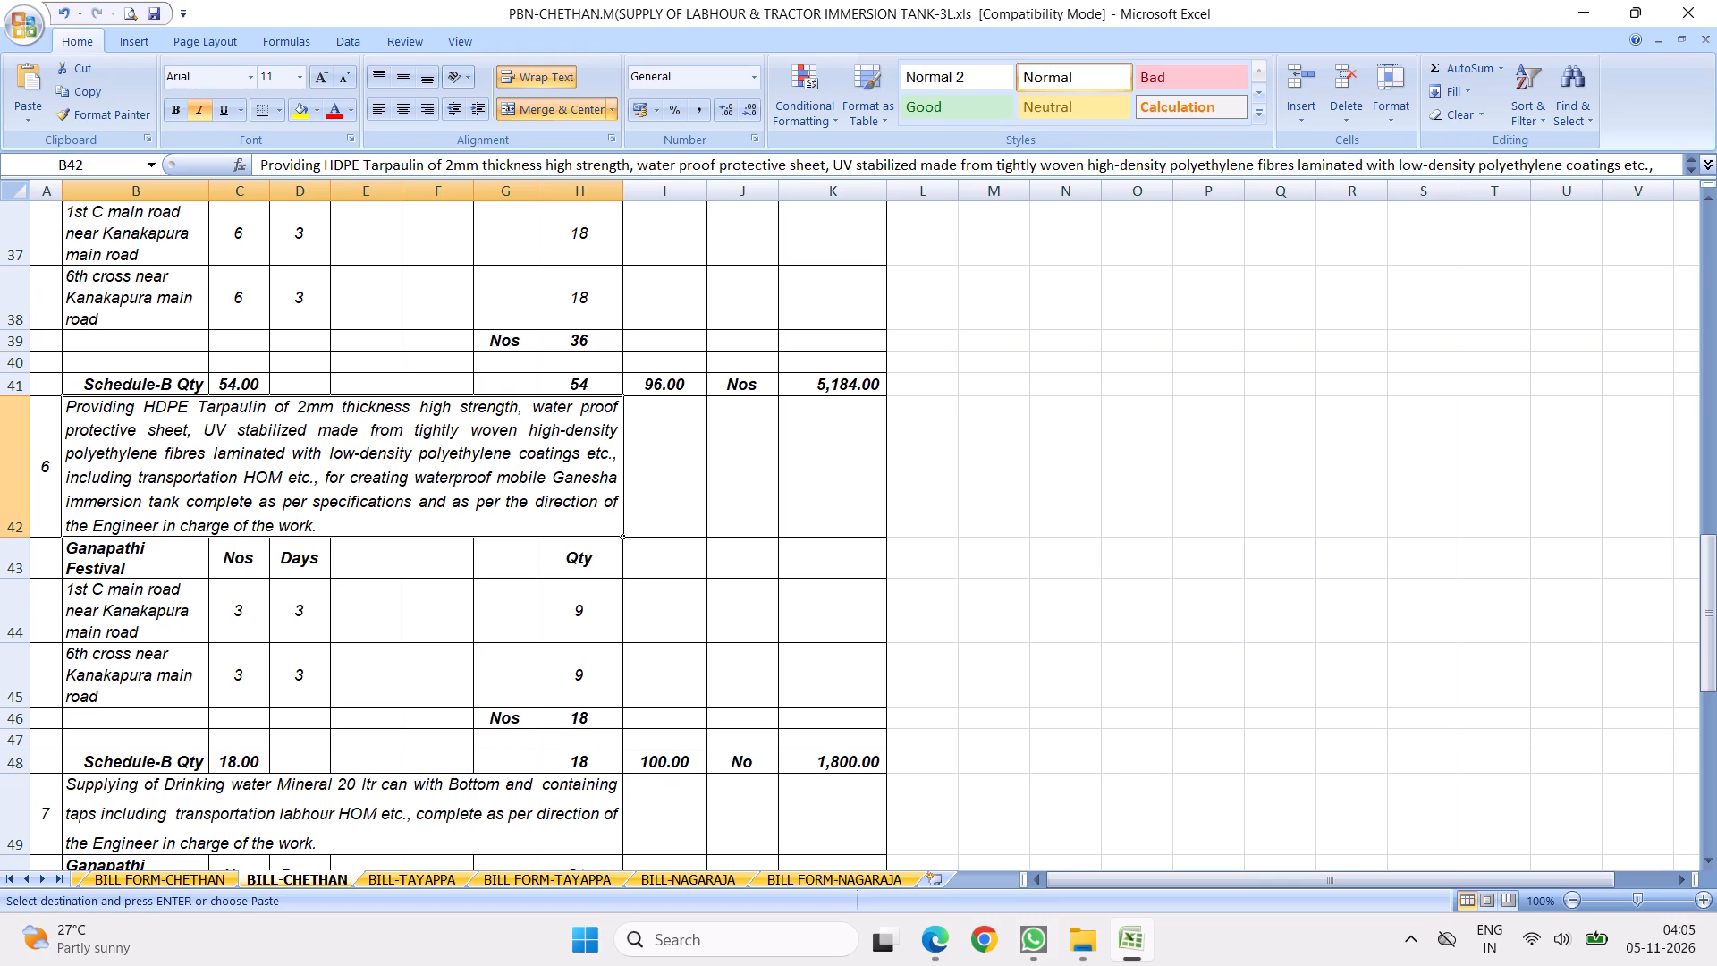
pyautogui.click(231, 614)
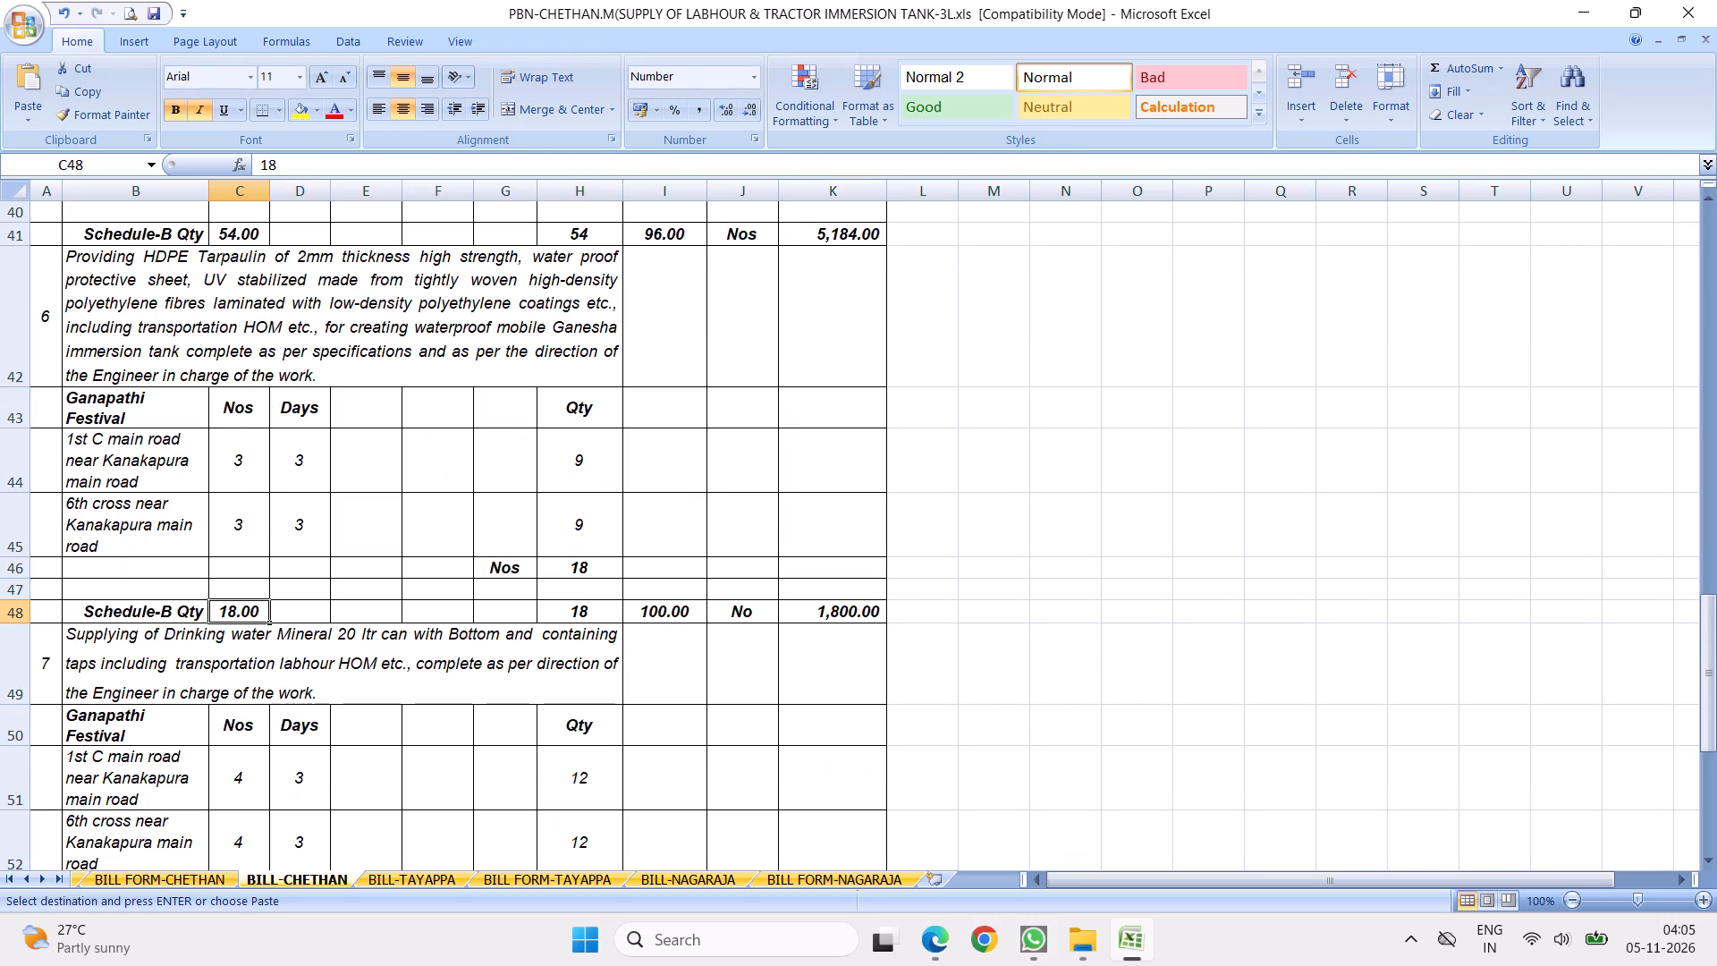
pyautogui.write('486')
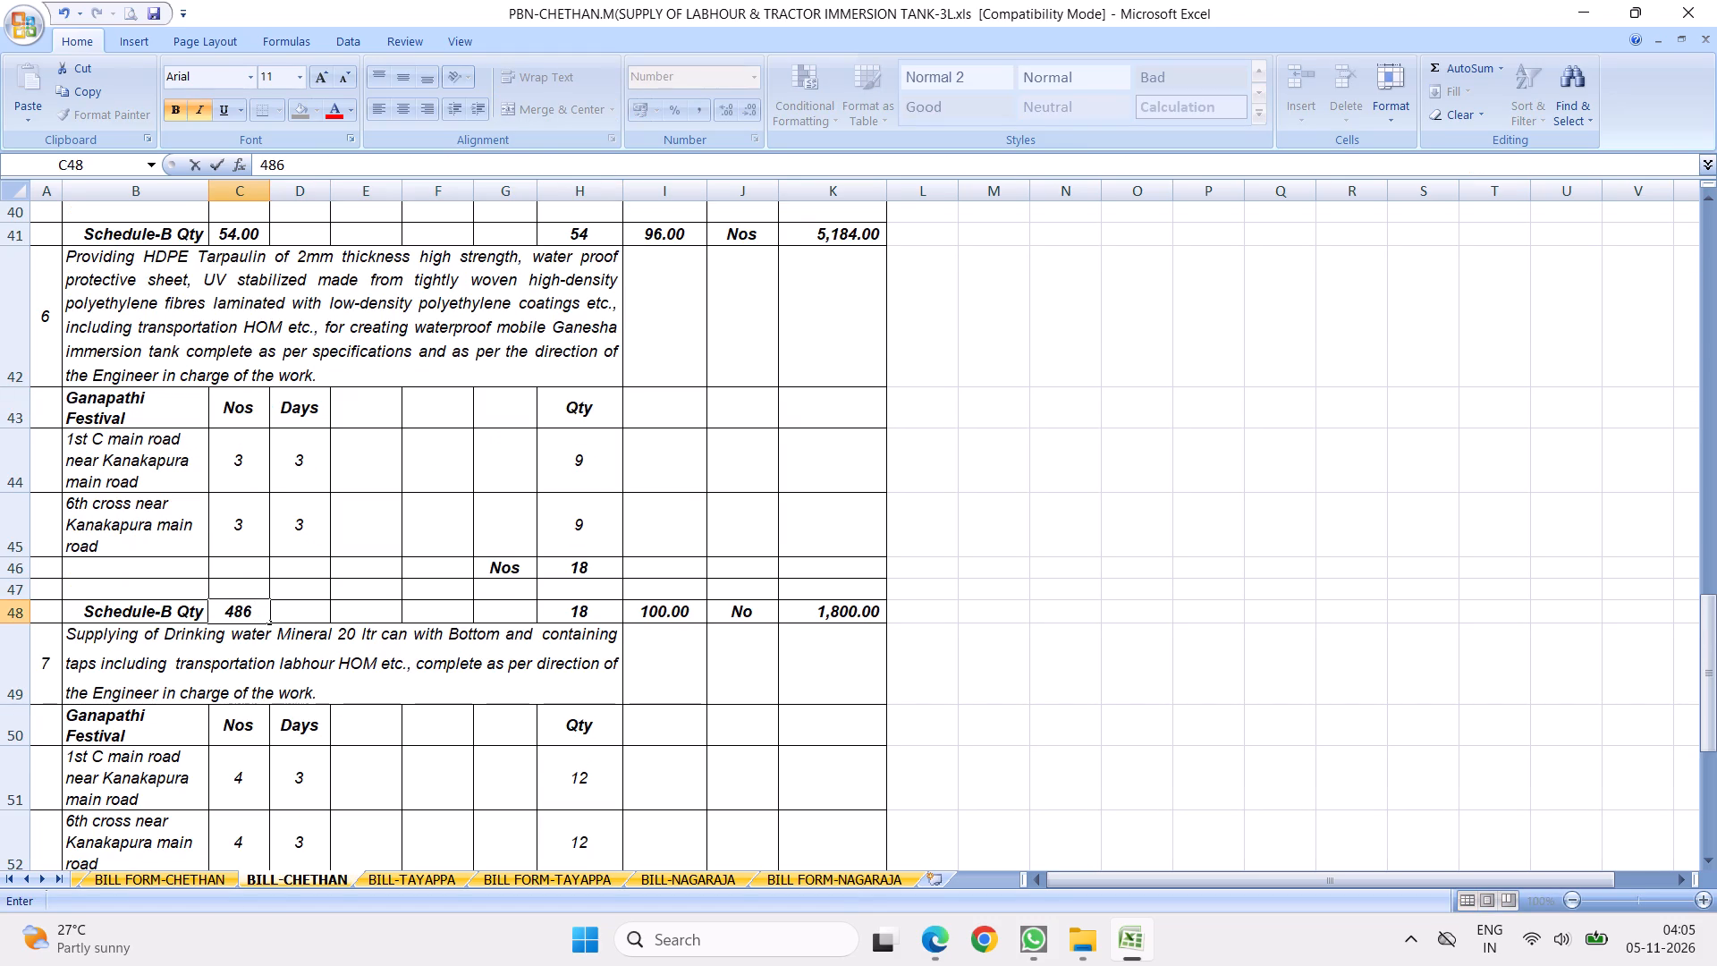
pyautogui.click(588, 759)
pyautogui.click(671, 615)
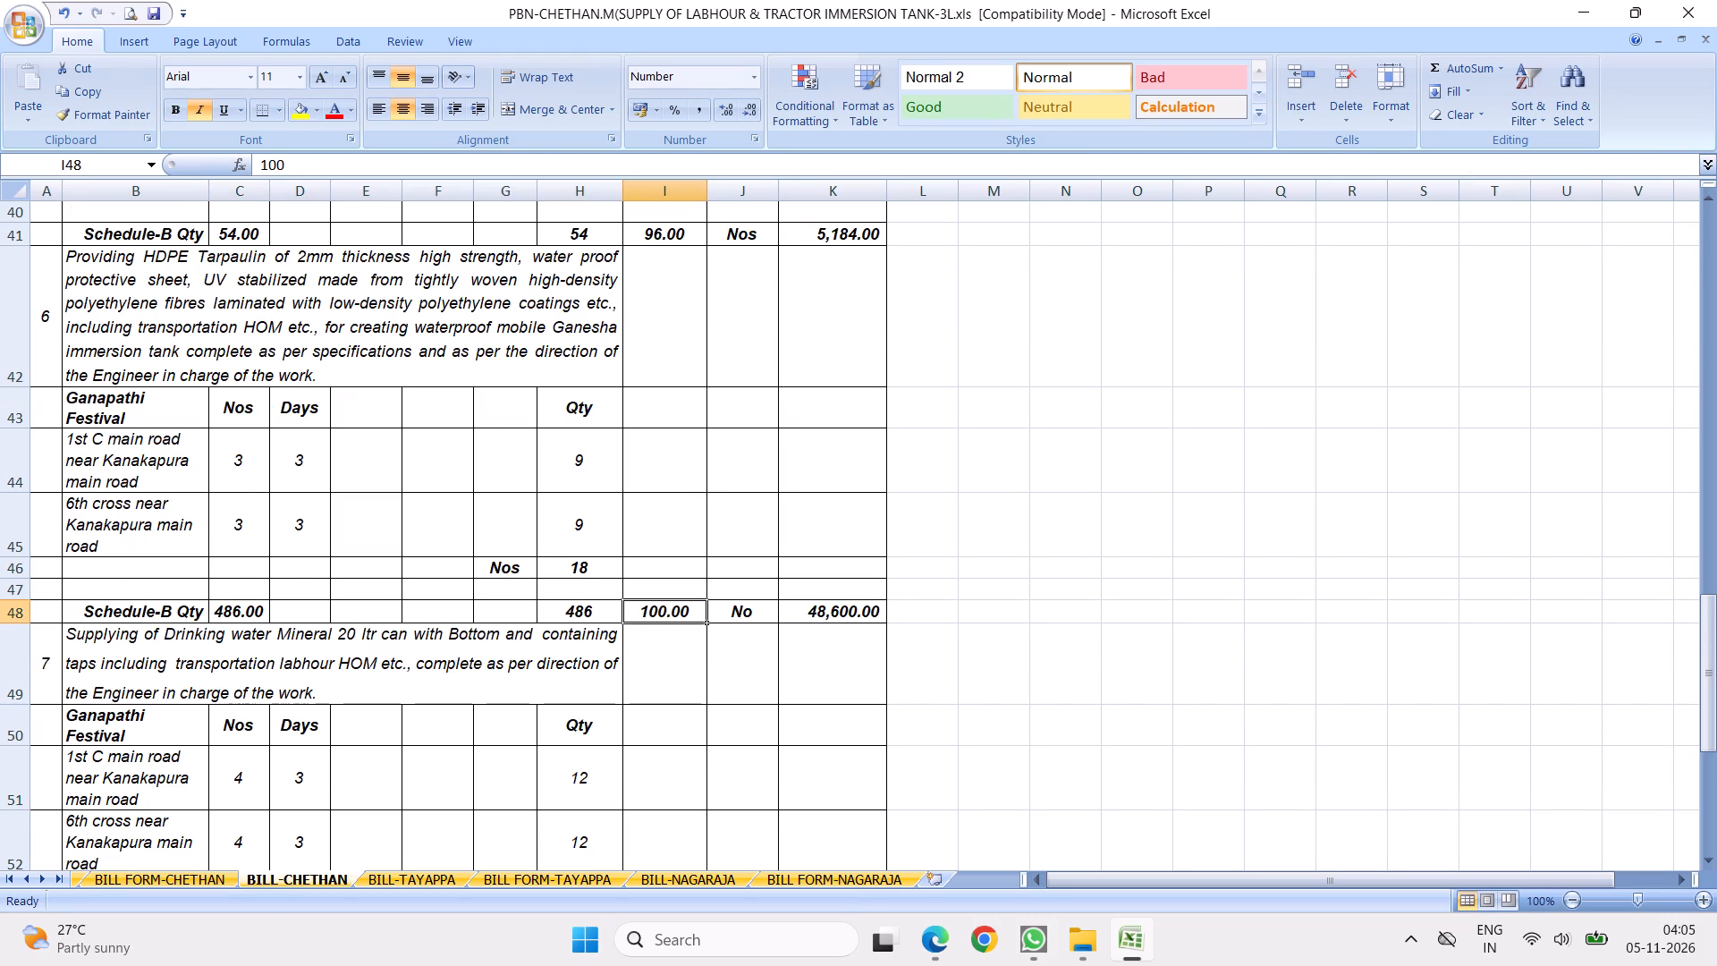
pyautogui.write('90')
pyautogui.press('Return')
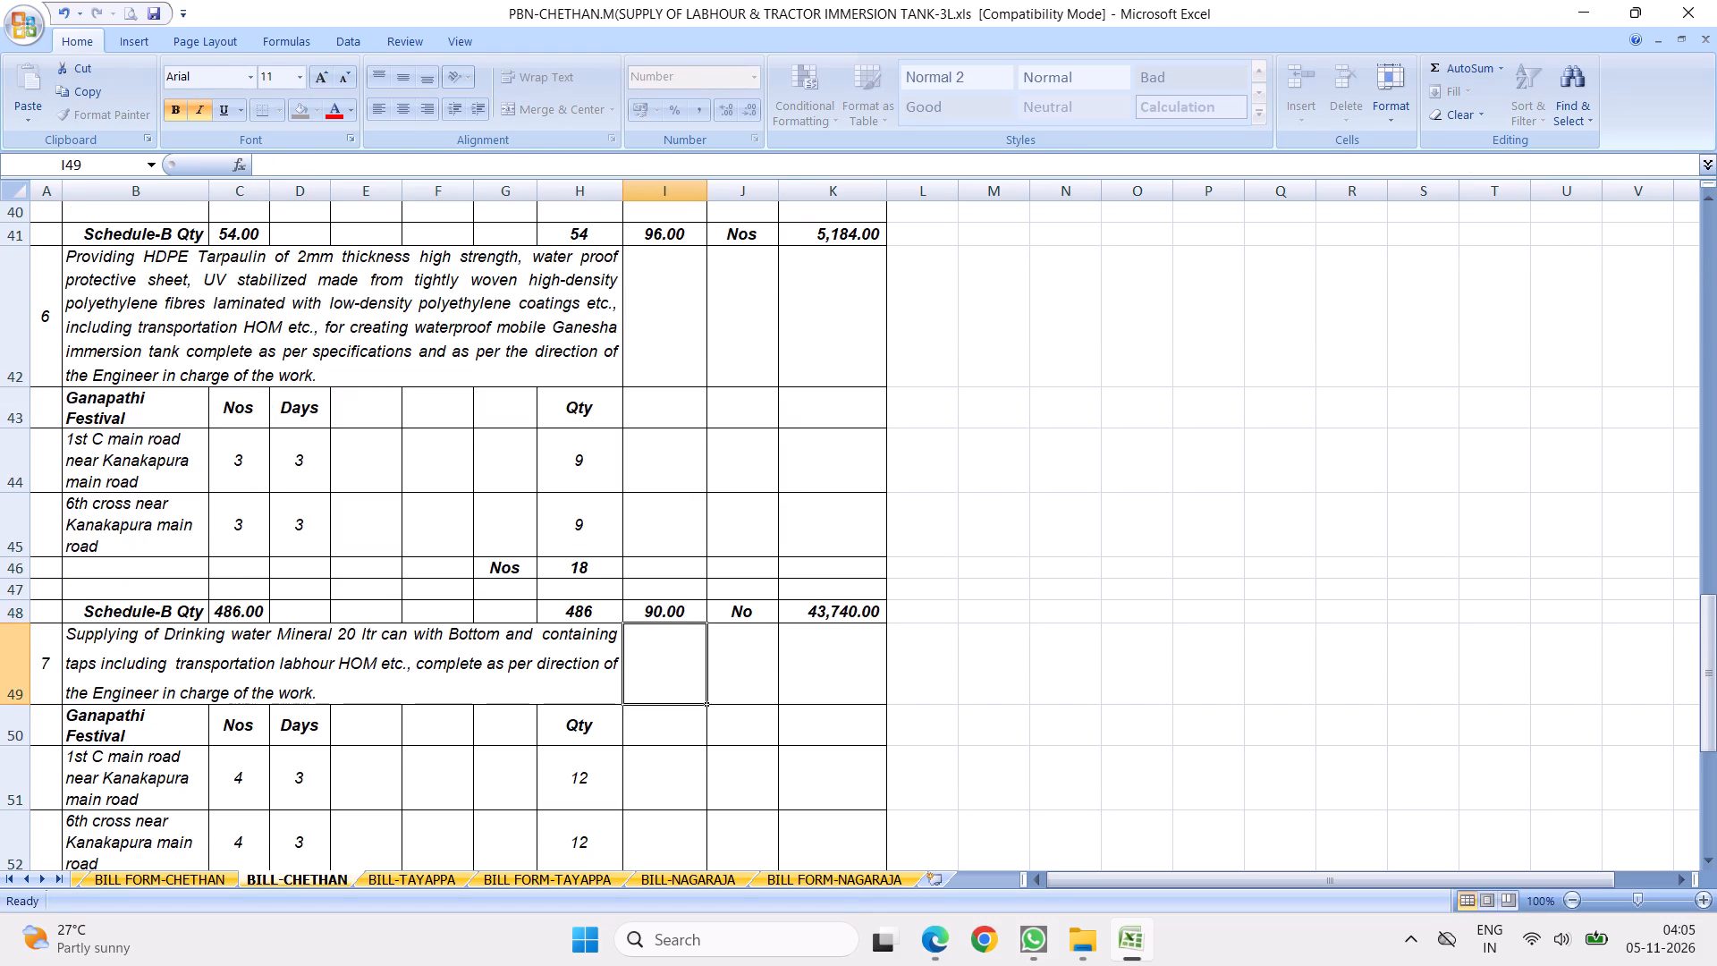
pyautogui.click(738, 616)
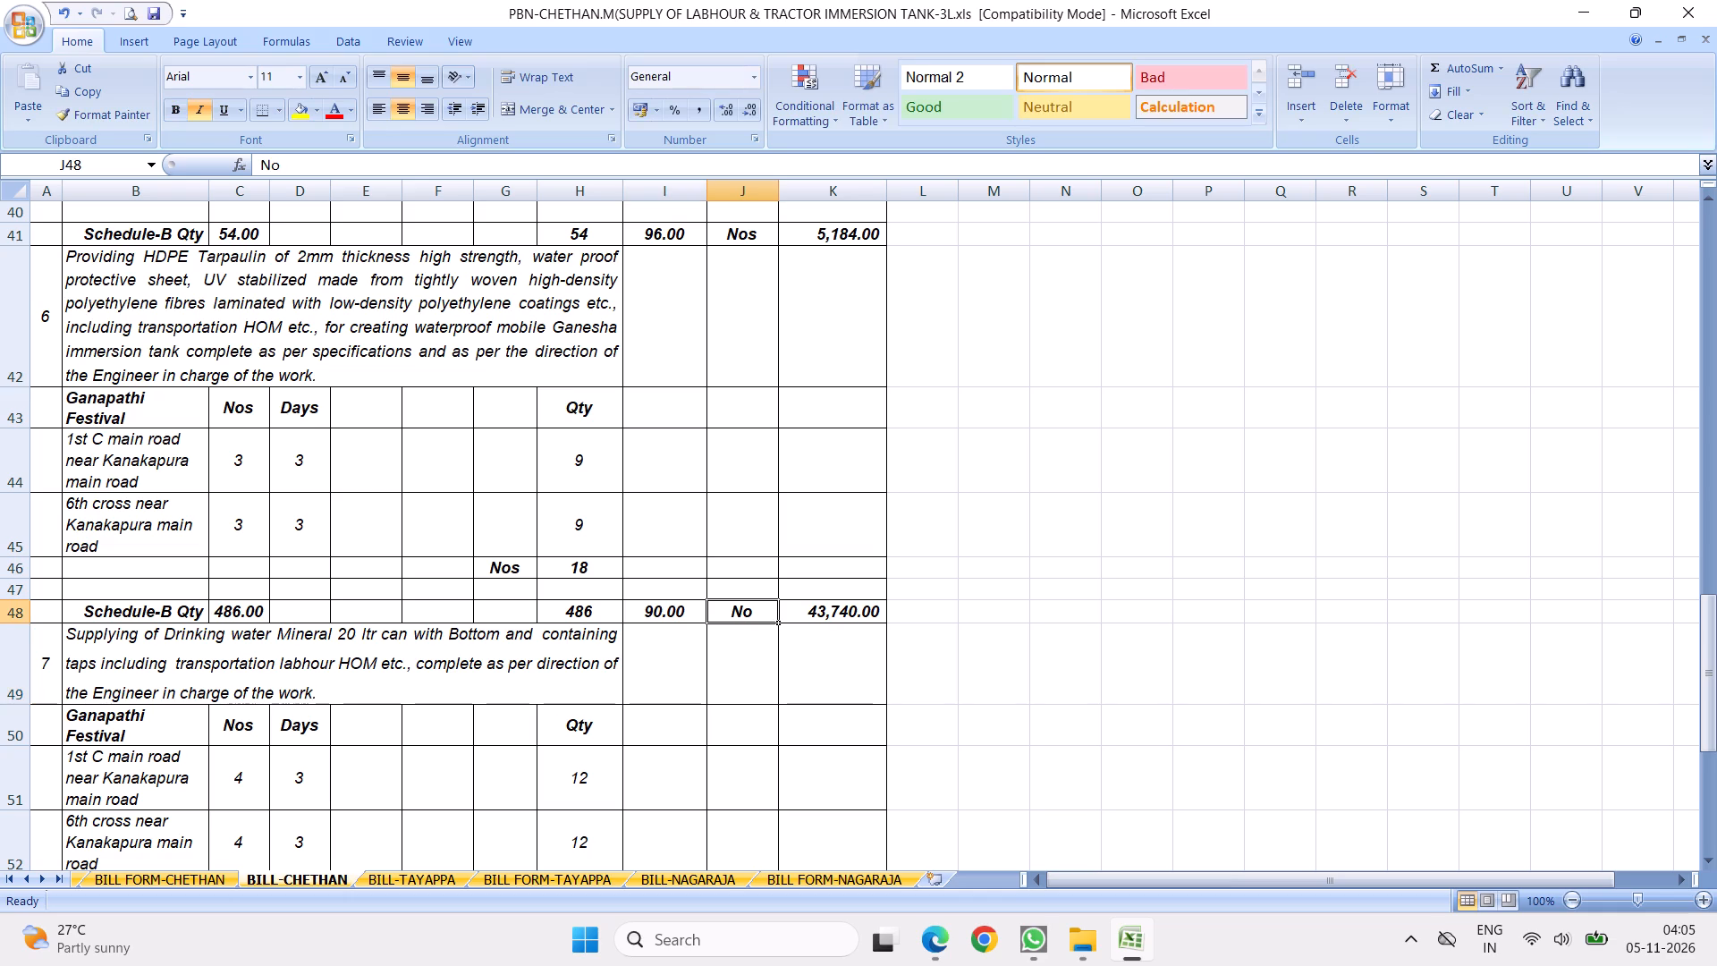
pyautogui.write('Sqm')
pyautogui.click(493, 700)
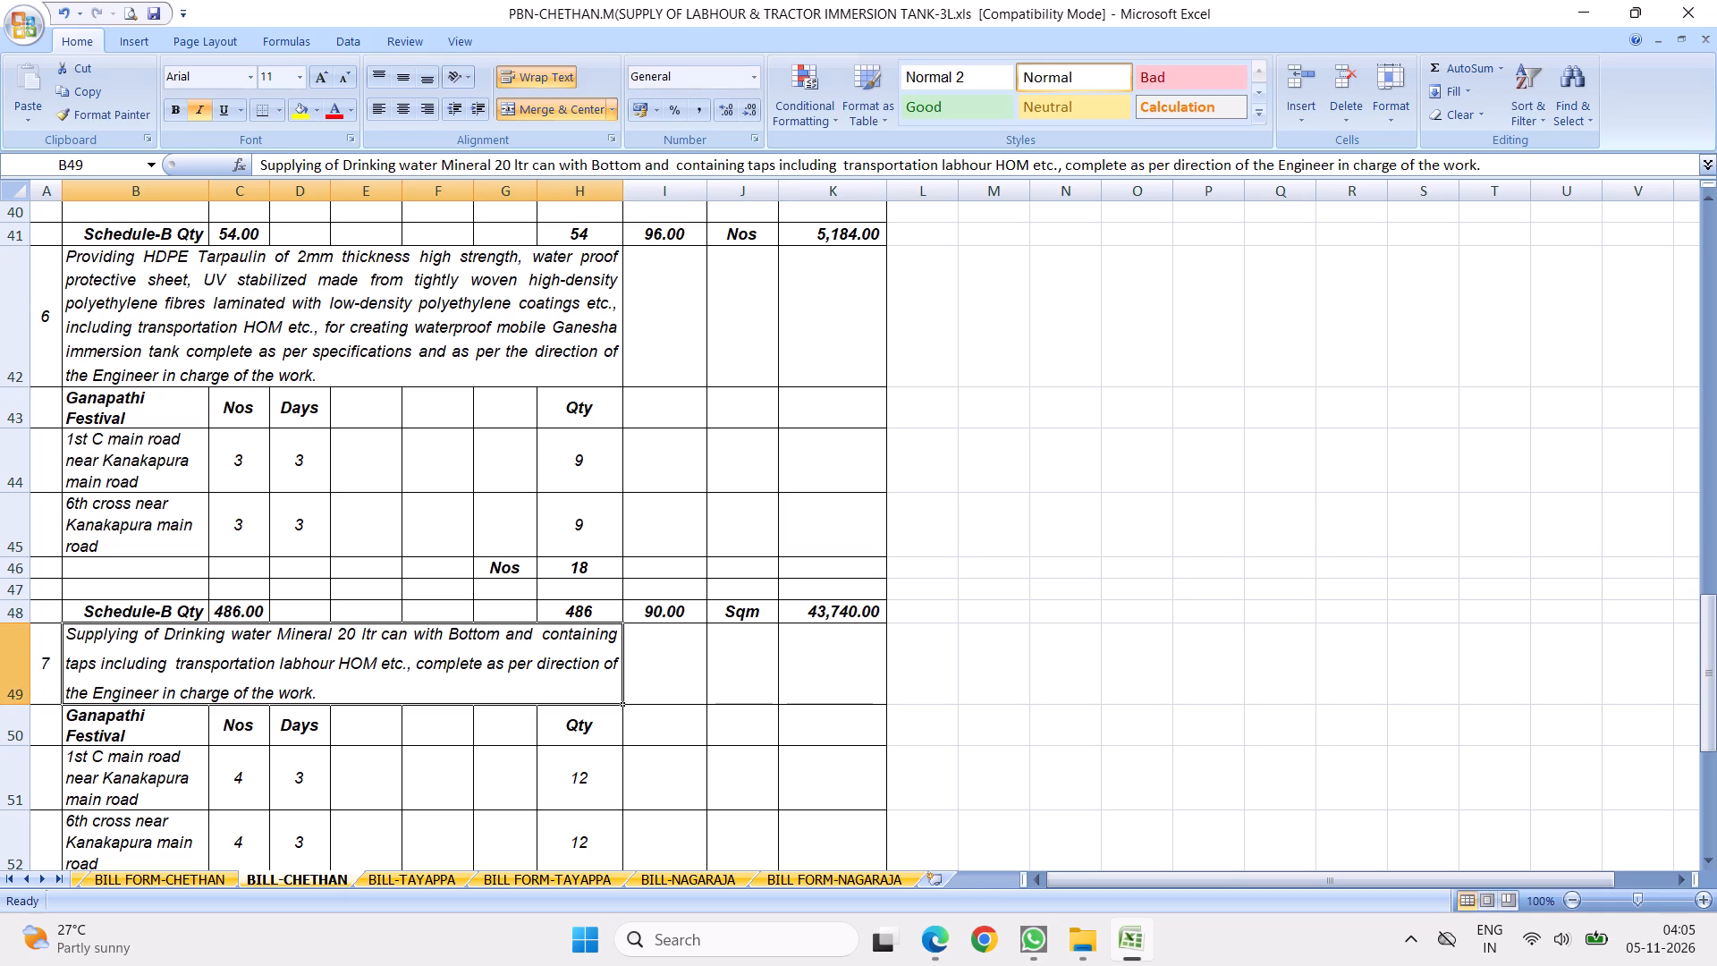
# Replace item 7's drinking water description on the BILL-CHETHAN sheet with the bill form's double scaffolding system description.
pyautogui.click(42, 666)
pyautogui.click(161, 671)
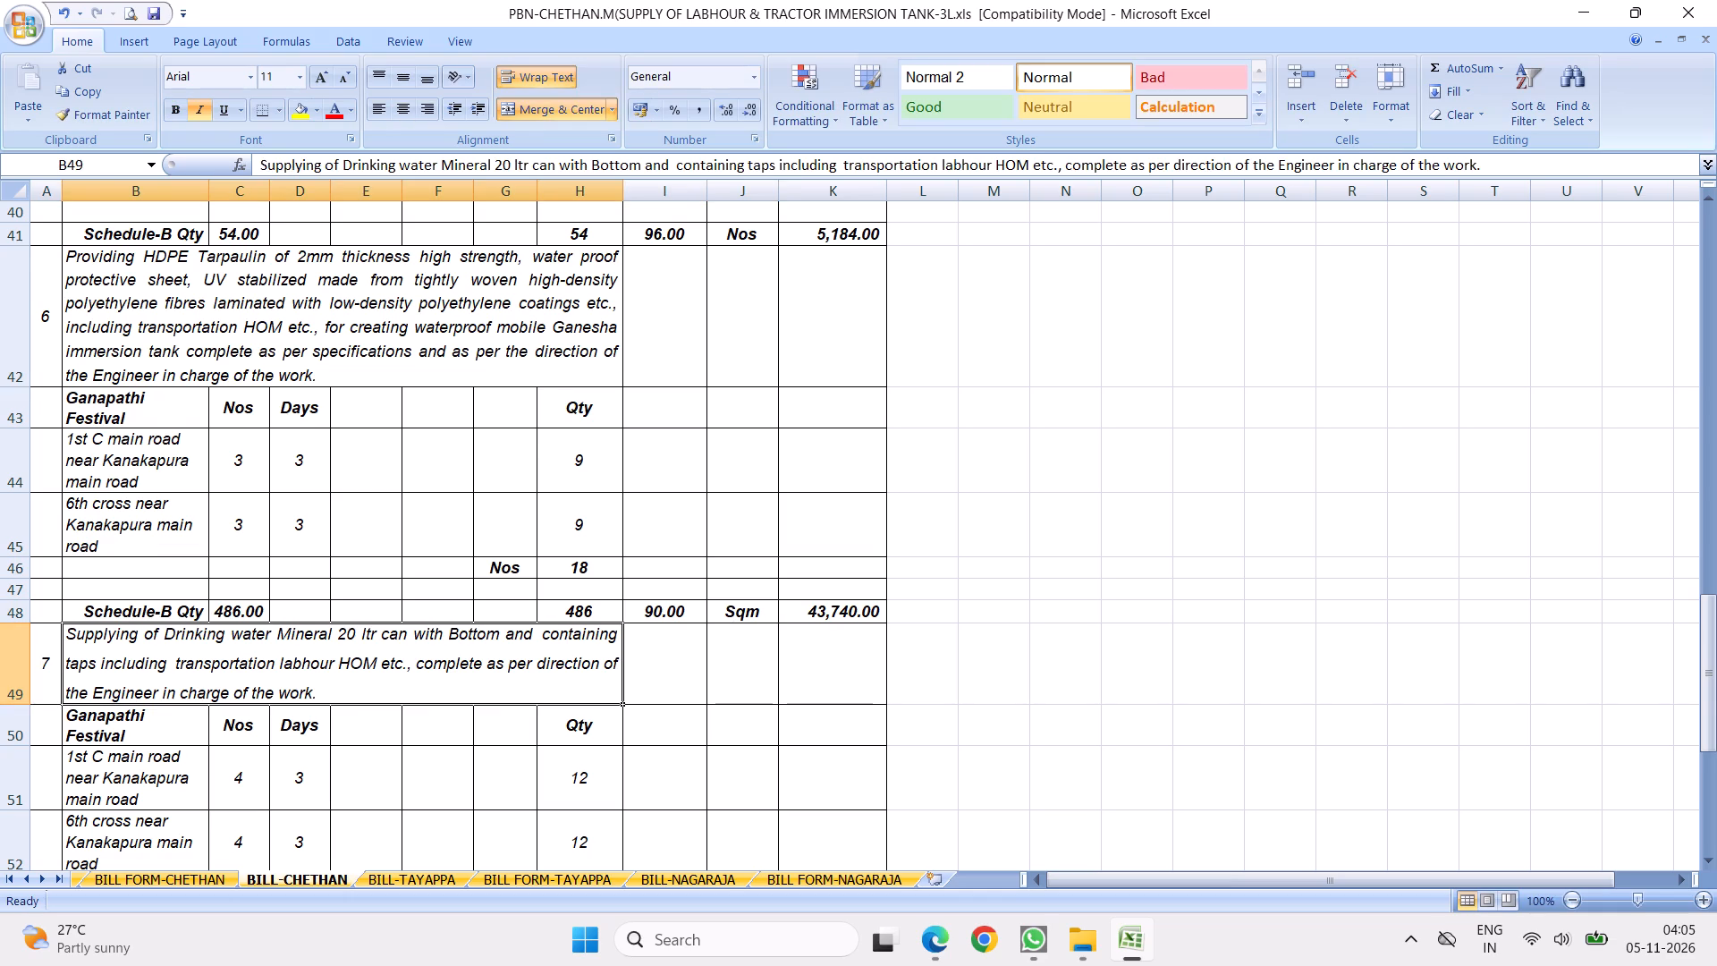
pyautogui.scroll(-2, 214, 687)
pyautogui.press('Delete')
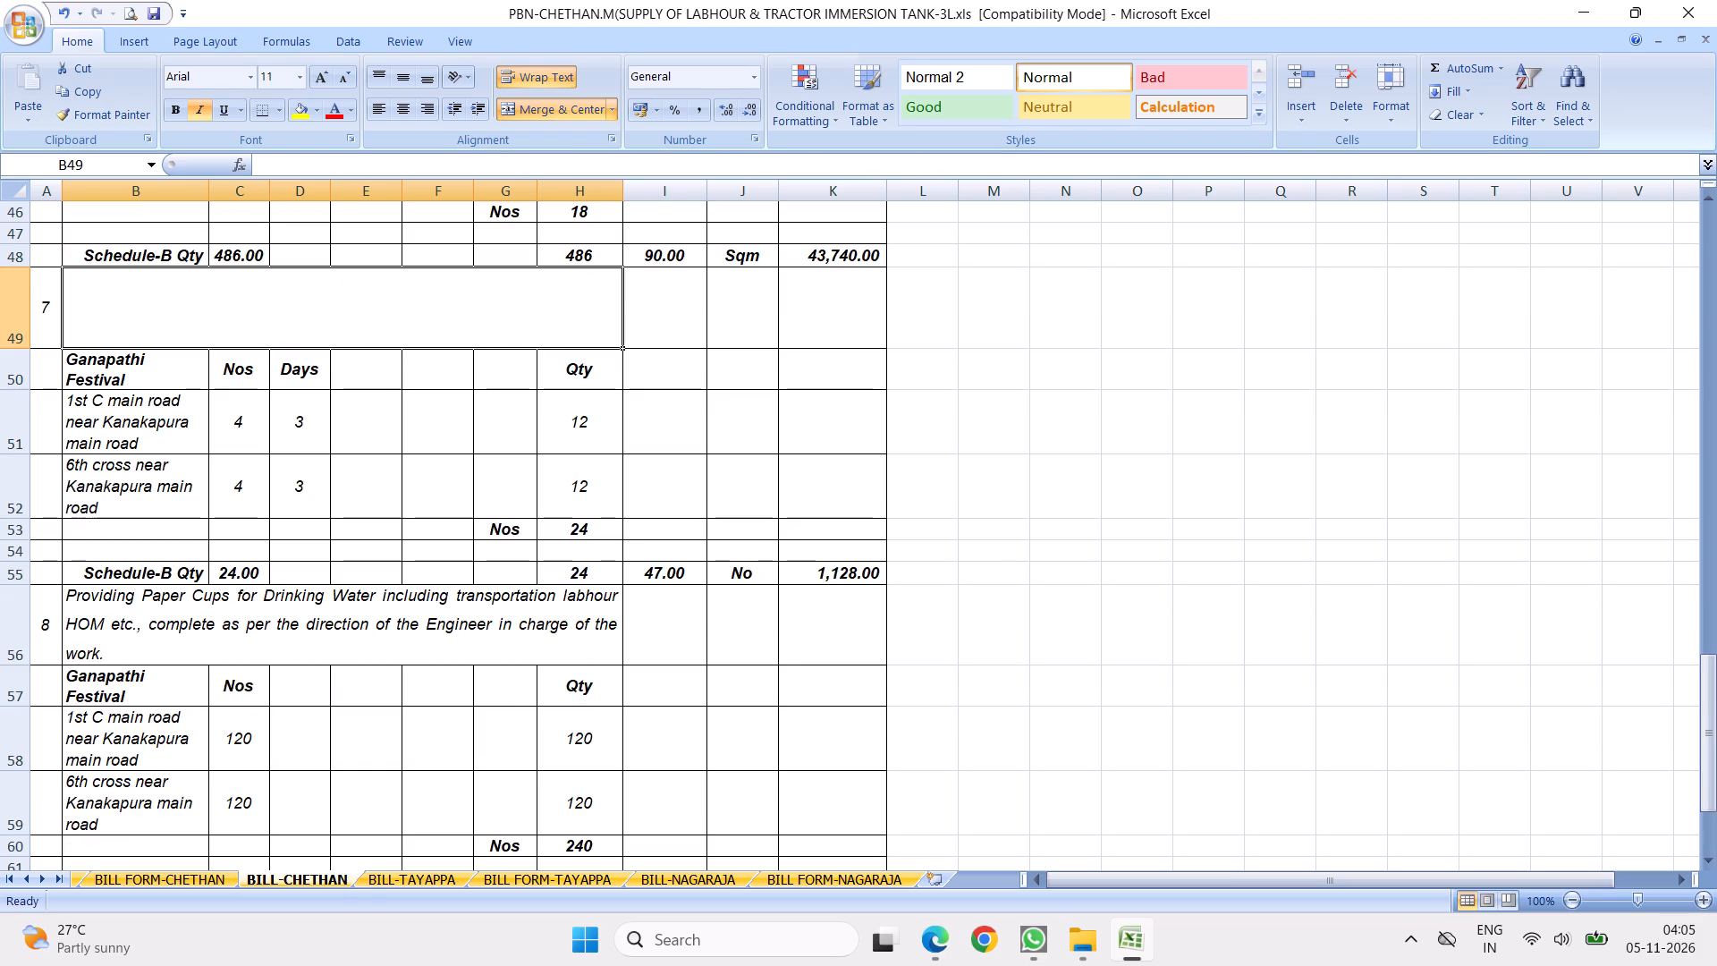
pyautogui.click(159, 878)
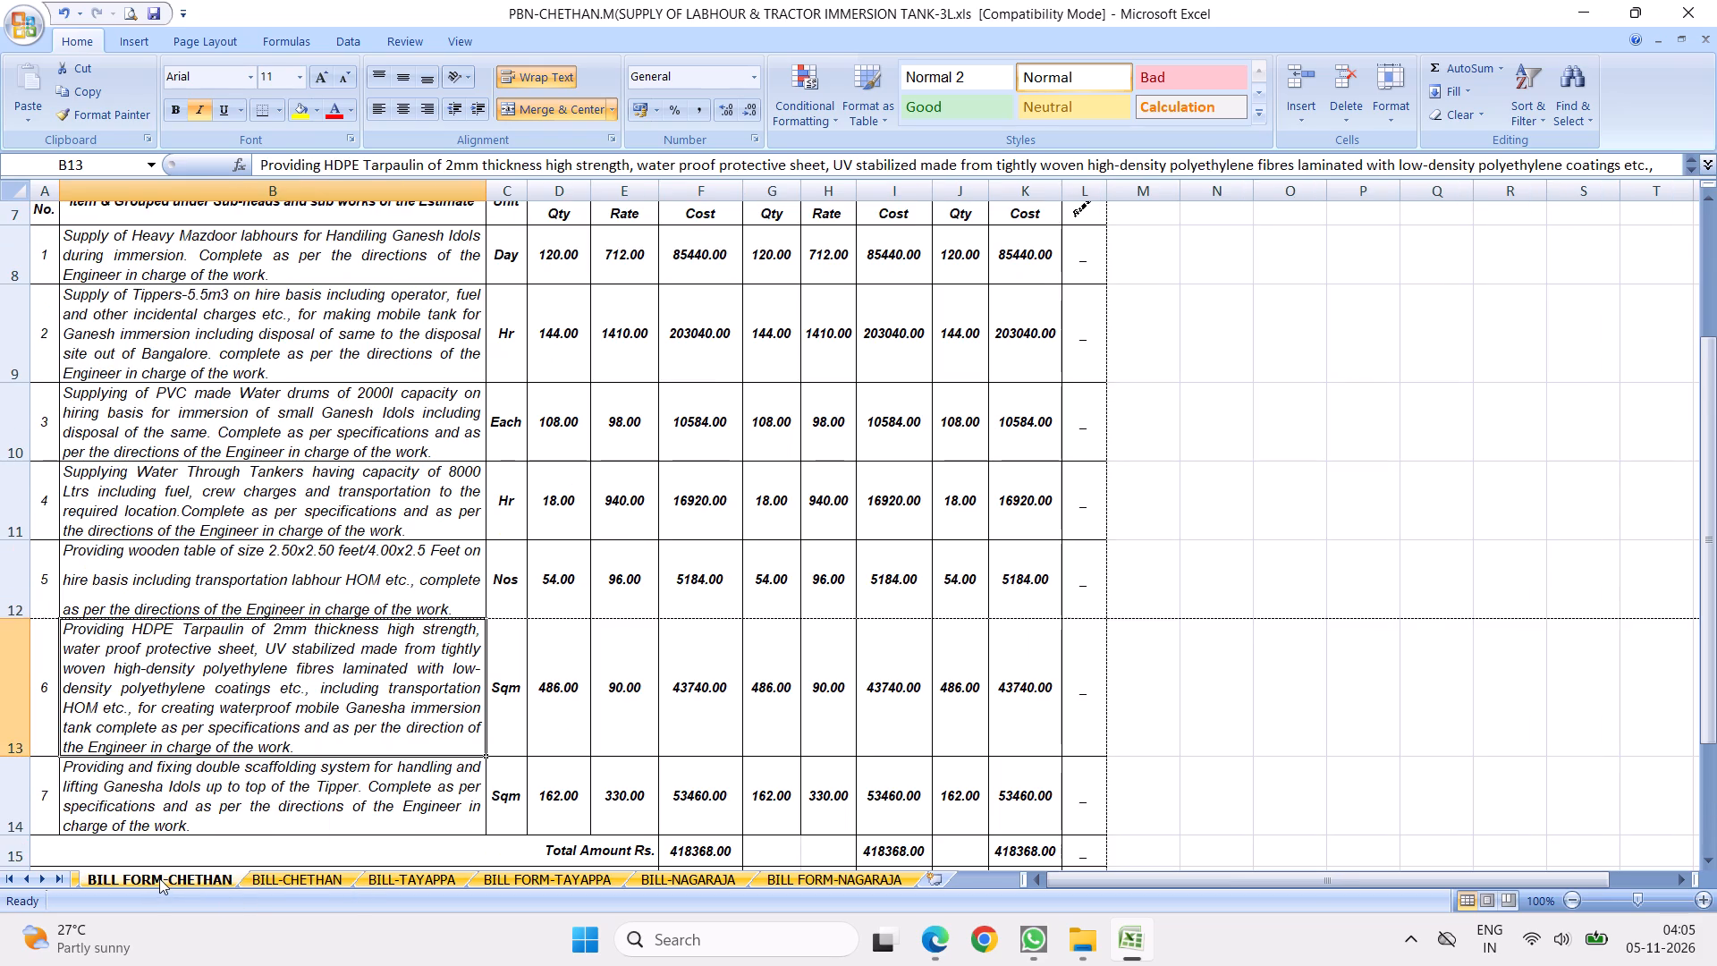
pyautogui.rightClick(168, 798)
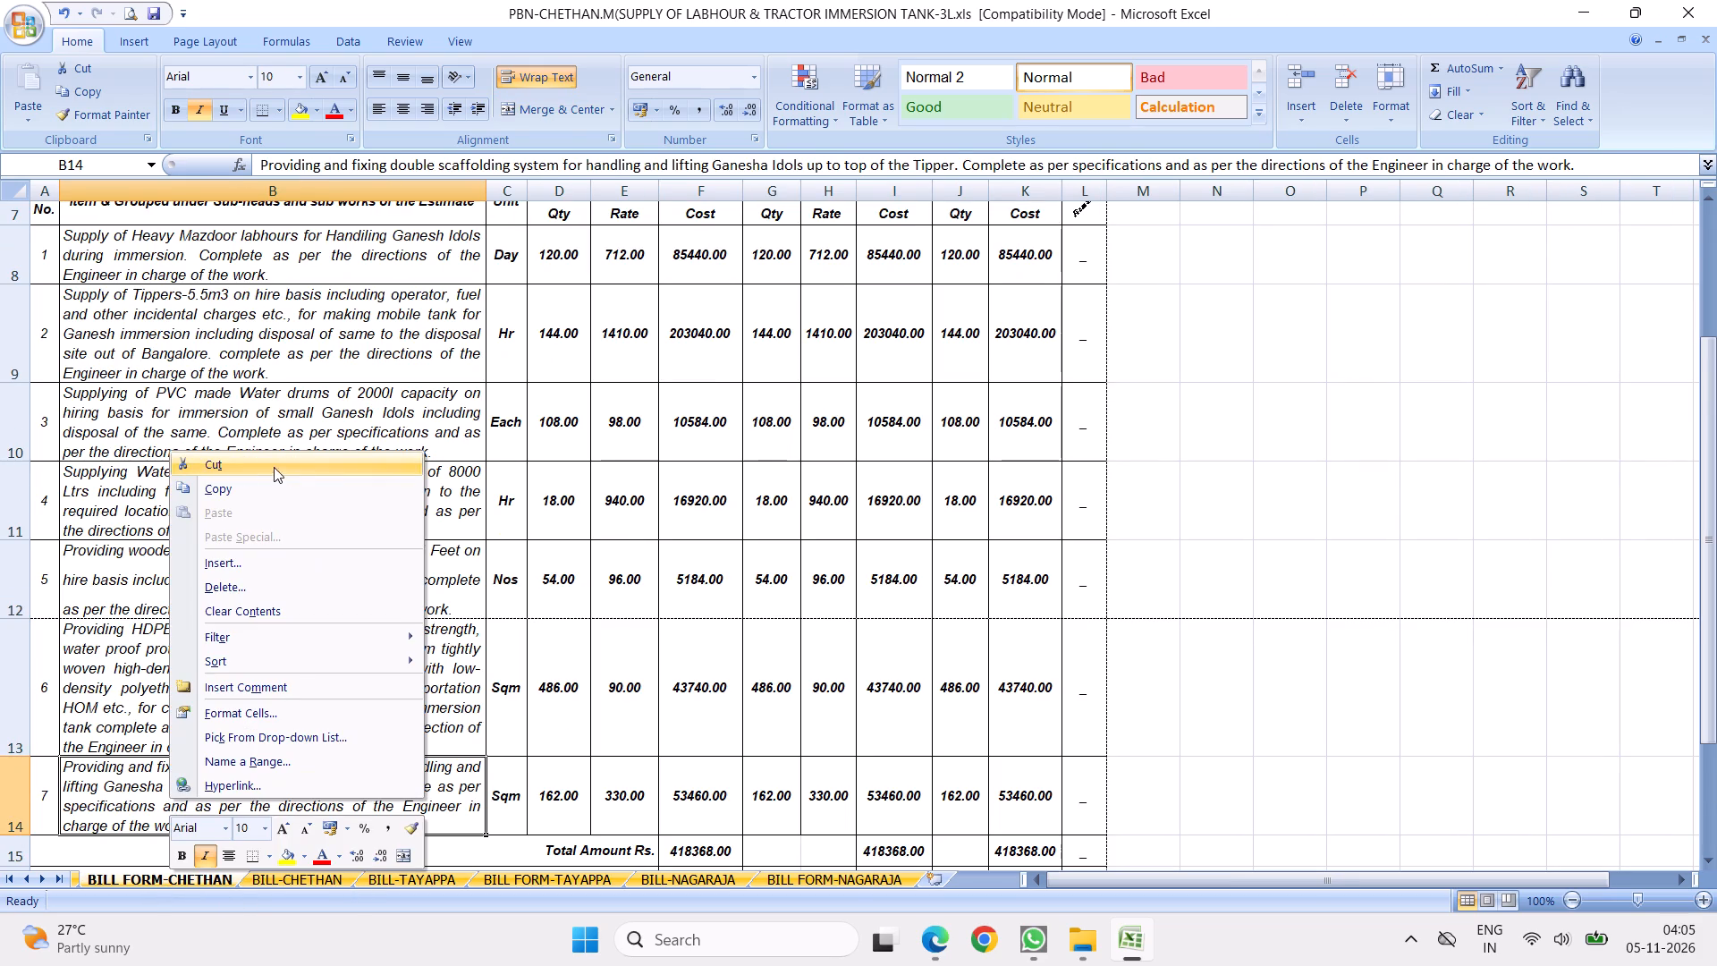
pyautogui.click(224, 487)
pyautogui.click(302, 879)
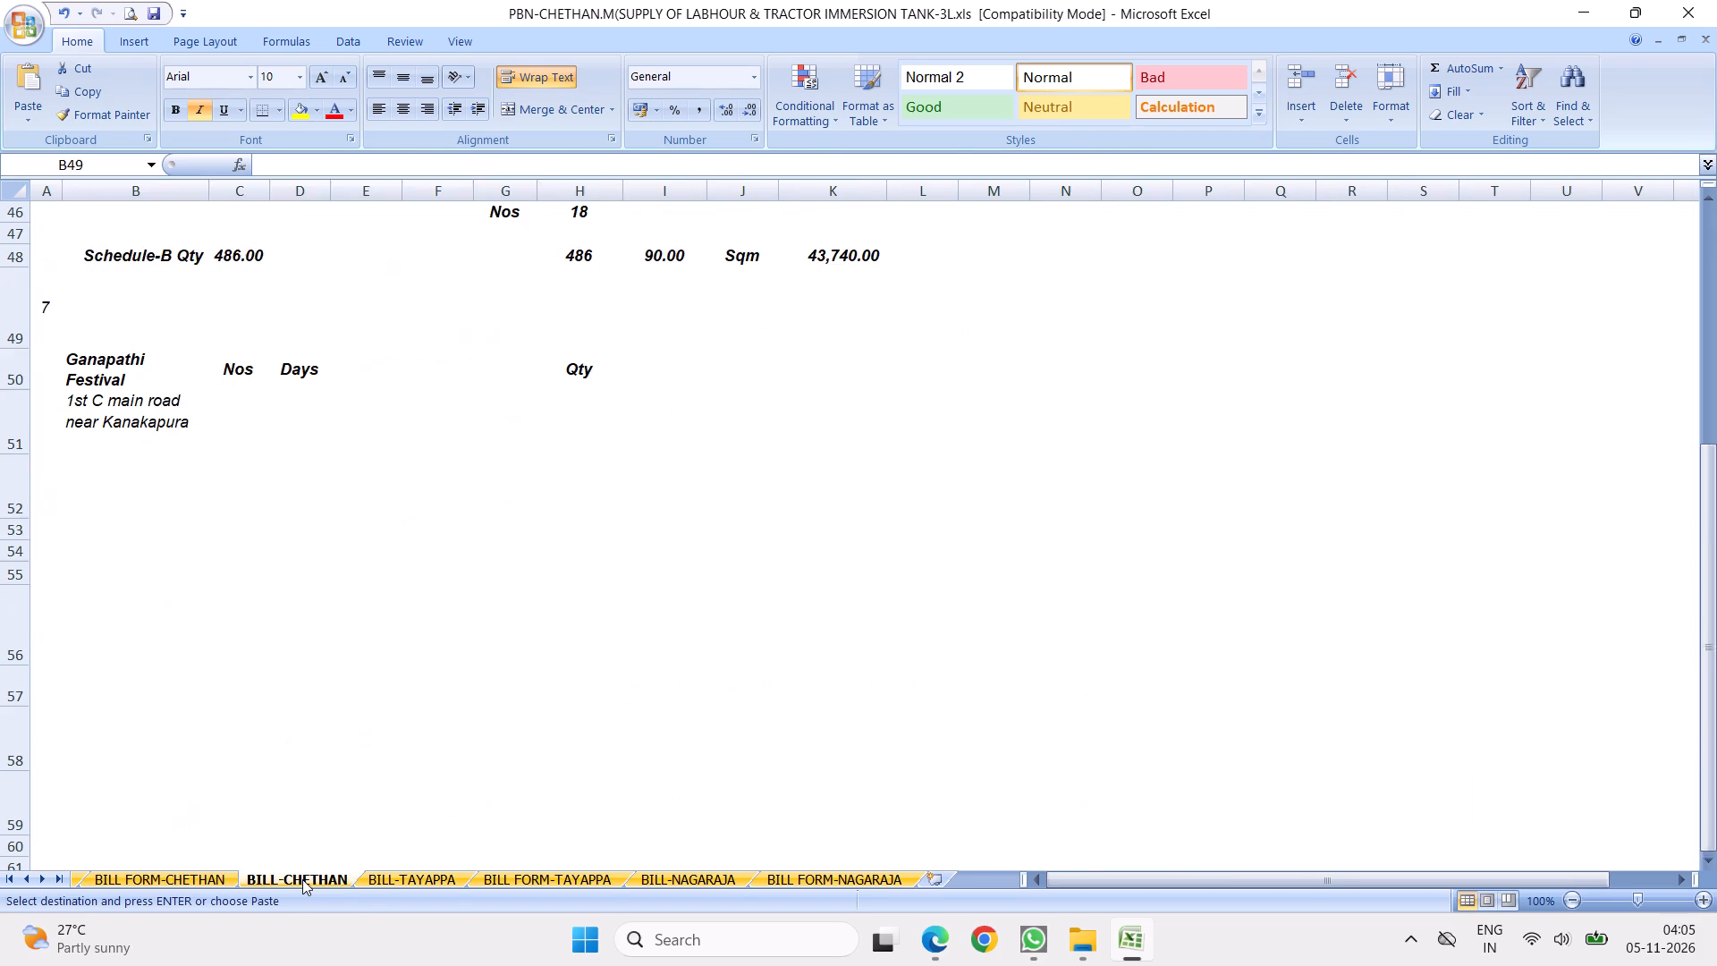
pyautogui.rightClick(254, 294)
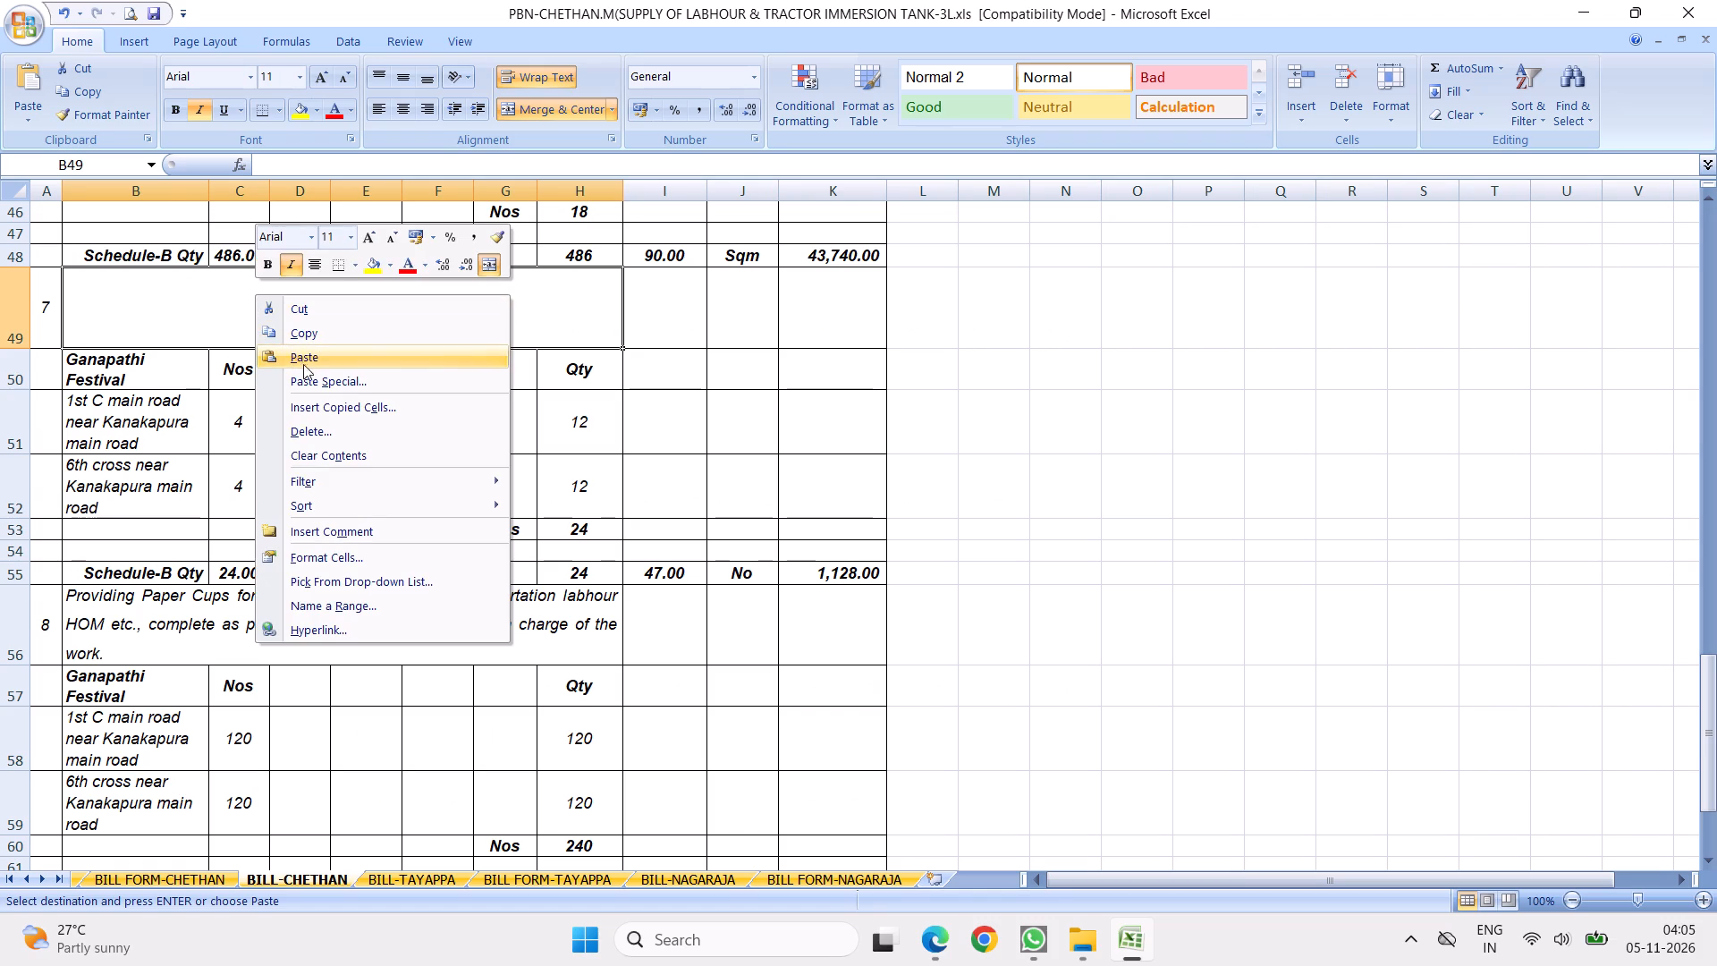
pyautogui.click(305, 365)
# Set item 7's Schedule-B quantity to 162 and its rate to 330 on the BILL-CHETHAN sheet.
pyautogui.click(233, 572)
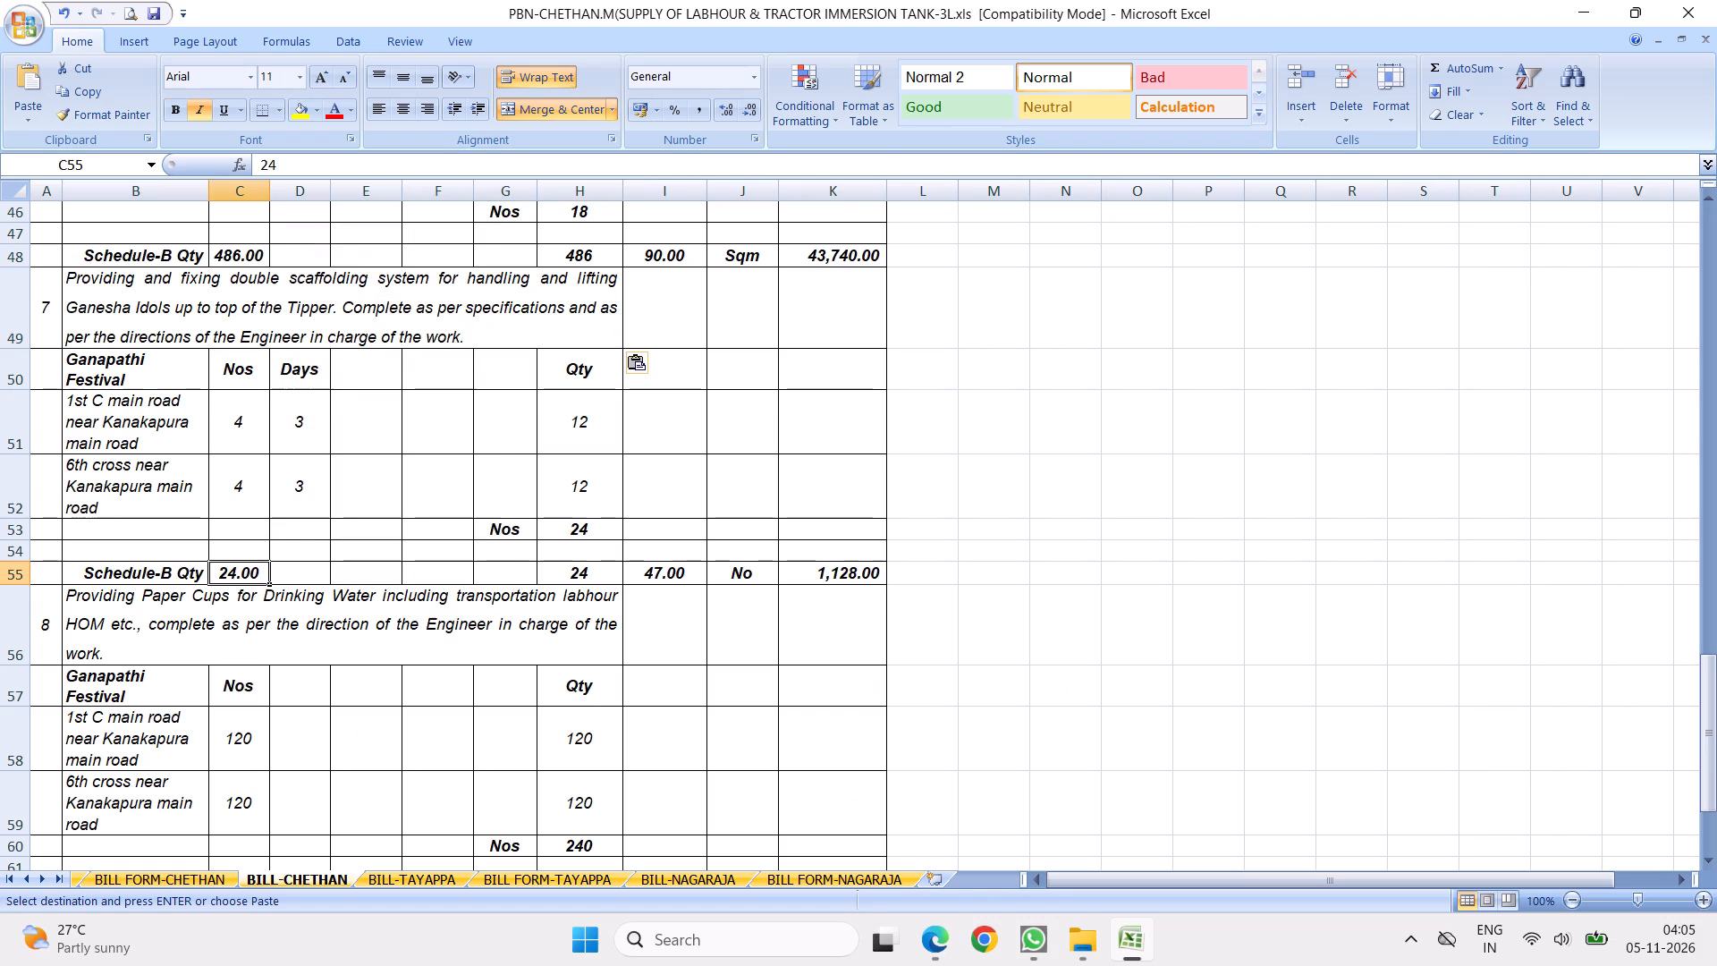
pyautogui.write('162')
pyautogui.press('Return')
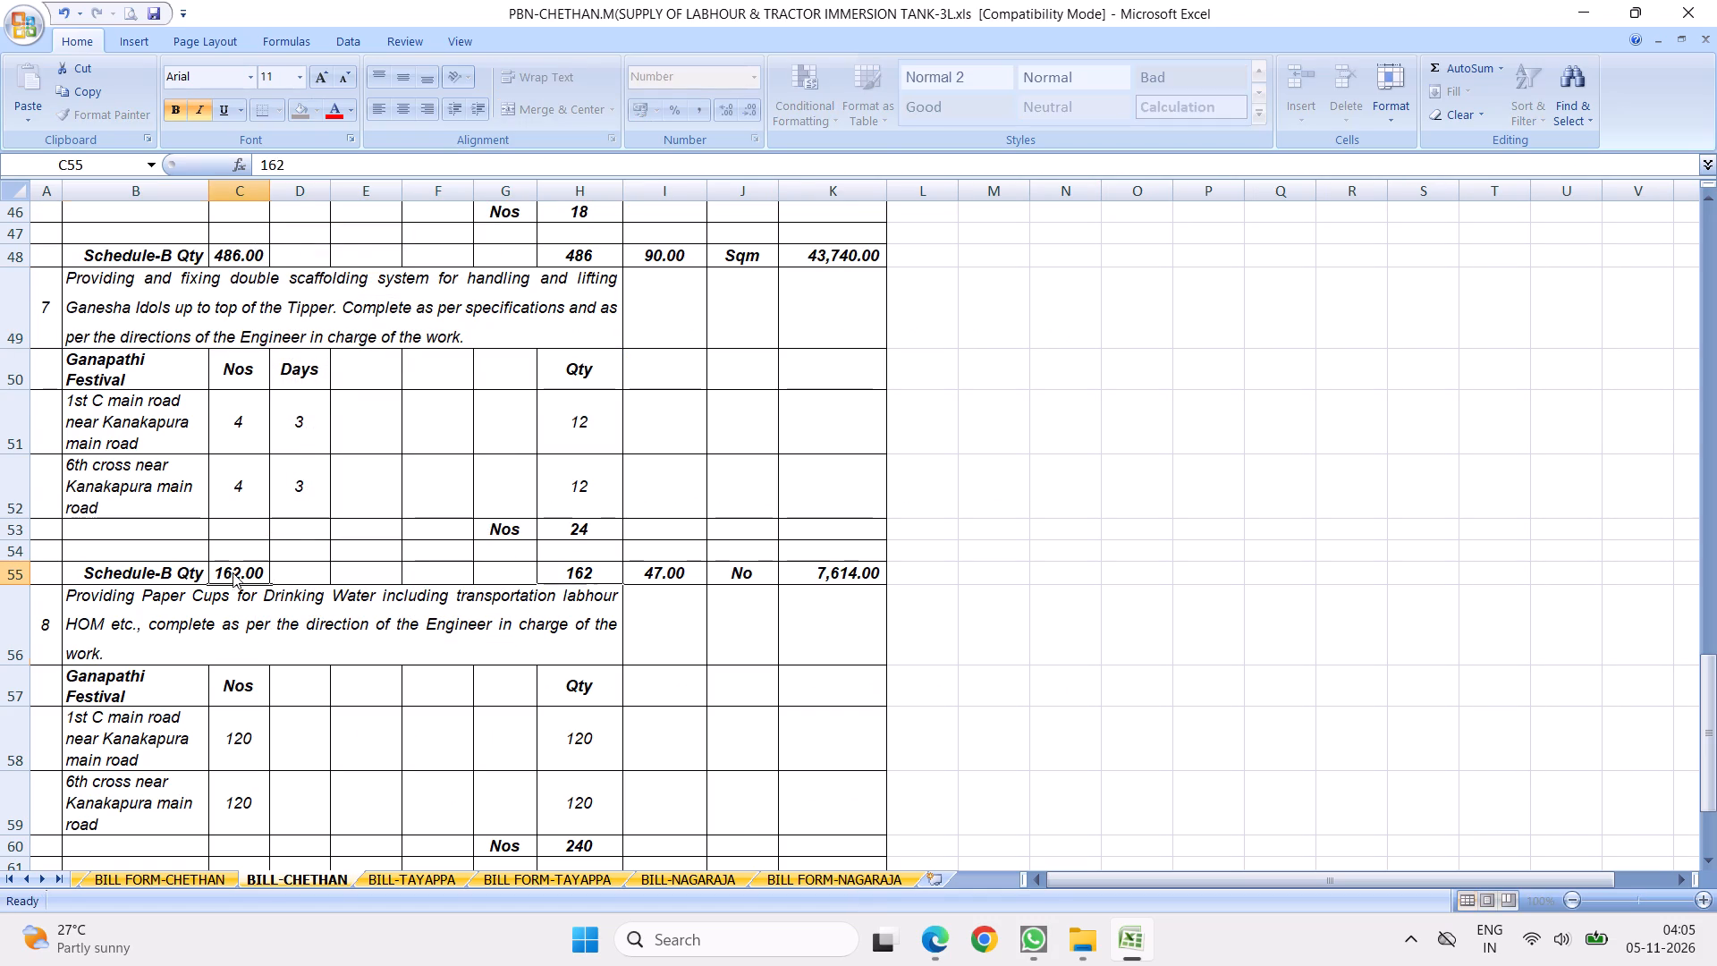
pyautogui.click(674, 582)
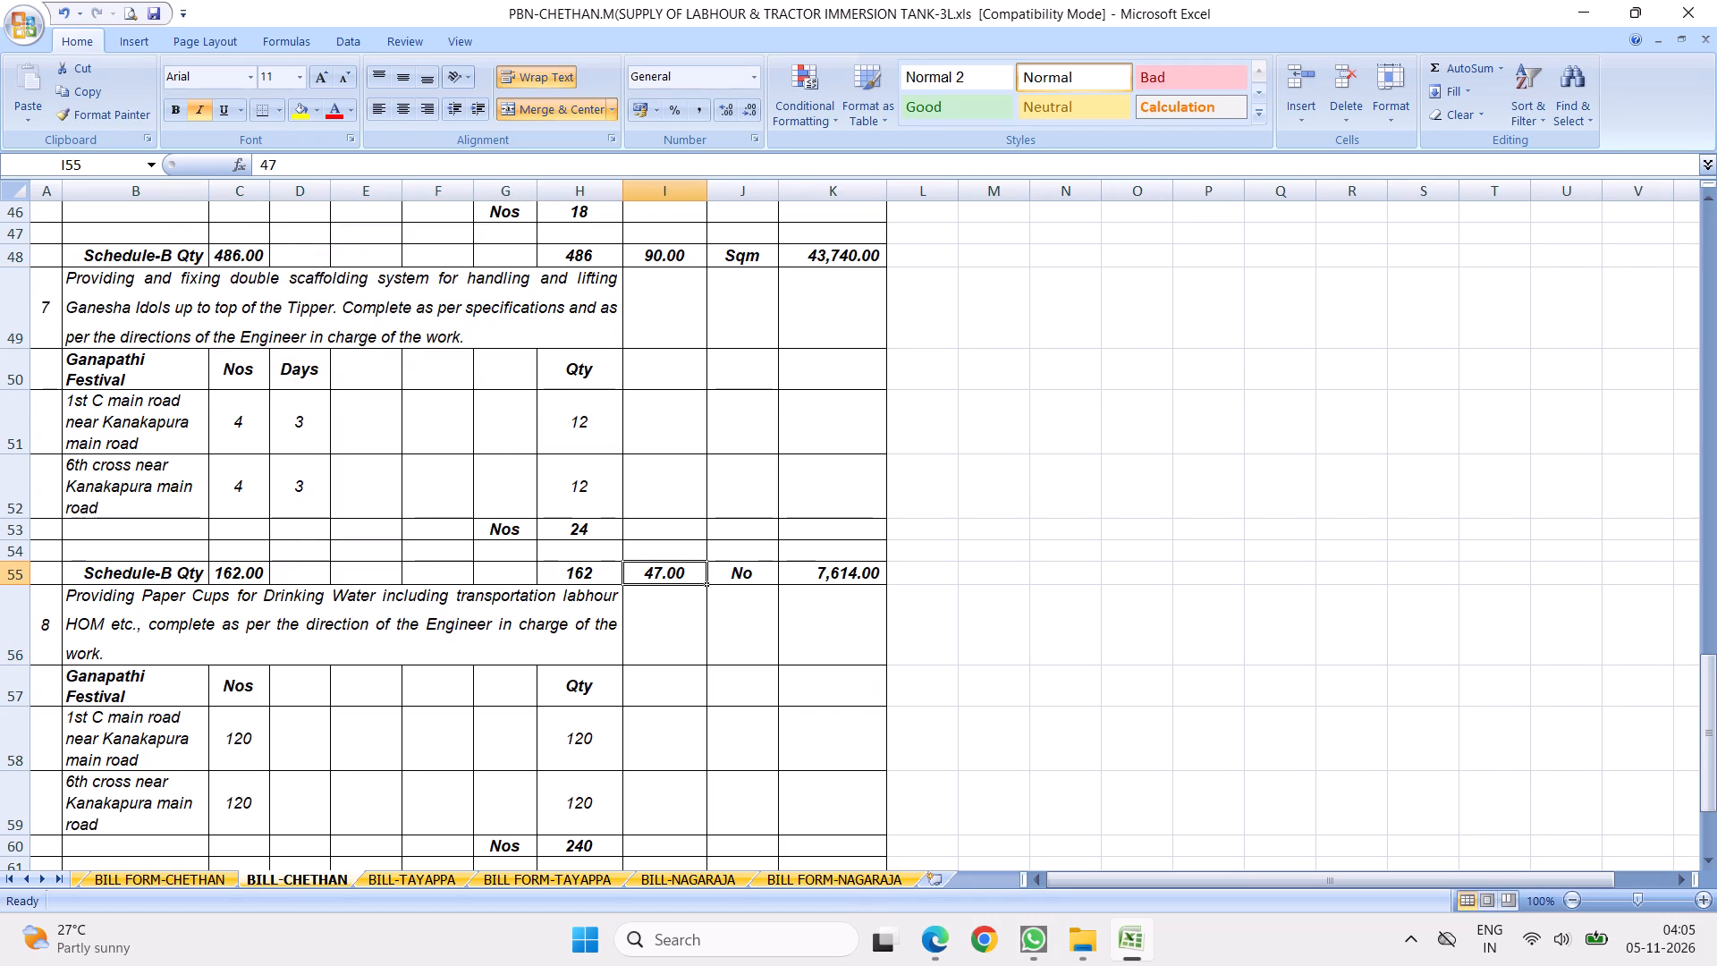
pyautogui.write('330')
pyautogui.press('Return')
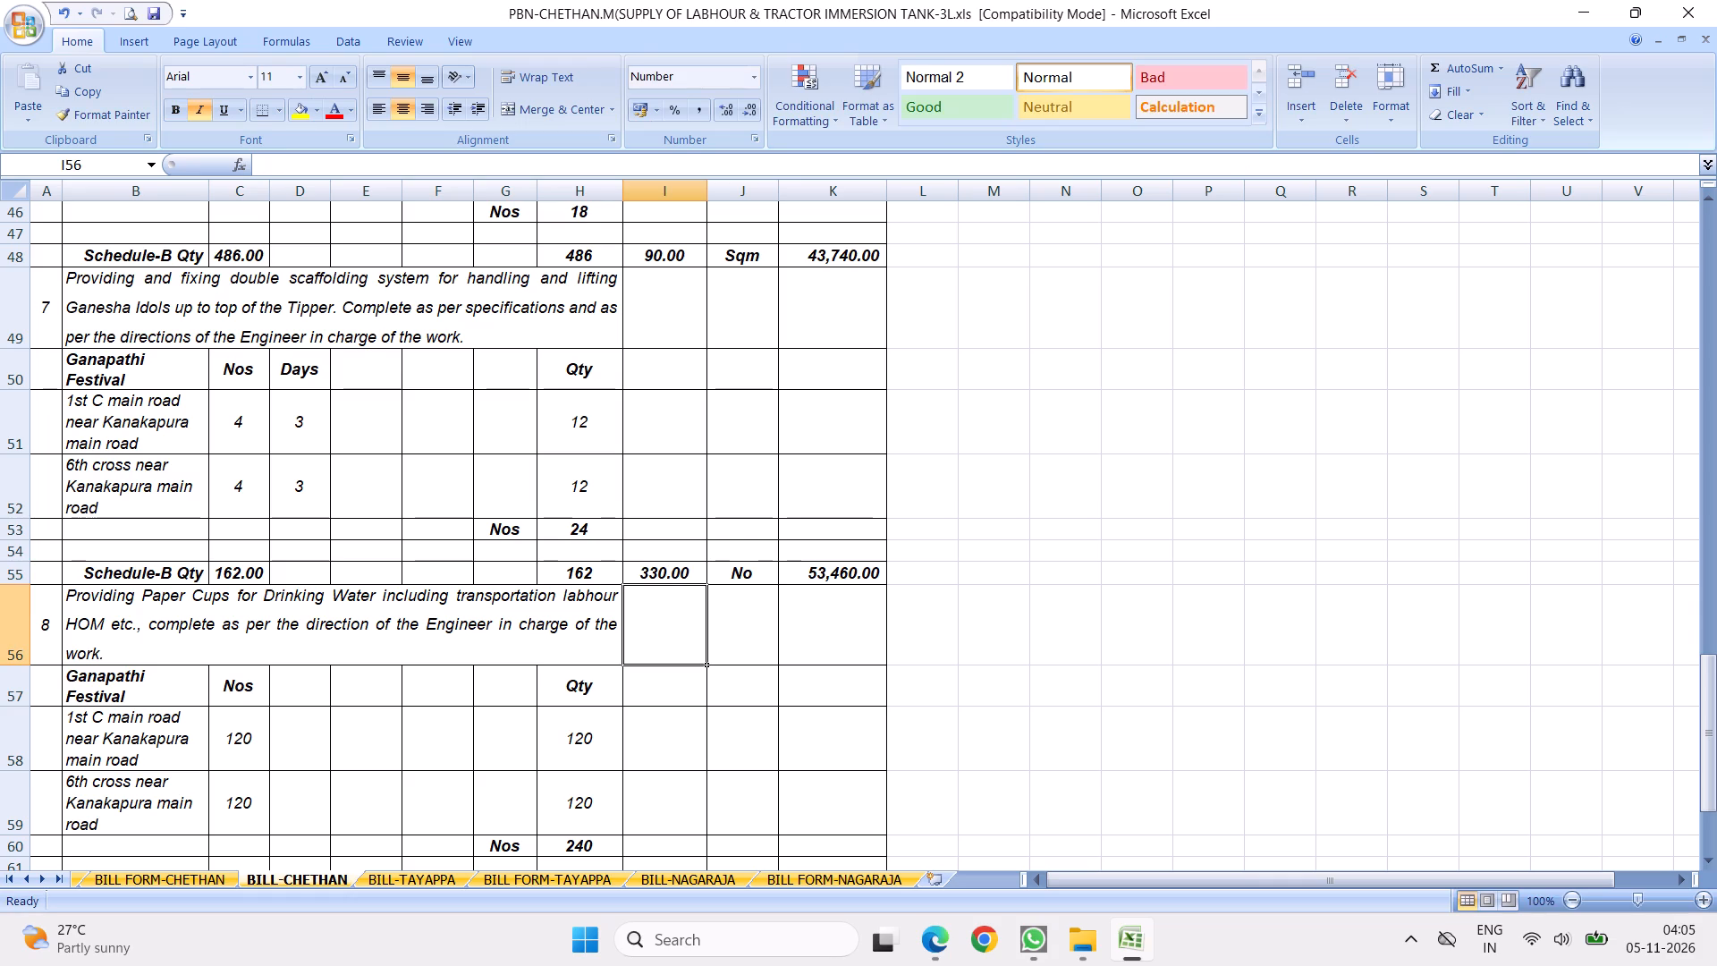
pyautogui.click(306, 468)
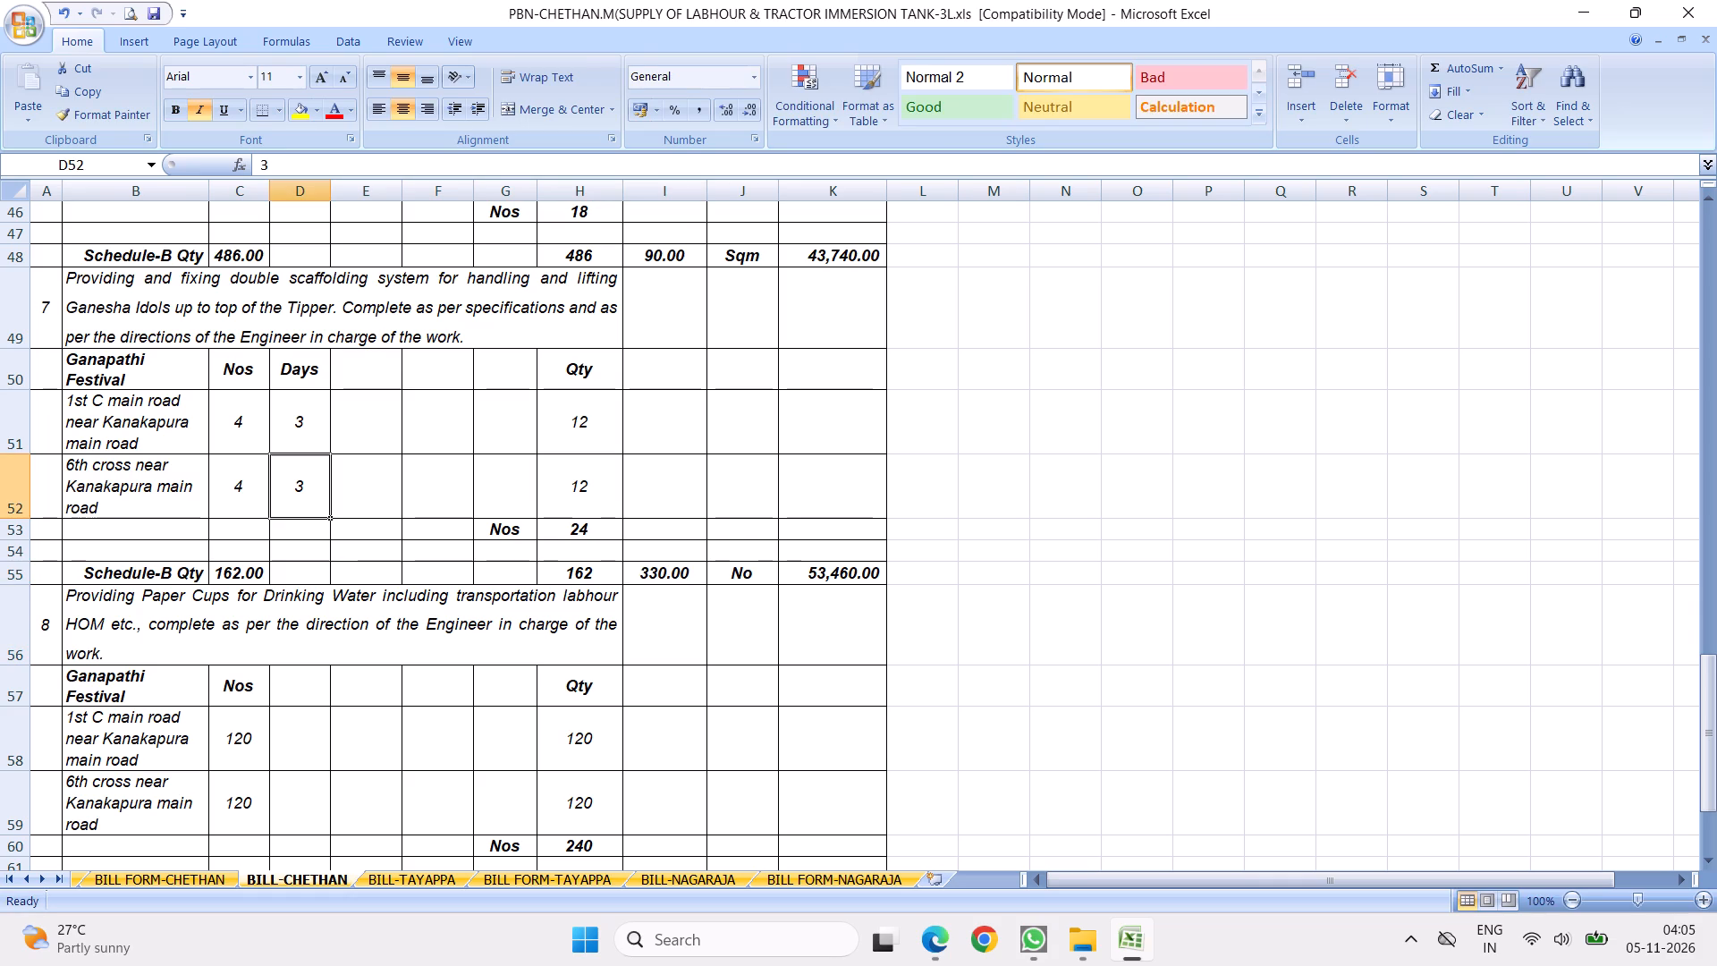
pyautogui.click(240, 314)
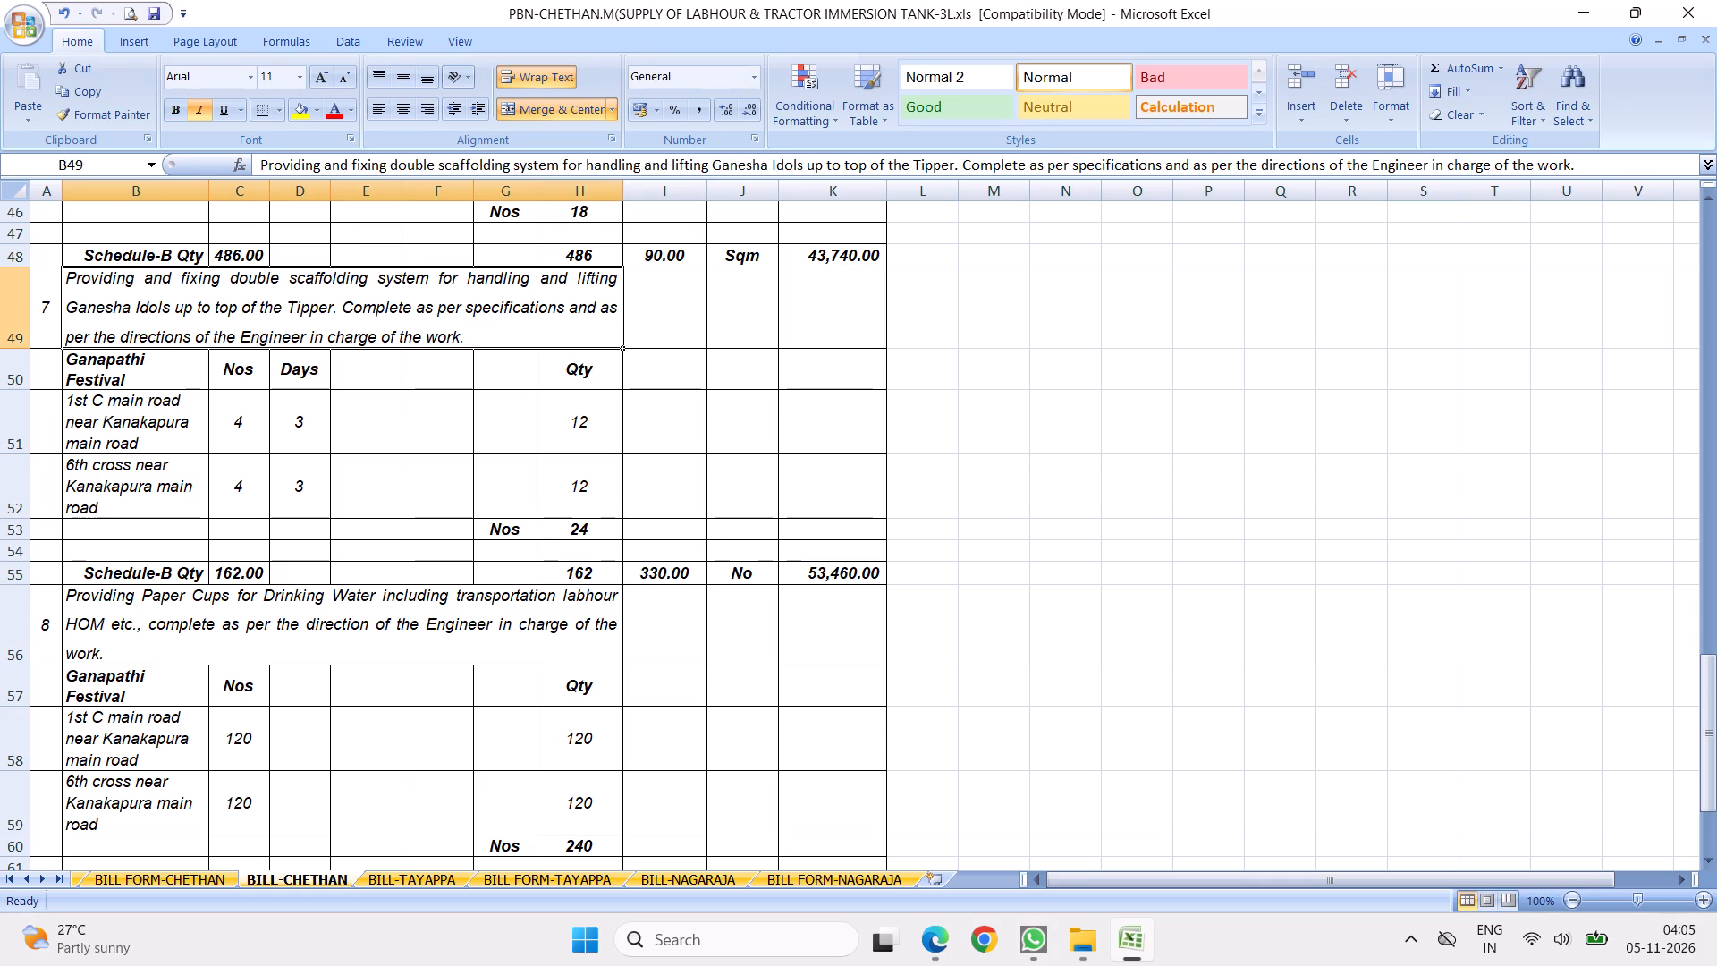
# Delete all rows of item 8, the paper cups, from its description through its Schedule-B line.
pyautogui.moveTo(0, 626); pyautogui.dragTo(522, 659)
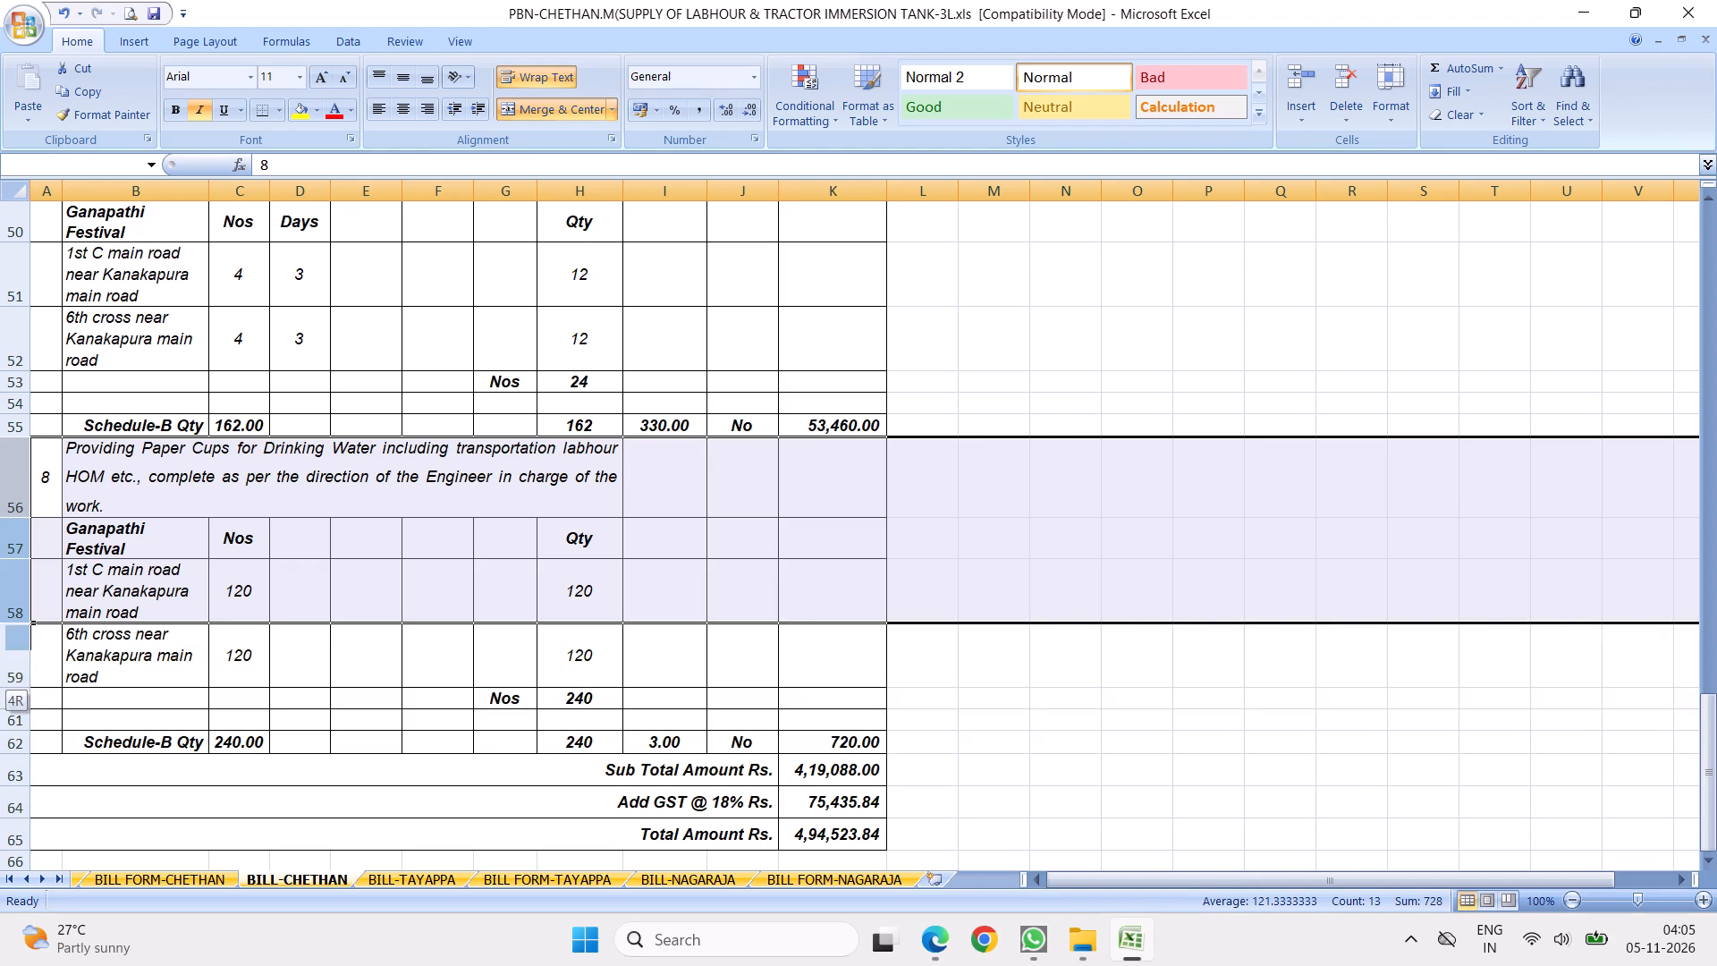
pyautogui.moveTo(522, 659); pyautogui.dragTo(494, 738)
pyautogui.rightClick(399, 462)
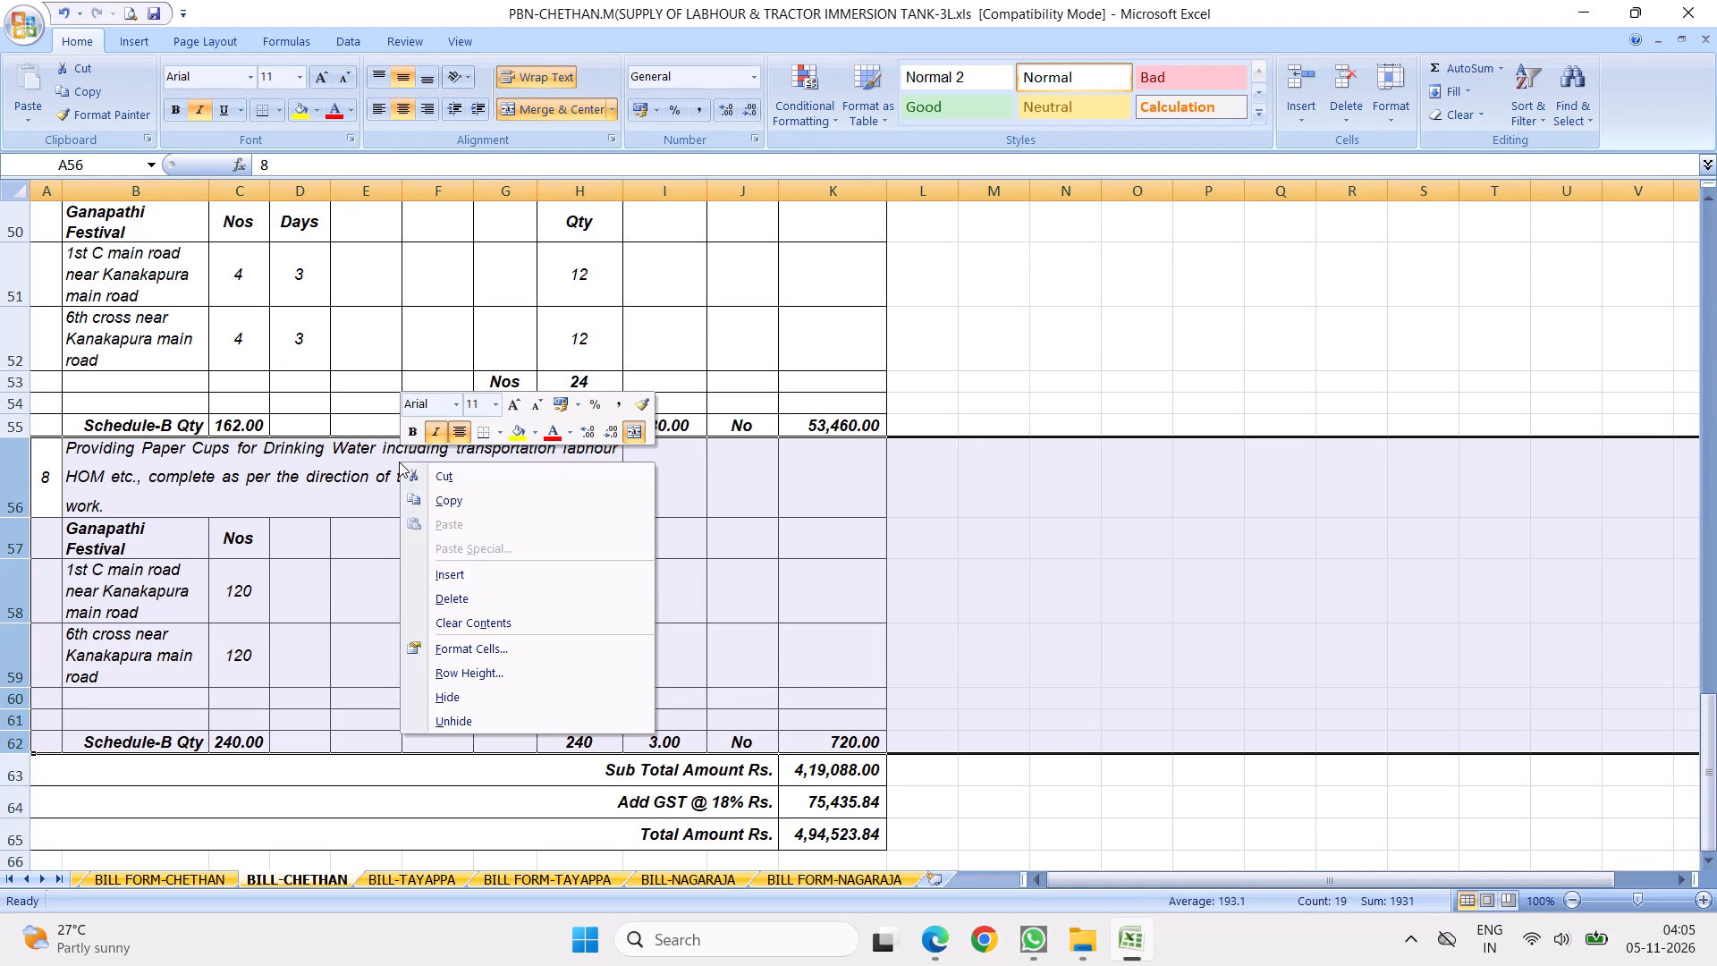
pyautogui.click(456, 598)
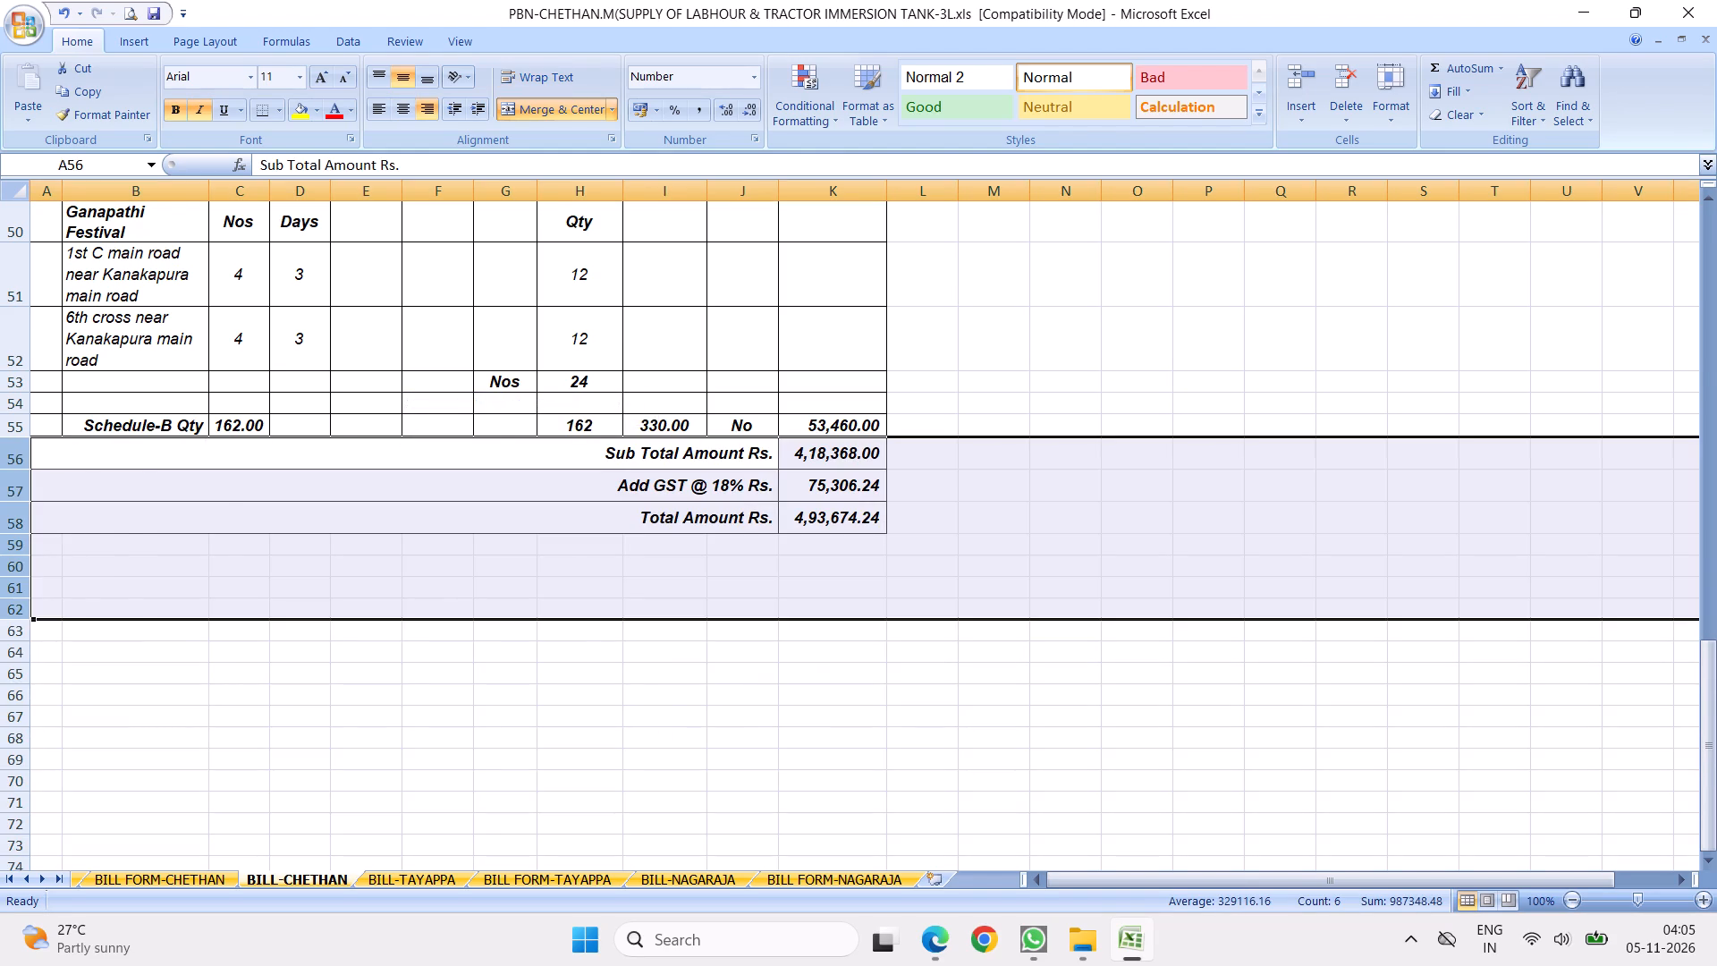
# Review the Schedule-B quantities and rates of items 1 to 7 and the subtotal formula on the BILL-CHETHAN sheet.
pyautogui.scroll(4, 557, 521)
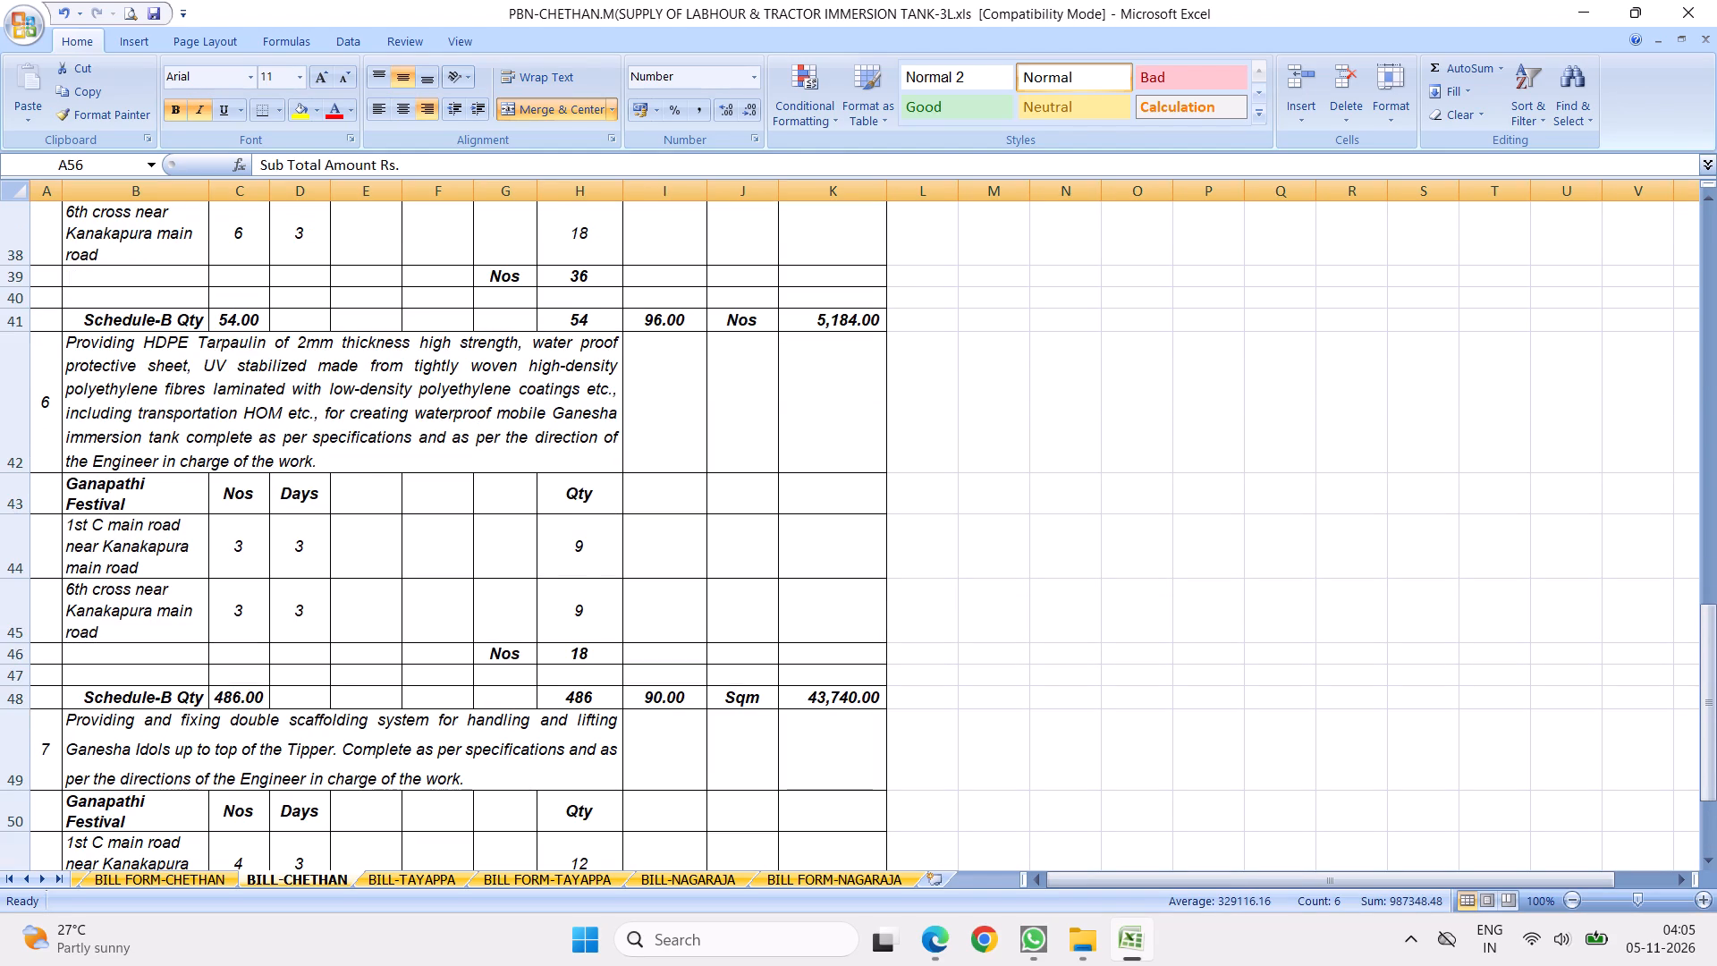
pyautogui.scroll(18, 505, 497)
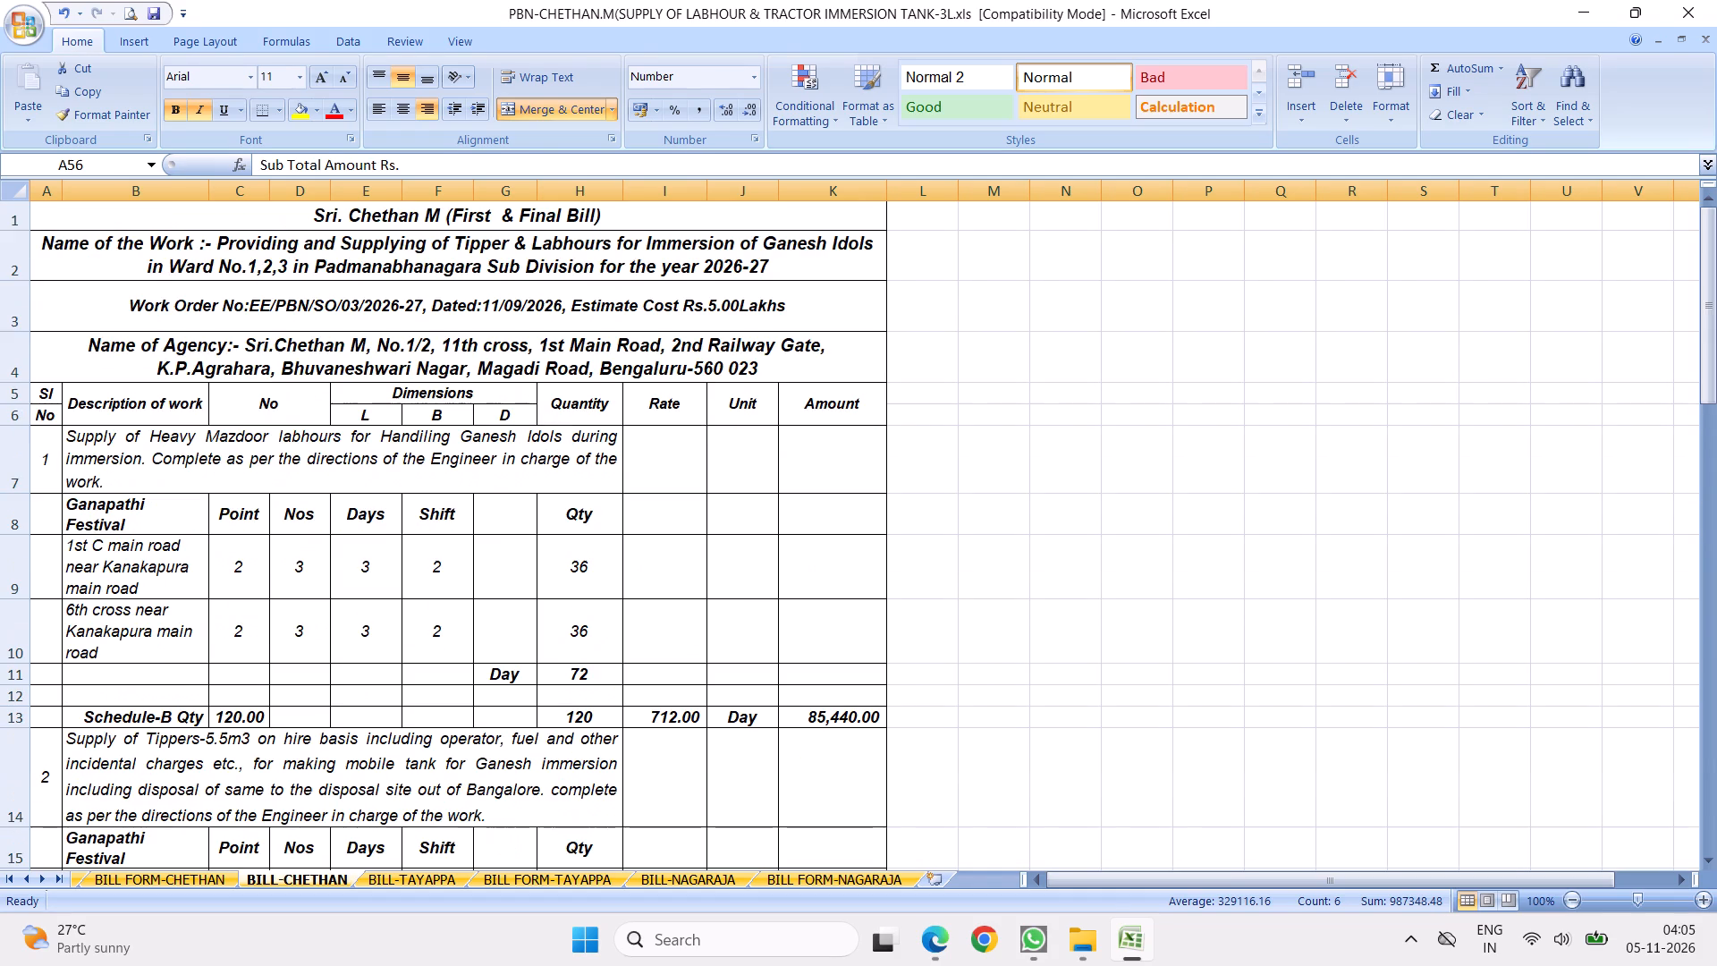
pyautogui.click(485, 436)
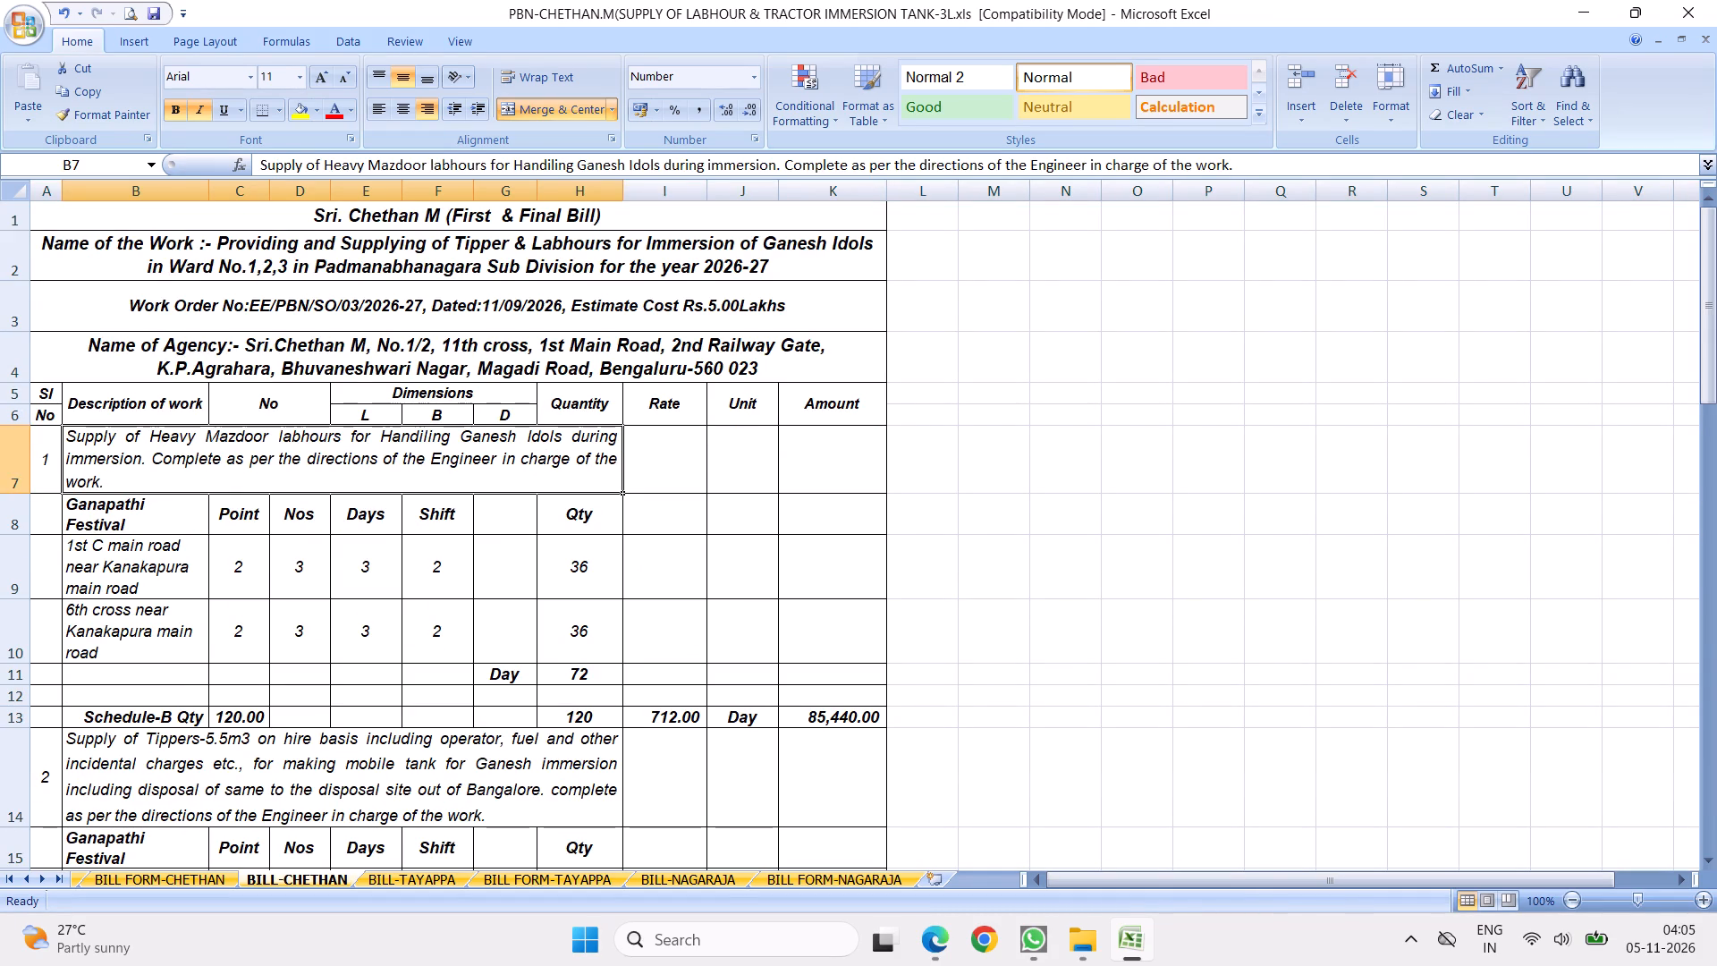
pyautogui.click(704, 718)
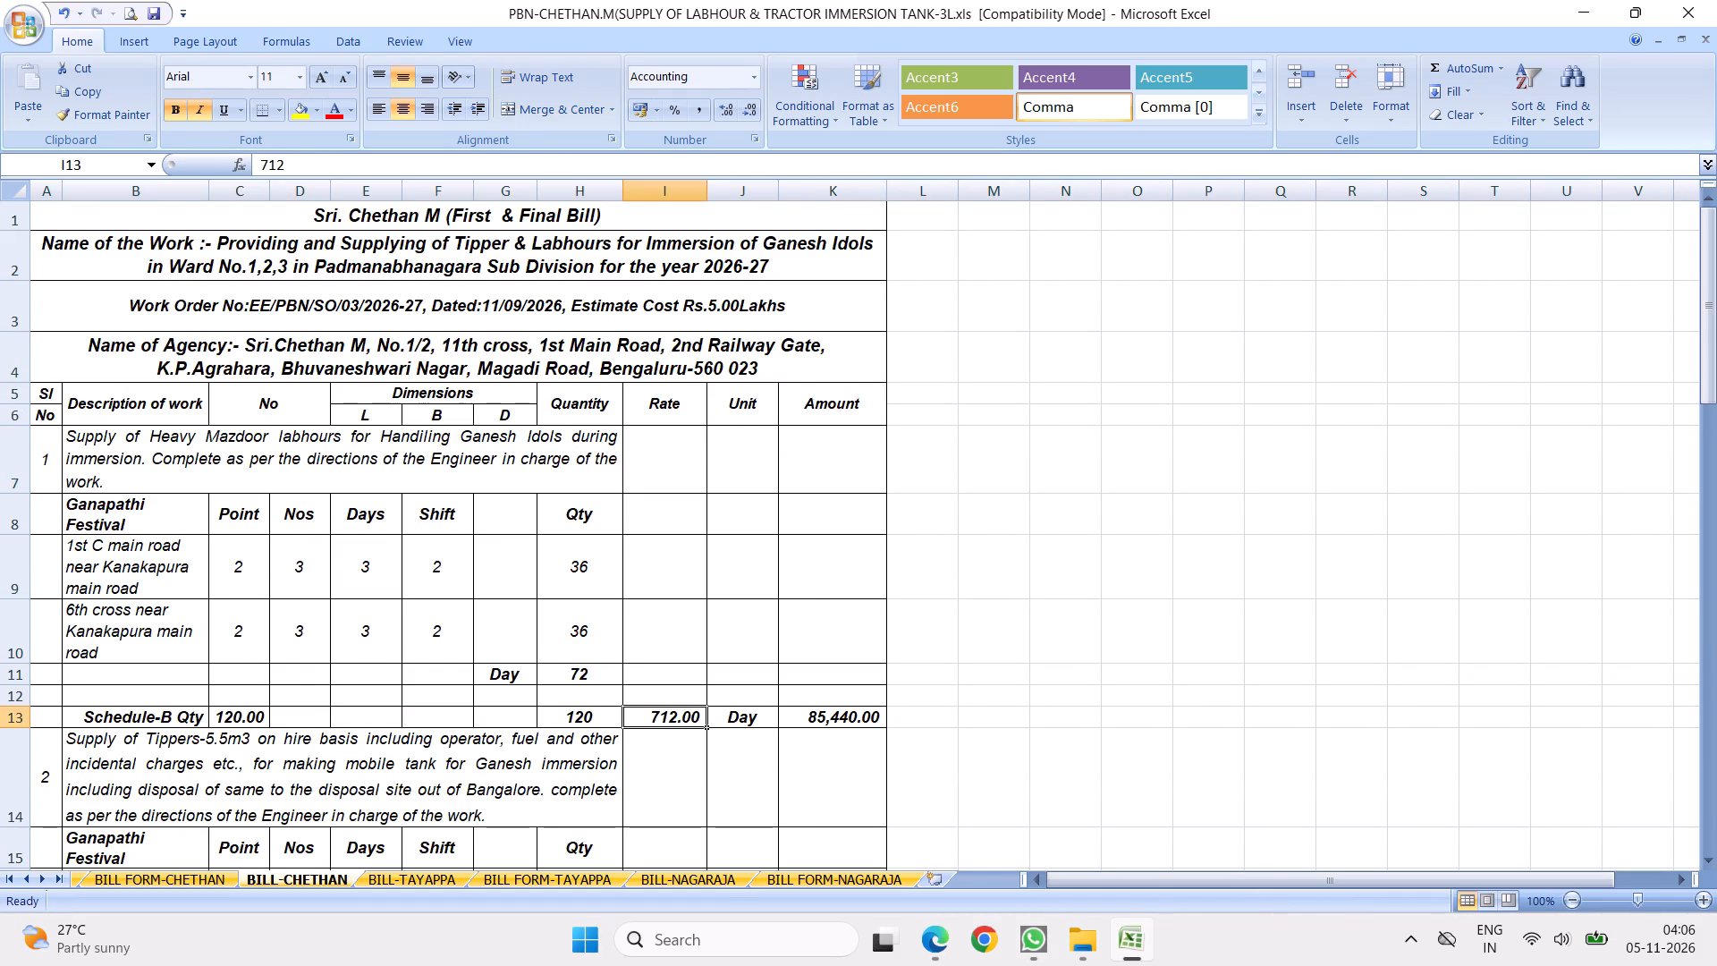
pyautogui.scroll(-4, 767, 643)
pyautogui.click(575, 555)
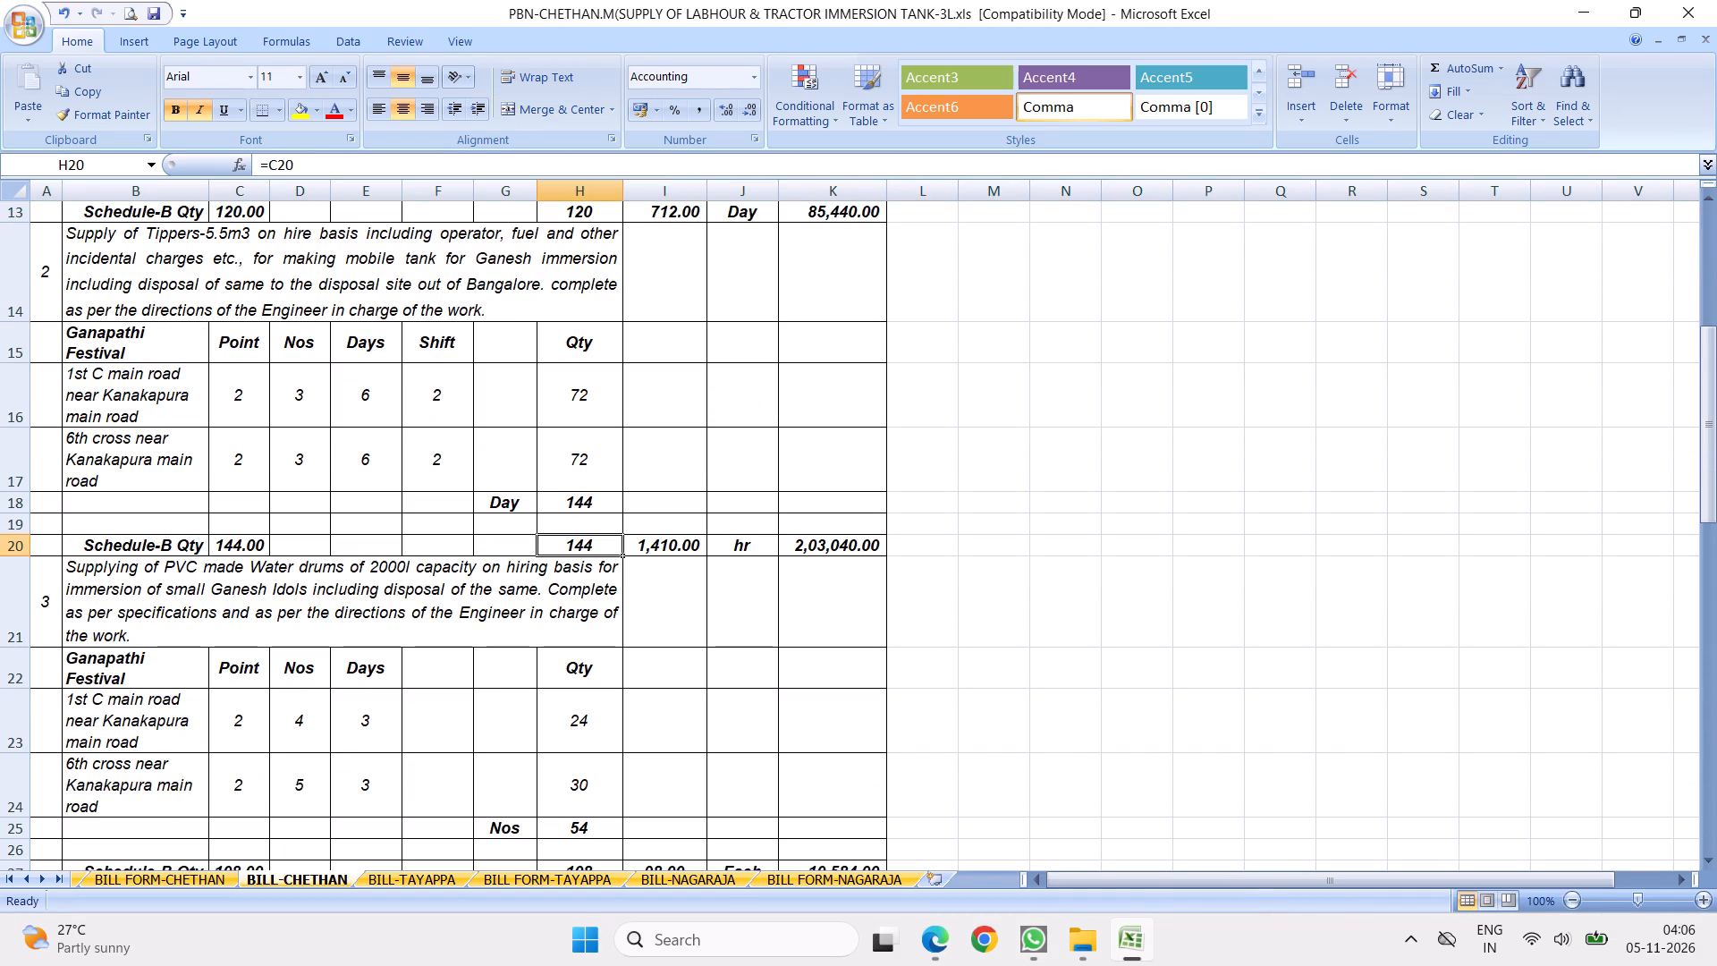
pyautogui.click(652, 552)
pyautogui.scroll(-2, 677, 623)
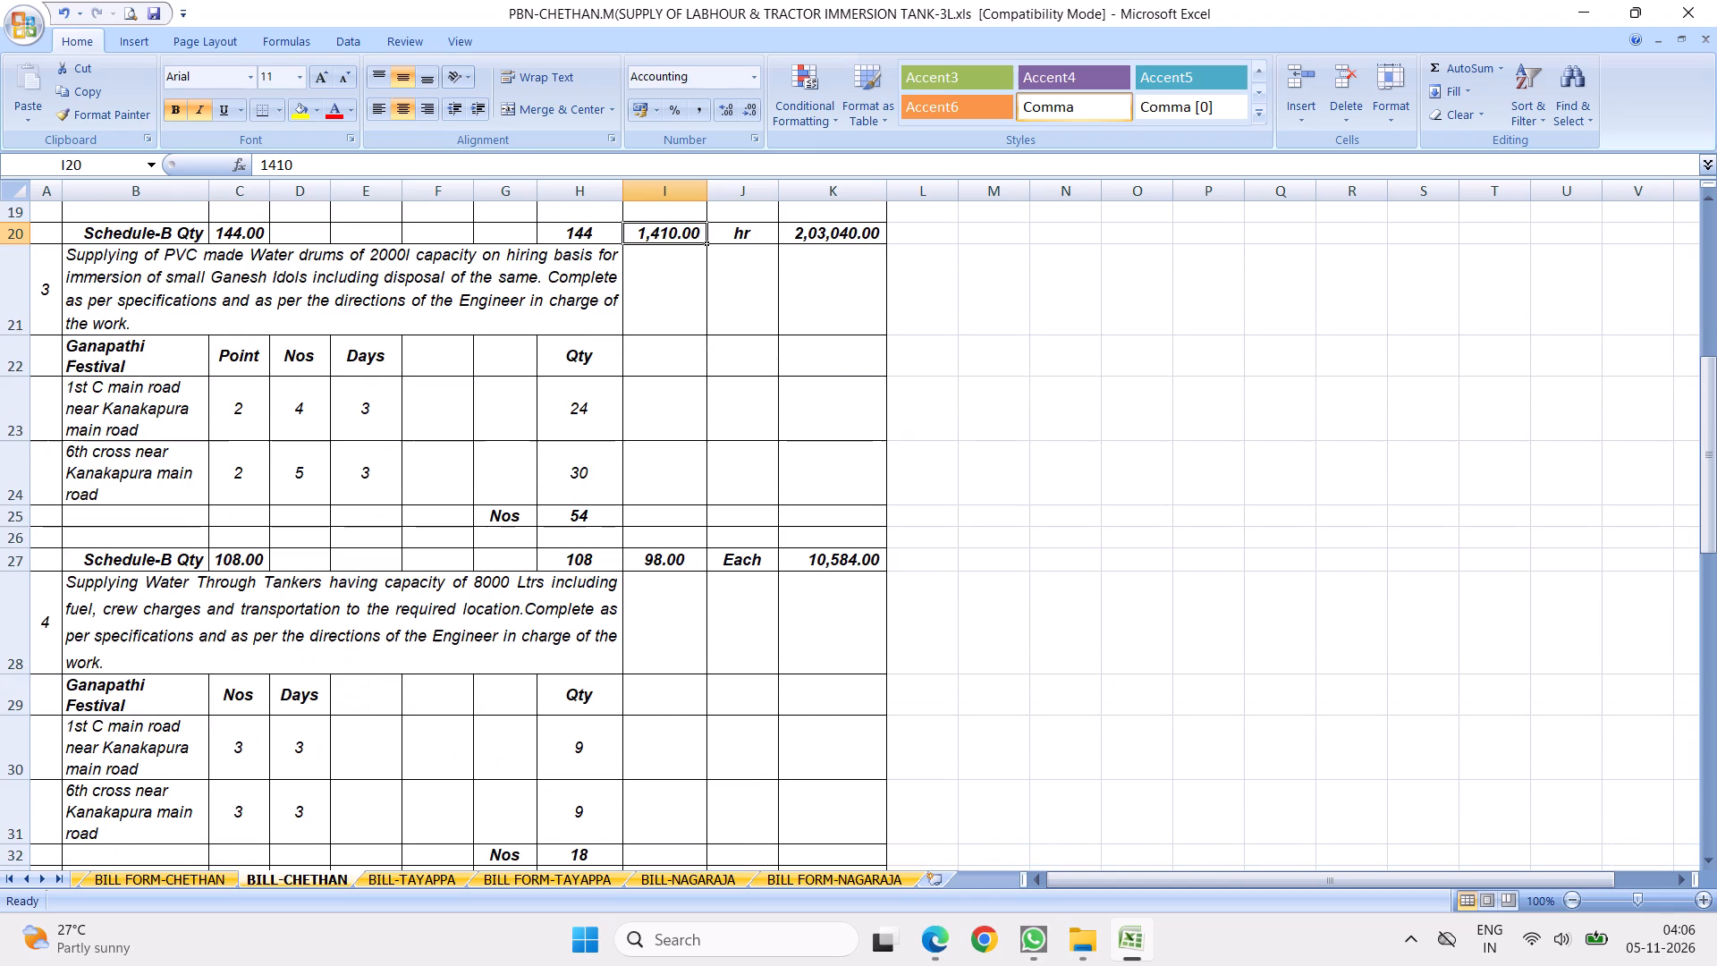
pyautogui.click(584, 566)
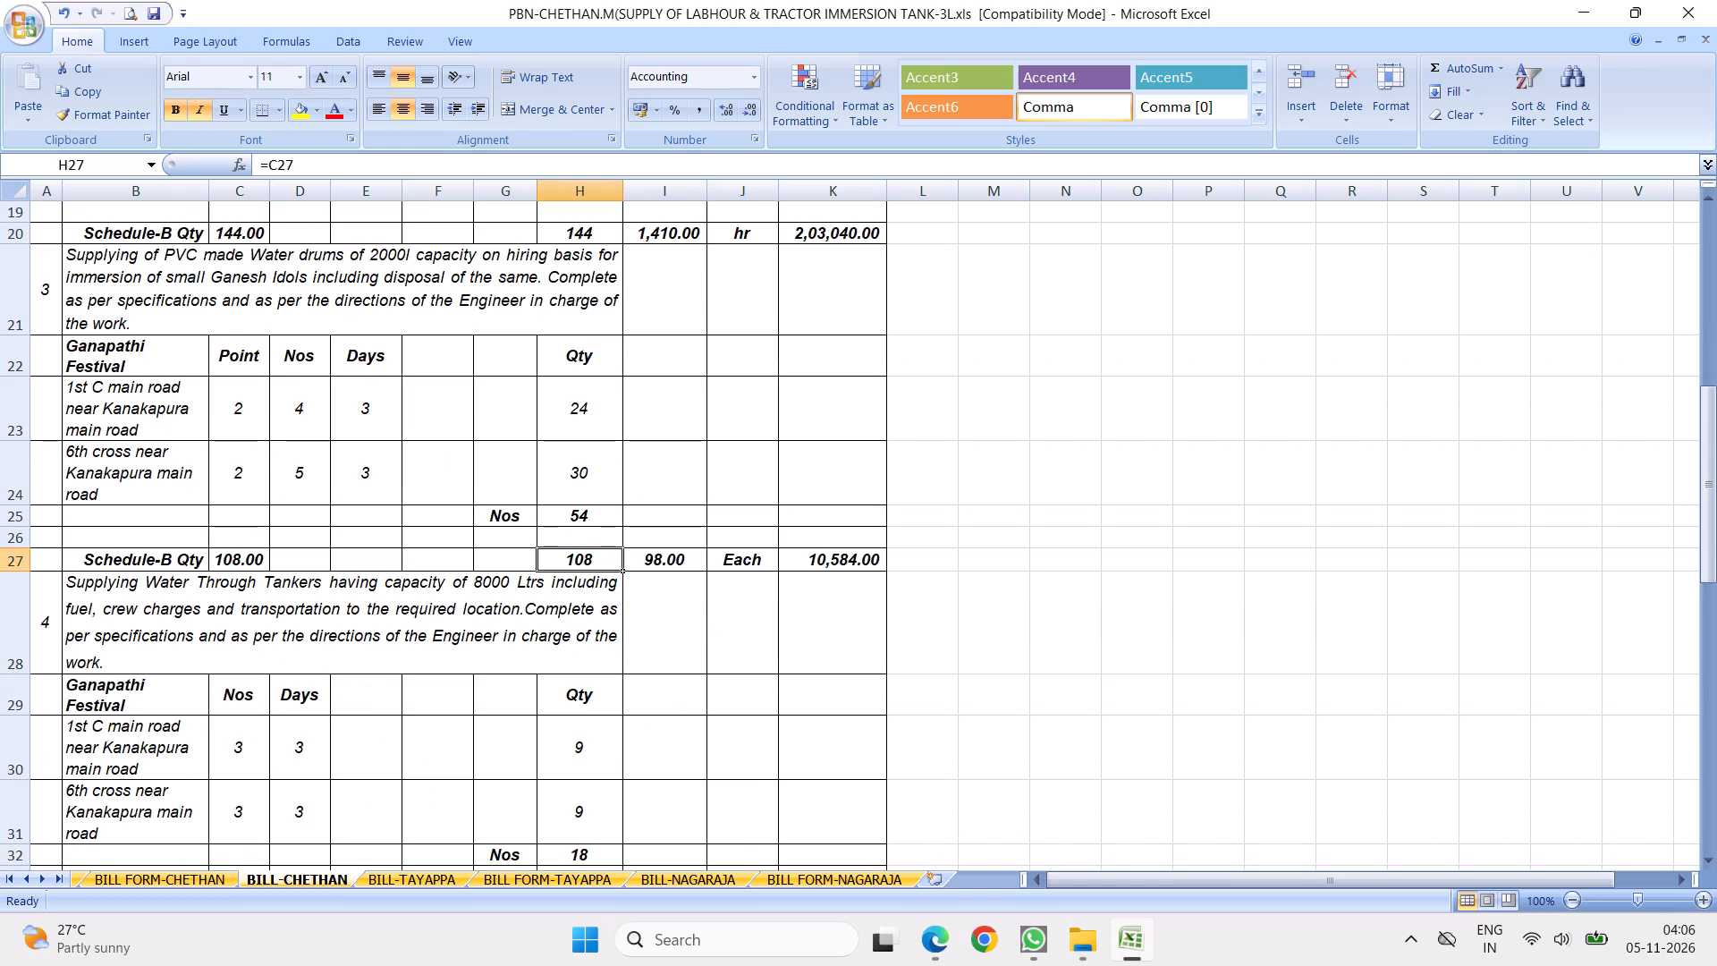
pyautogui.click(663, 559)
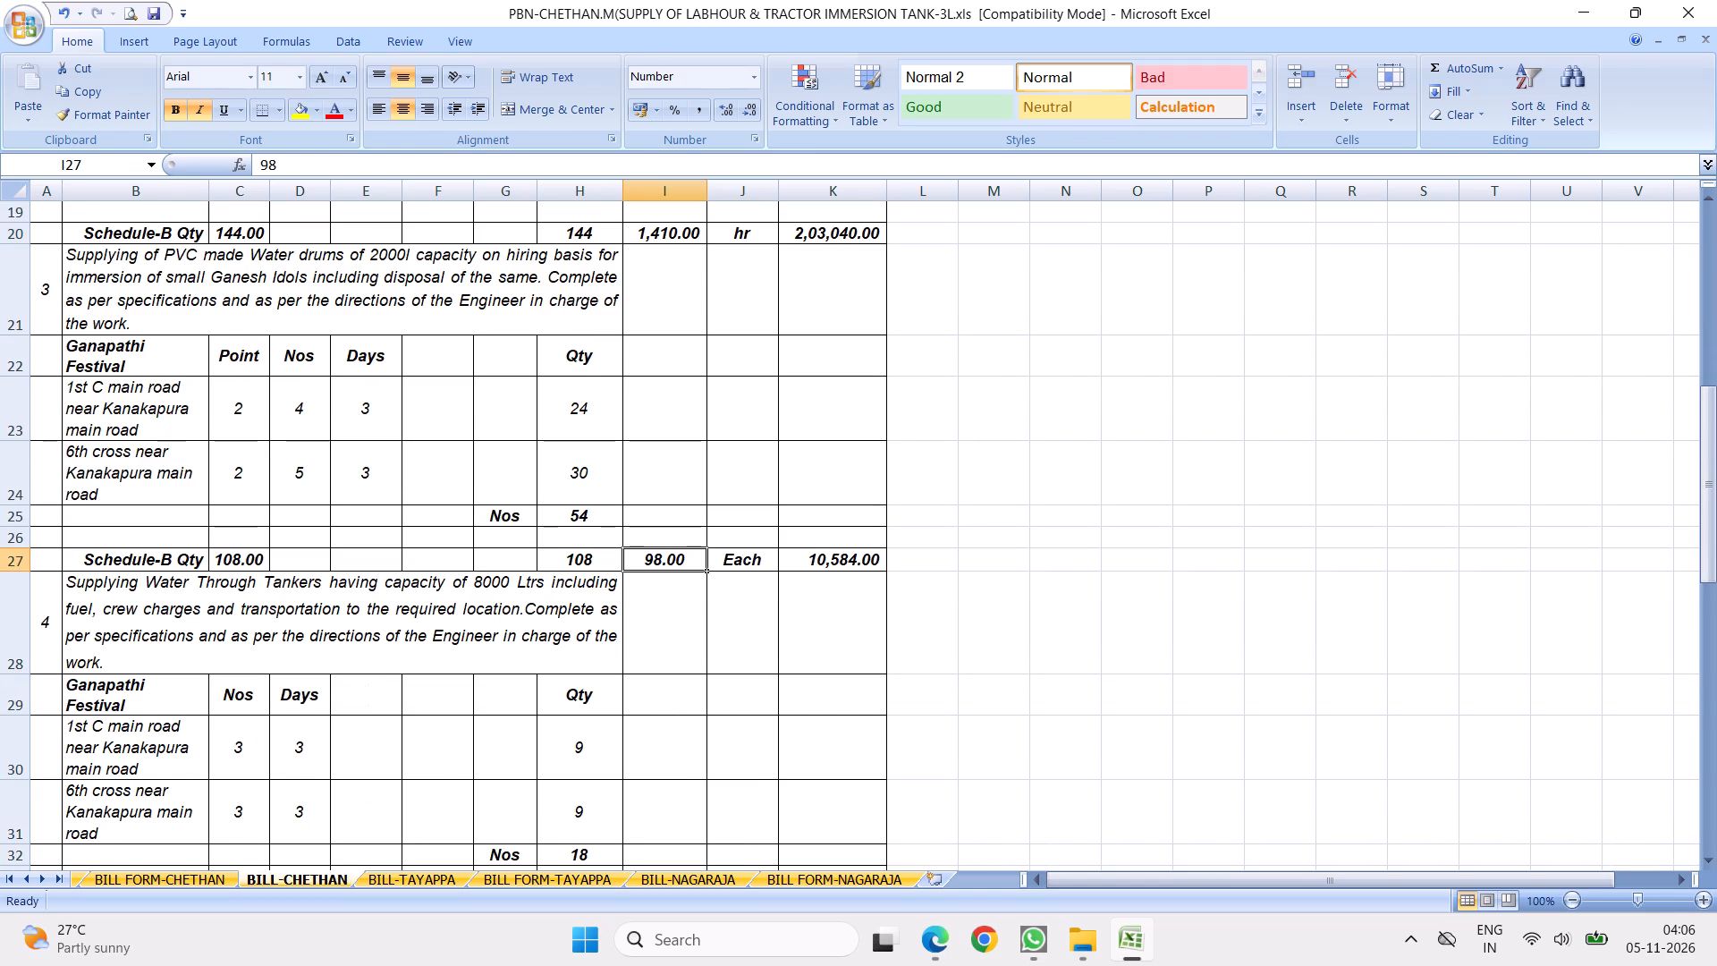
pyautogui.scroll(-2, 706, 552)
pyautogui.click(585, 598)
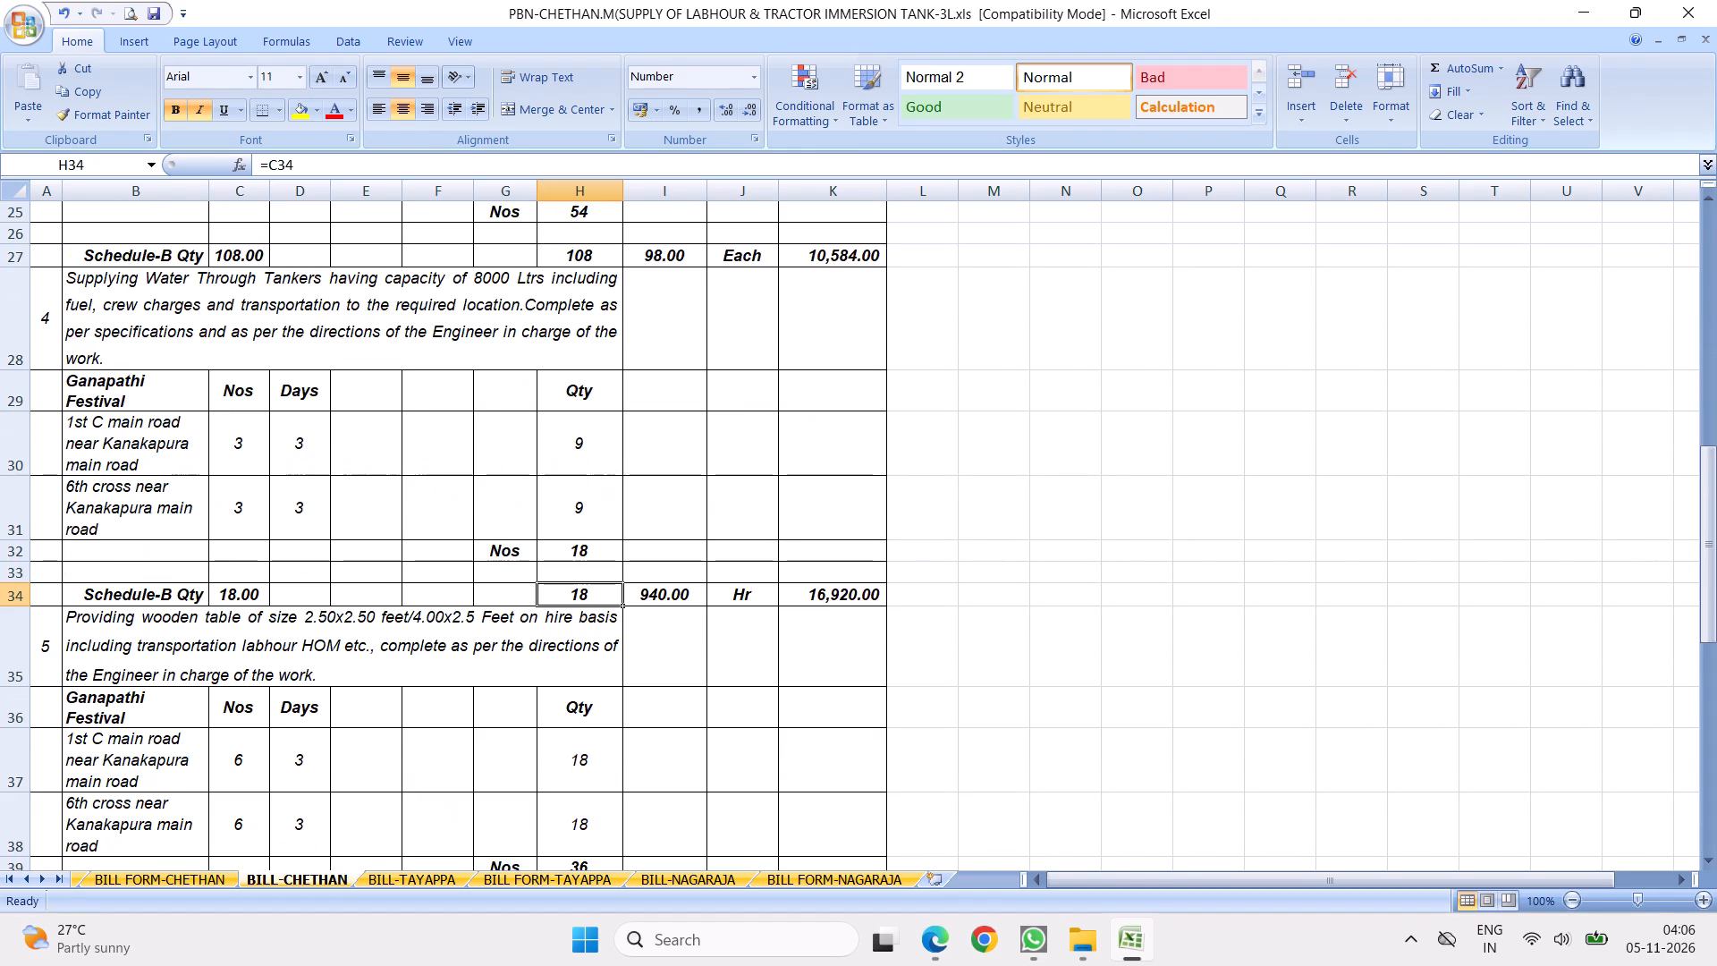
pyautogui.click(663, 597)
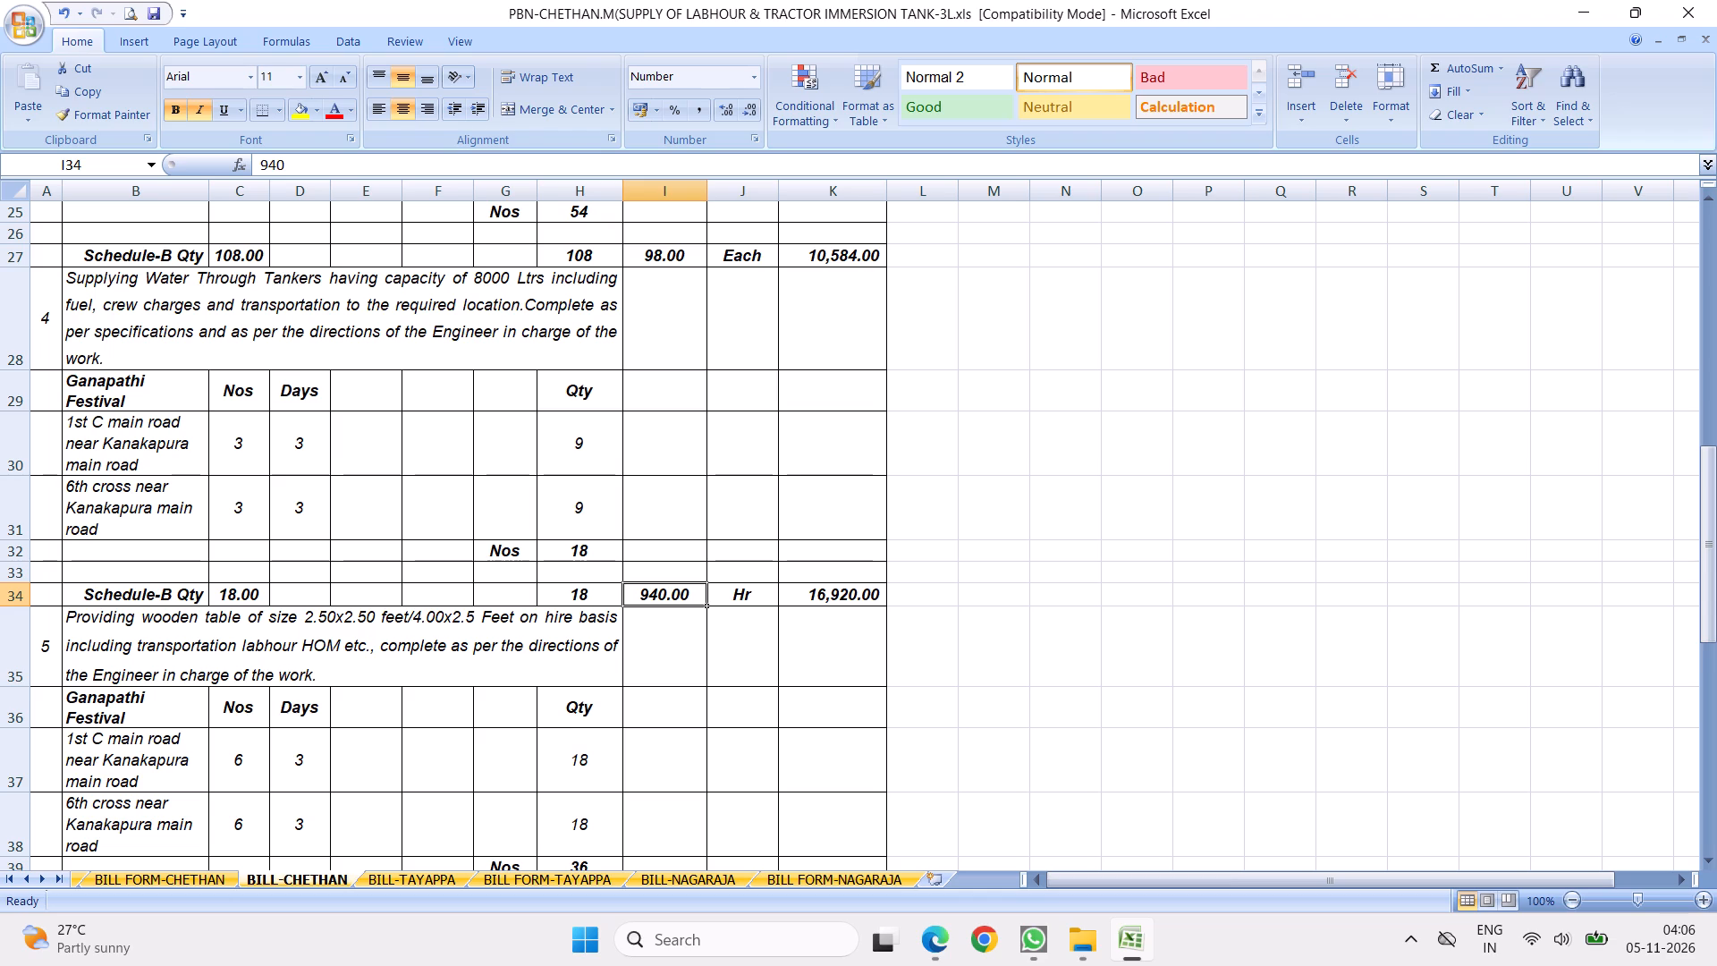
pyautogui.scroll(-2, 823, 591)
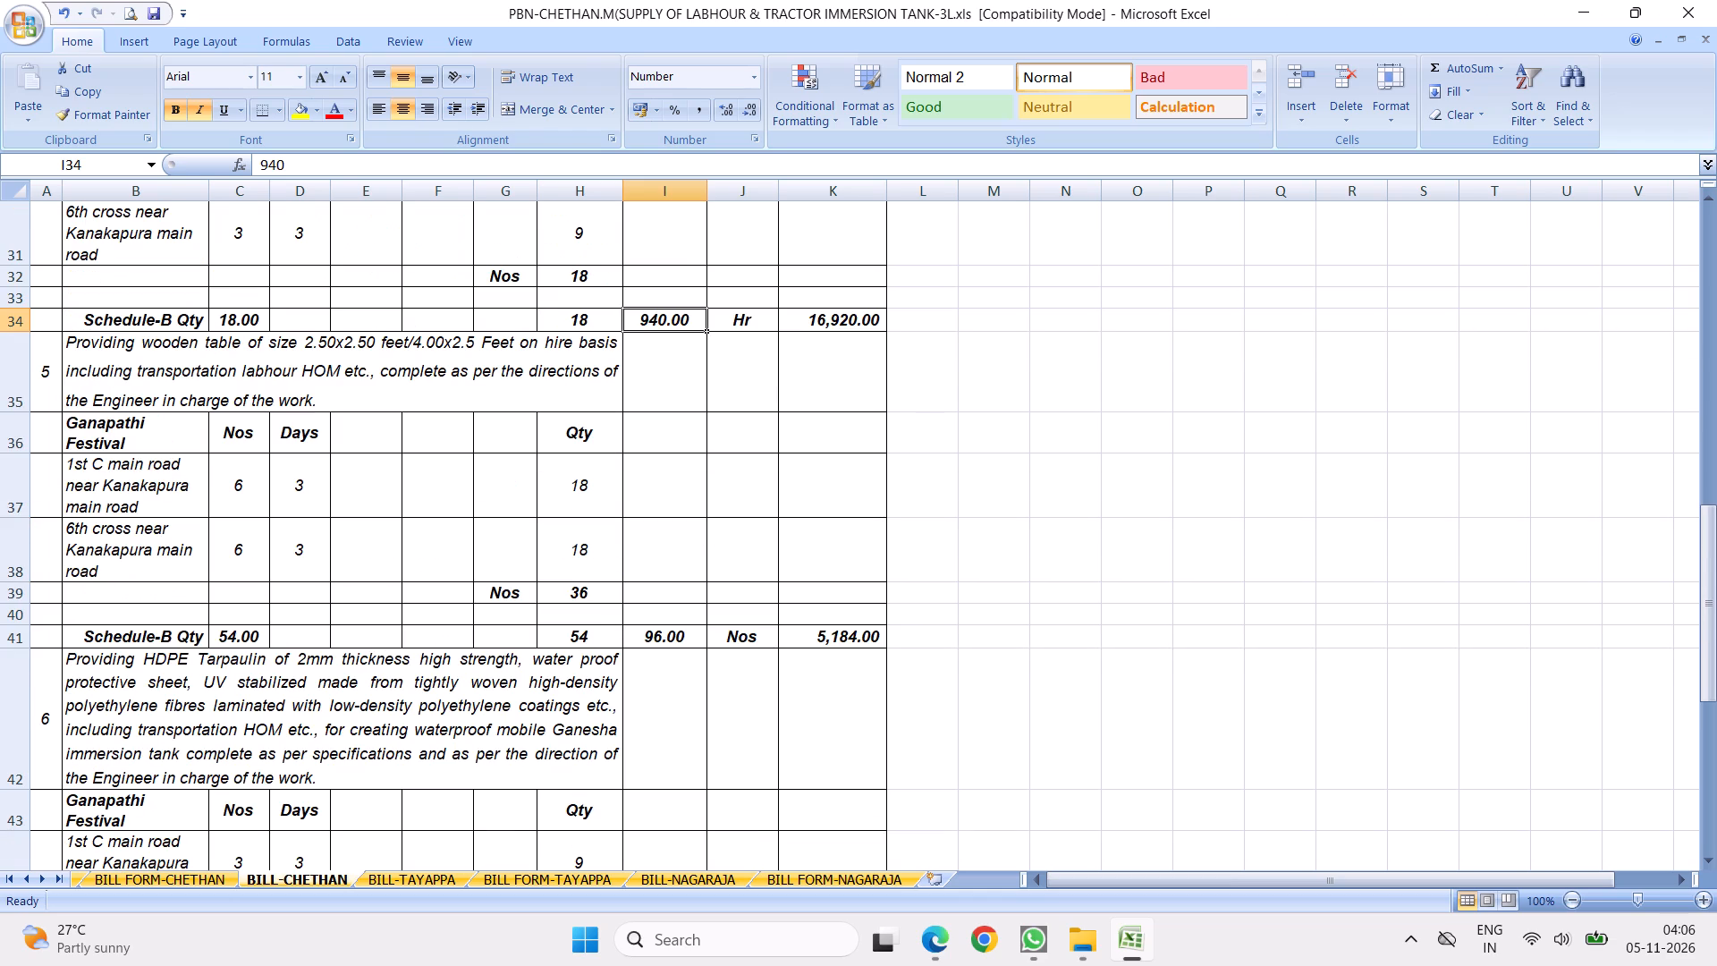
pyautogui.click(571, 640)
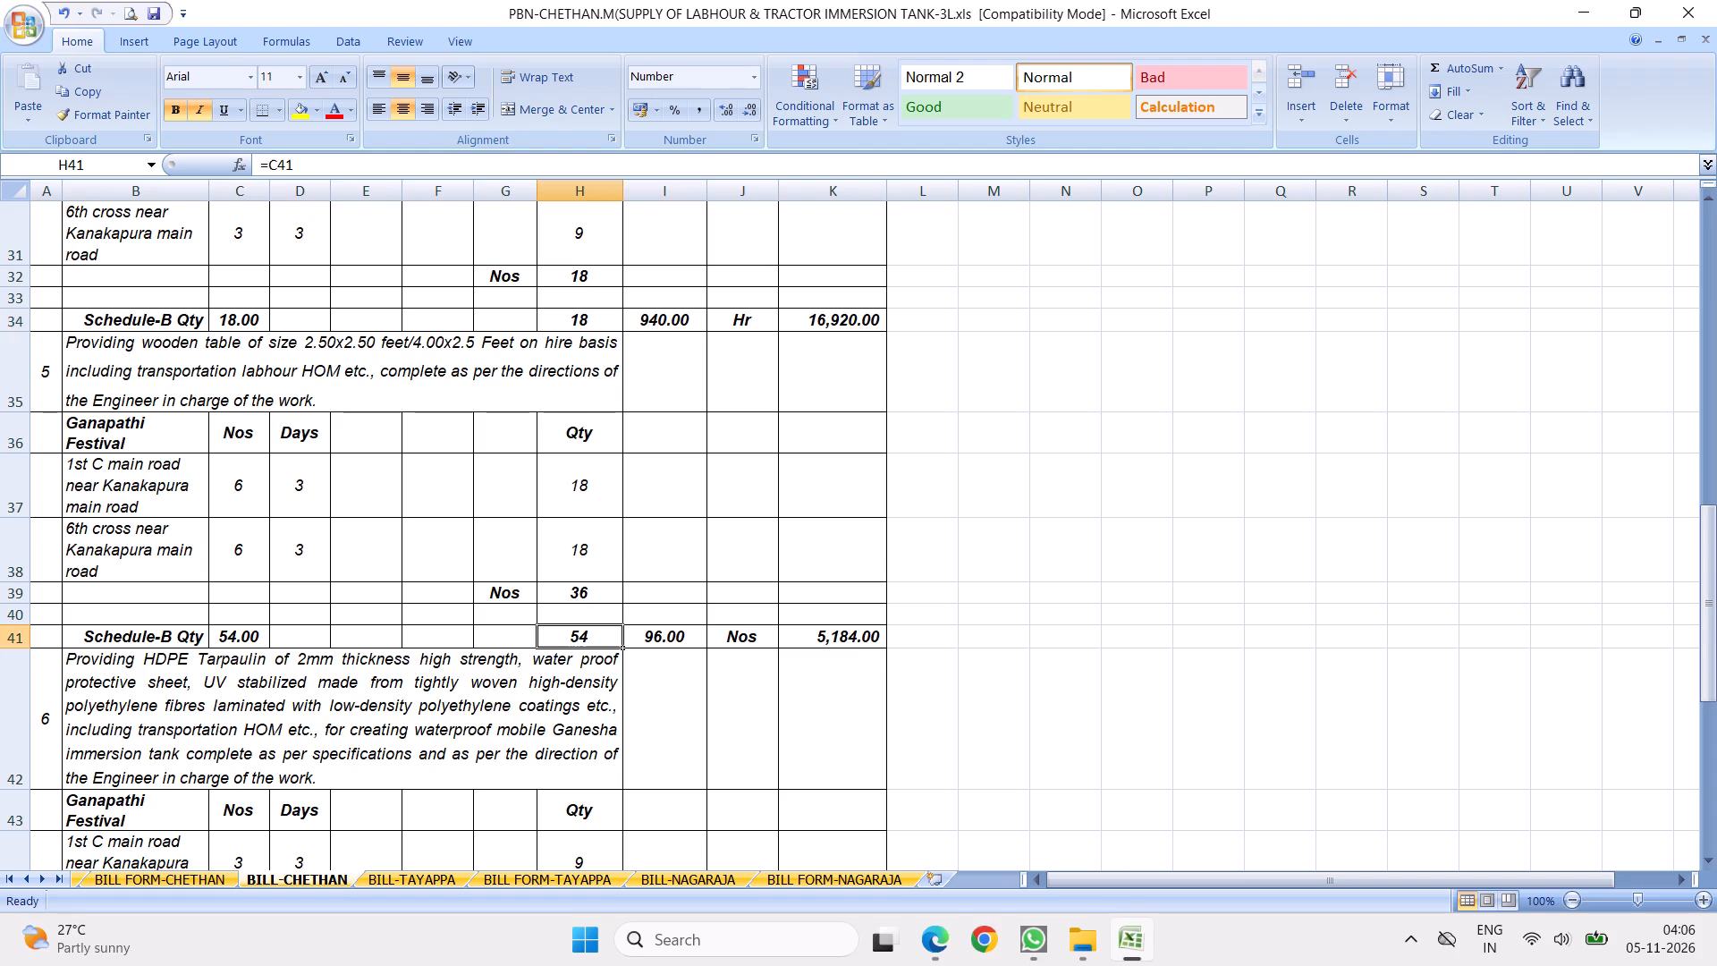
pyautogui.click(668, 640)
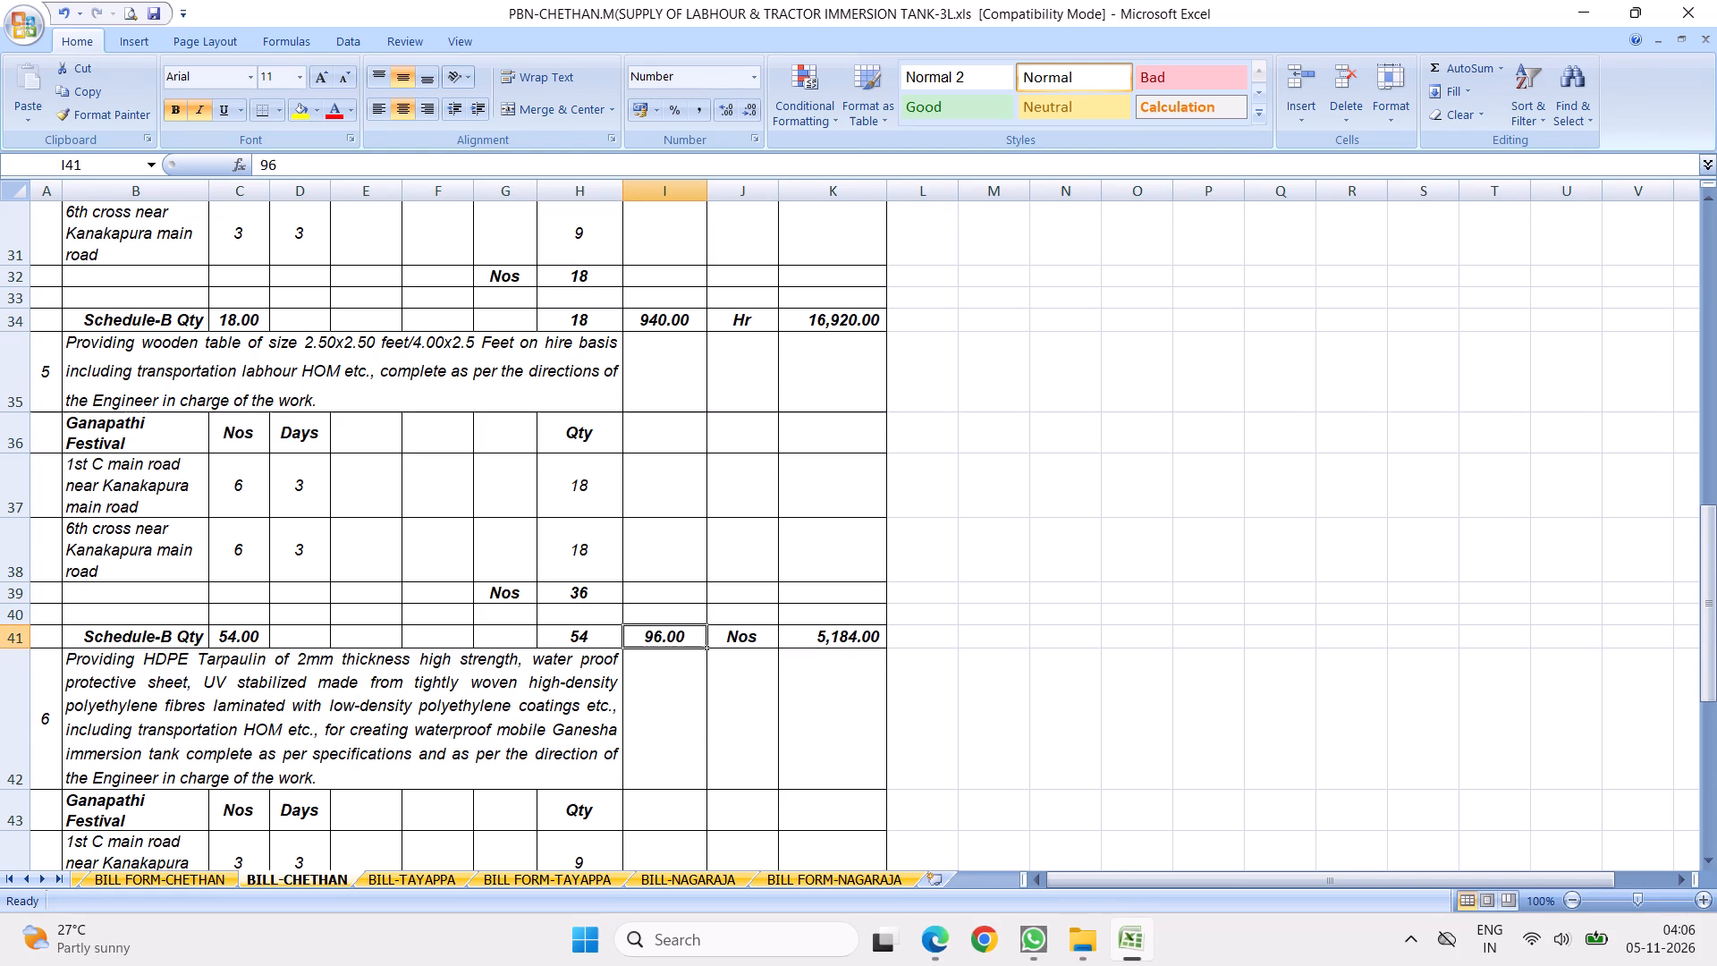
pyautogui.scroll(-2, 799, 563)
pyautogui.click(579, 761)
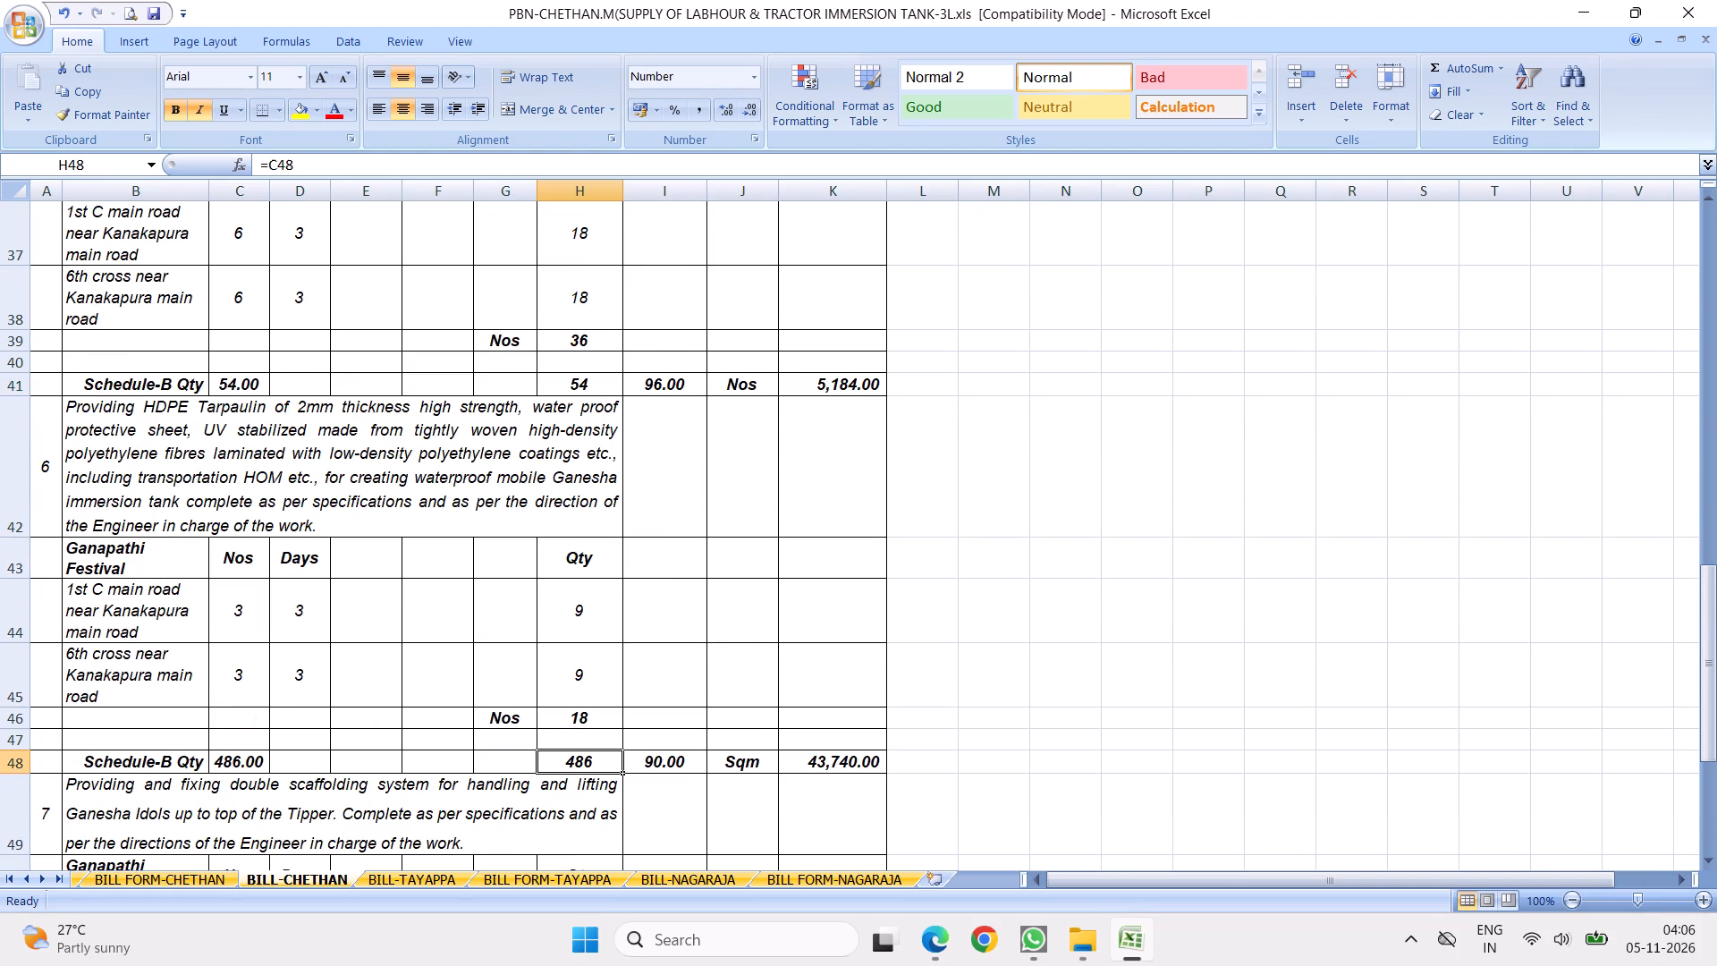
pyautogui.click(667, 763)
pyautogui.scroll(-2, 740, 714)
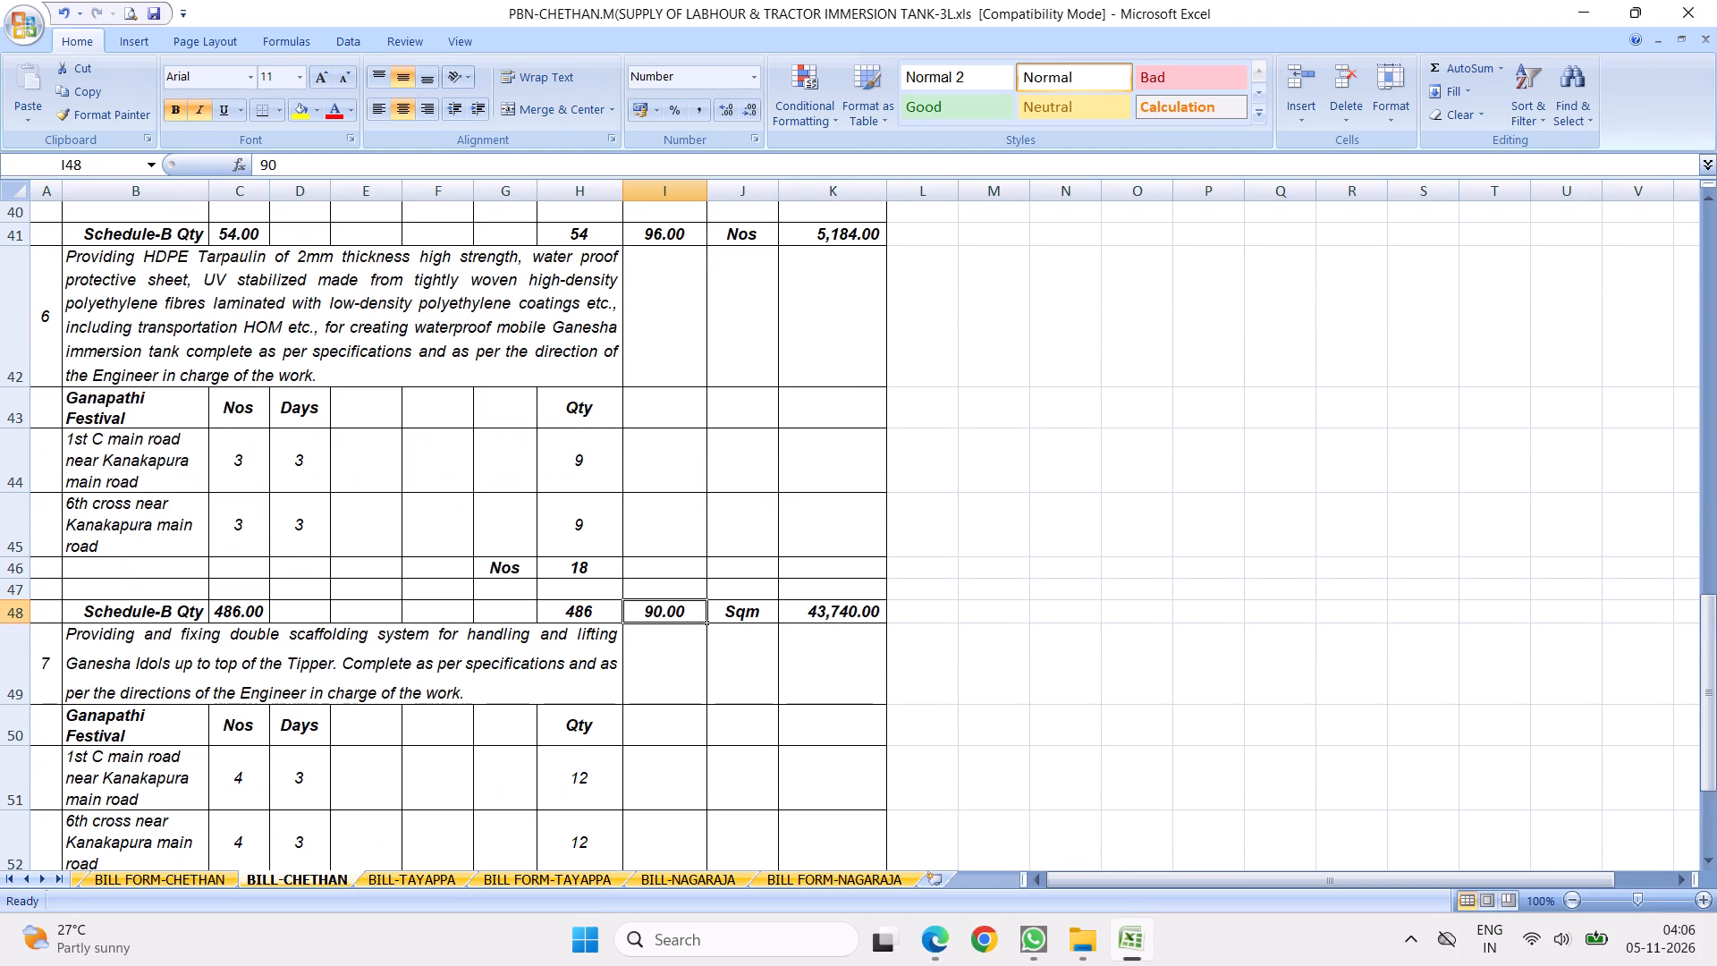
pyautogui.click(582, 749)
pyautogui.click(679, 741)
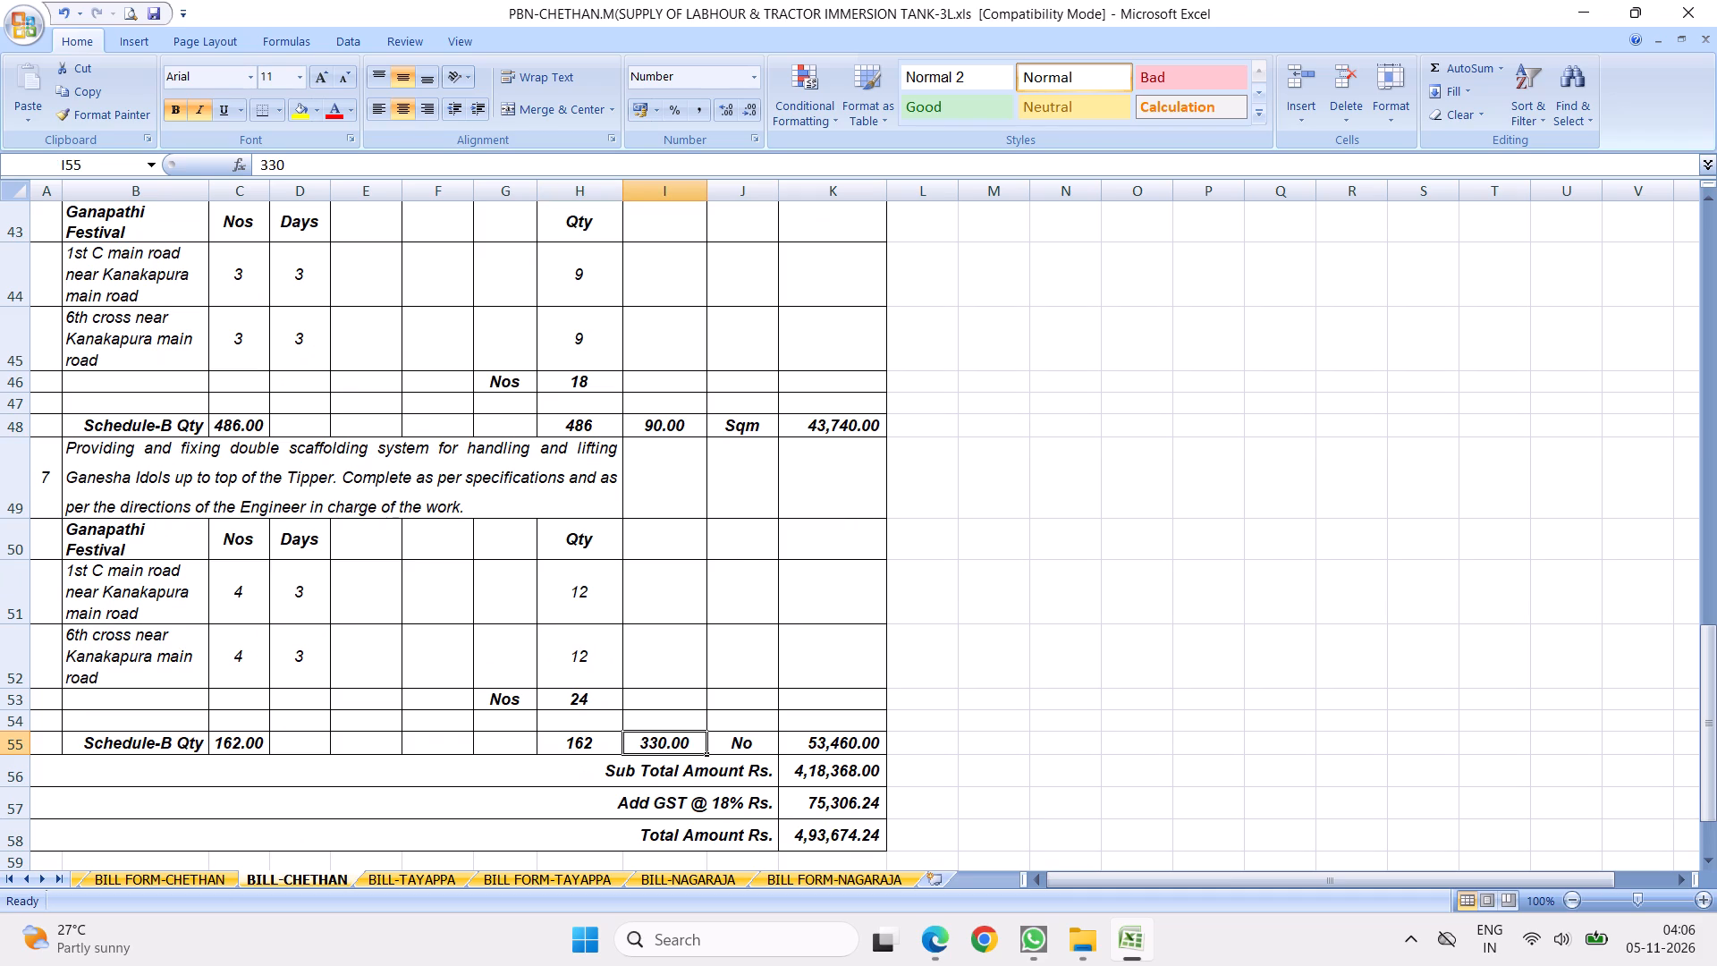
pyautogui.click(825, 768)
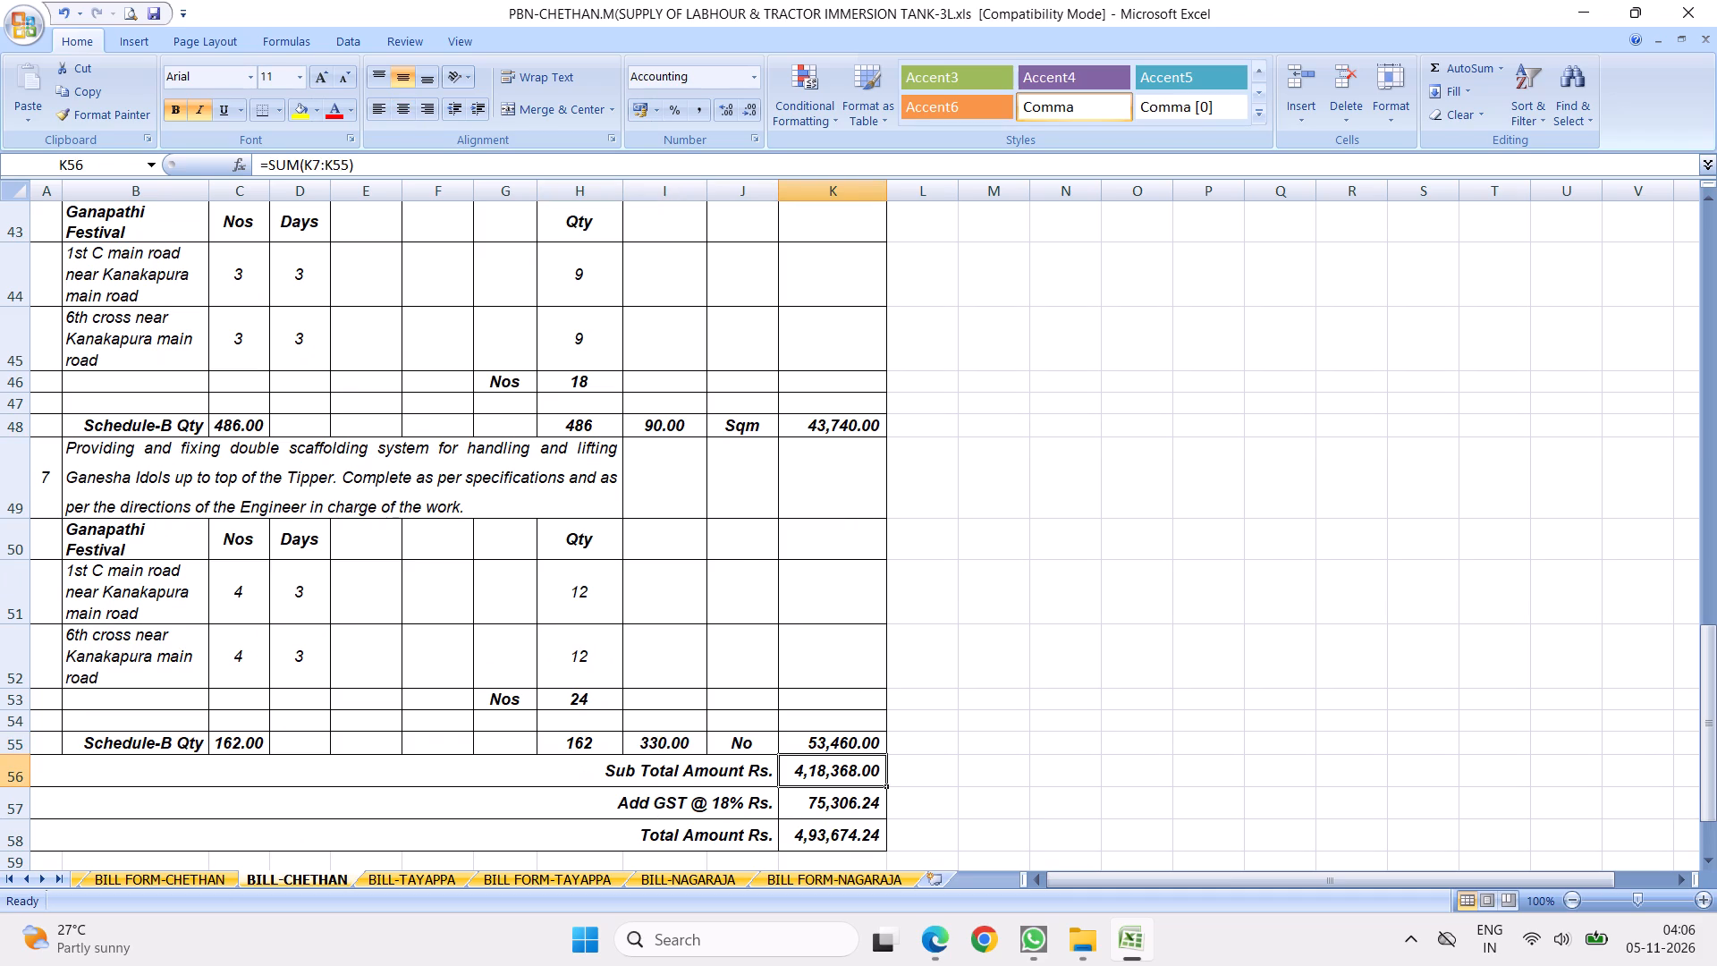
pyautogui.click(977, 615)
pyautogui.scroll(-2, 764, 597)
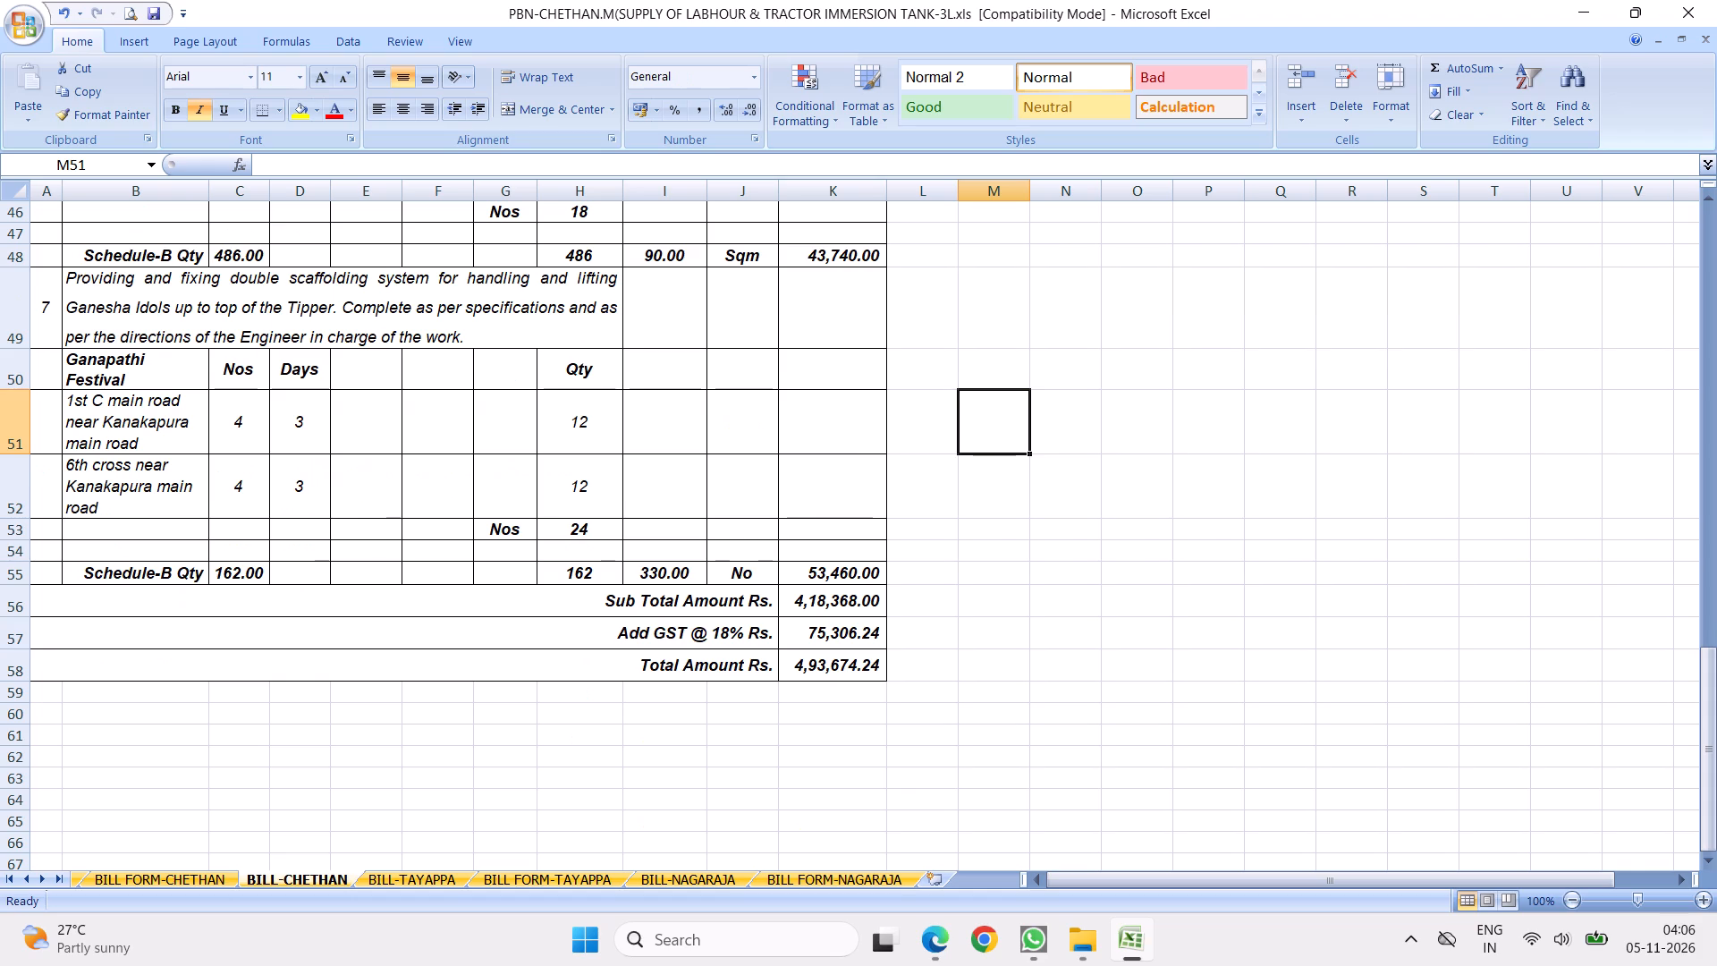
pyautogui.scroll(20, 445, 421)
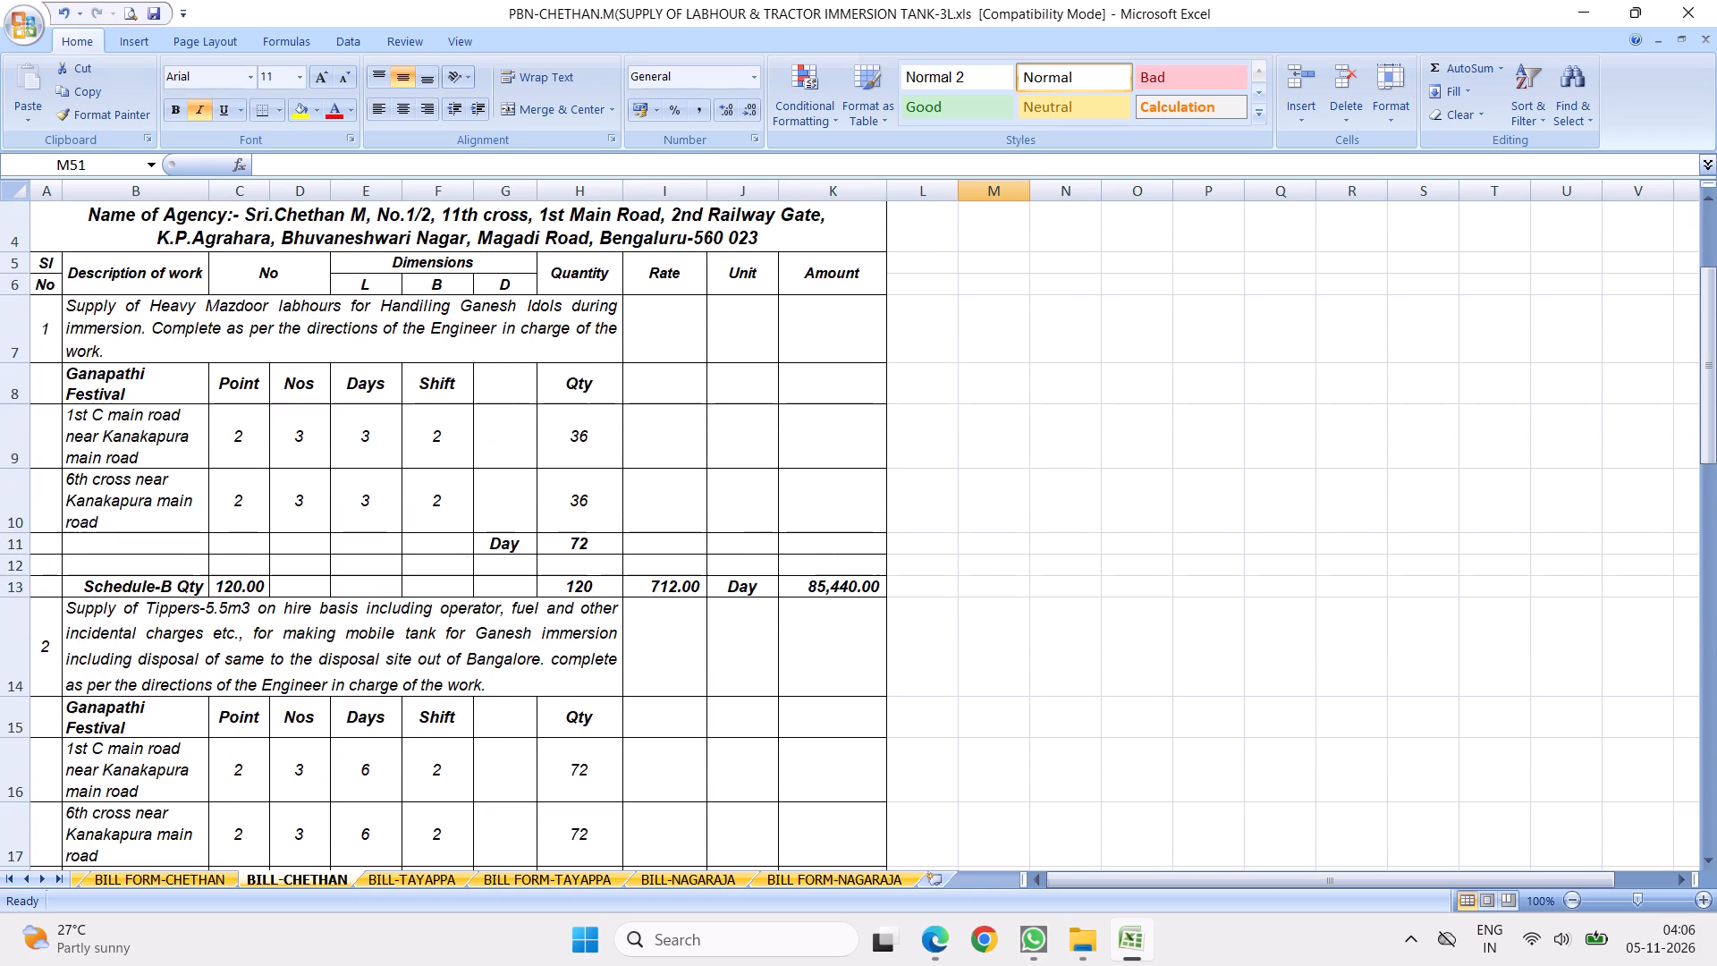
pyautogui.scroll(5, 445, 424)
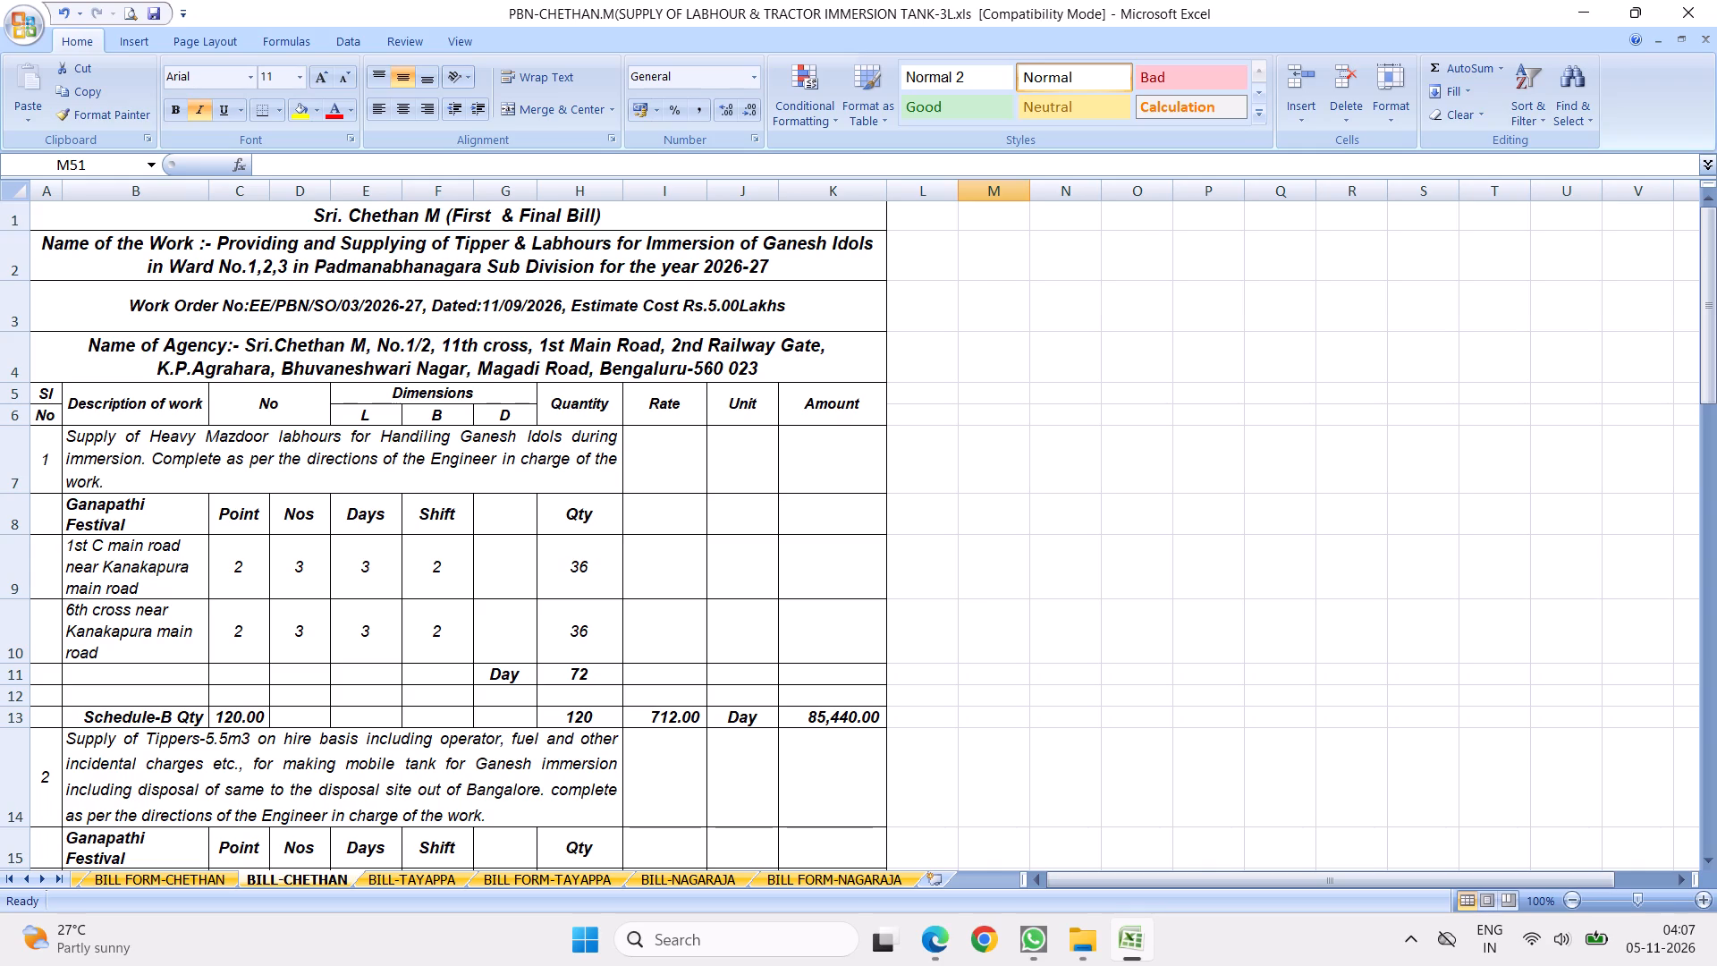
# Insert four blank rows between item 1's 1st C main road and 6th cross location rows on the BILL-CHETHAN sheet.
pyautogui.moveTo(0, 636); pyautogui.dragTo(0, 643)
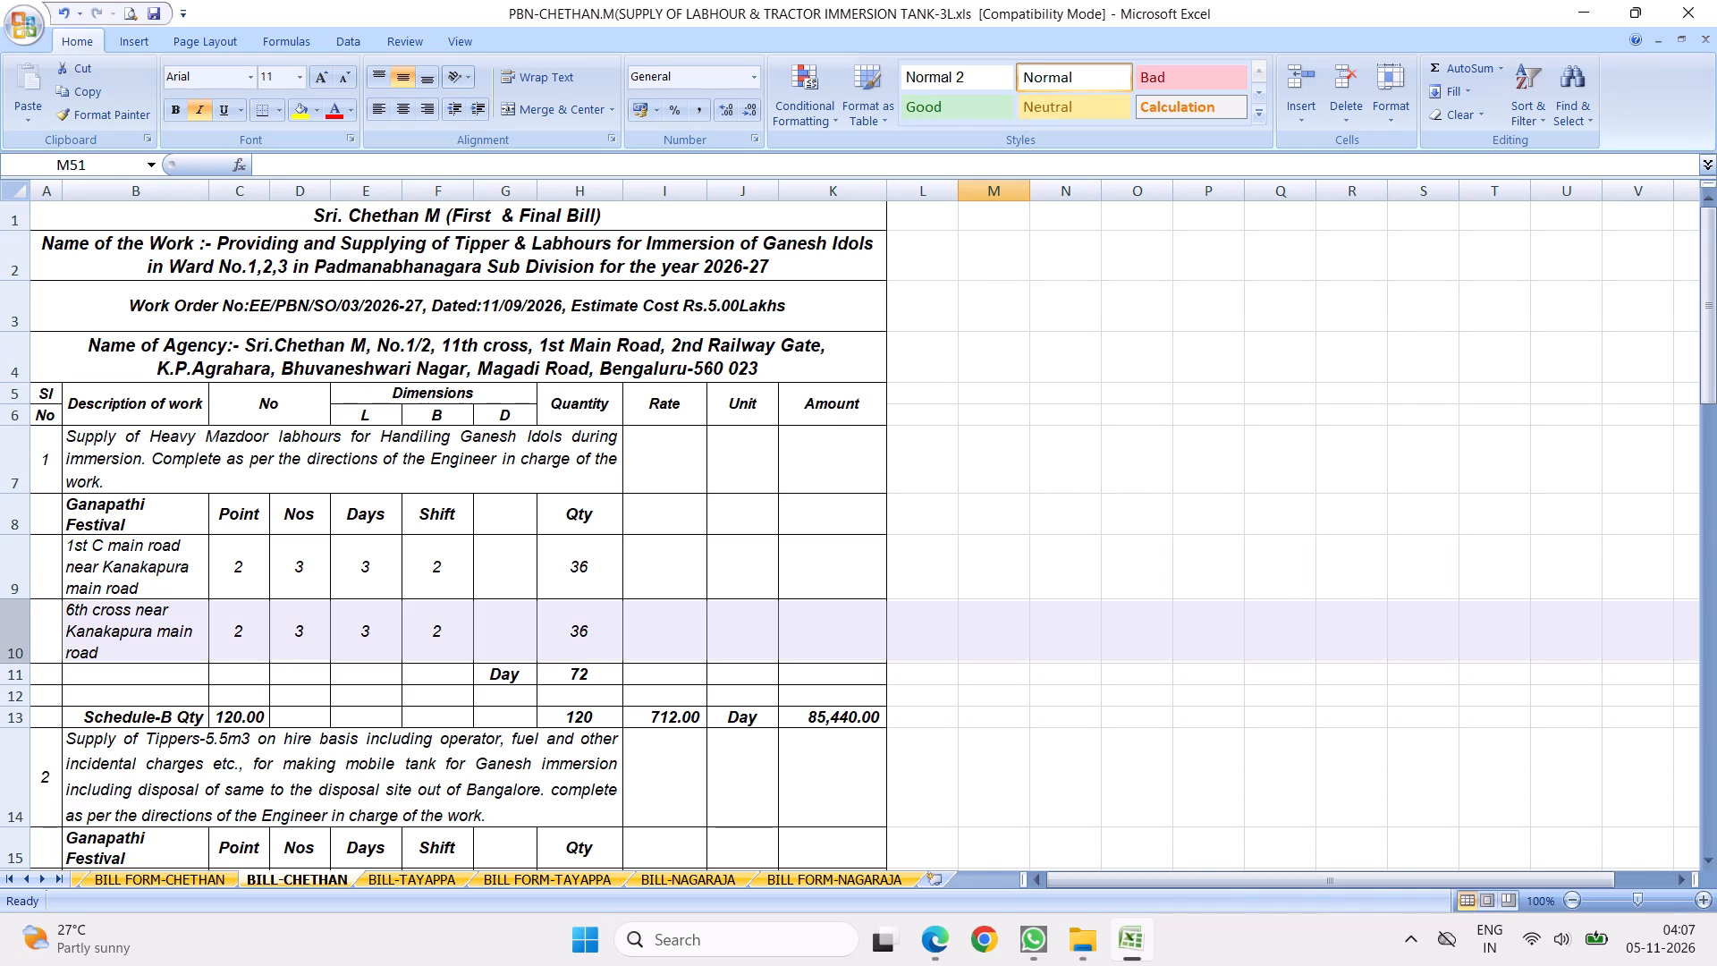
pyautogui.moveTo(0, 643); pyautogui.dragTo(20, 726)
pyautogui.rightClick(137, 655)
pyautogui.click(190, 485)
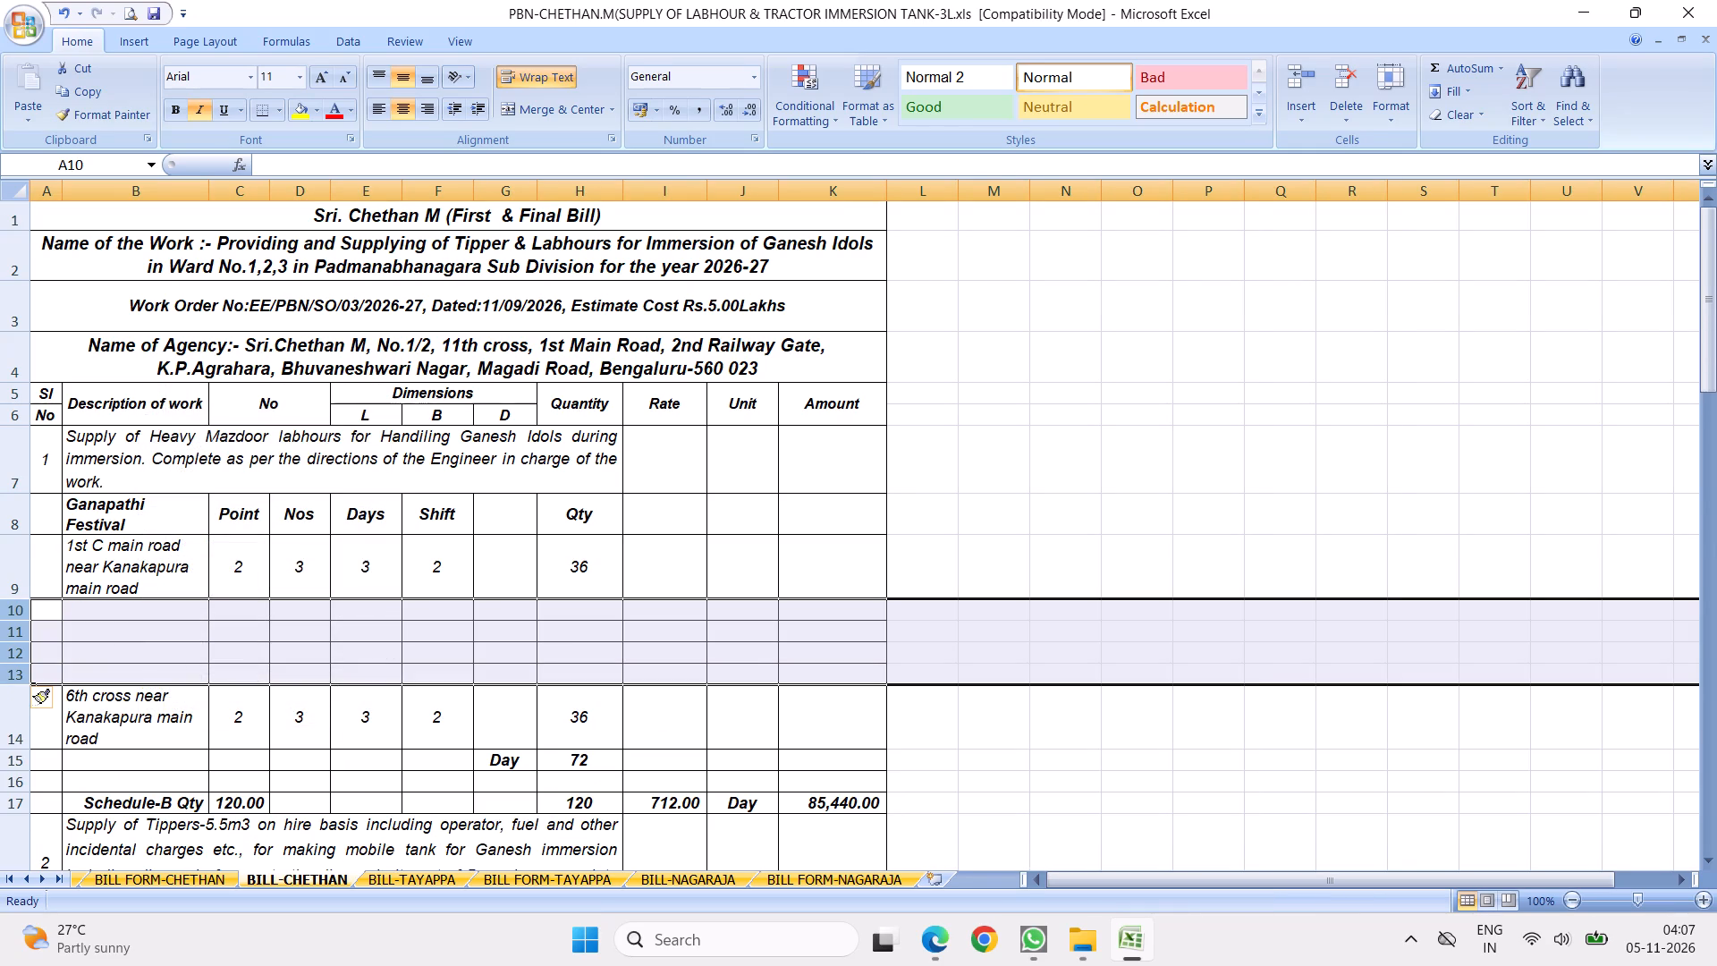
# Set the Point value to 1 in all six of item 1's measurement rows, rows 9 to 14.
pyautogui.click(238, 570)
pyautogui.press('1')
pyautogui.click(410, 631)
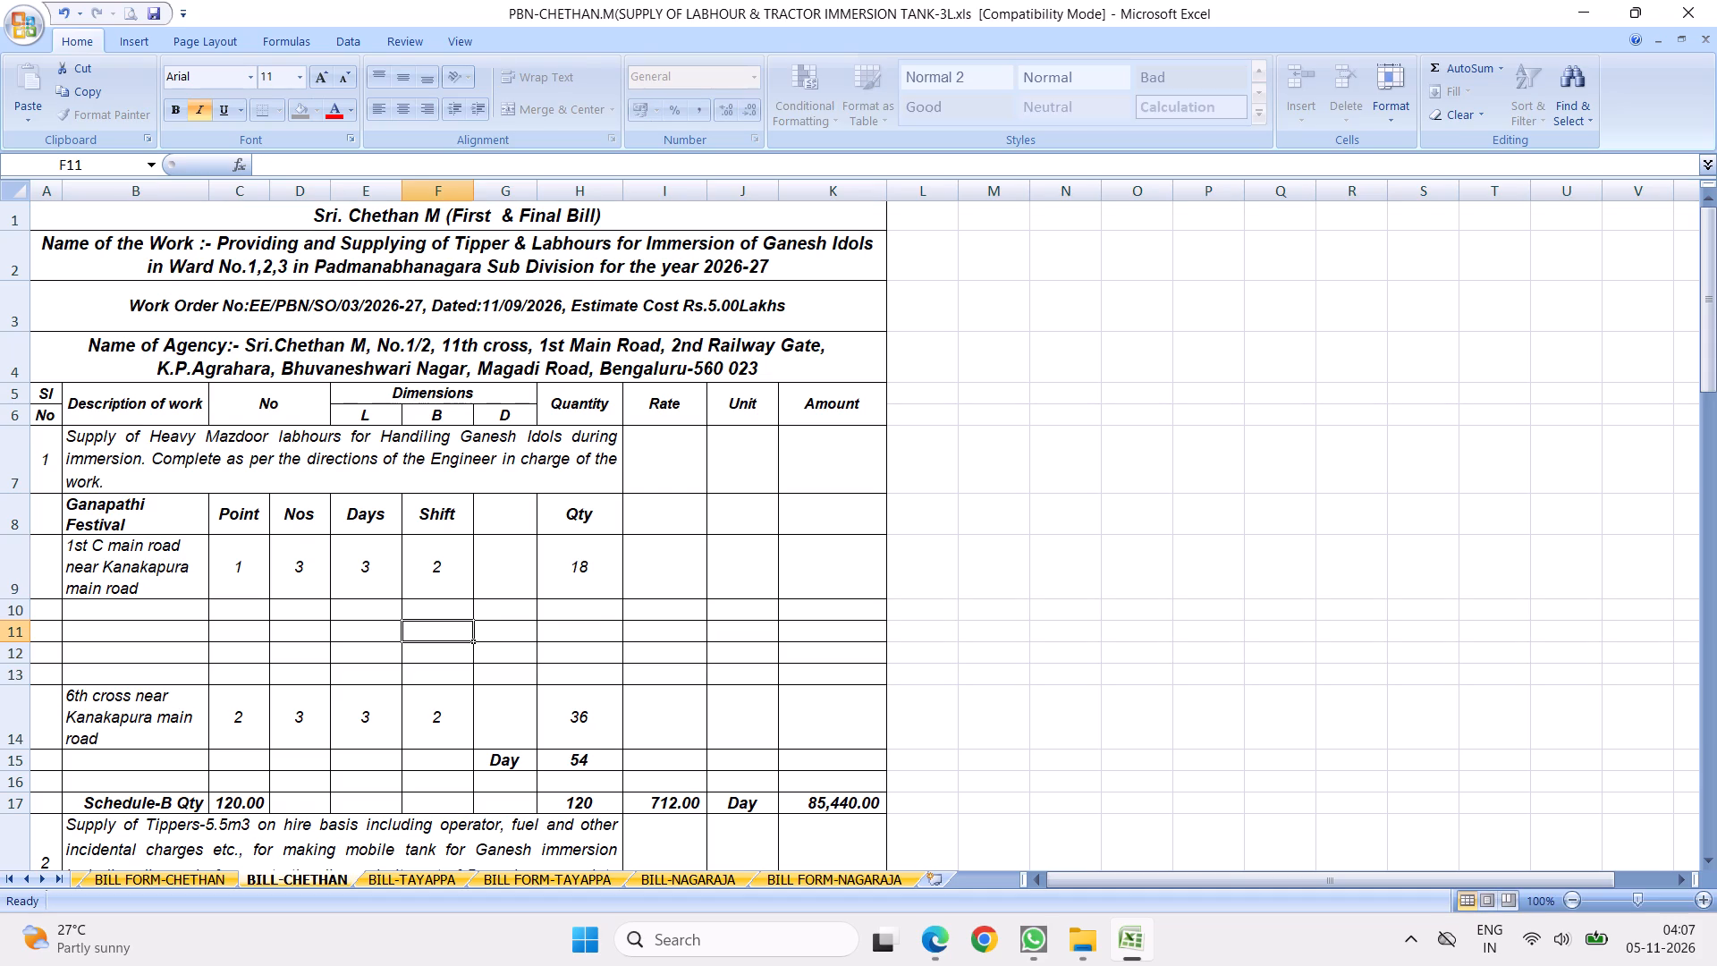
pyautogui.click(243, 580)
pyautogui.moveTo(267, 599); pyautogui.dragTo(259, 738)
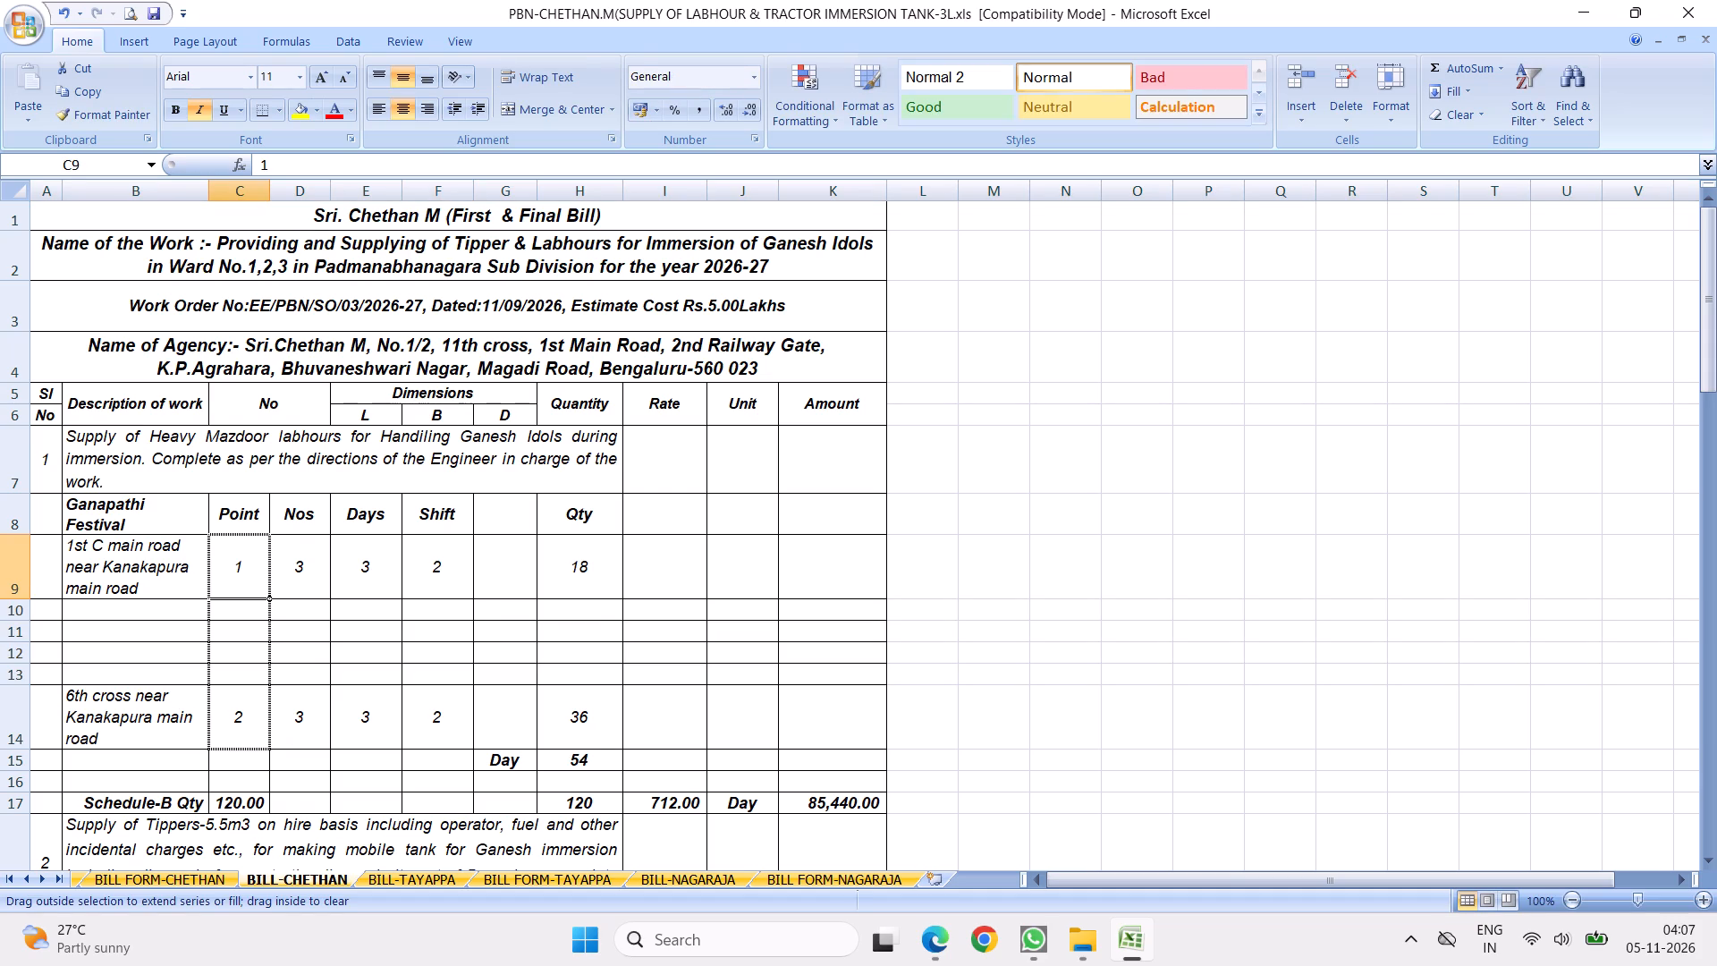
# Clear the location descriptions from item 1's measurement rows 9 to 14.
pyautogui.moveTo(148, 570); pyautogui.dragTo(131, 741)
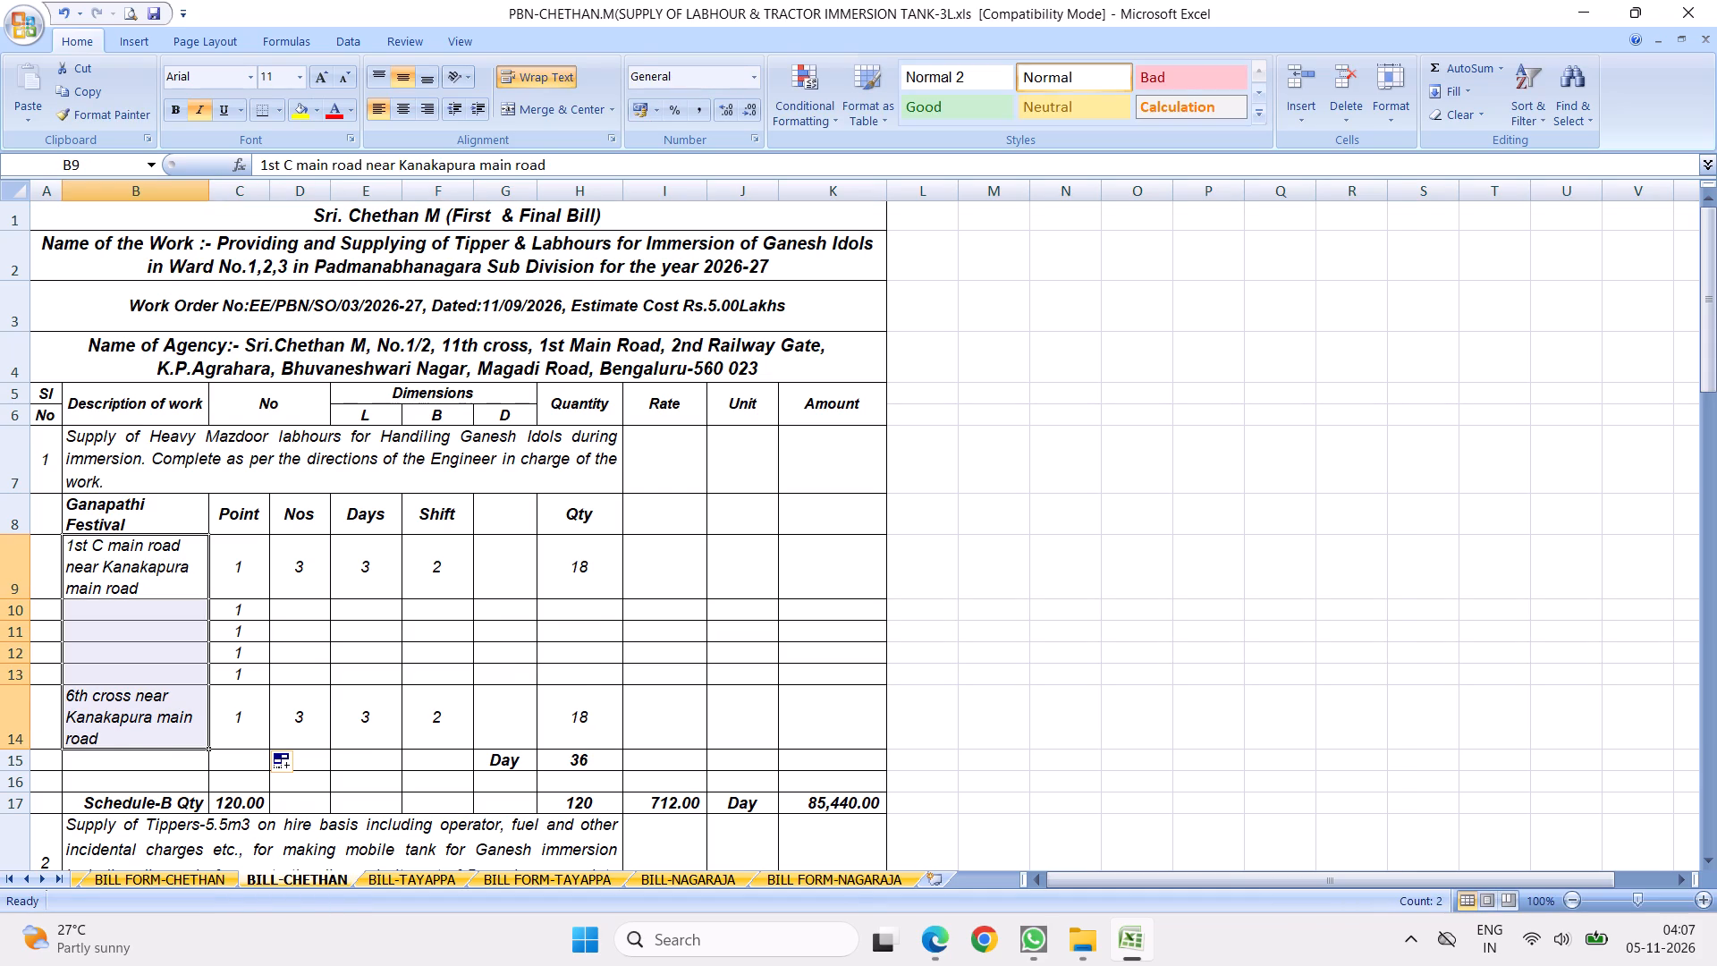
pyautogui.press('Delete')
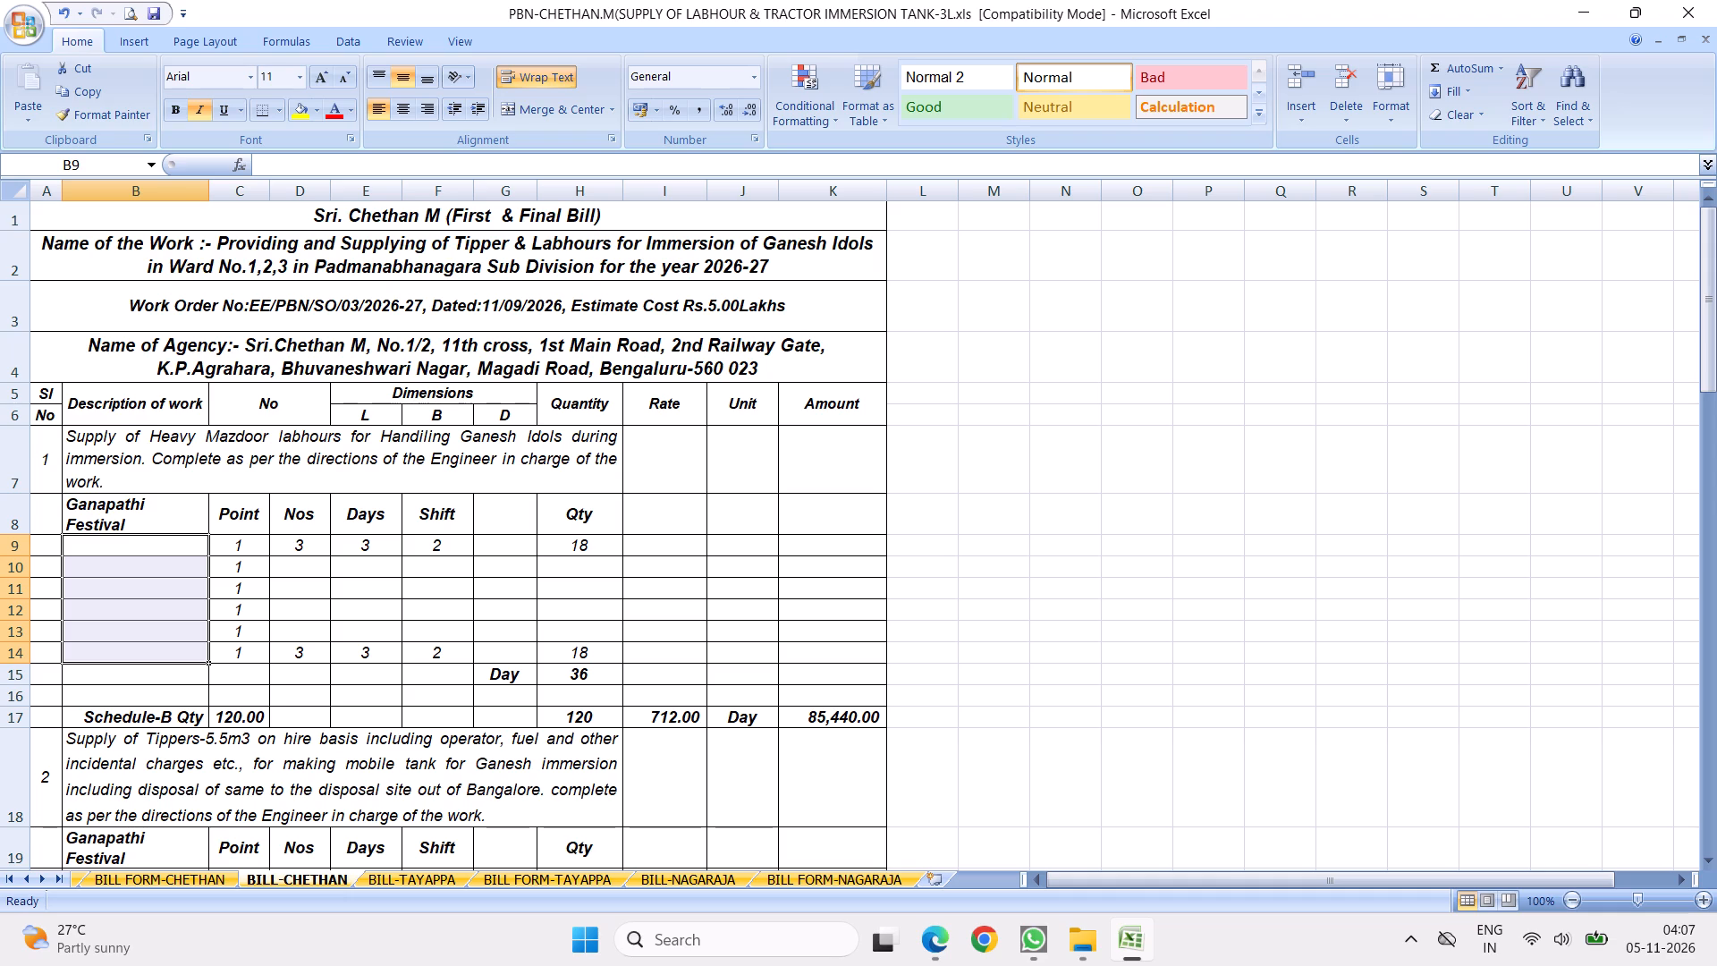
# Set the Nos value to 4 in all six of item 1's measurement rows, rows 9 to 14.
pyautogui.click(297, 545)
pyautogui.press('4')
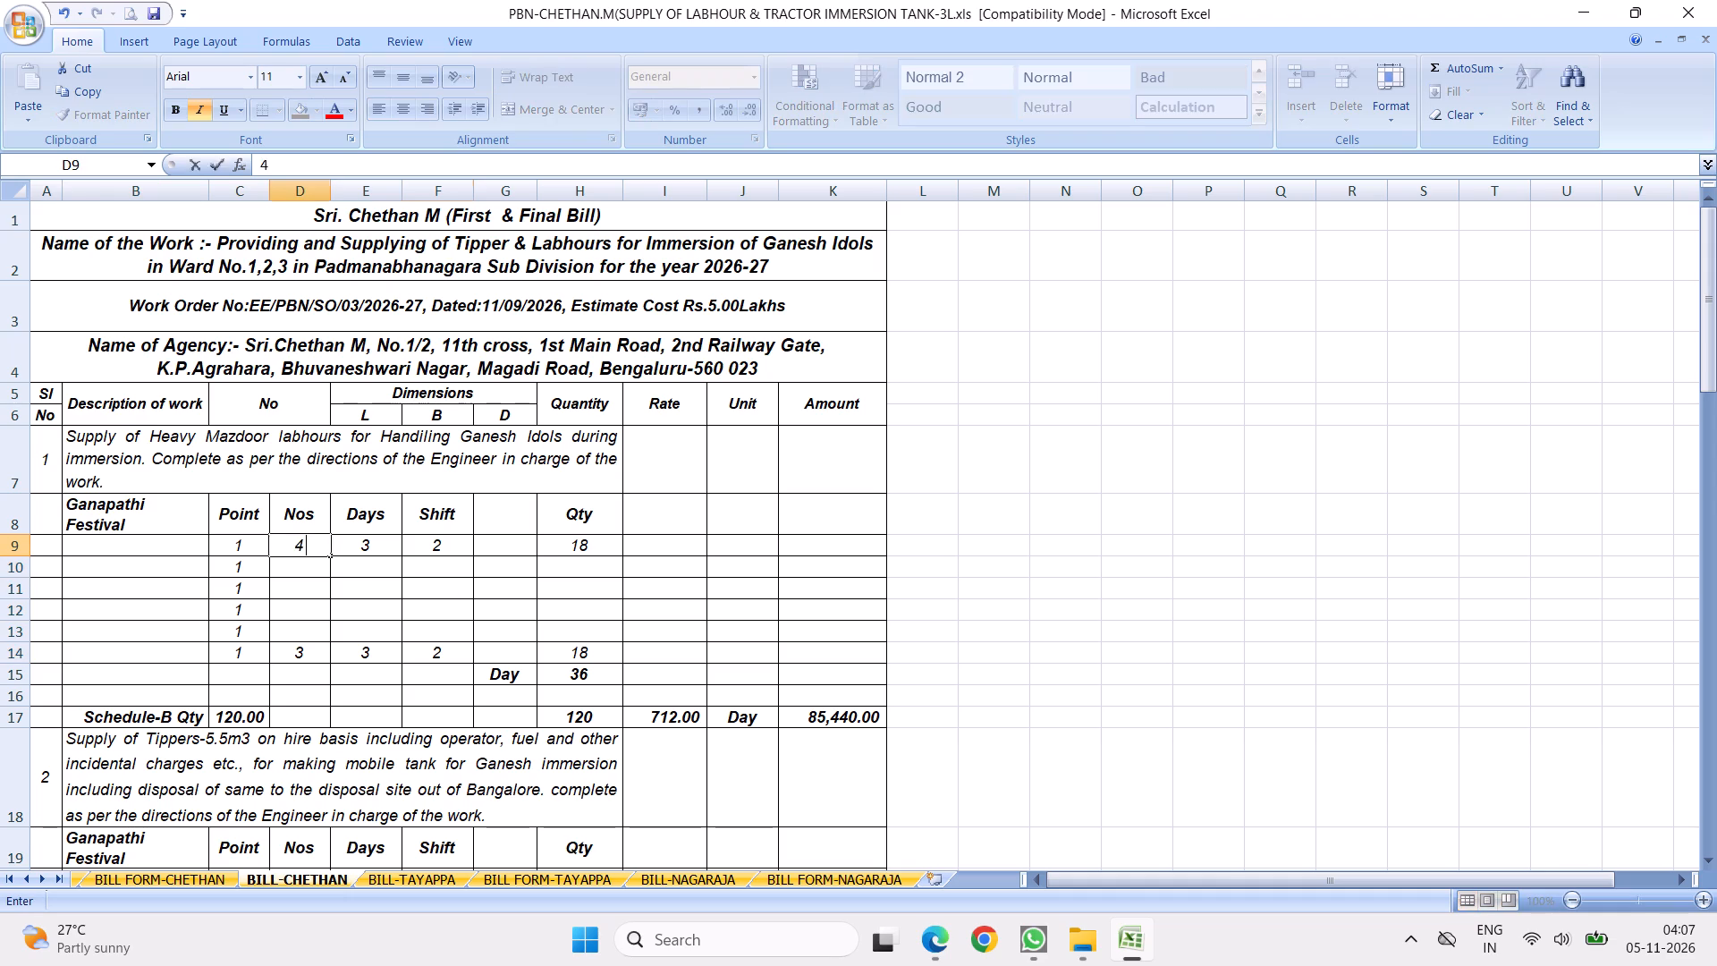
pyautogui.click(441, 582)
pyautogui.click(283, 539)
pyautogui.moveTo(327, 559); pyautogui.dragTo(315, 658)
# Set the Days value to 1 in all six of item 1's measurement rows, rows 9 to 14.
pyautogui.click(364, 542)
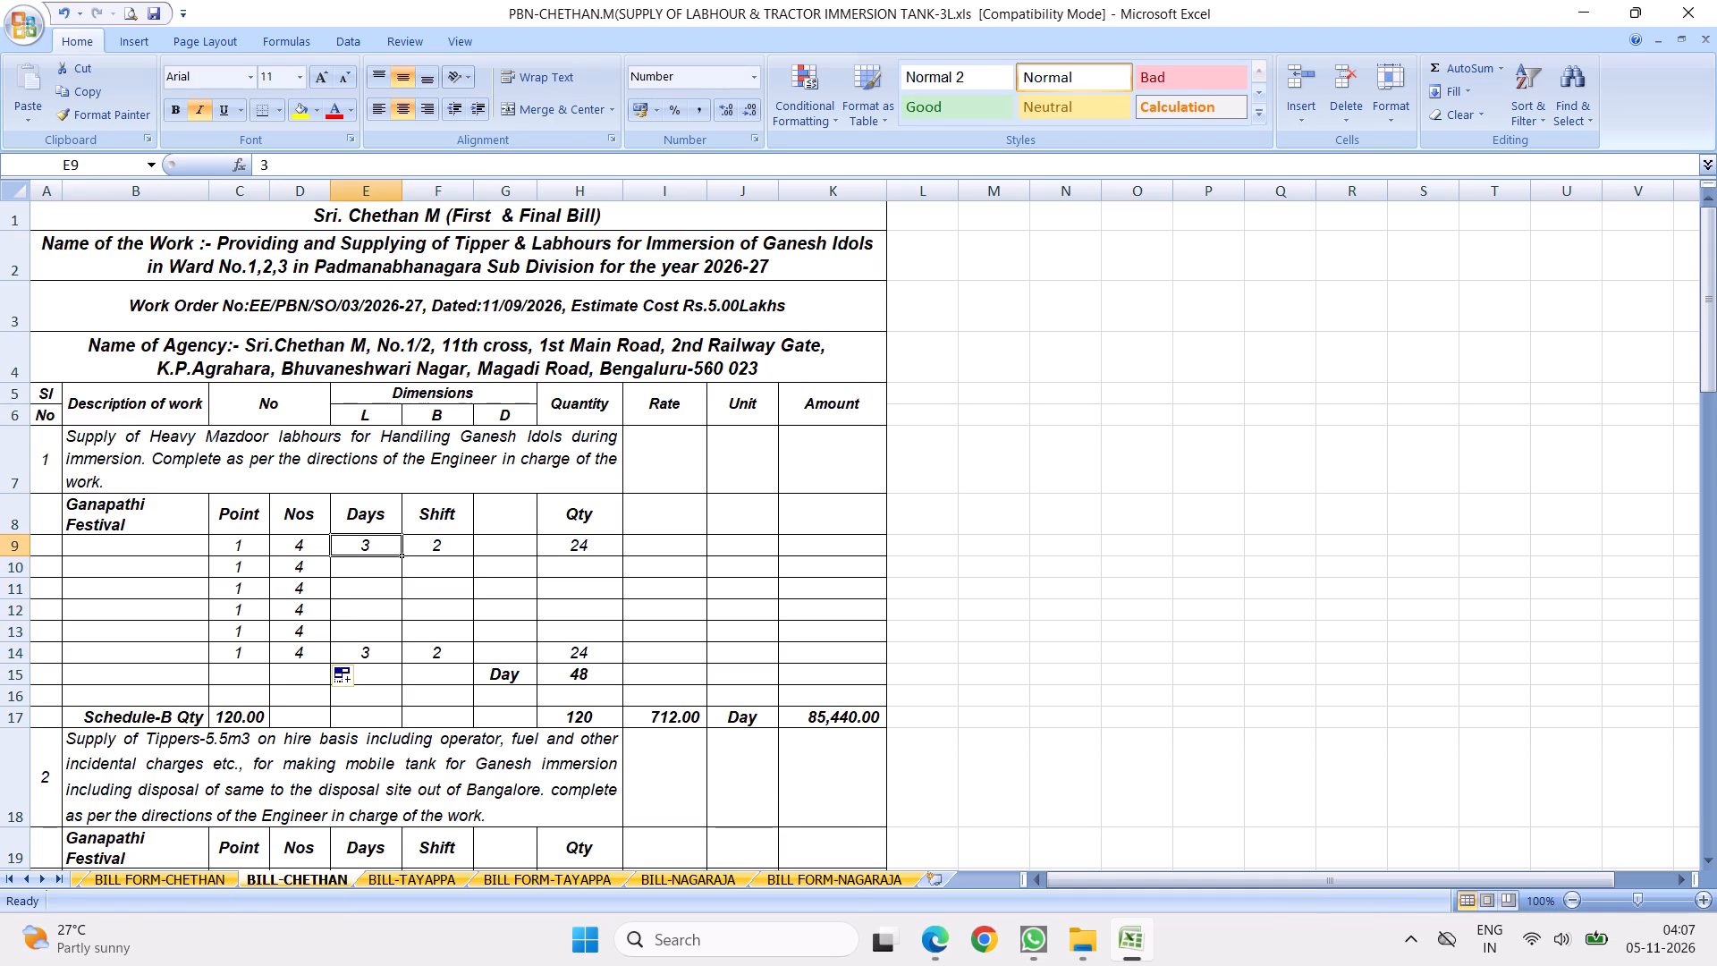
pyautogui.press('1')
pyautogui.click(495, 577)
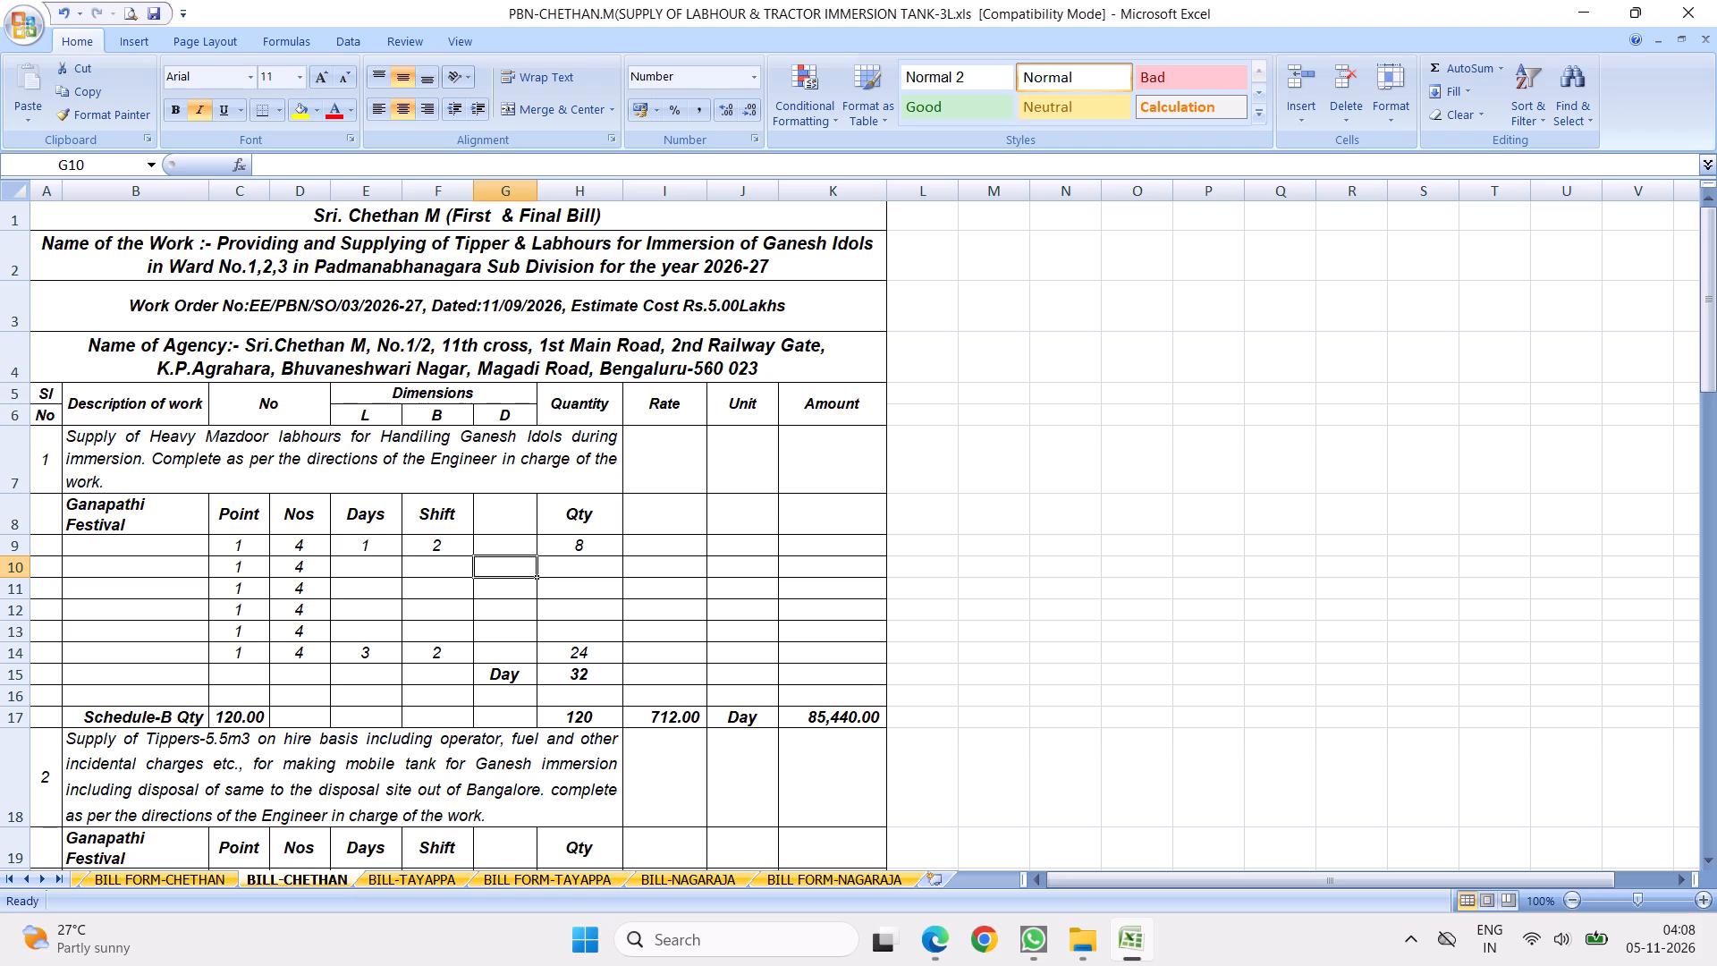
pyautogui.click(366, 547)
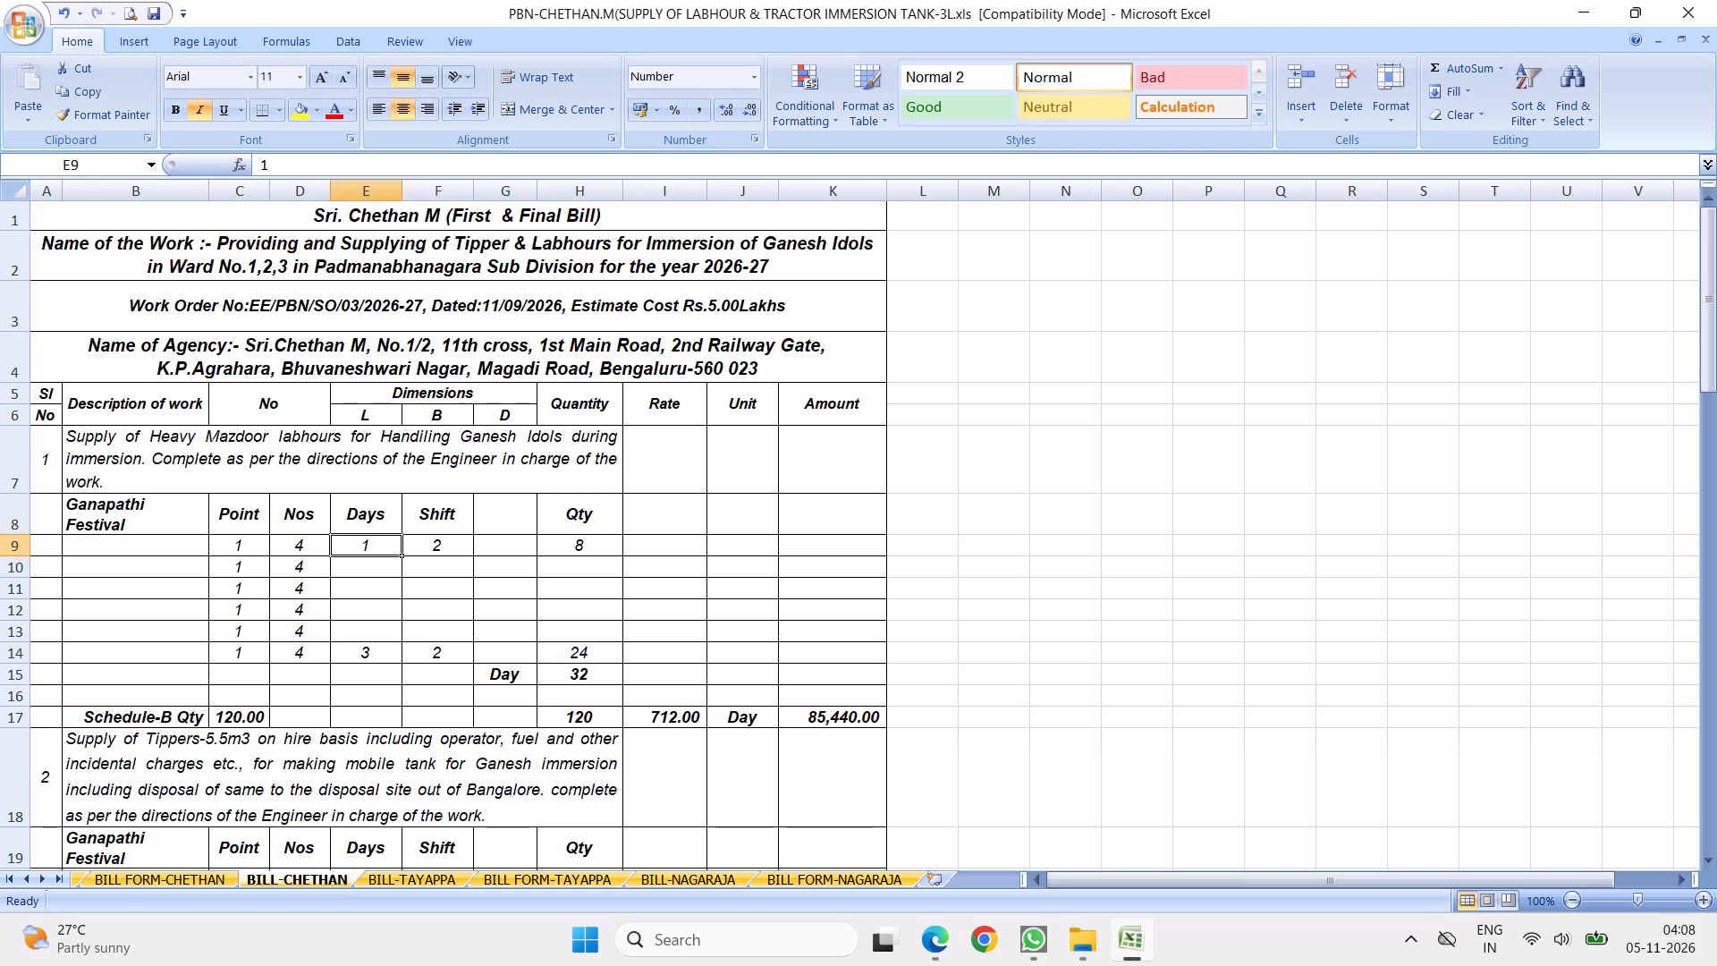
pyautogui.click(402, 557)
pyautogui.click(235, 543)
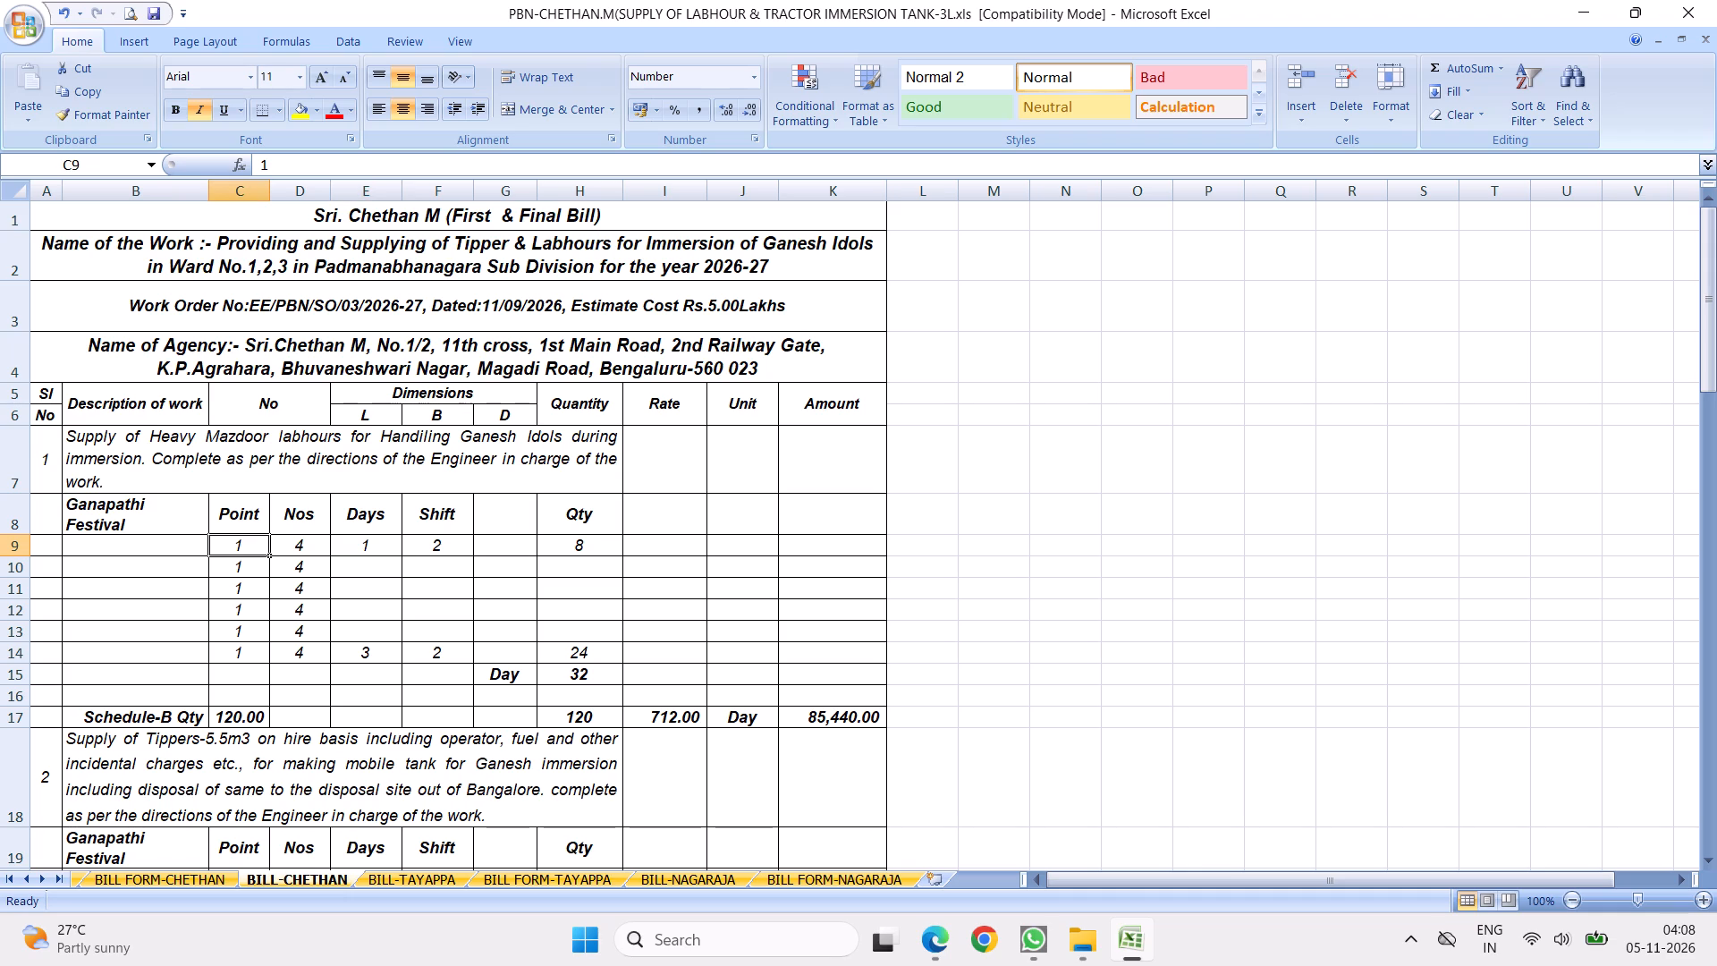
pyautogui.click(299, 545)
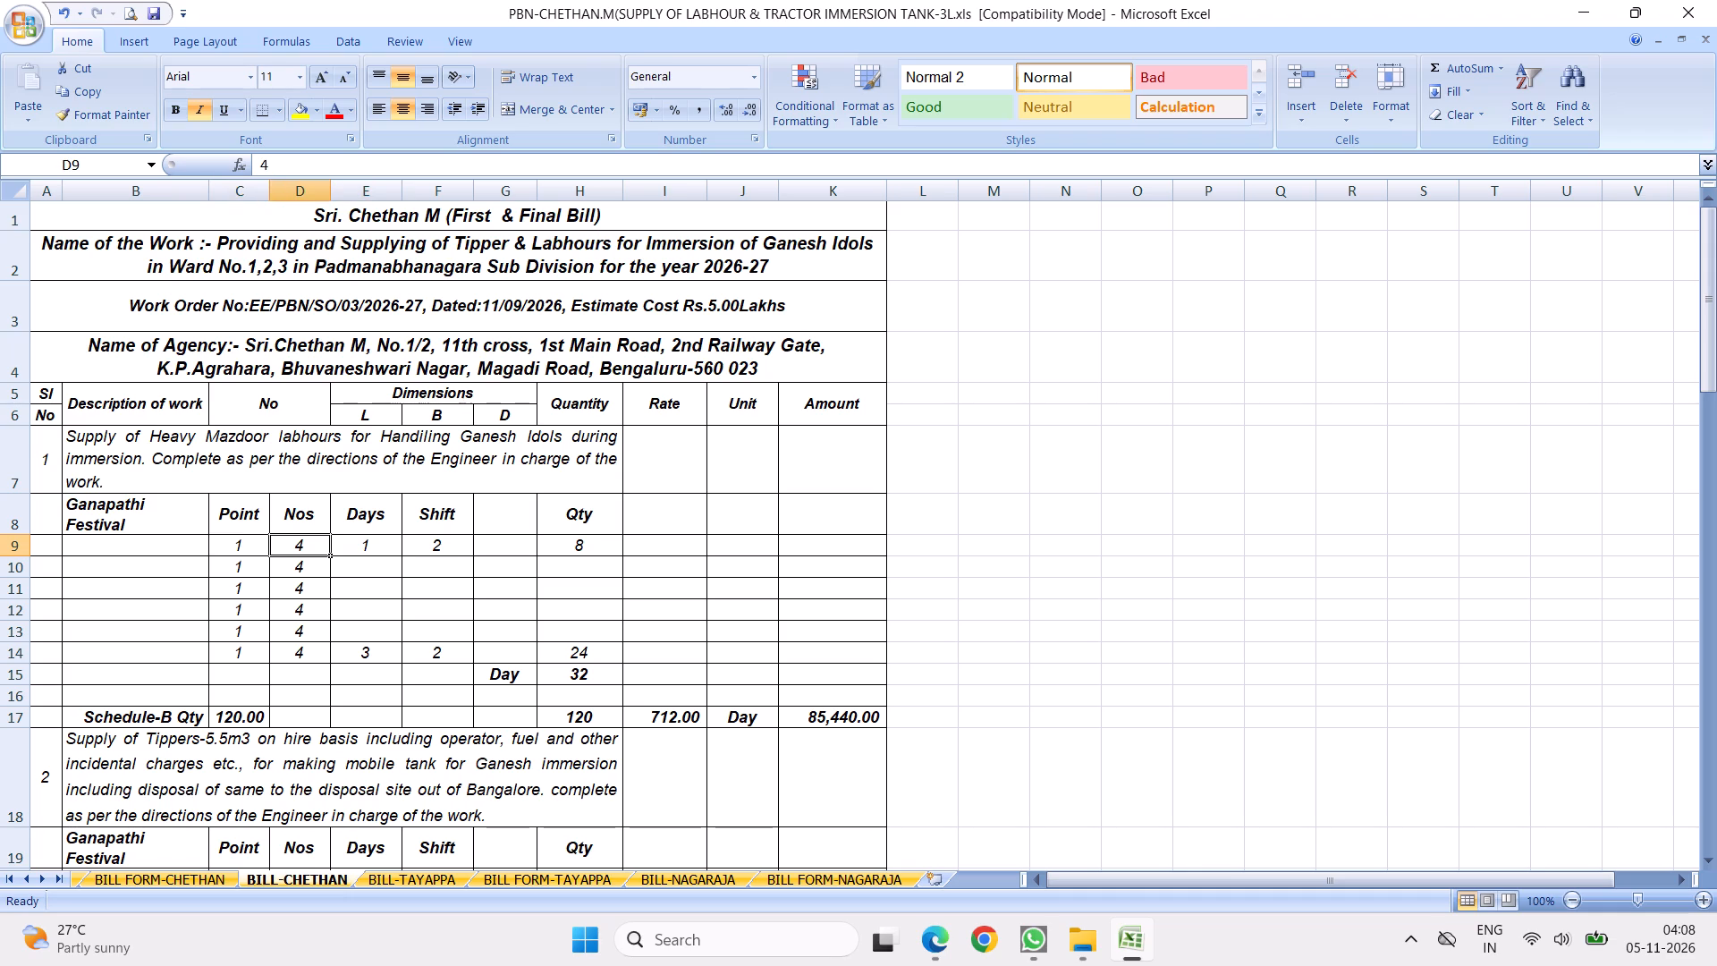
pyautogui.click(369, 543)
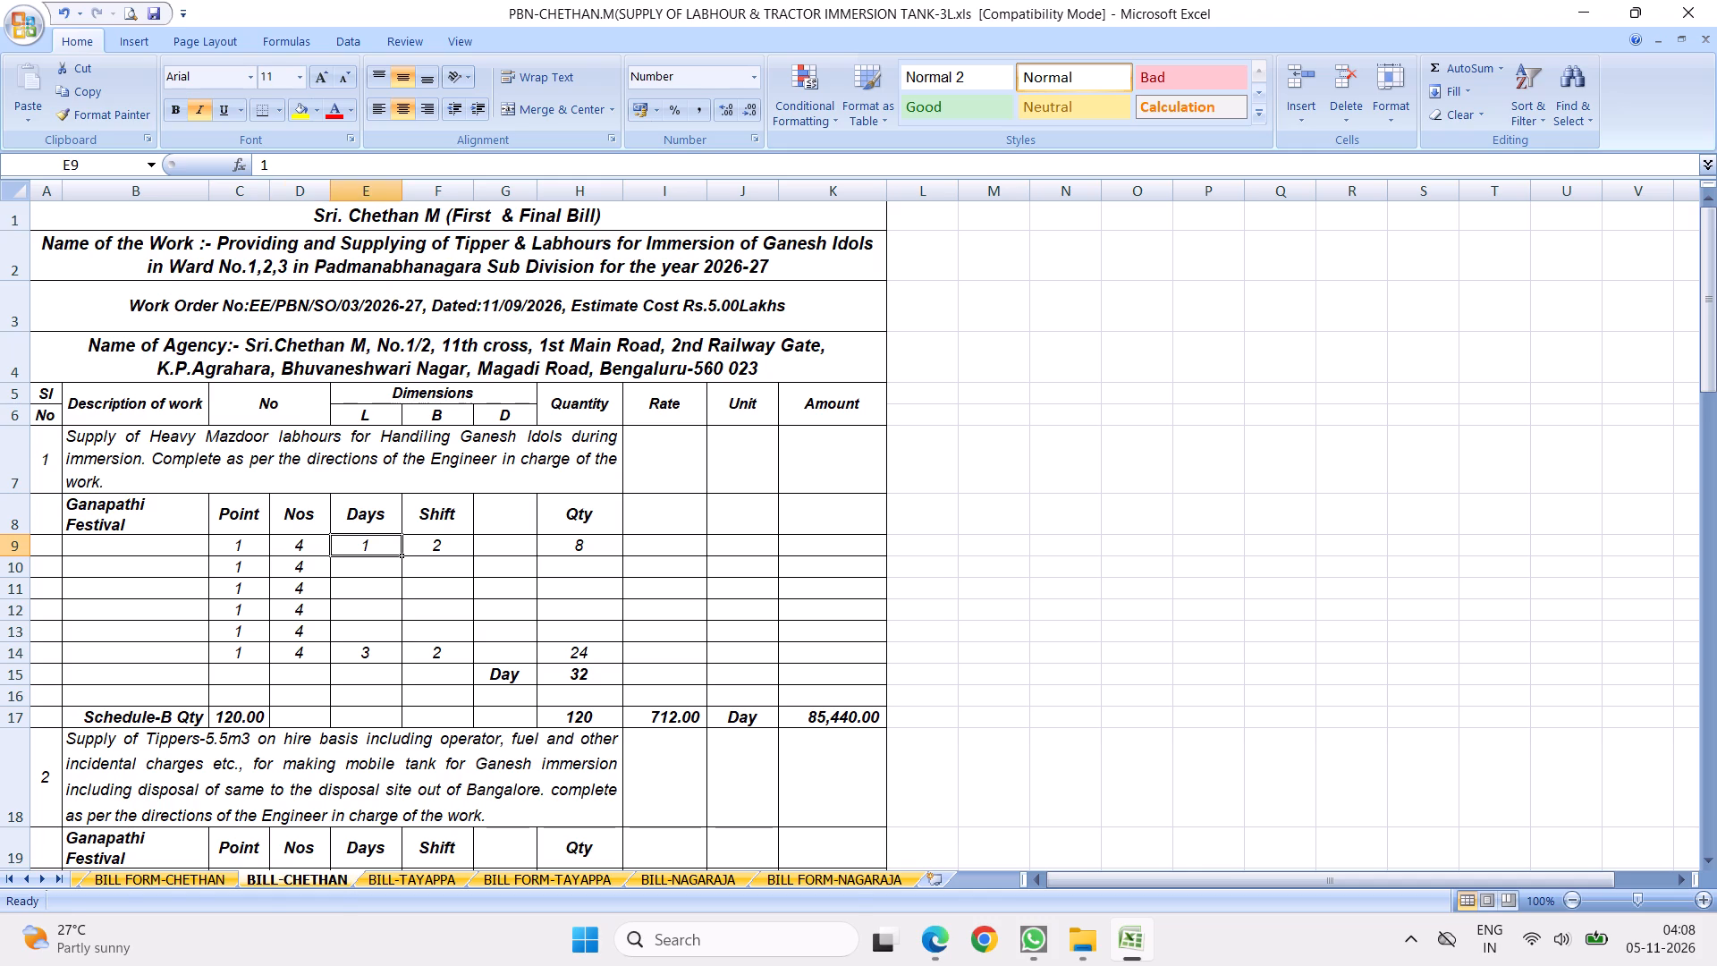
pyautogui.moveTo(399, 558); pyautogui.dragTo(389, 665)
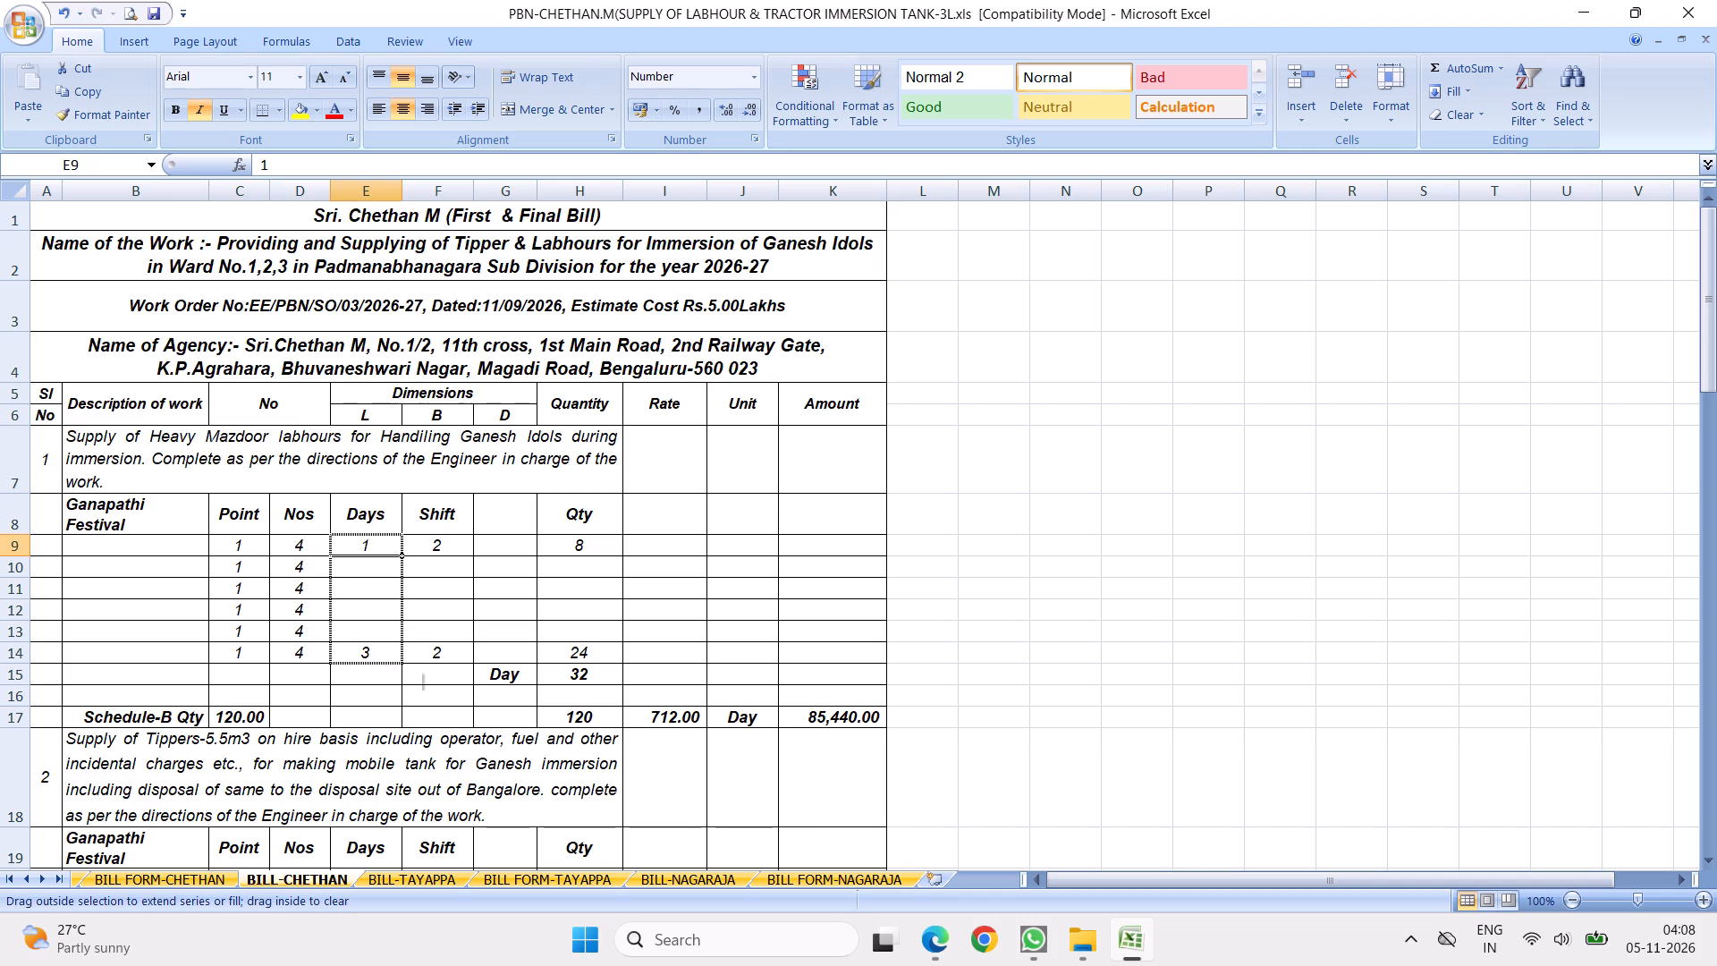
# Set the Shift value to 1 in all six of item 1's measurement rows, rows 9 to 14.
pyautogui.click(442, 542)
pyautogui.press('1')
pyautogui.click(523, 589)
pyautogui.click(440, 547)
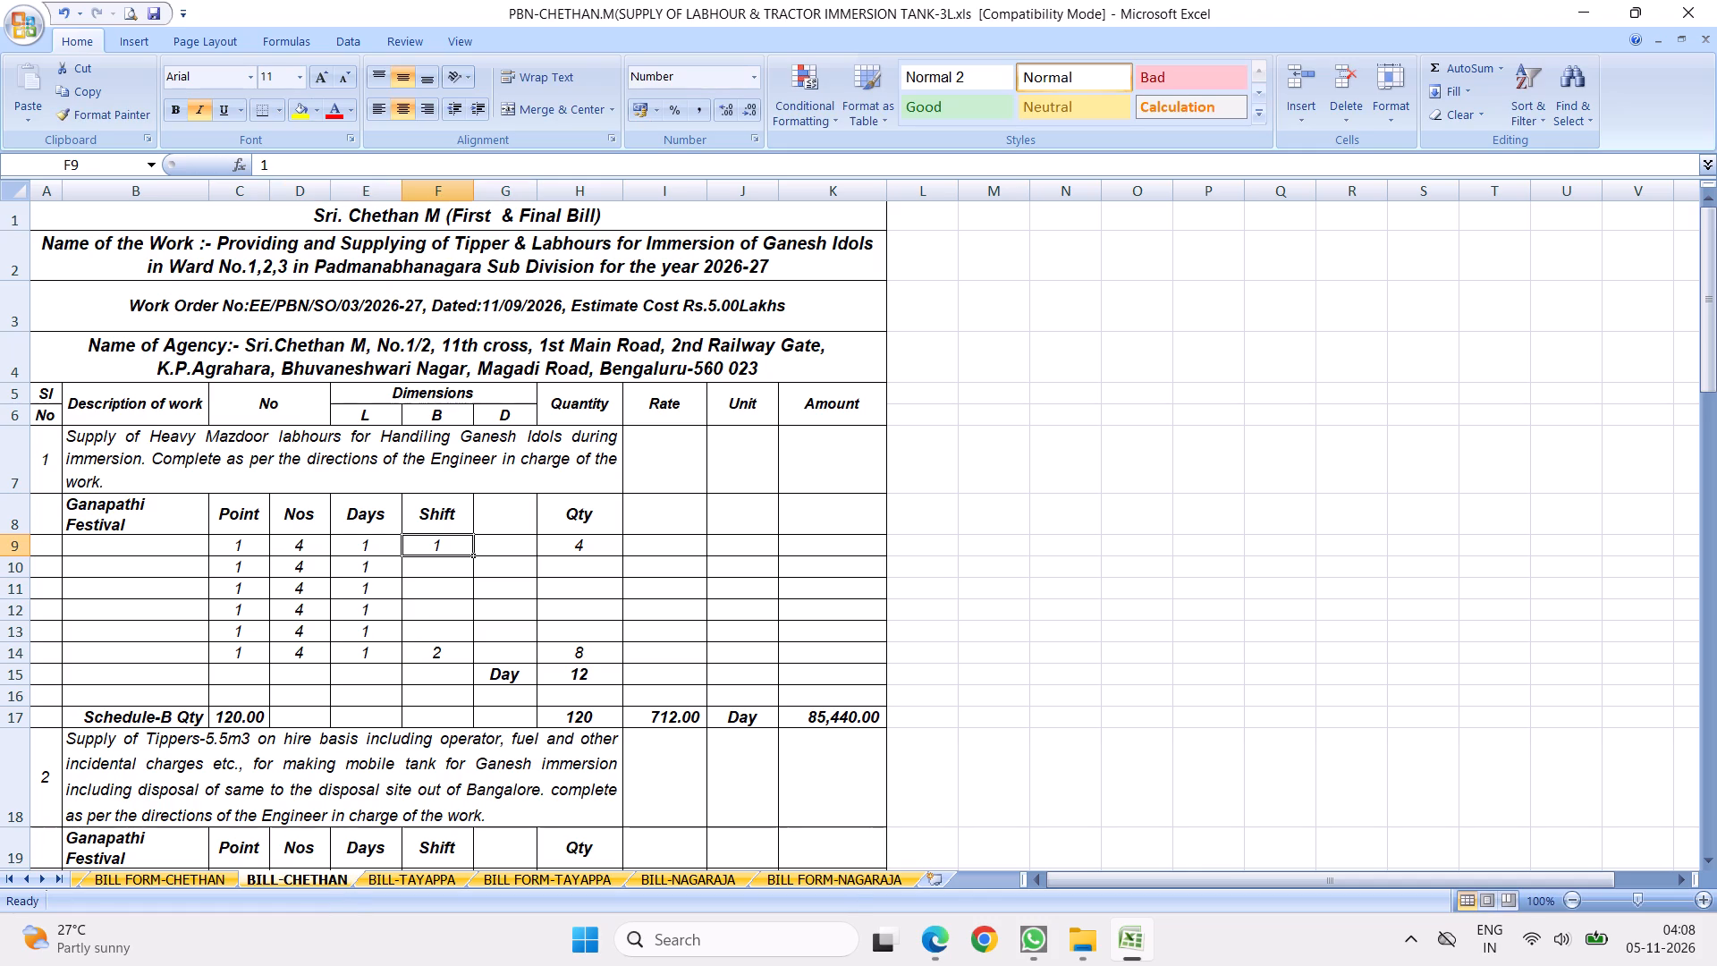
pyautogui.moveTo(472, 558); pyautogui.dragTo(455, 658)
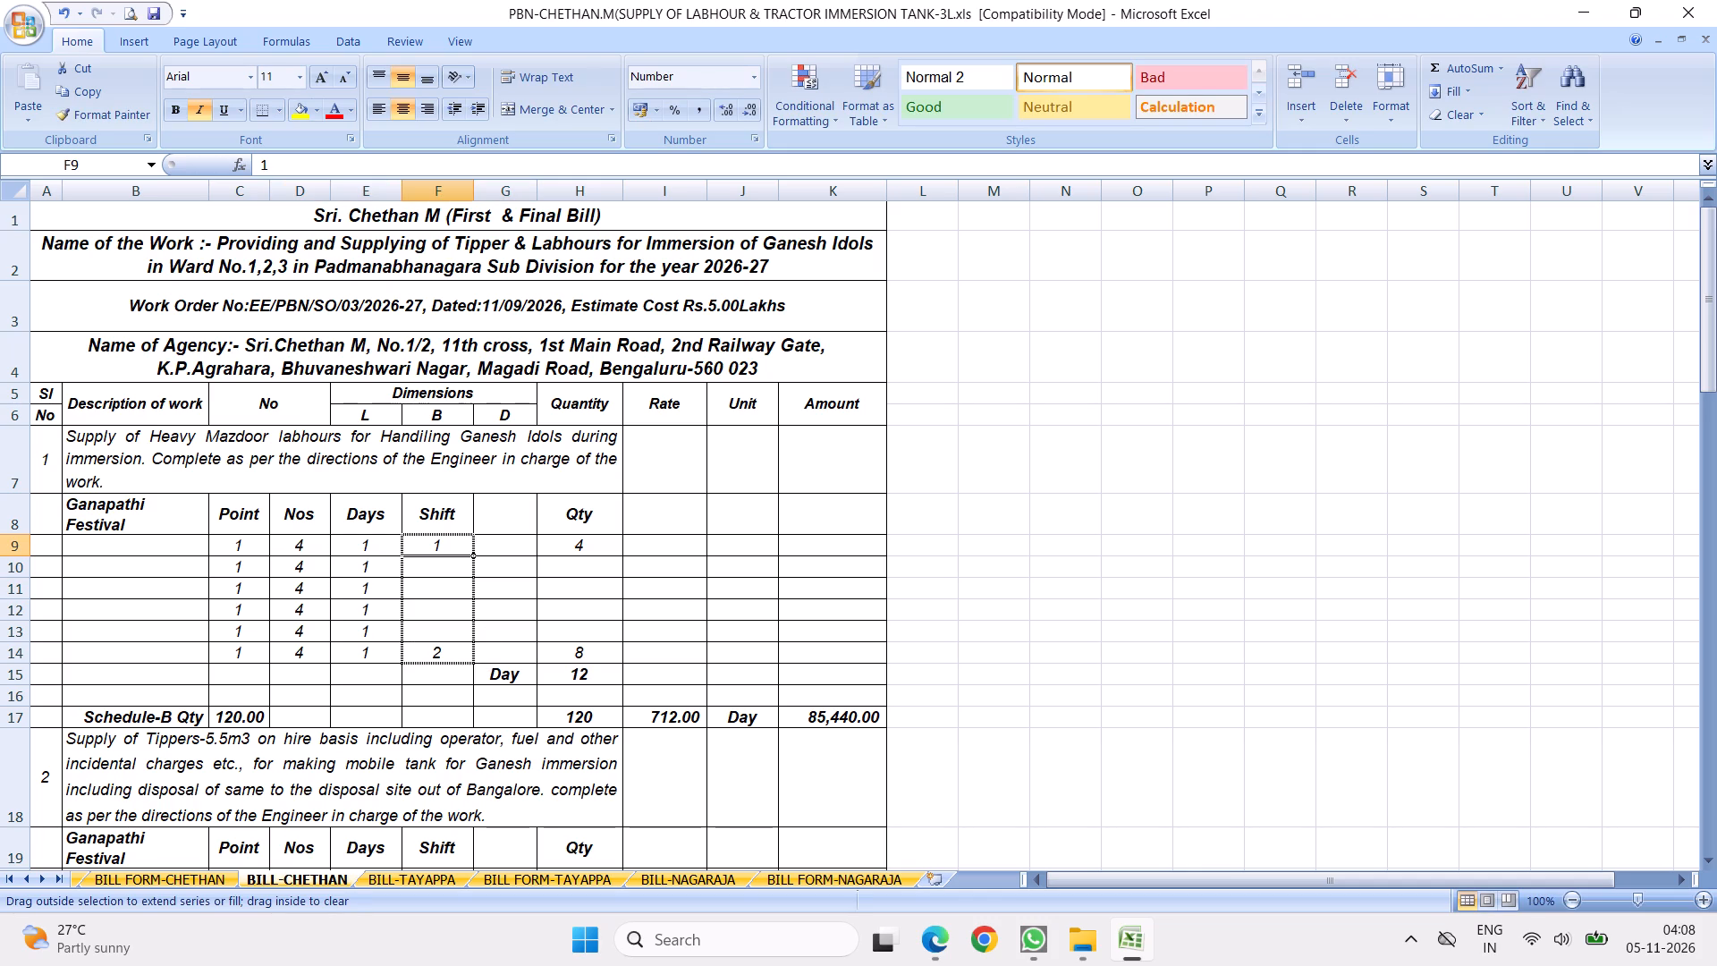
# Fill item 1's quantity formula =C9*D9*E9*F9 down from row 9 to row 14.
pyautogui.click(579, 536)
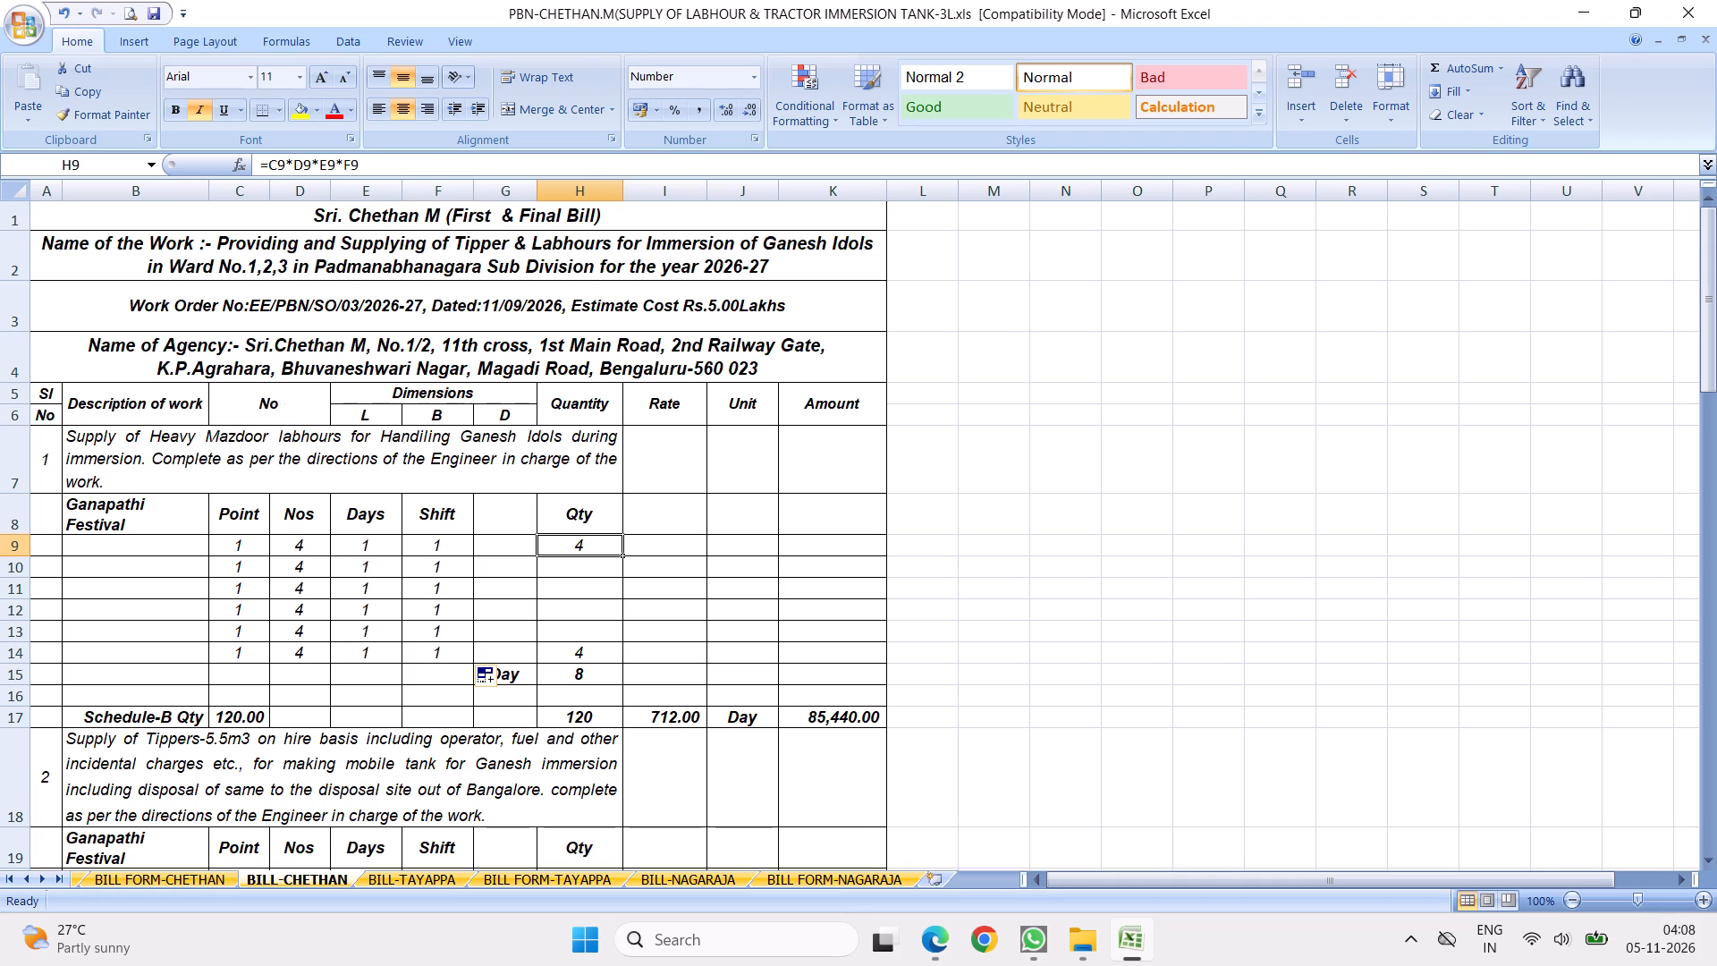
pyautogui.click(617, 555)
pyautogui.moveTo(622, 556); pyautogui.dragTo(601, 662)
# Duplicate item 1's six measurement rows above its Day total, leaving one blank row between the two groups.
pyautogui.scroll(-1, 447, 610)
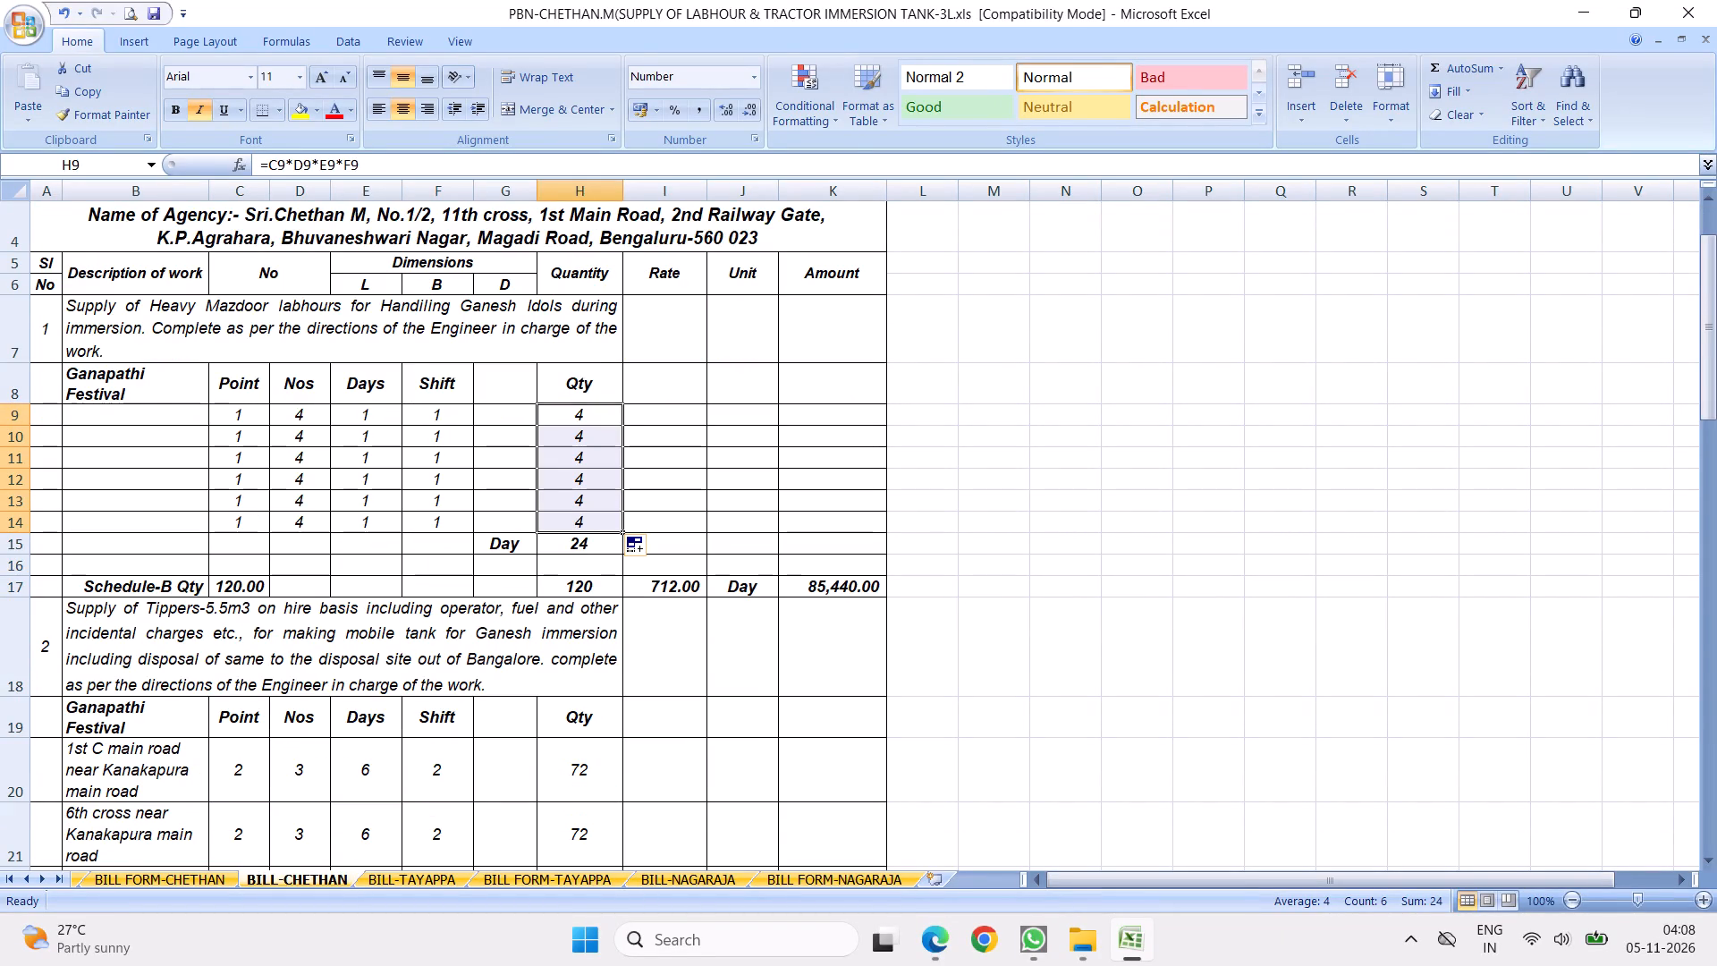
pyautogui.click(12, 545)
pyautogui.rightClick(12, 546)
pyautogui.click(61, 660)
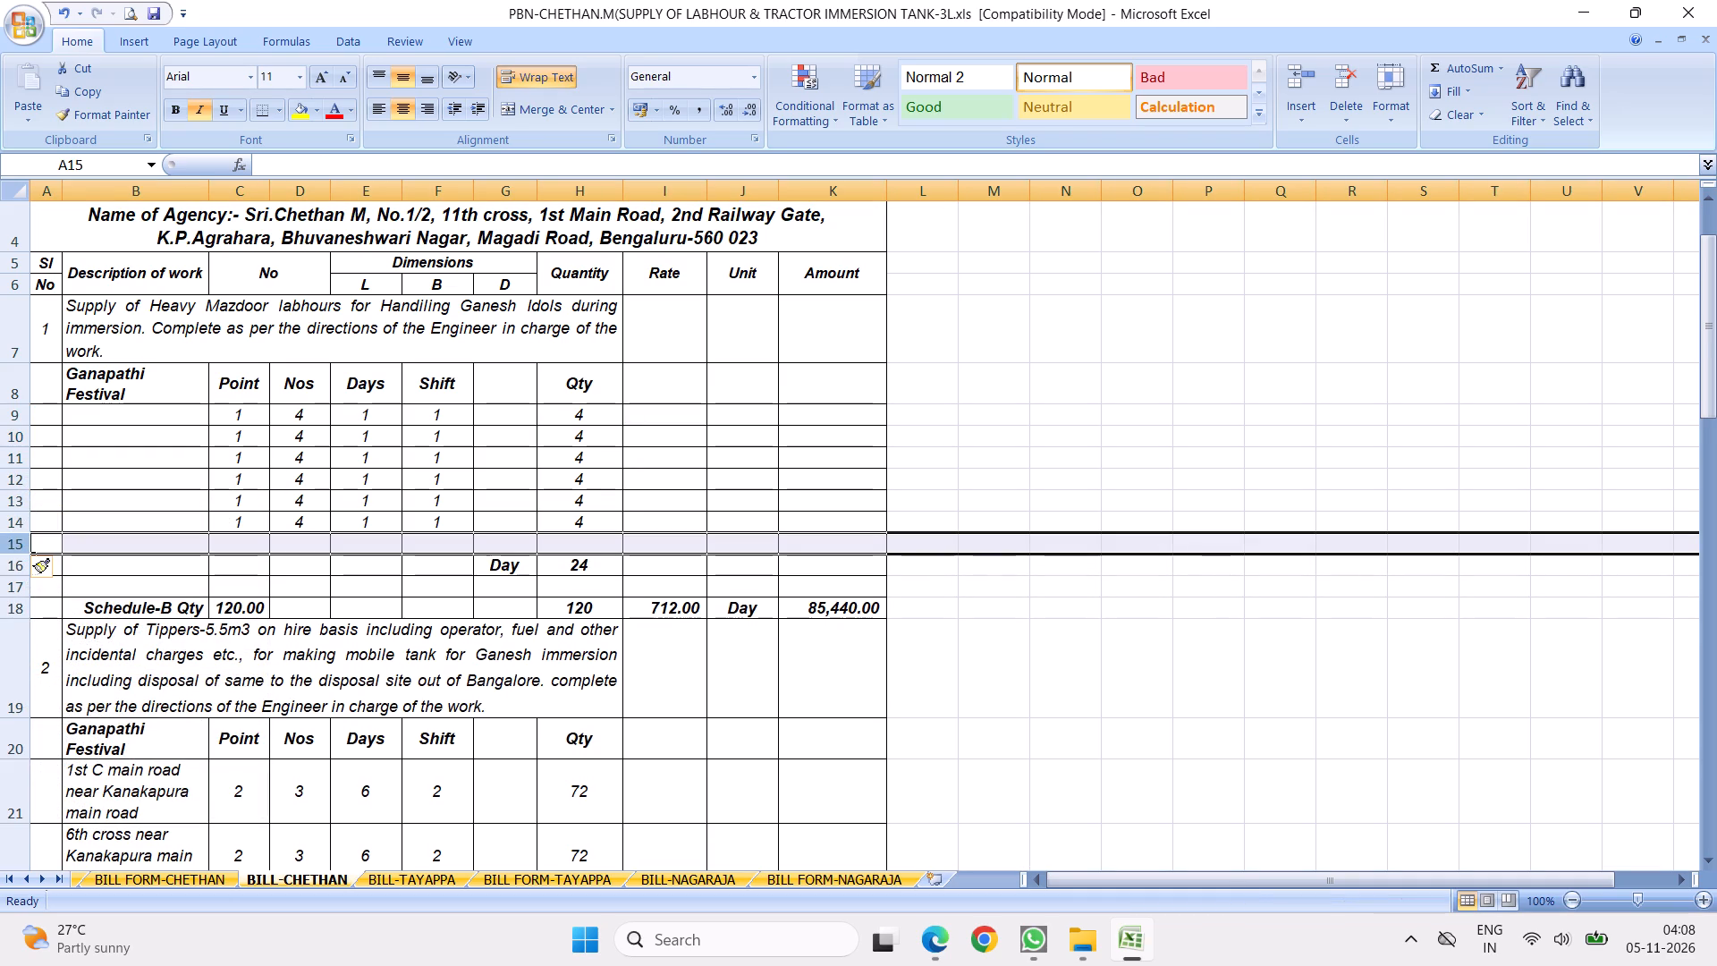
pyautogui.moveTo(12, 417); pyautogui.dragTo(22, 522)
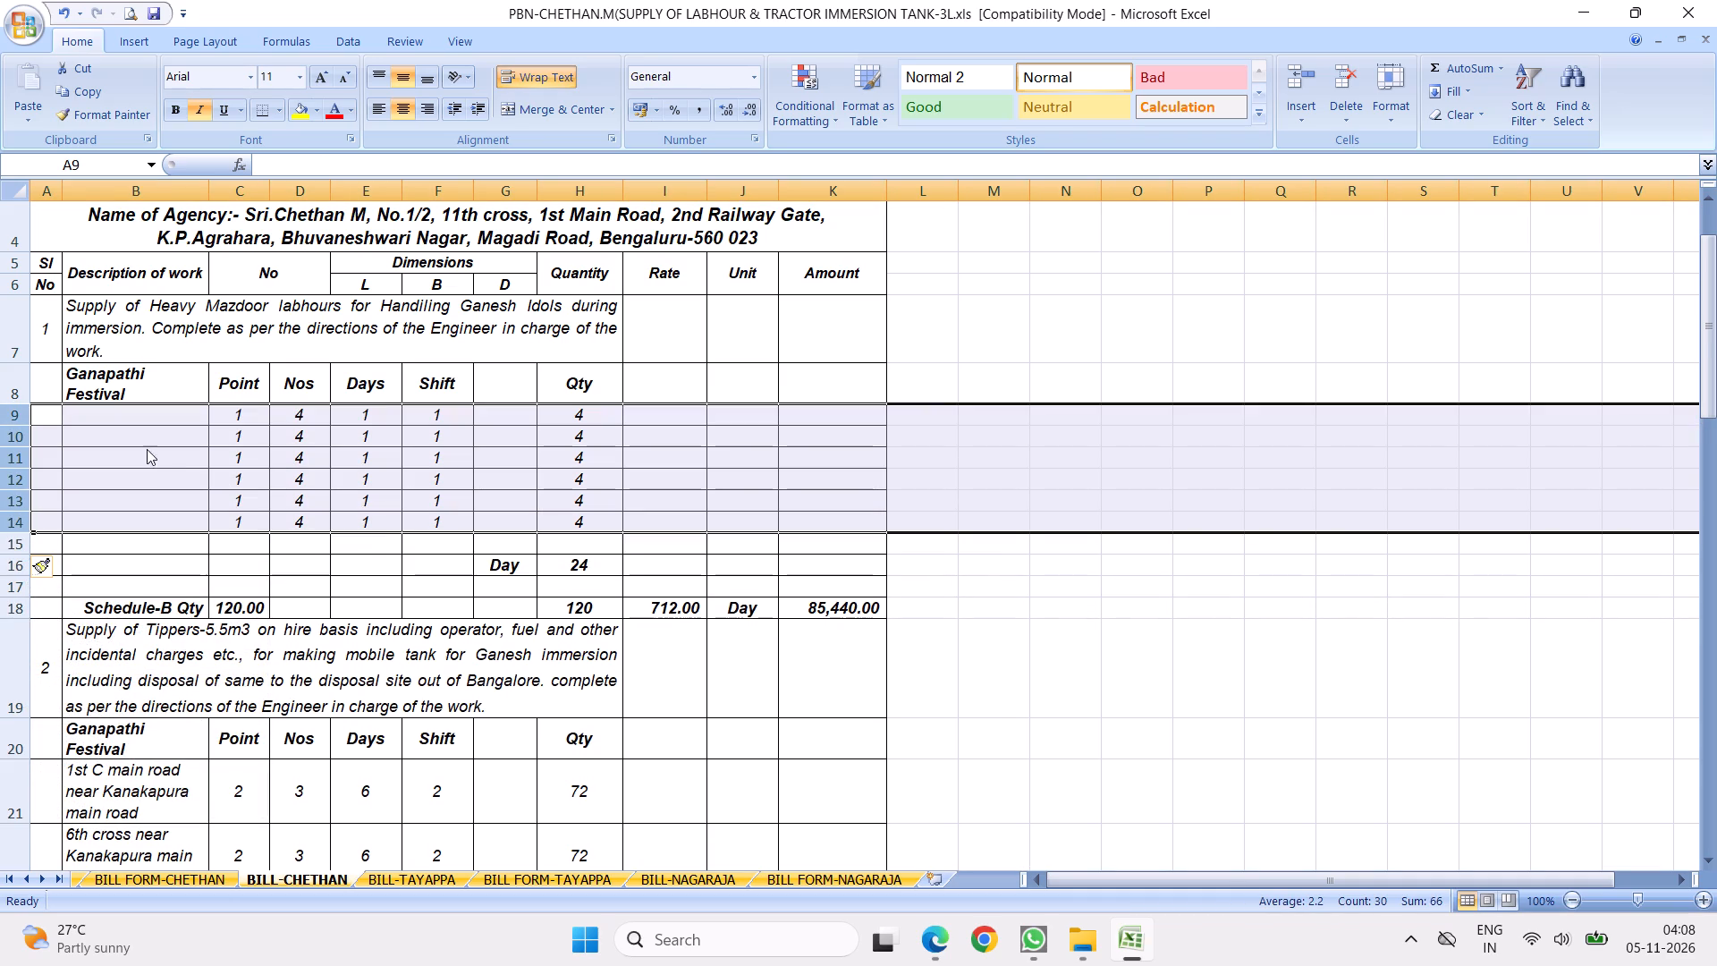
pyautogui.moveTo(147, 449); pyautogui.dragTo(155, 463, button='right')
pyautogui.click(193, 489)
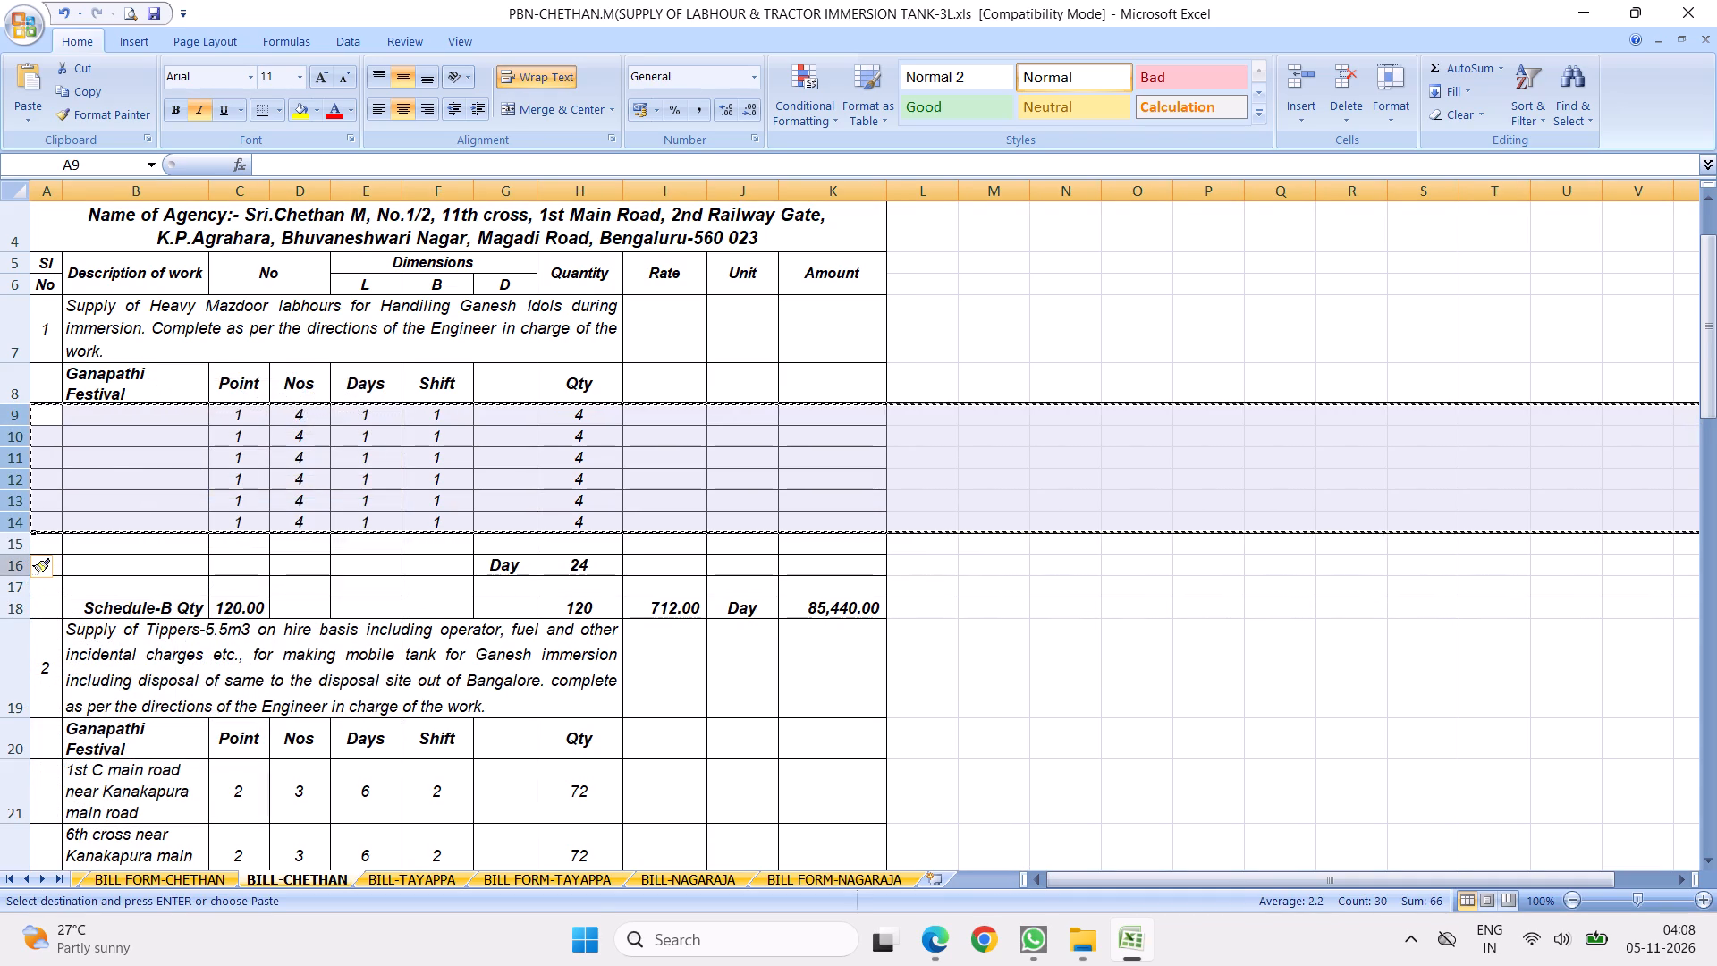
pyautogui.click(14, 565)
pyautogui.rightClick(14, 565)
pyautogui.click(124, 682)
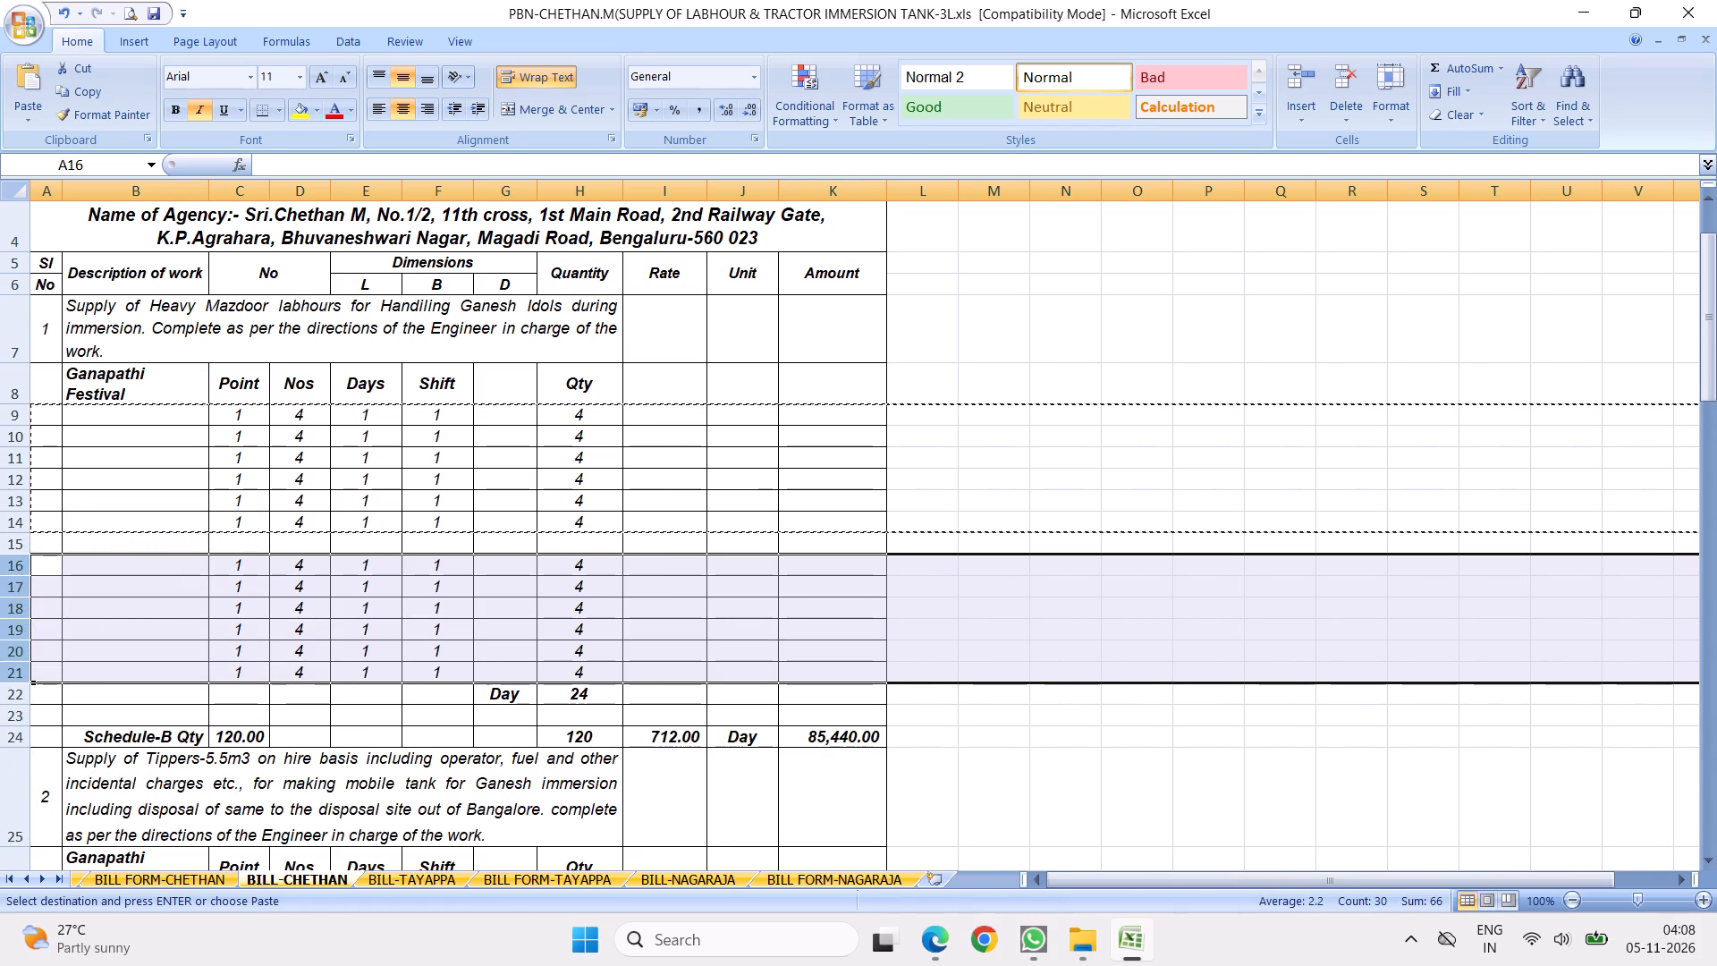
# Set the Days value to 2 in item 1's second group of measurement rows, rows 16 to 21.
pyautogui.click(371, 564)
pyautogui.press('2')
pyautogui.click(453, 589)
pyautogui.click(368, 562)
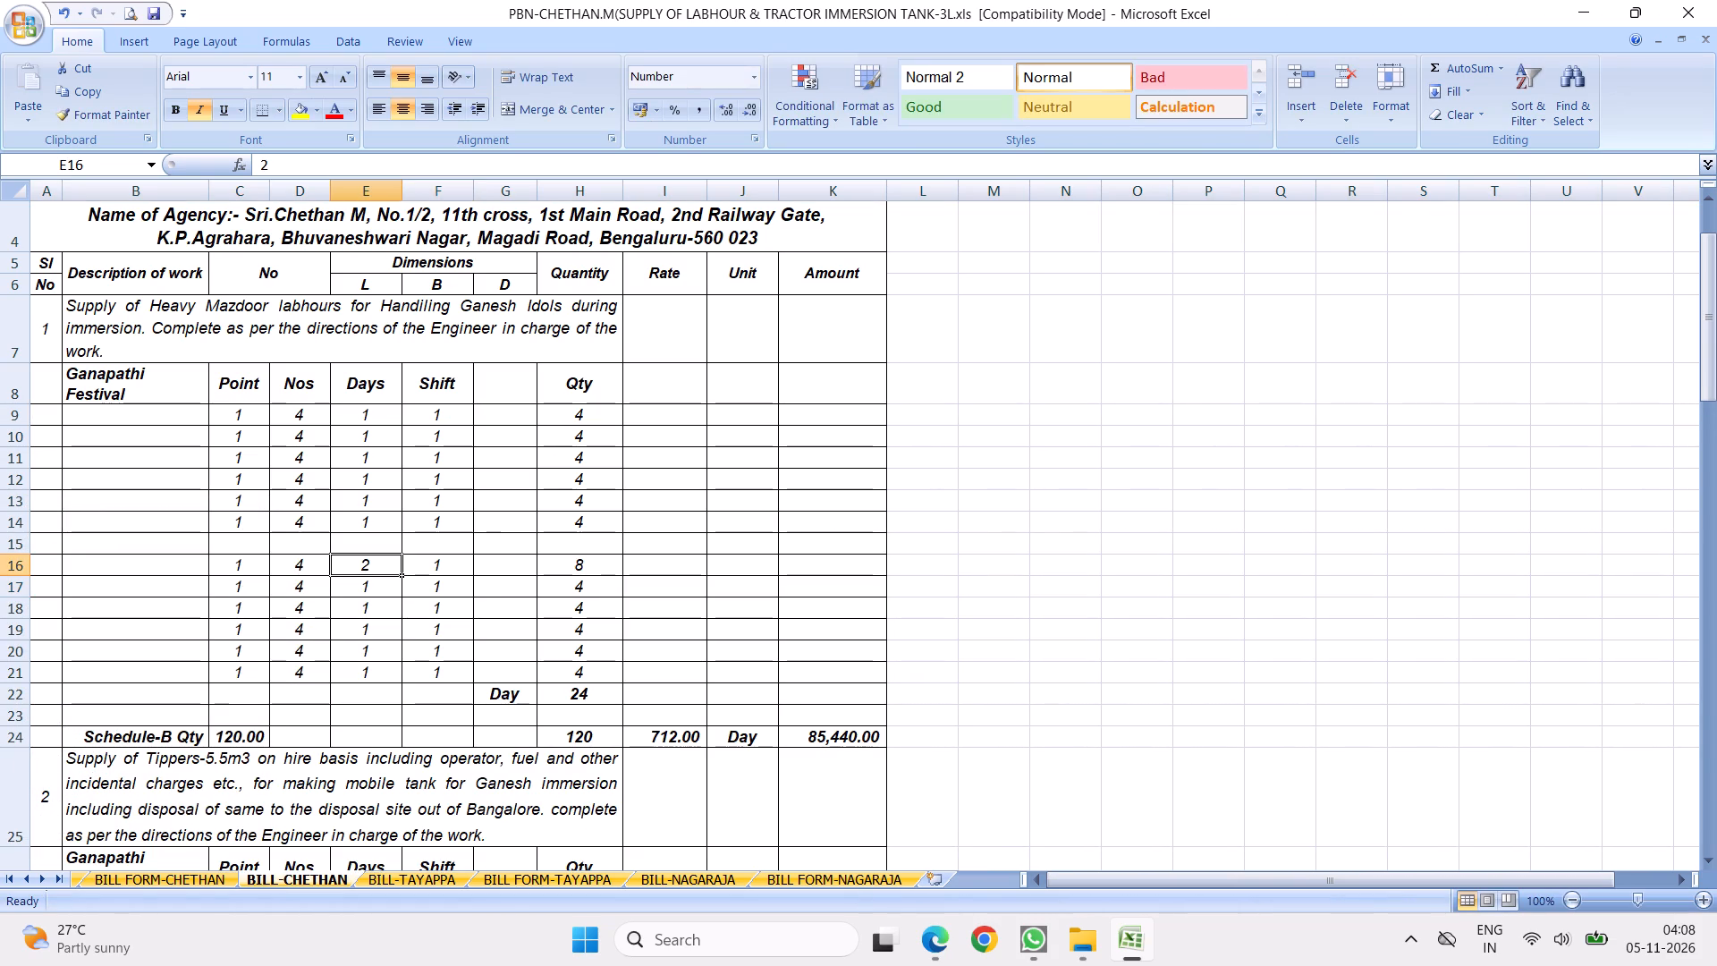
pyautogui.click(396, 572)
pyautogui.moveTo(400, 573); pyautogui.dragTo(394, 677)
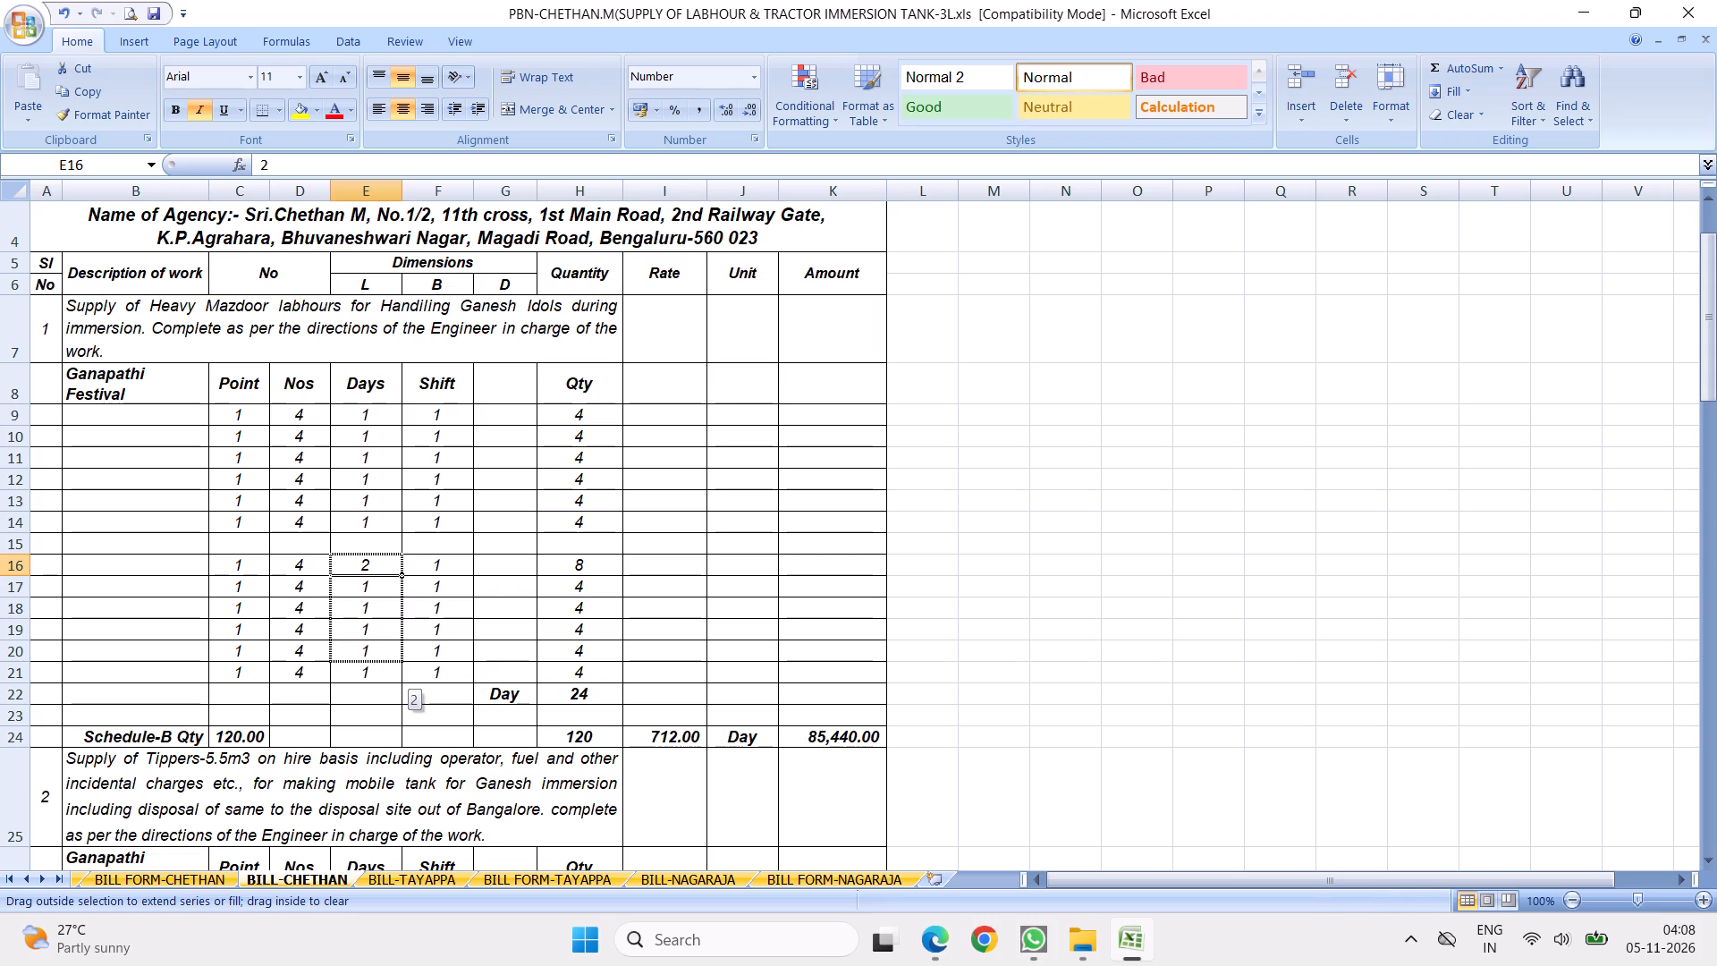
pyautogui.moveTo(394, 677); pyautogui.dragTo(393, 681)
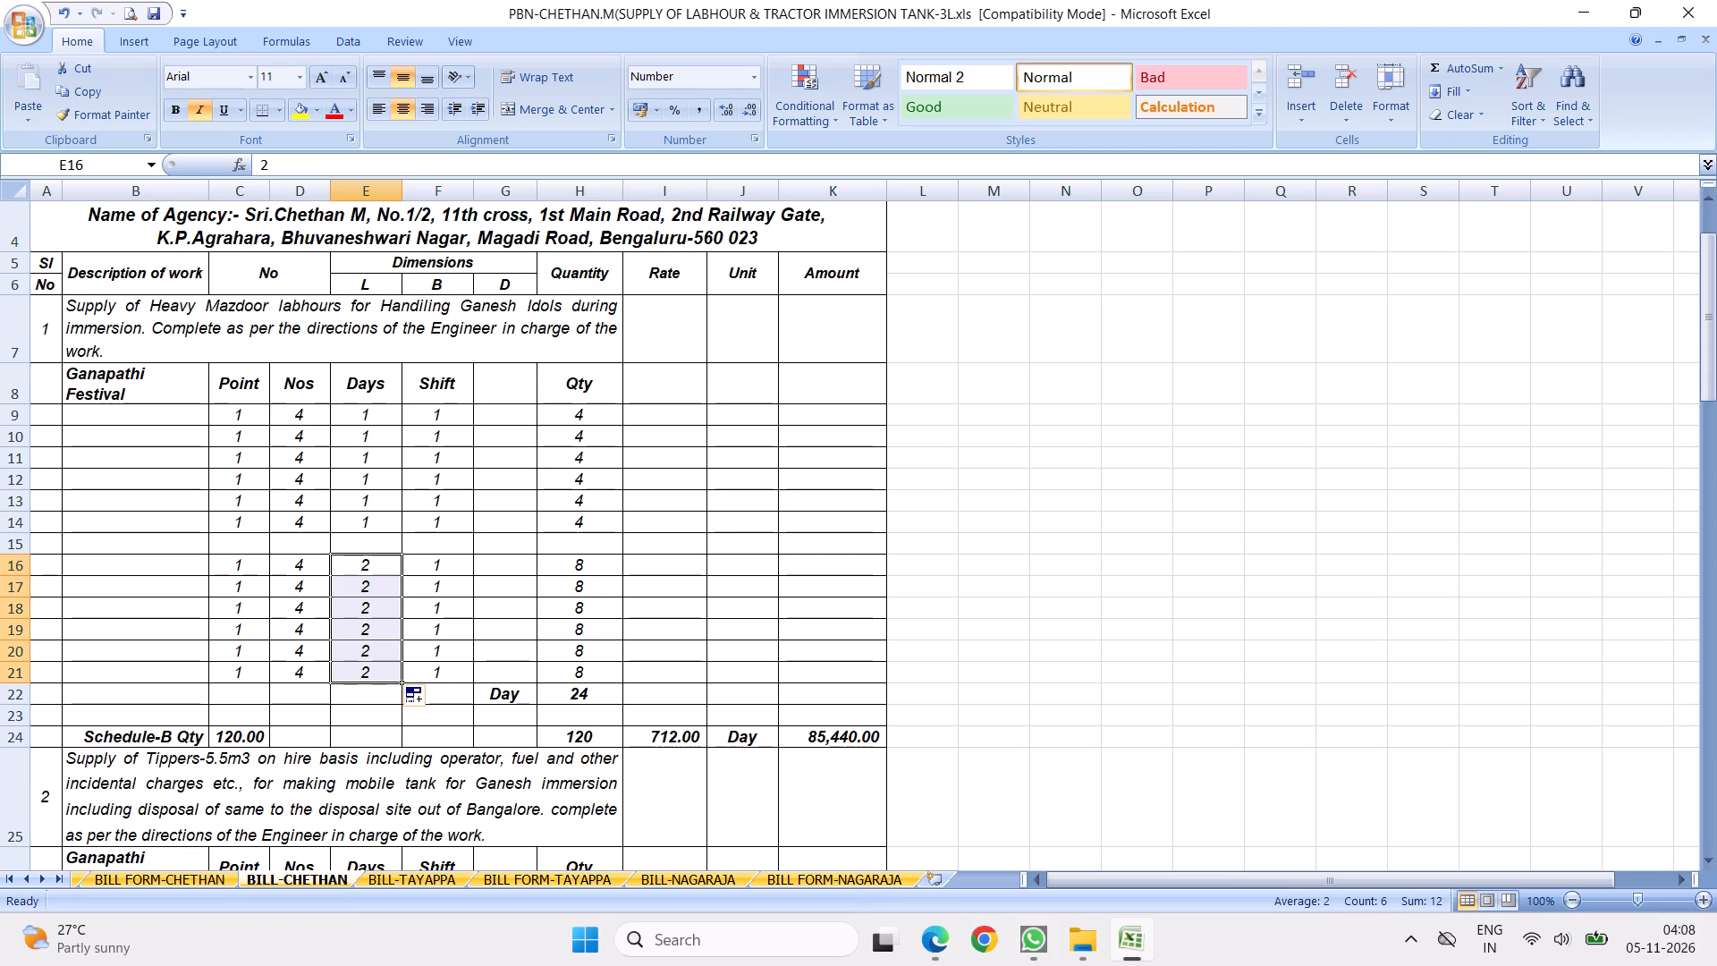
# Set the Shift value to 2 in item 1's second group of measurement rows, rows 16 to 21.
pyautogui.click(450, 568)
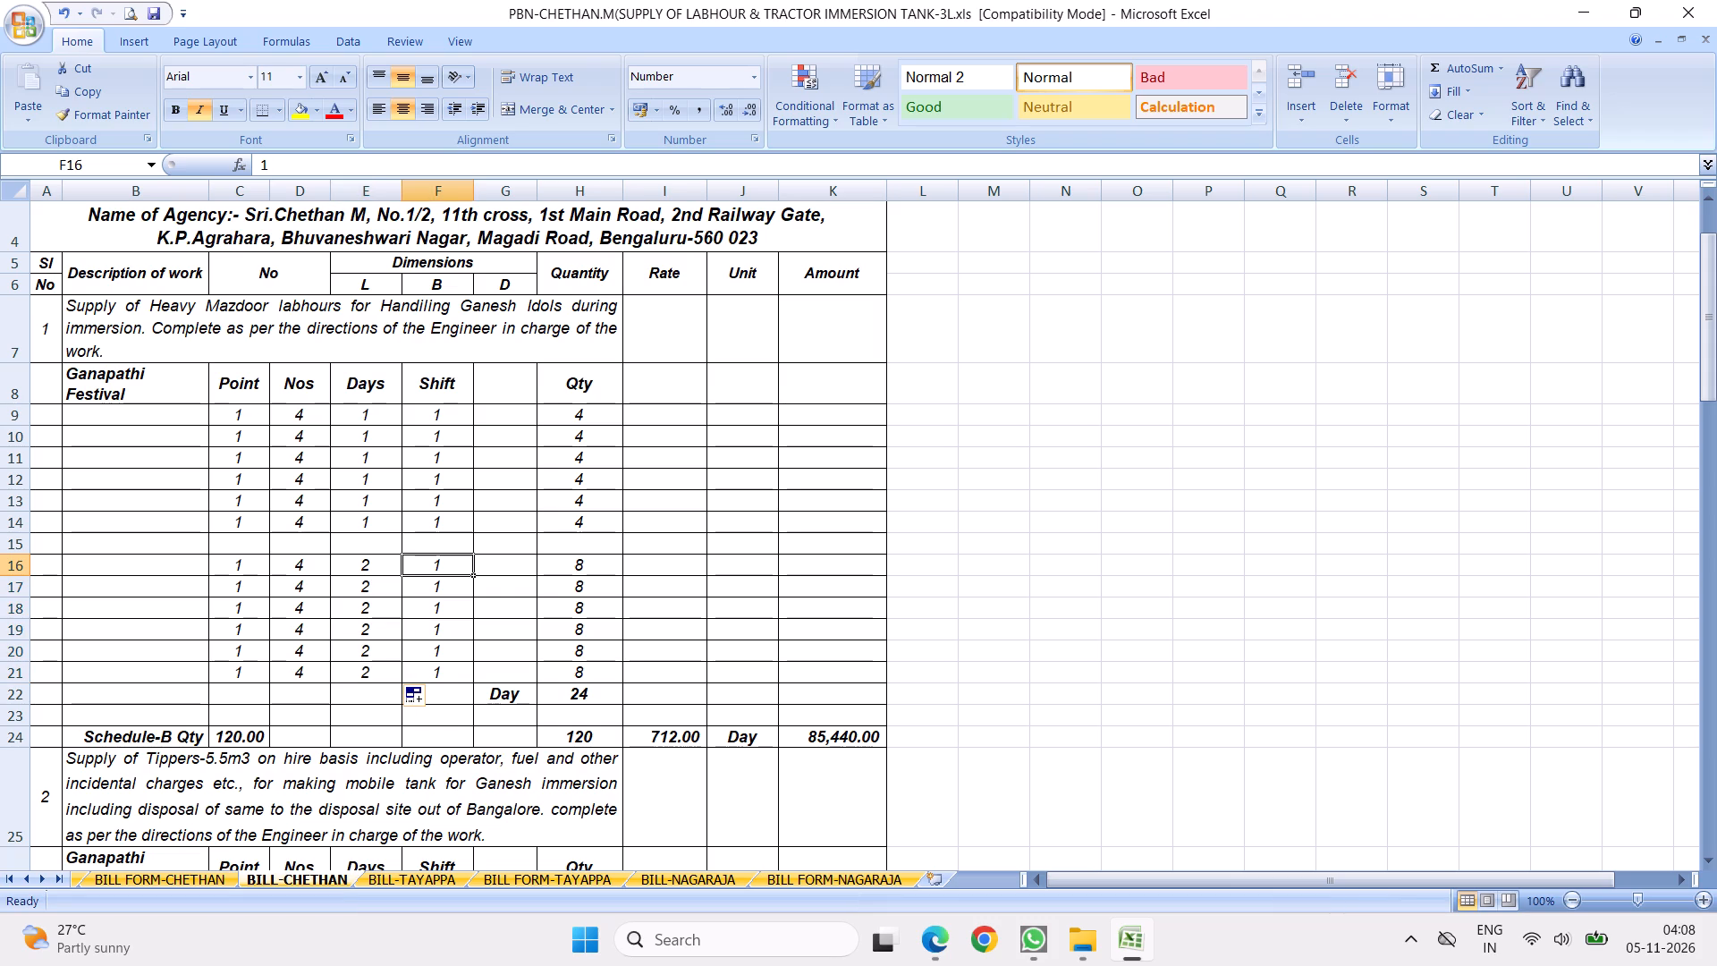
pyautogui.press('2')
pyautogui.click(594, 592)
pyautogui.click(430, 560)
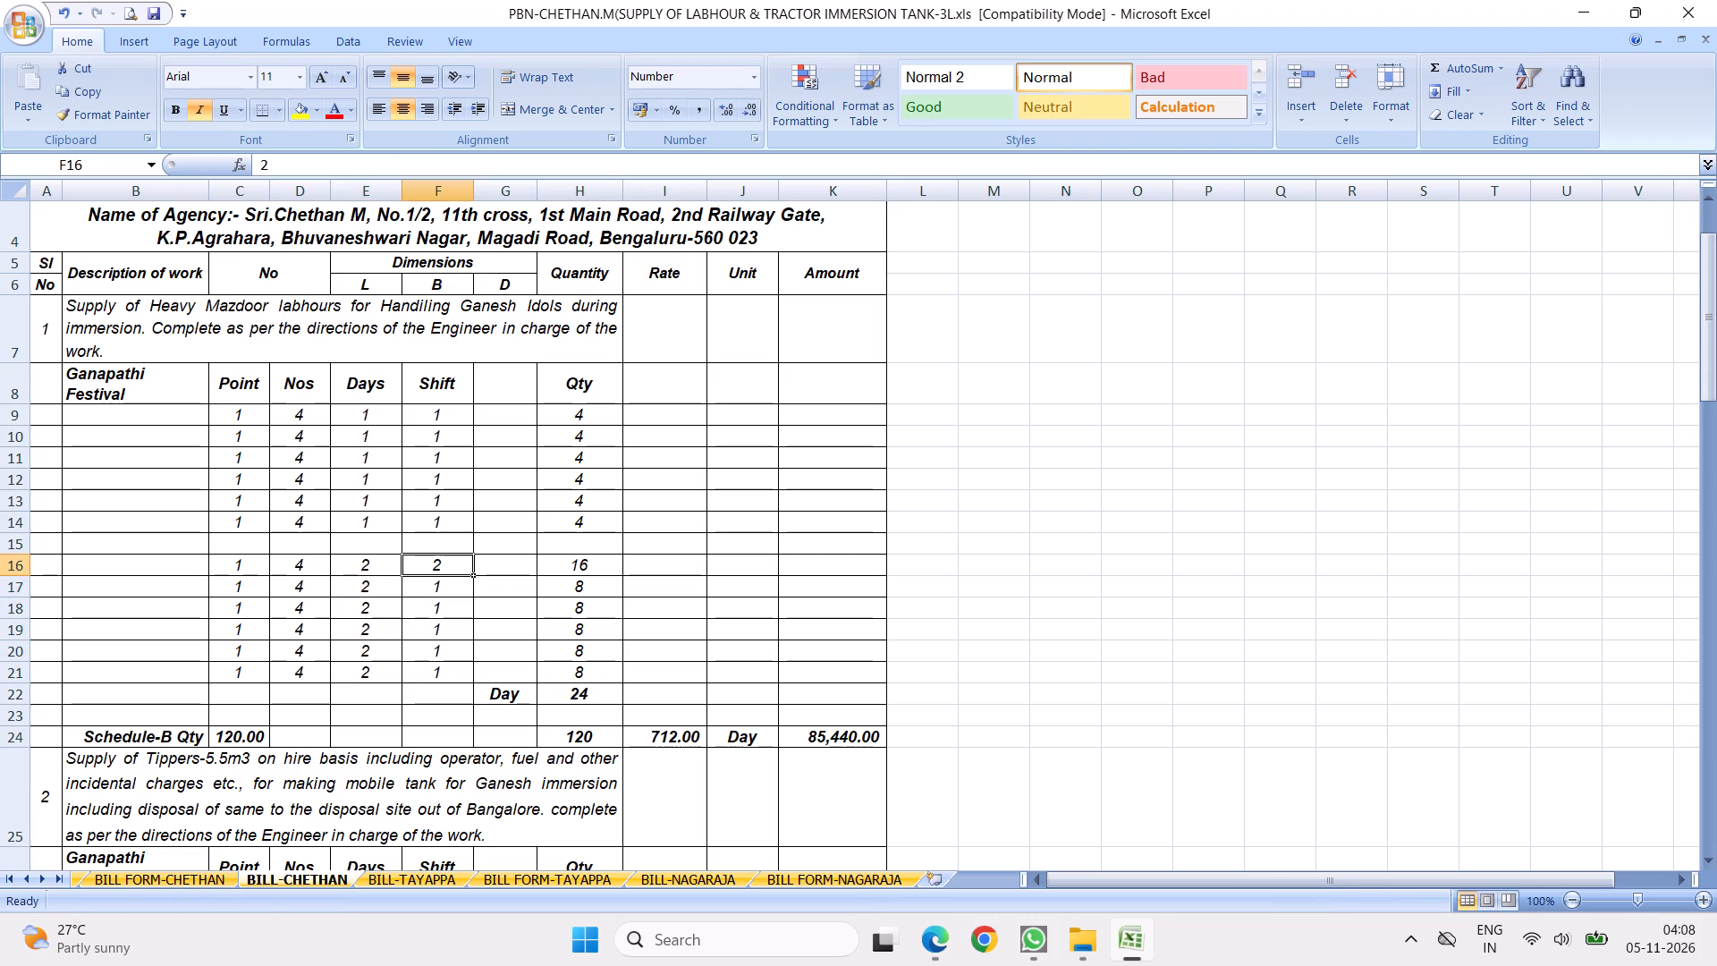
pyautogui.moveTo(474, 578); pyautogui.dragTo(463, 677)
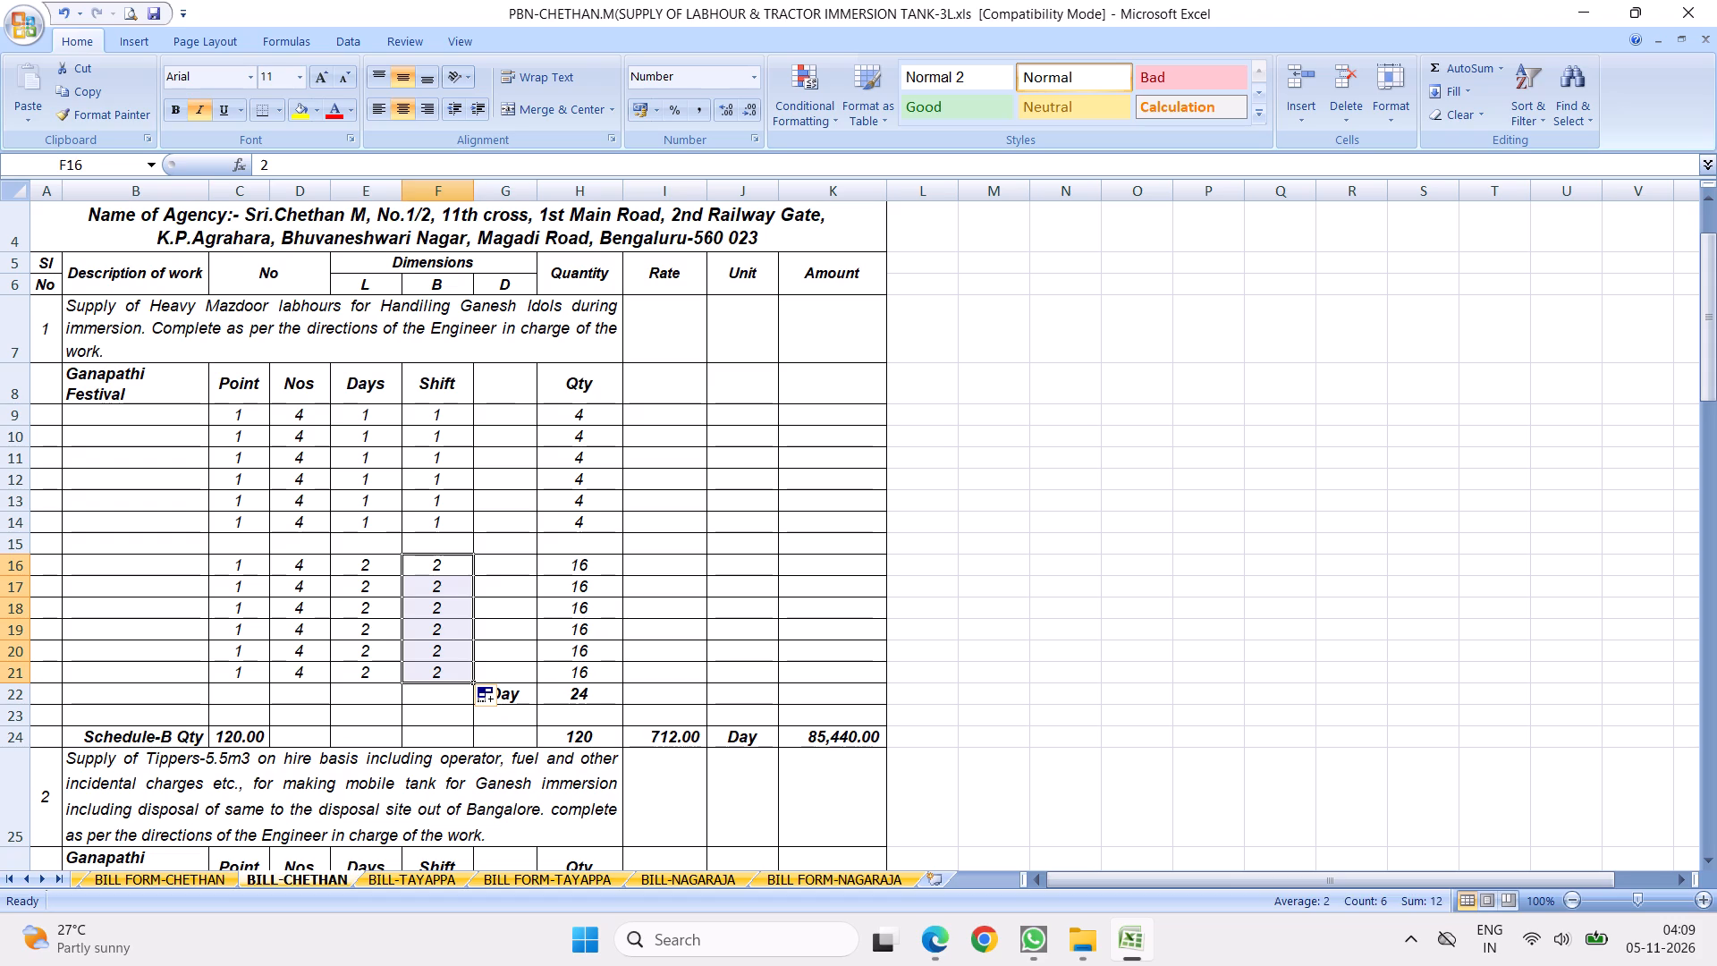
# Sum the quantities of both of item 1's measurement groups, rows 9 to 21, into its Day total.
pyautogui.moveTo(581, 416); pyautogui.dragTo(573, 677)
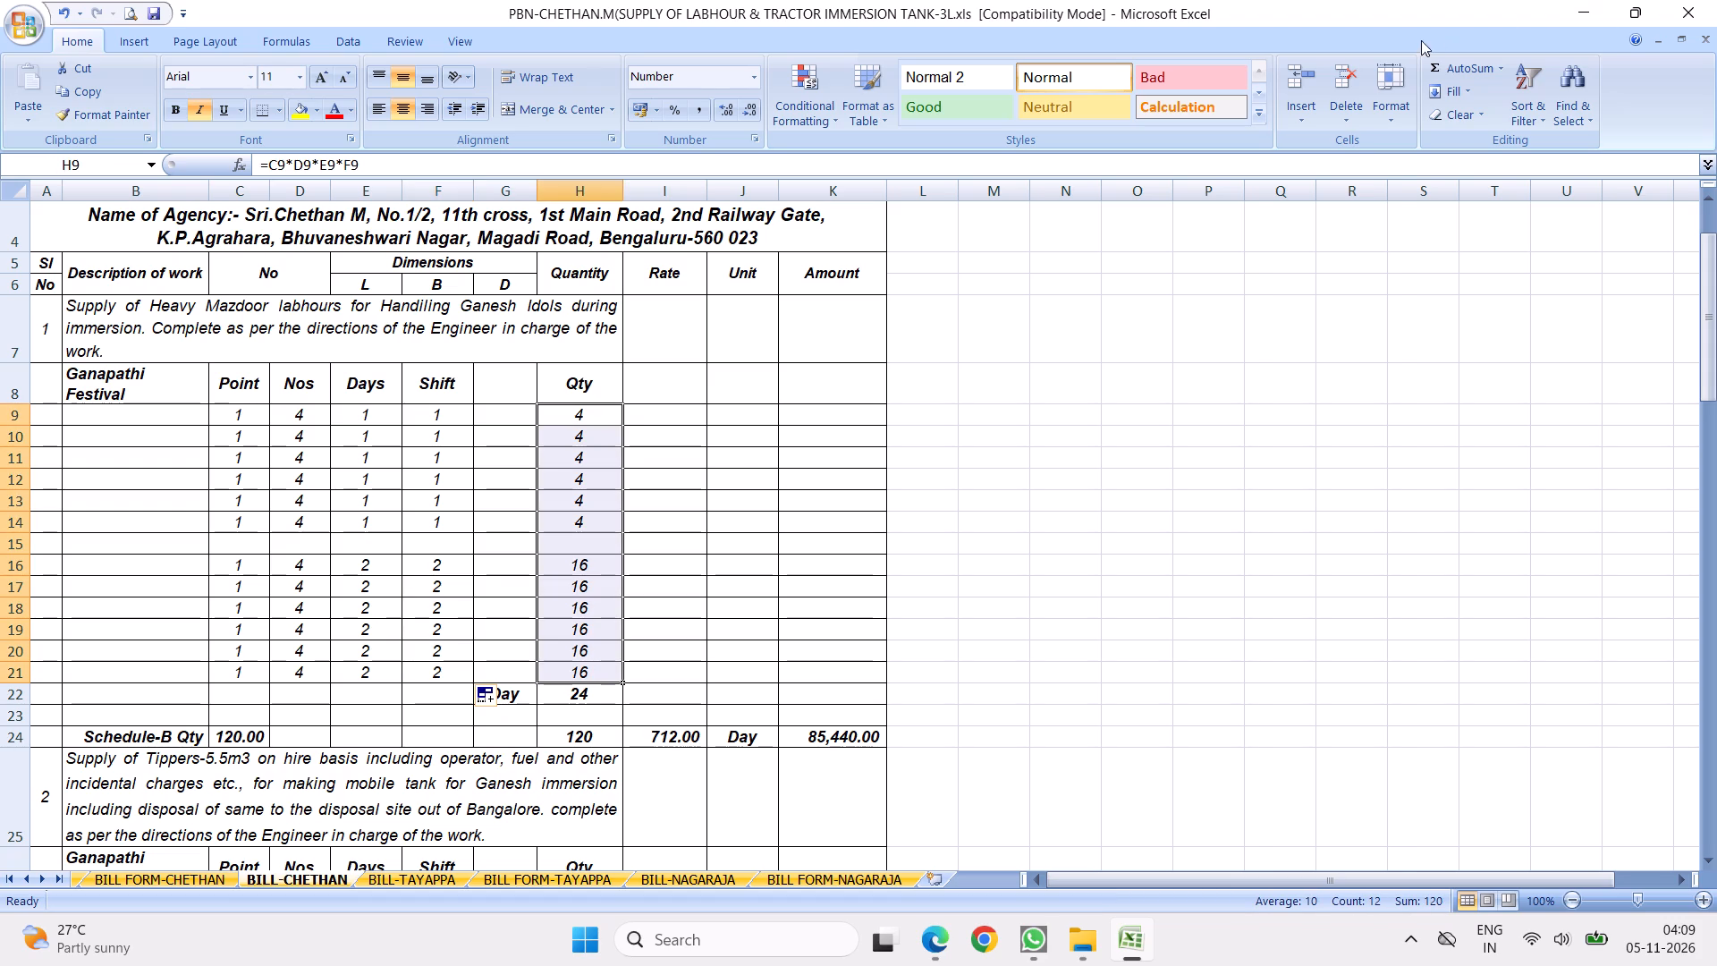
pyautogui.click(1435, 67)
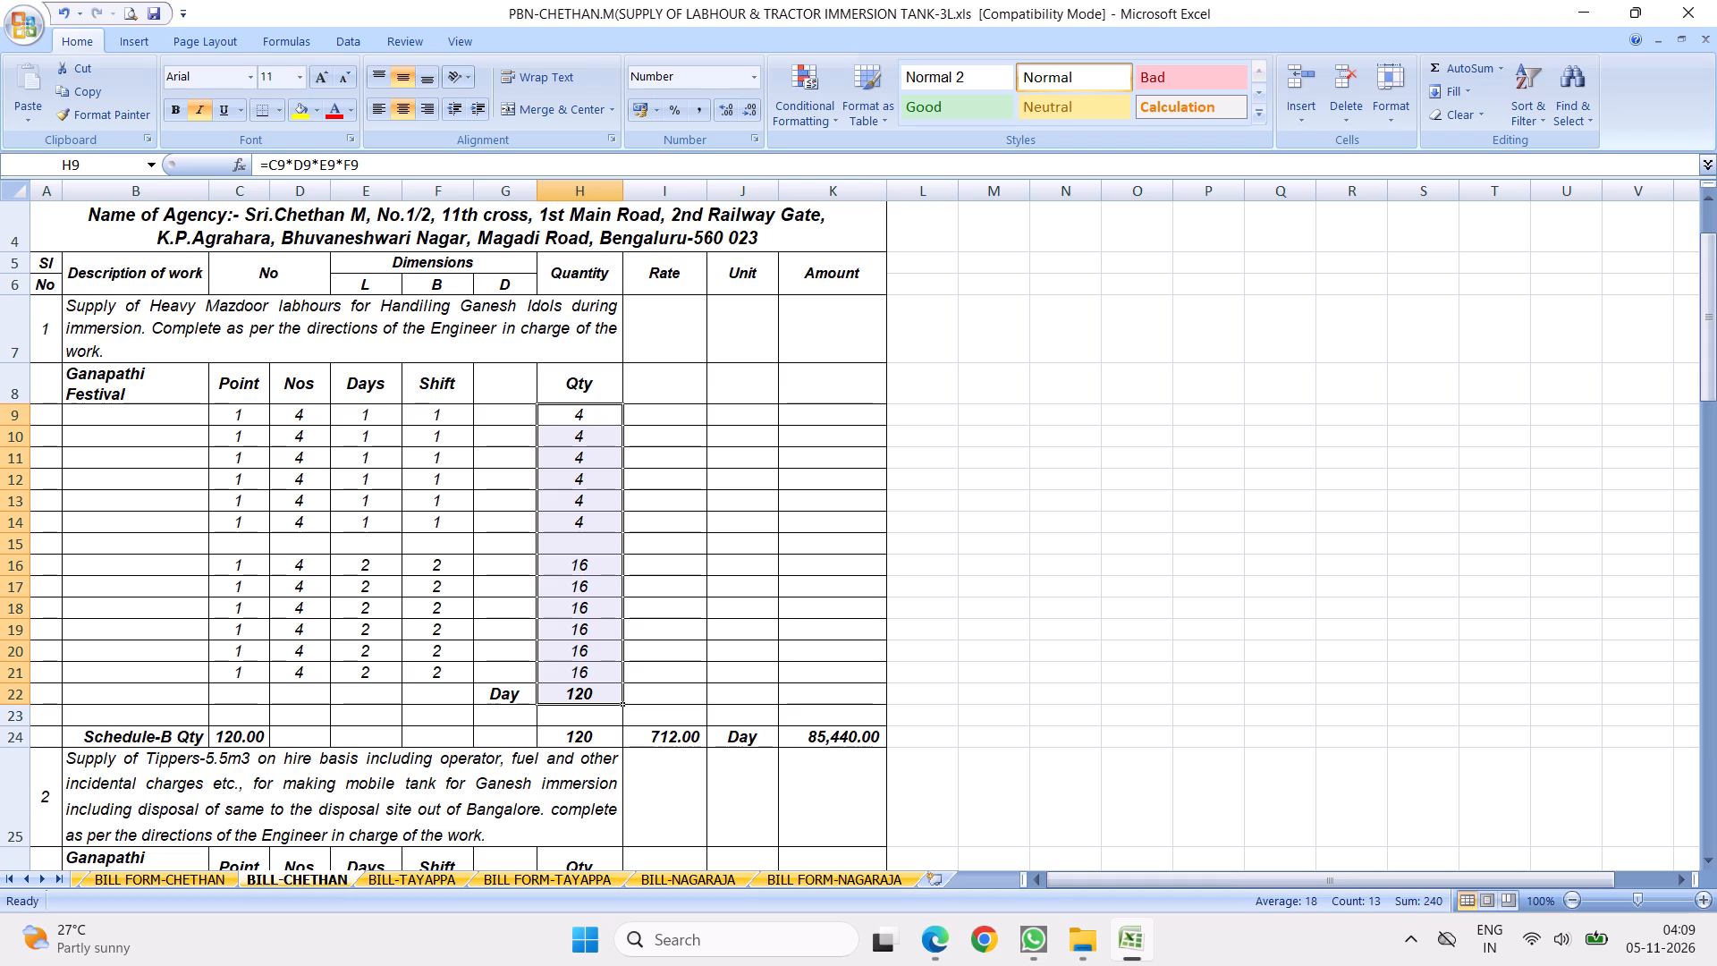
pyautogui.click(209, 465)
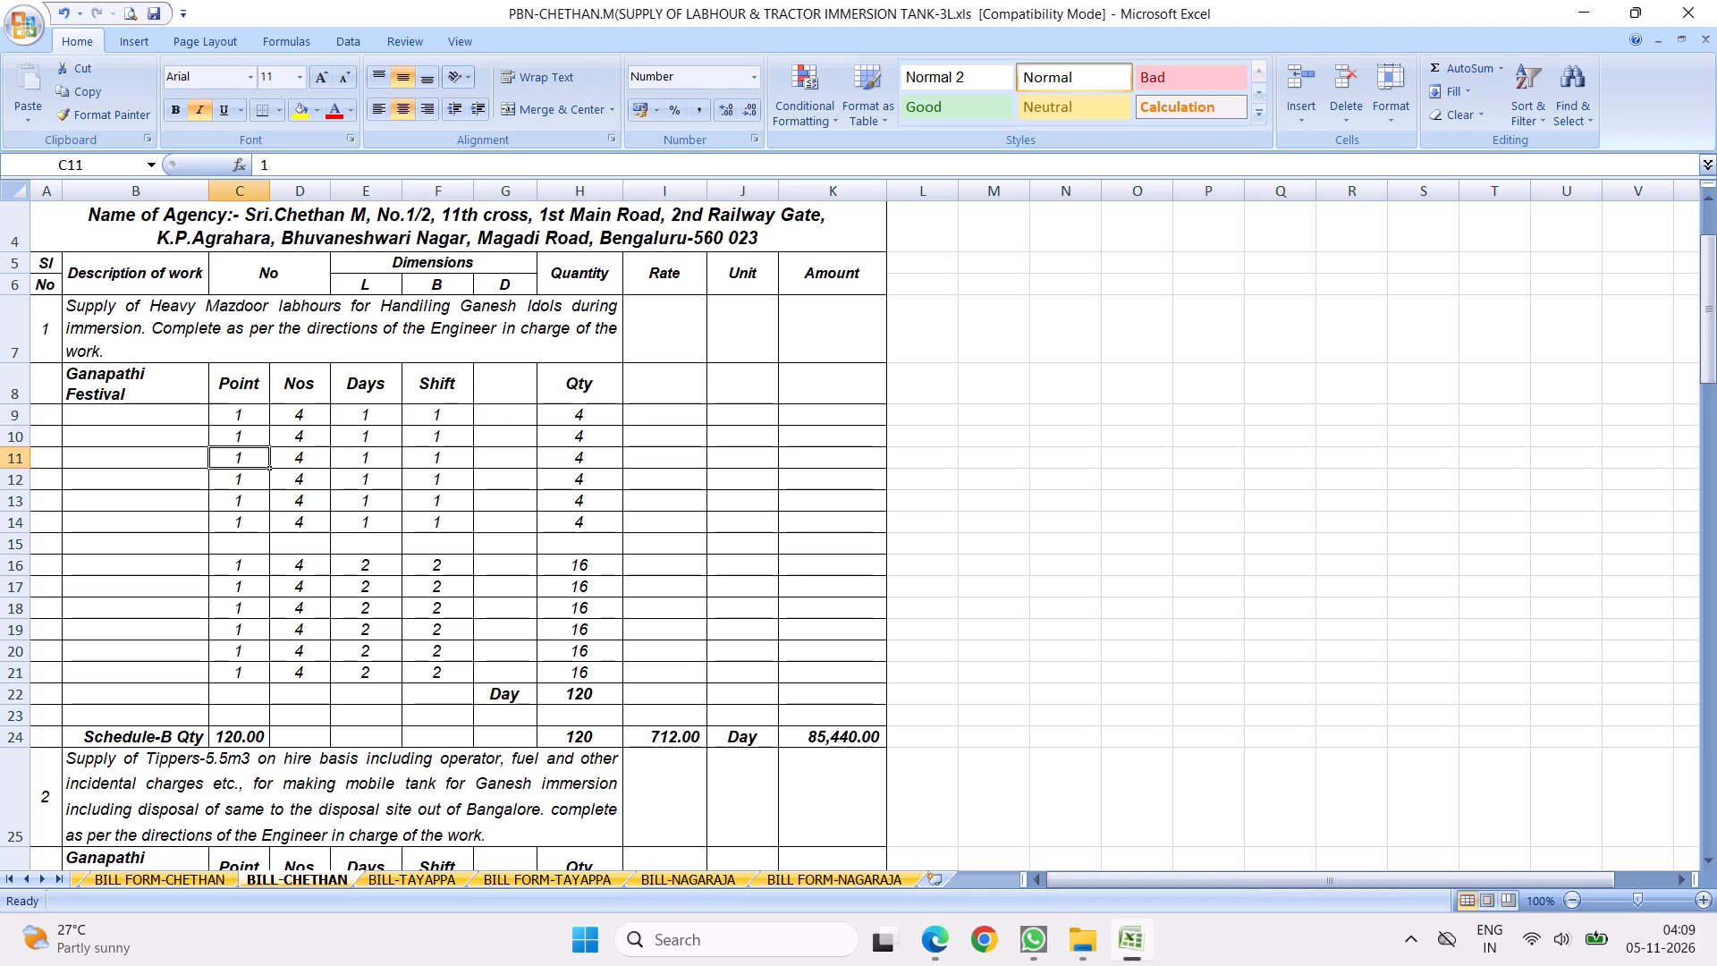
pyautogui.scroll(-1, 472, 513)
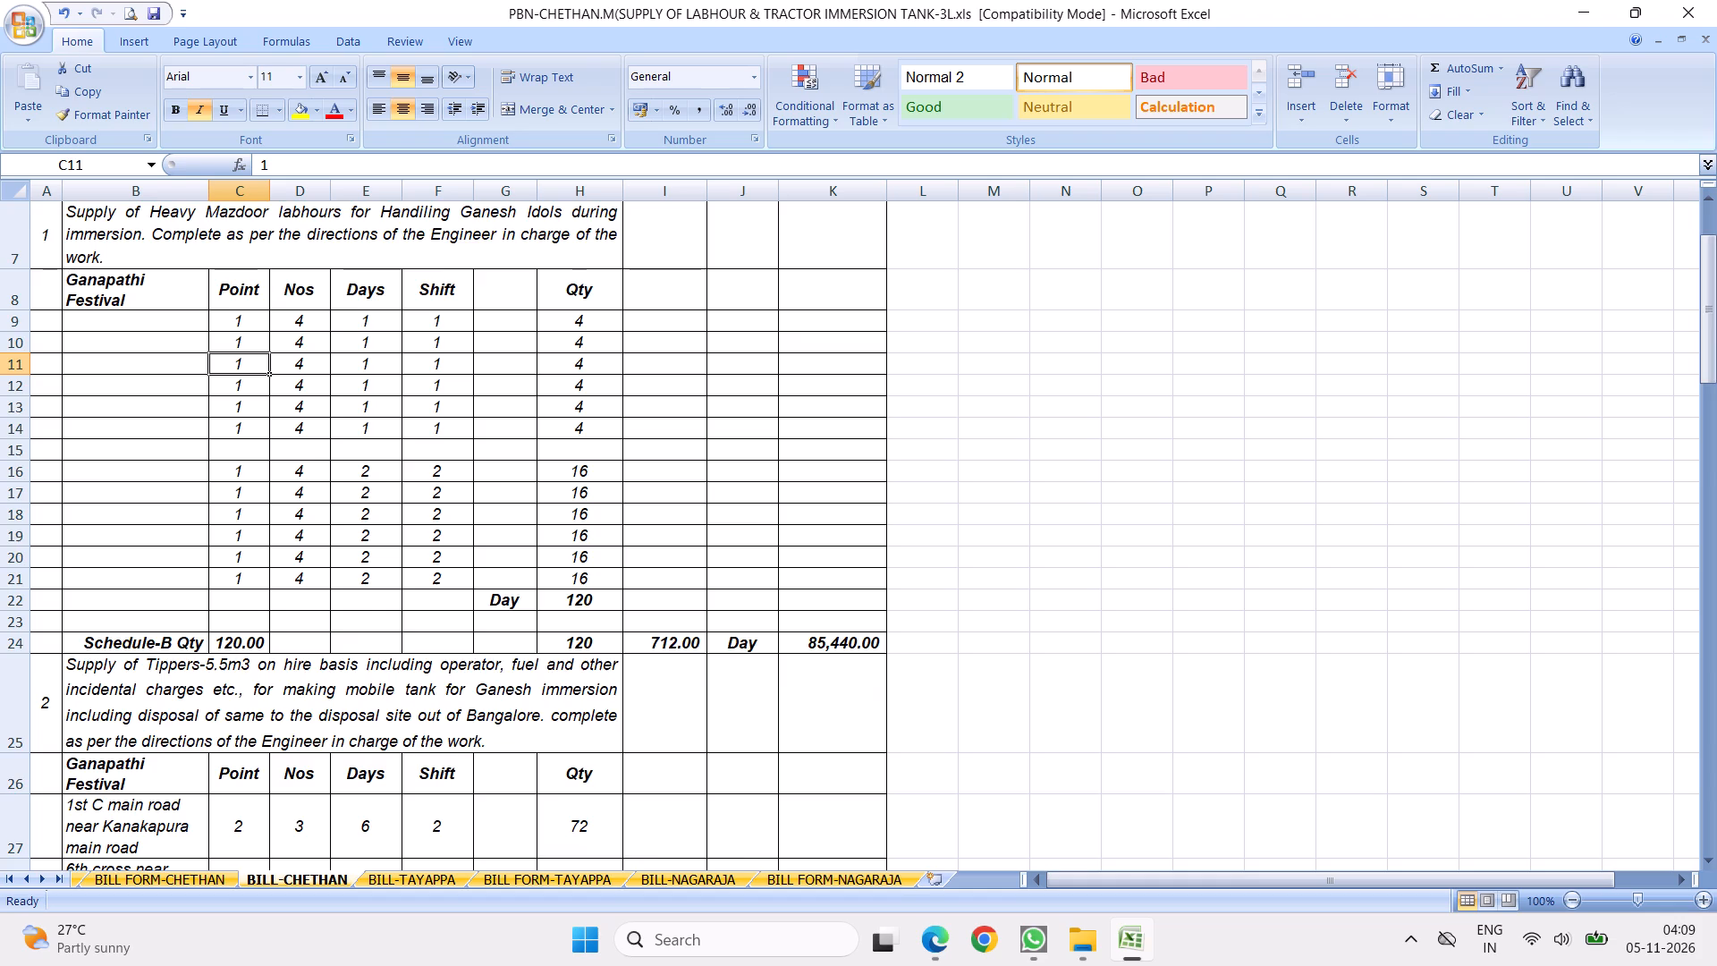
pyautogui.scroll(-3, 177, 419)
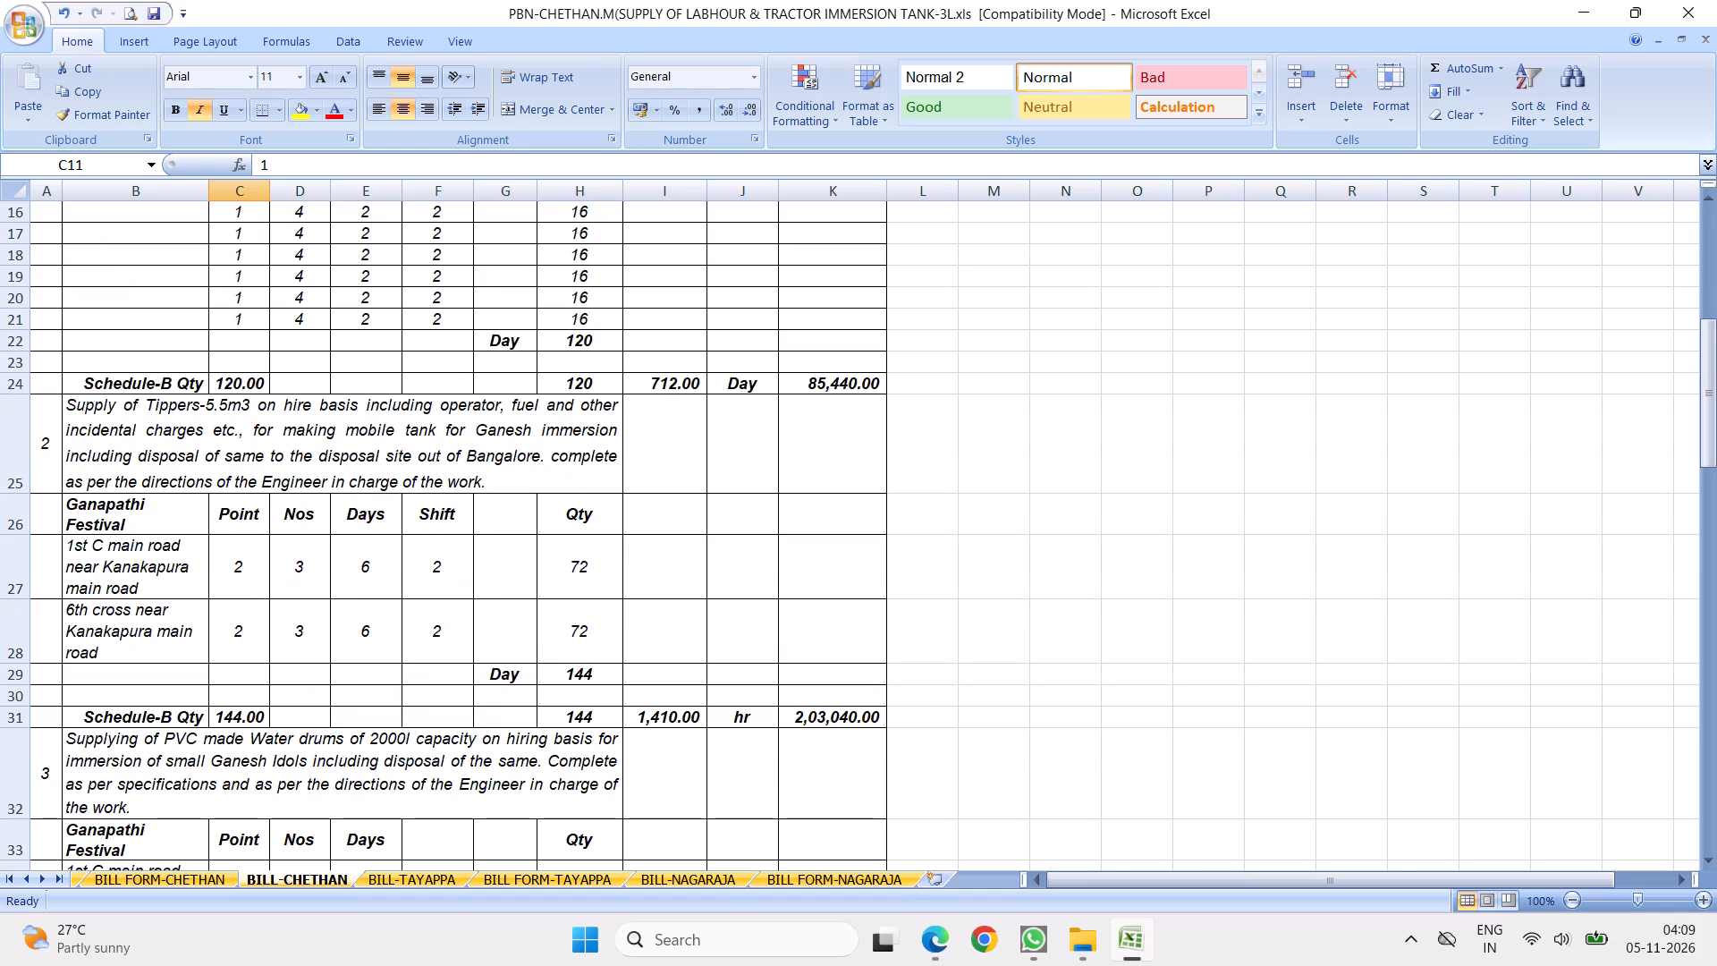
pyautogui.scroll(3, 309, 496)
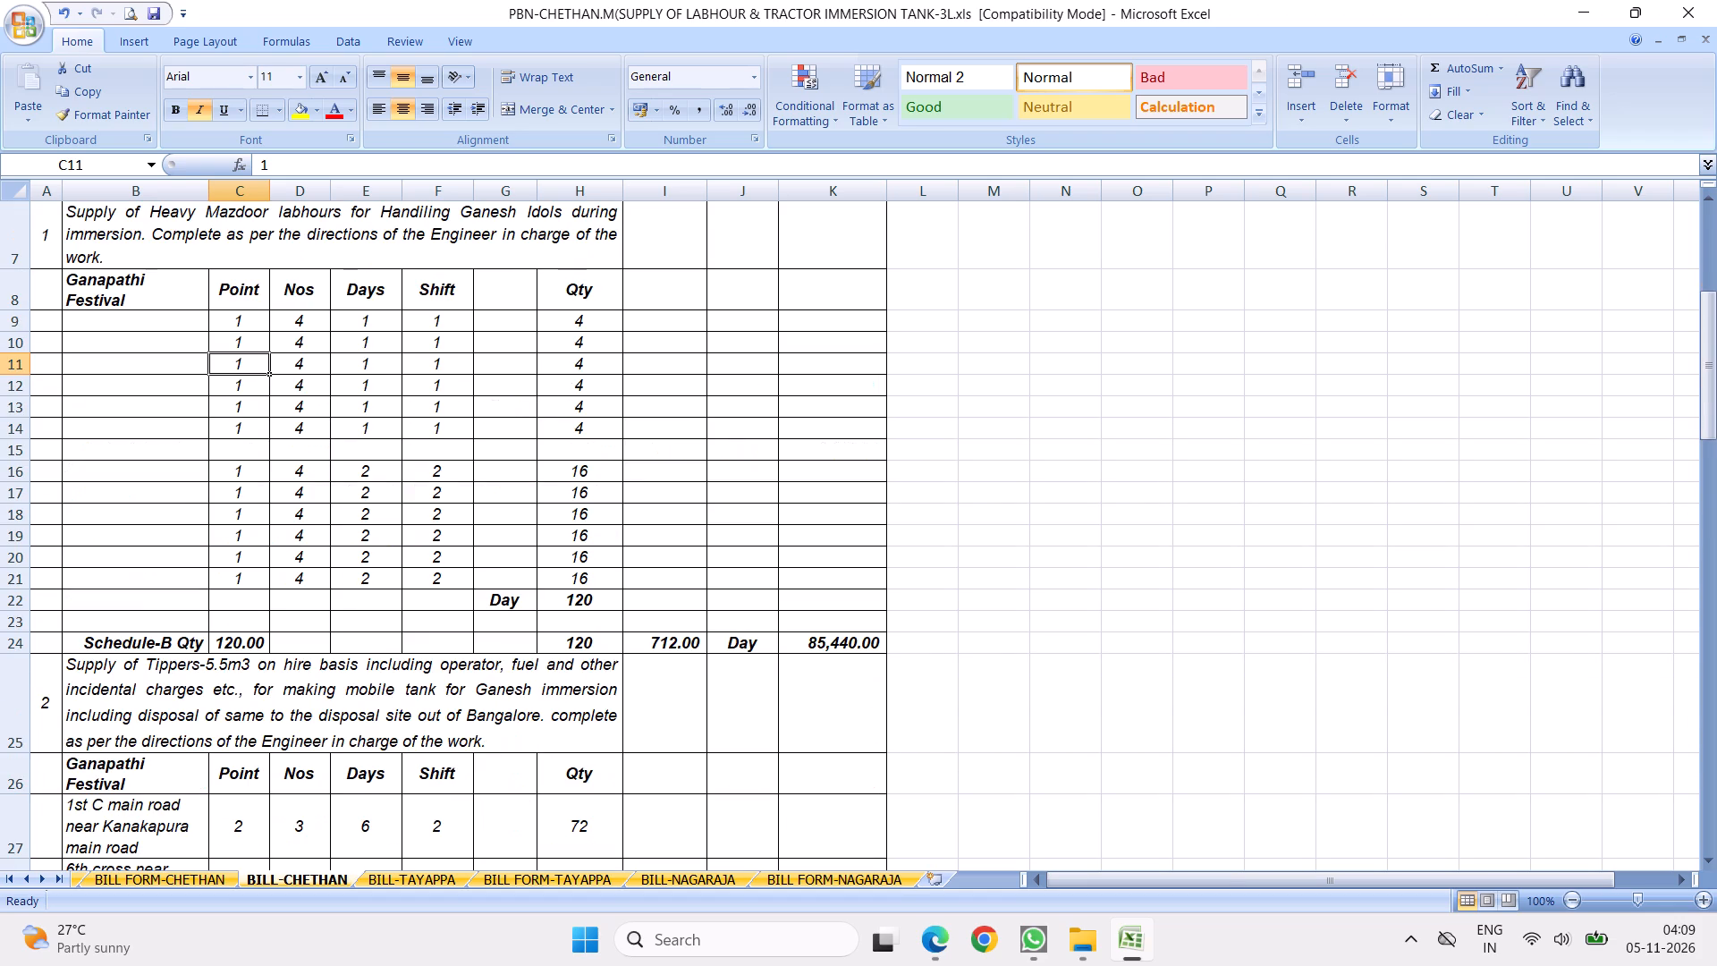
# Insert five blank rows in item 2's measurements, between the 1st C main road and 6th cross rows.
pyautogui.scroll(-3, 333, 473)
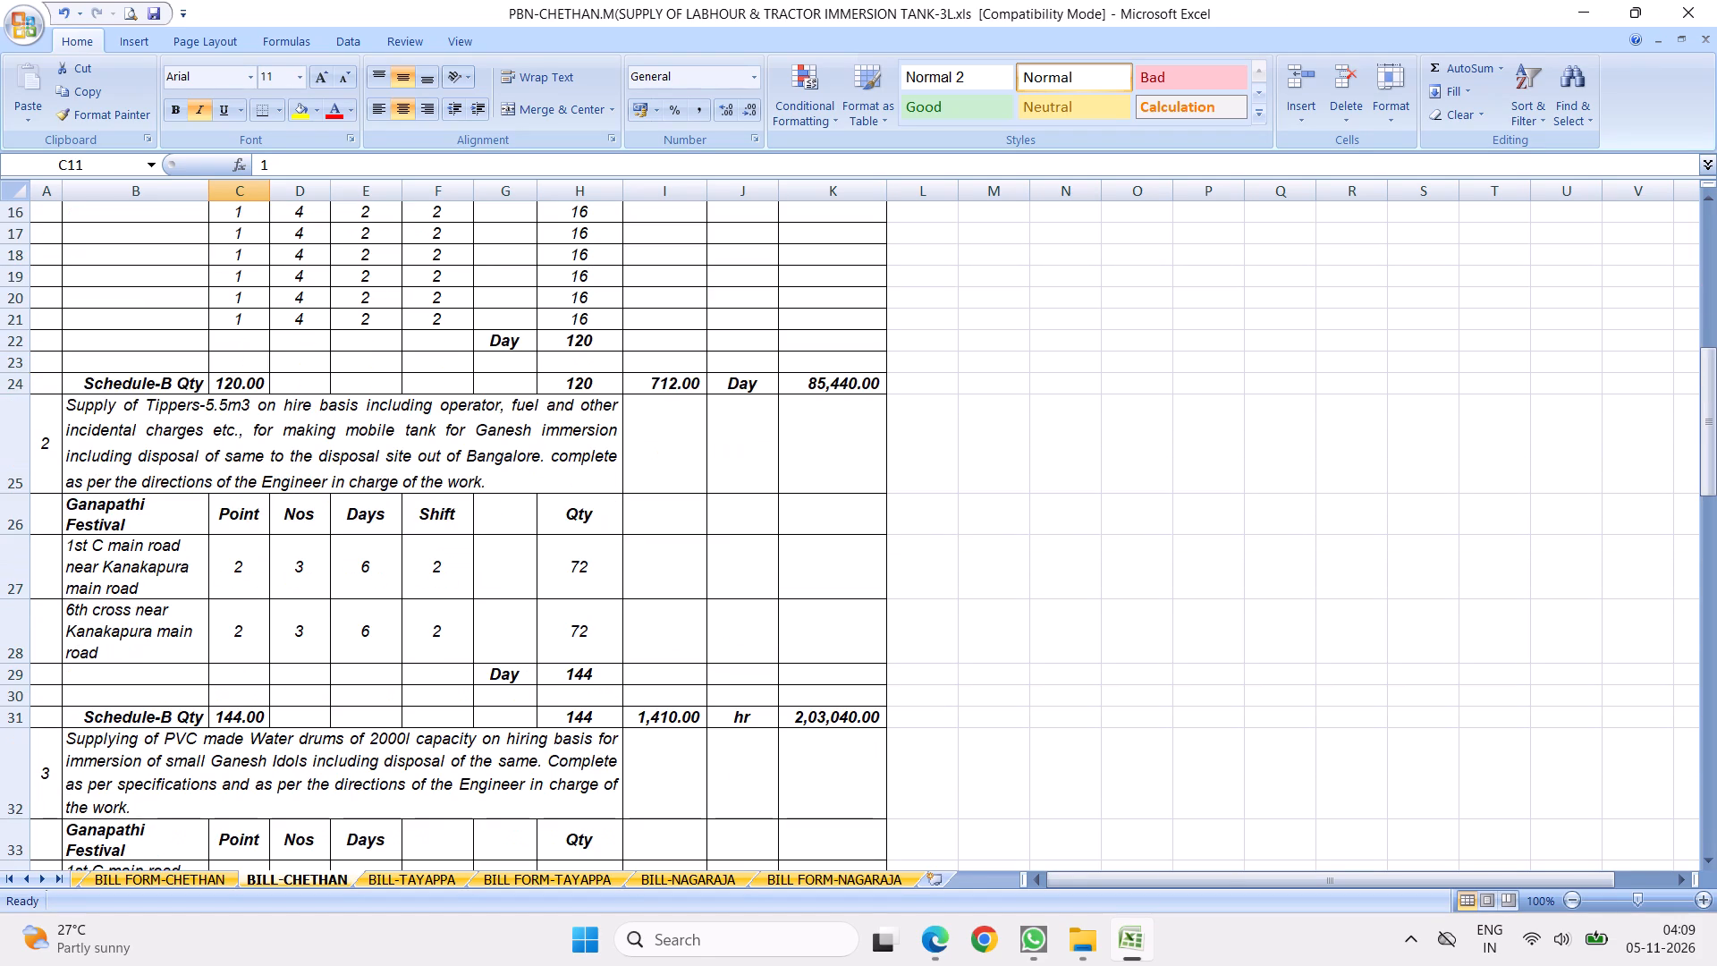
pyautogui.click(144, 567)
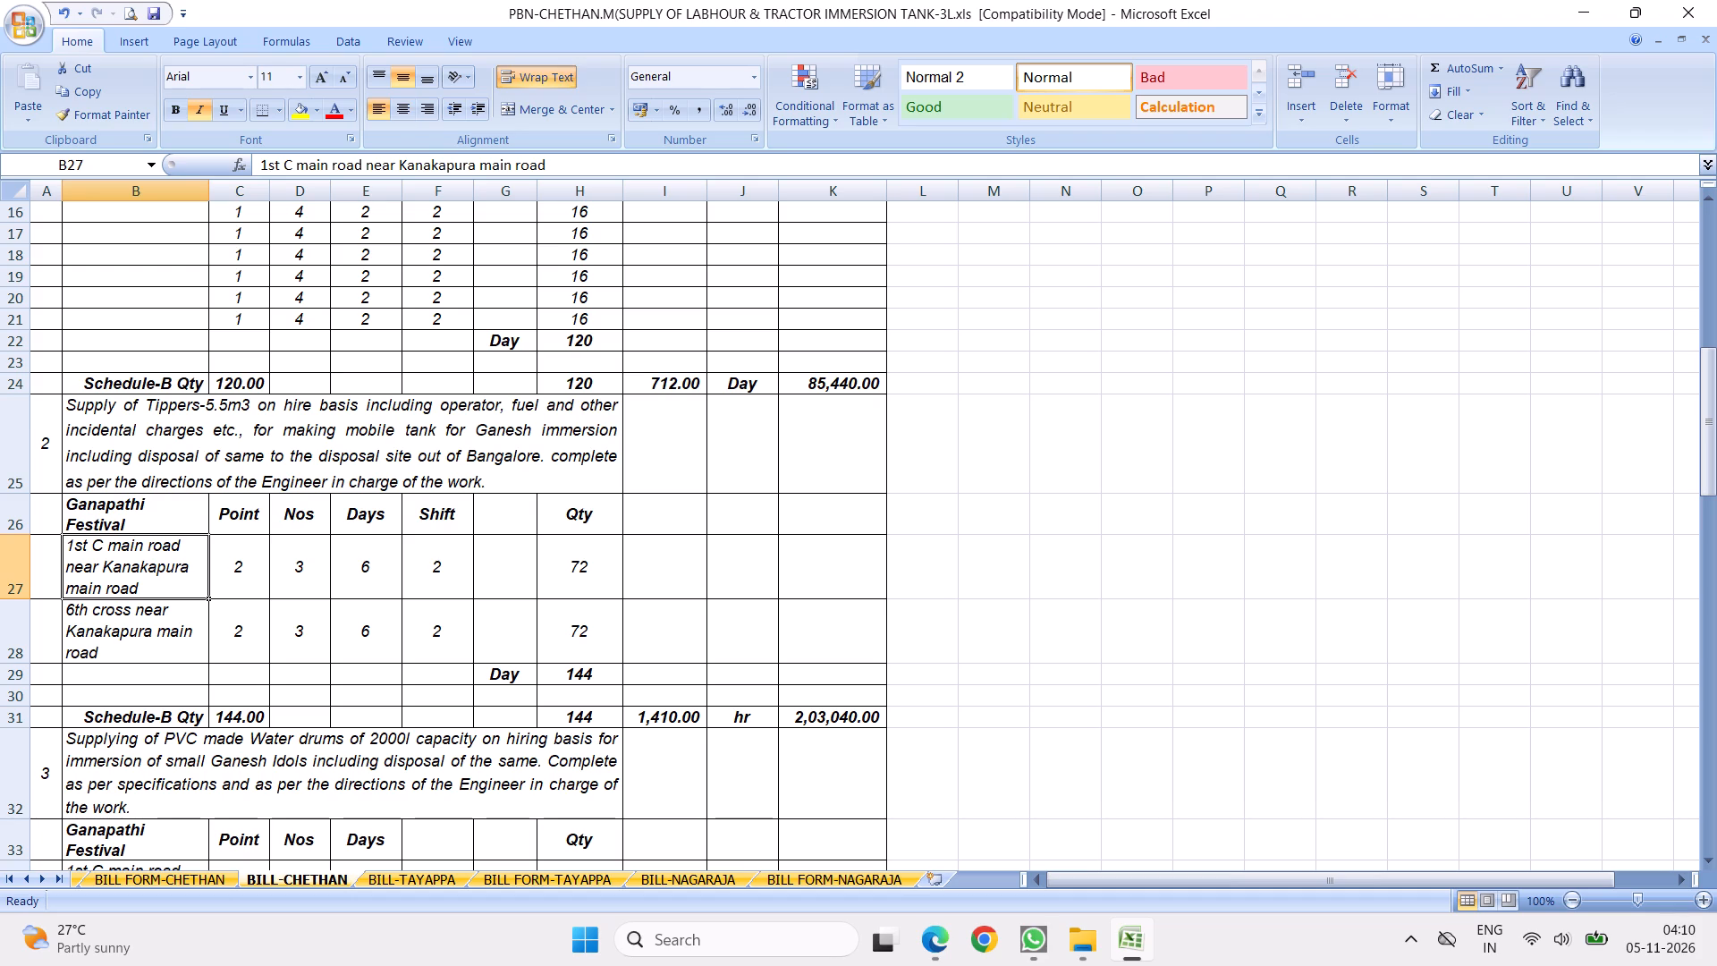
pyautogui.click(301, 562)
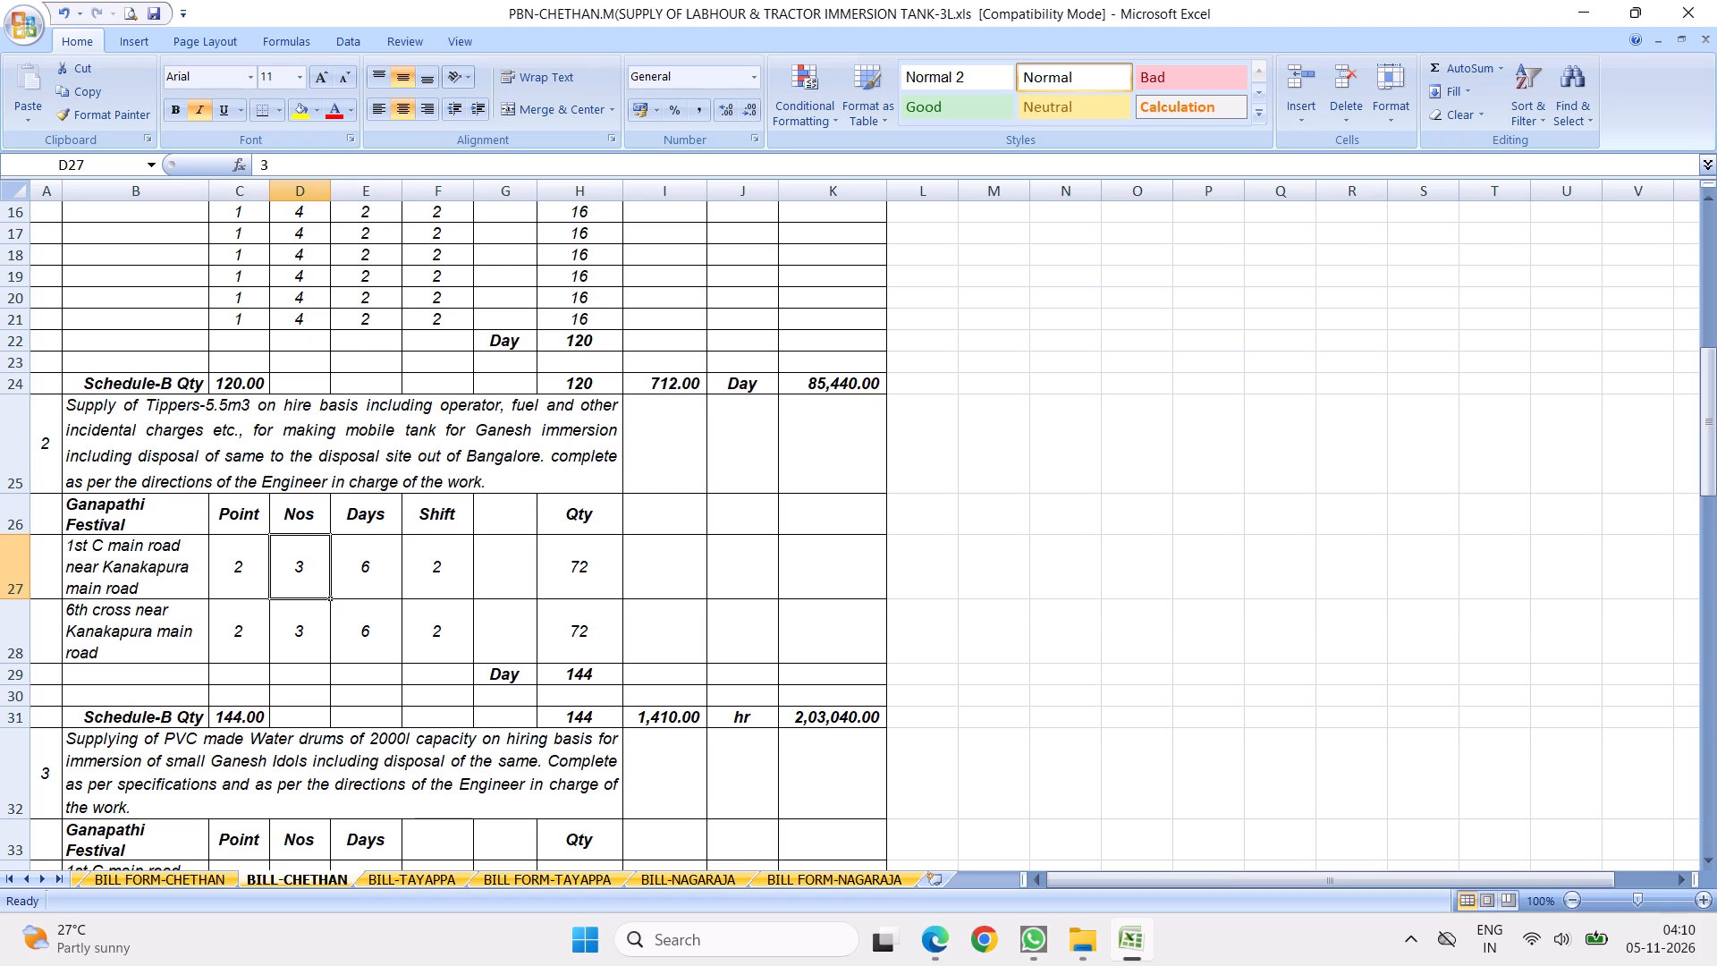
pyautogui.scroll(3, 341, 463)
pyautogui.click(235, 293)
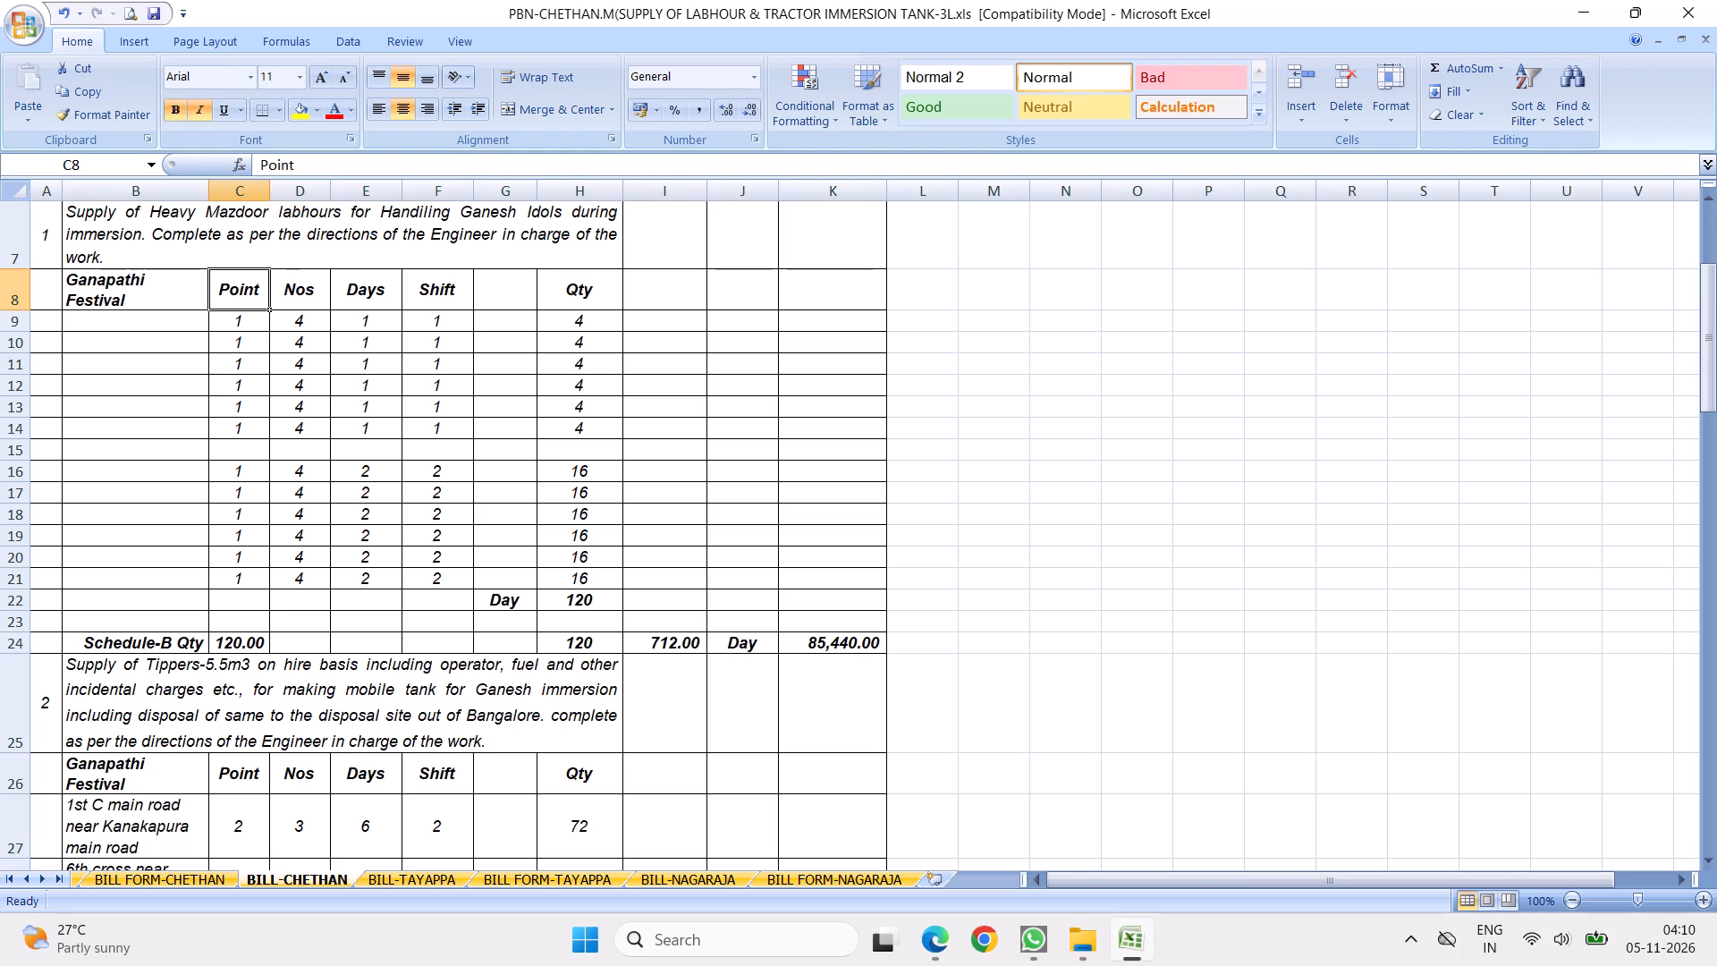
pyautogui.scroll(-2, 316, 449)
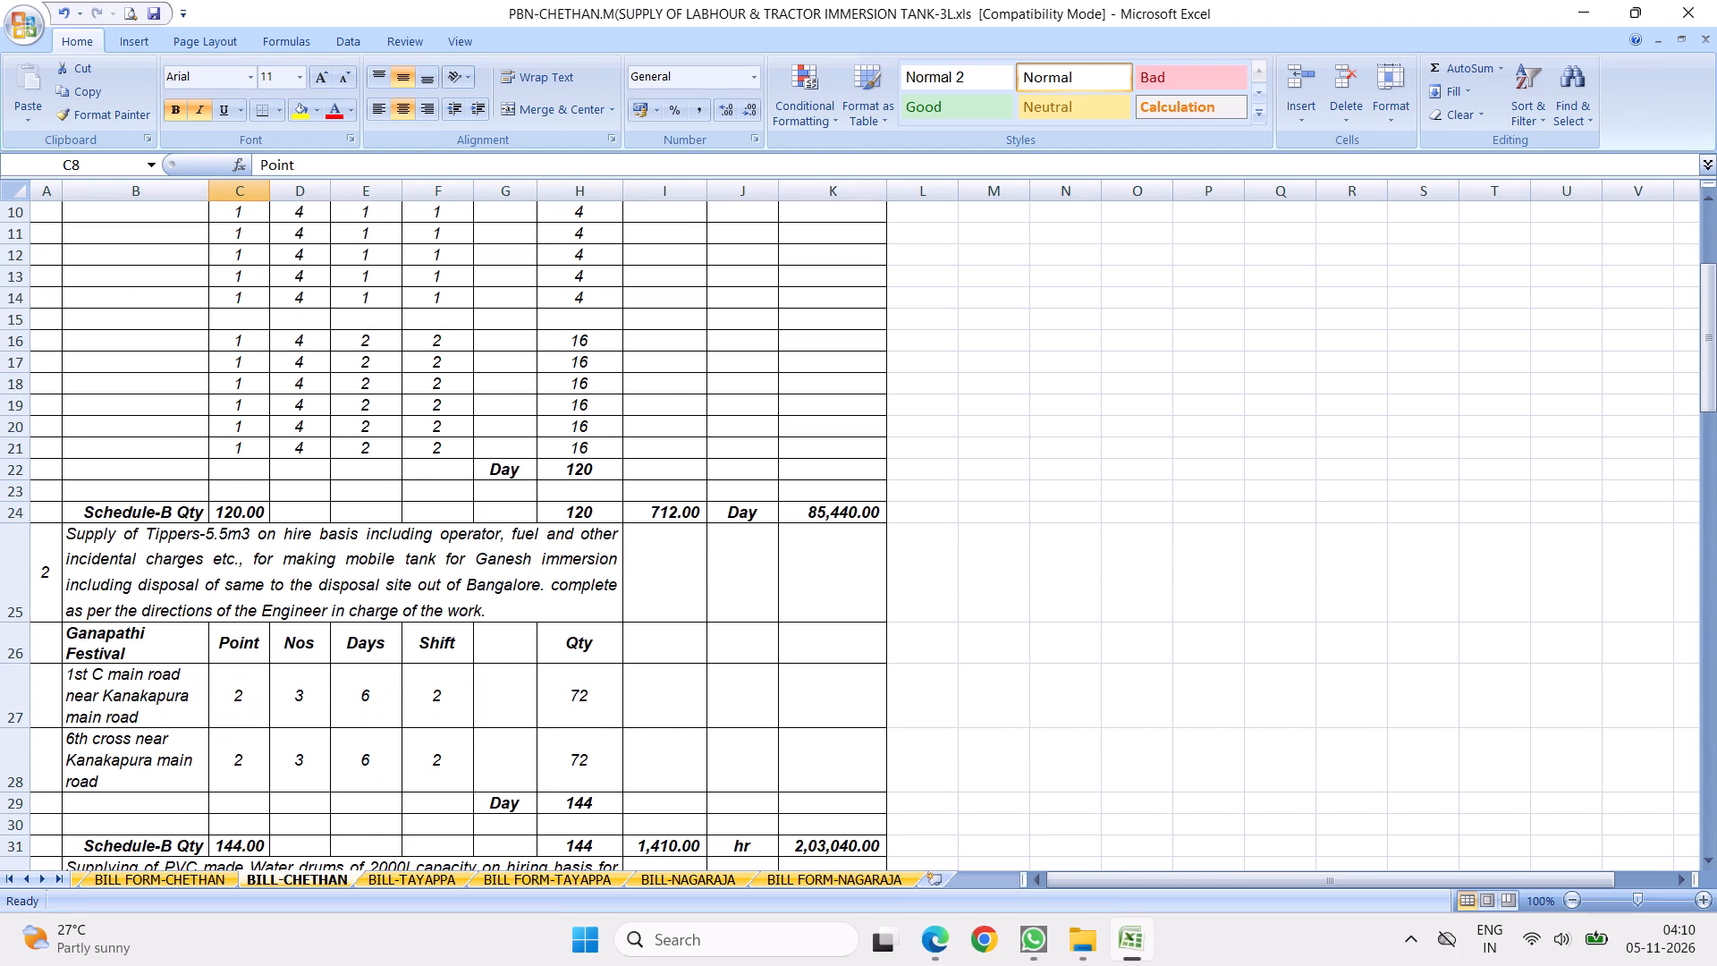
pyautogui.scroll(-2, 314, 534)
pyautogui.click(245, 512)
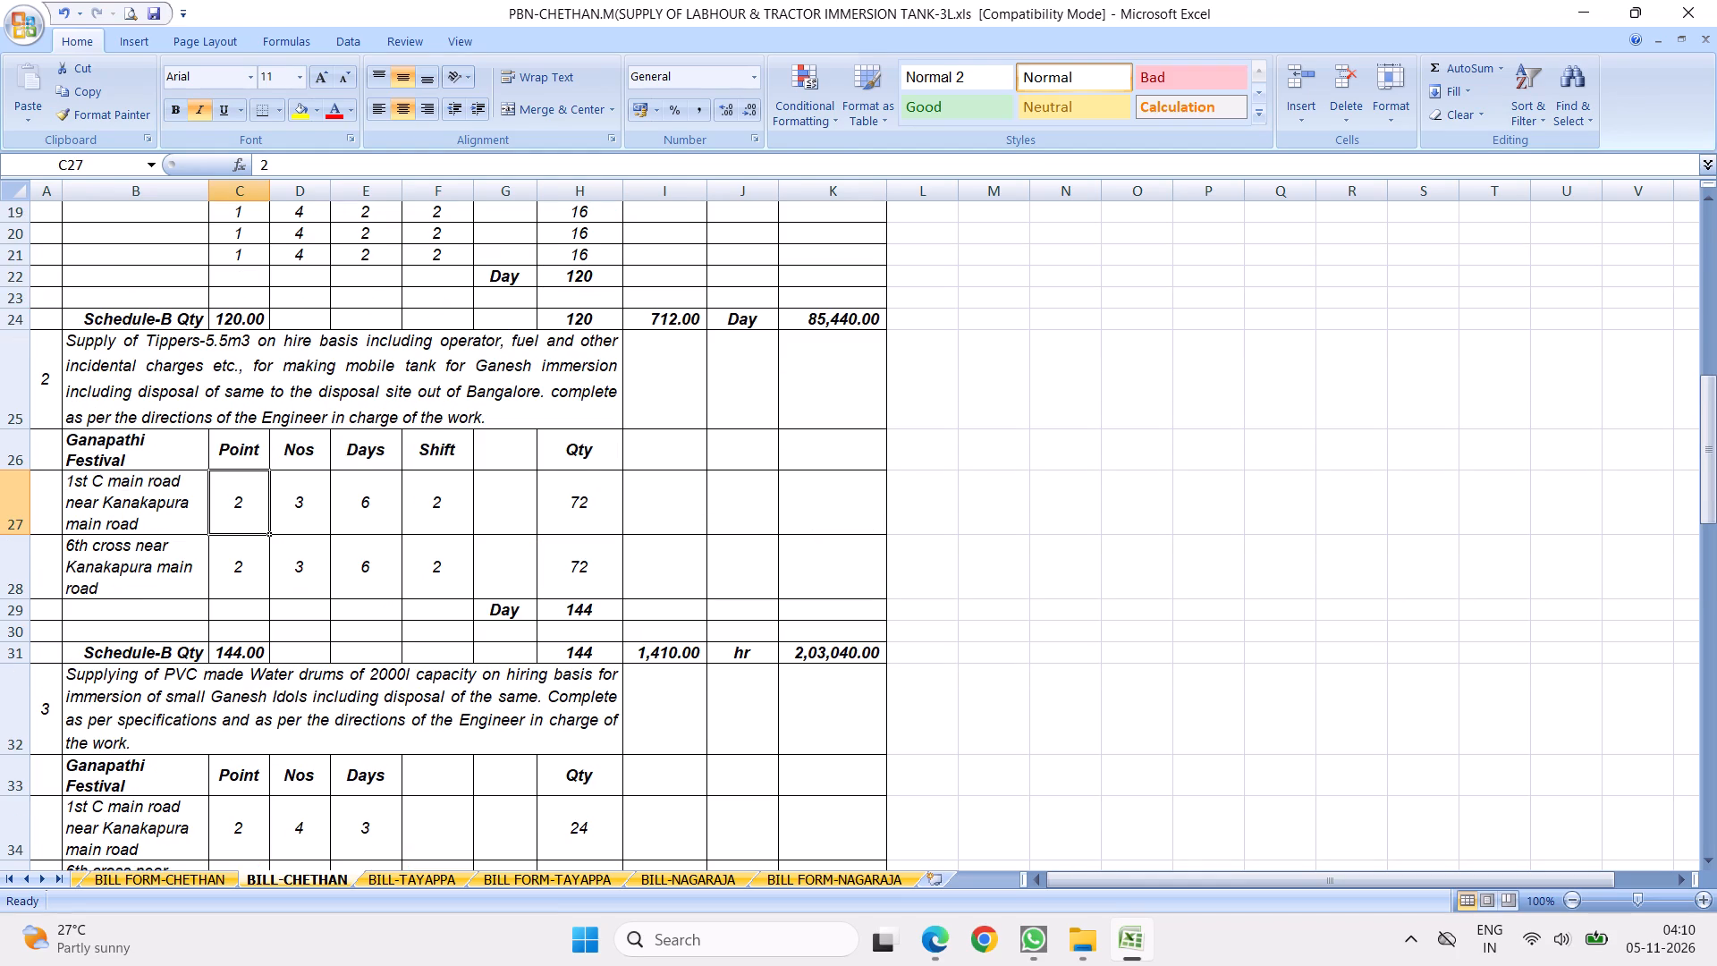
pyautogui.moveTo(12, 576); pyautogui.dragTo(36, 743)
pyautogui.rightClick(166, 610)
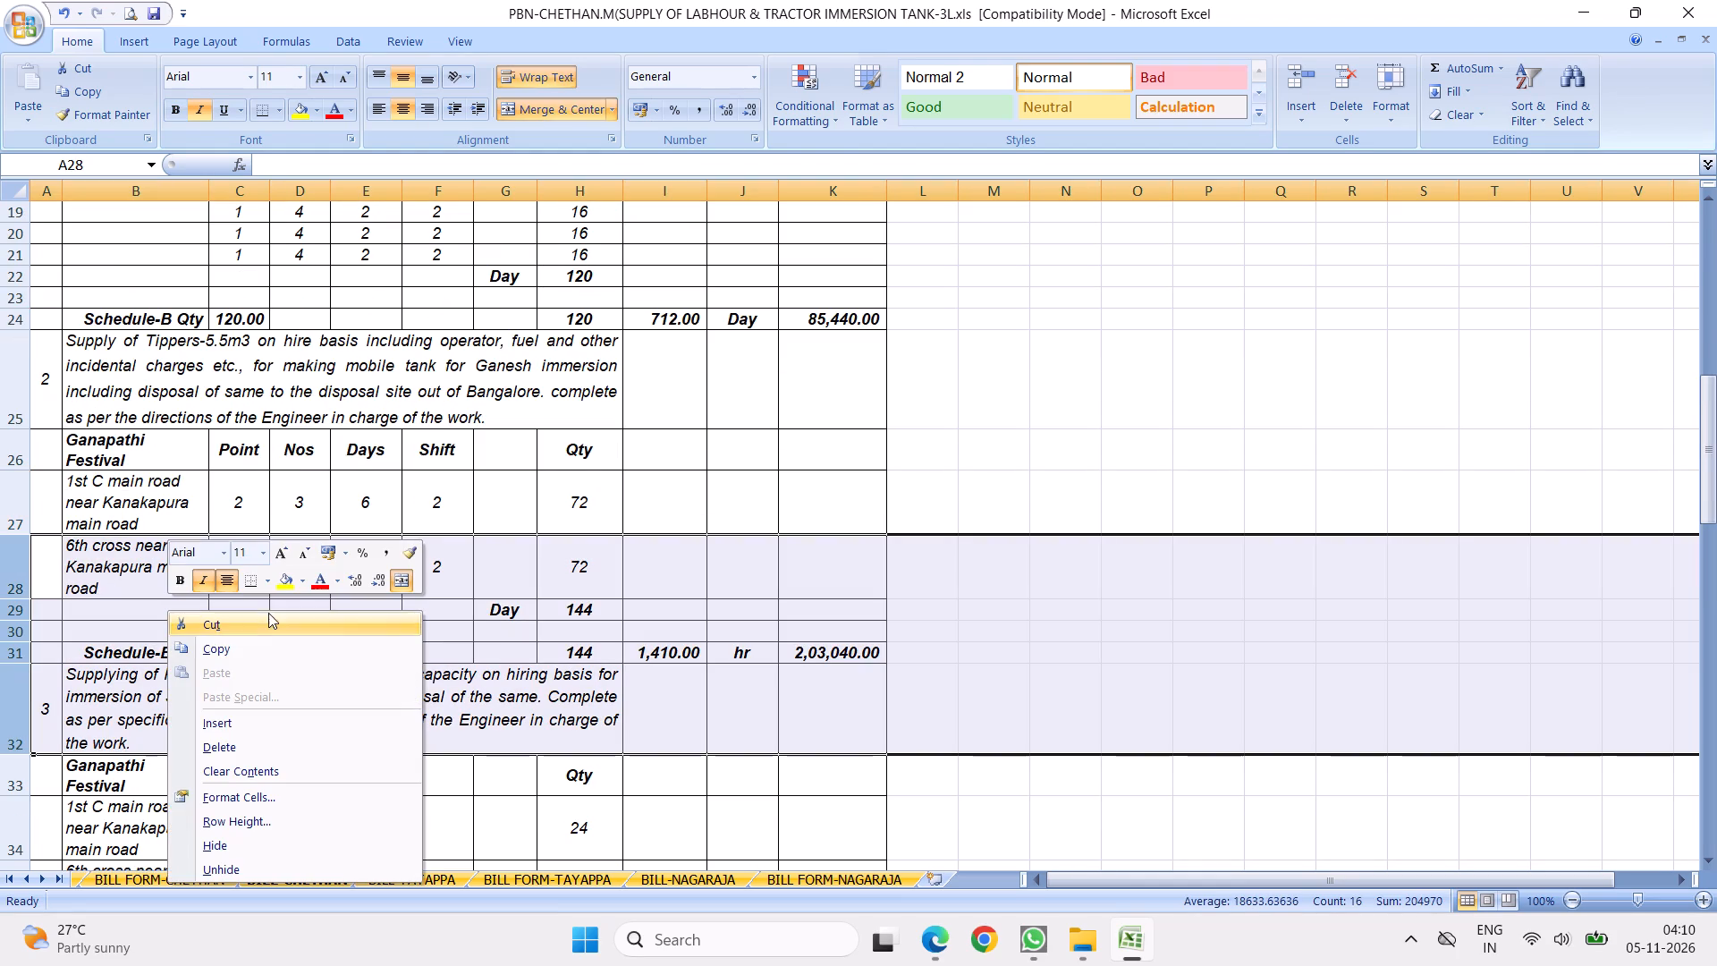
pyautogui.click(225, 724)
pyautogui.scroll(3, 289, 583)
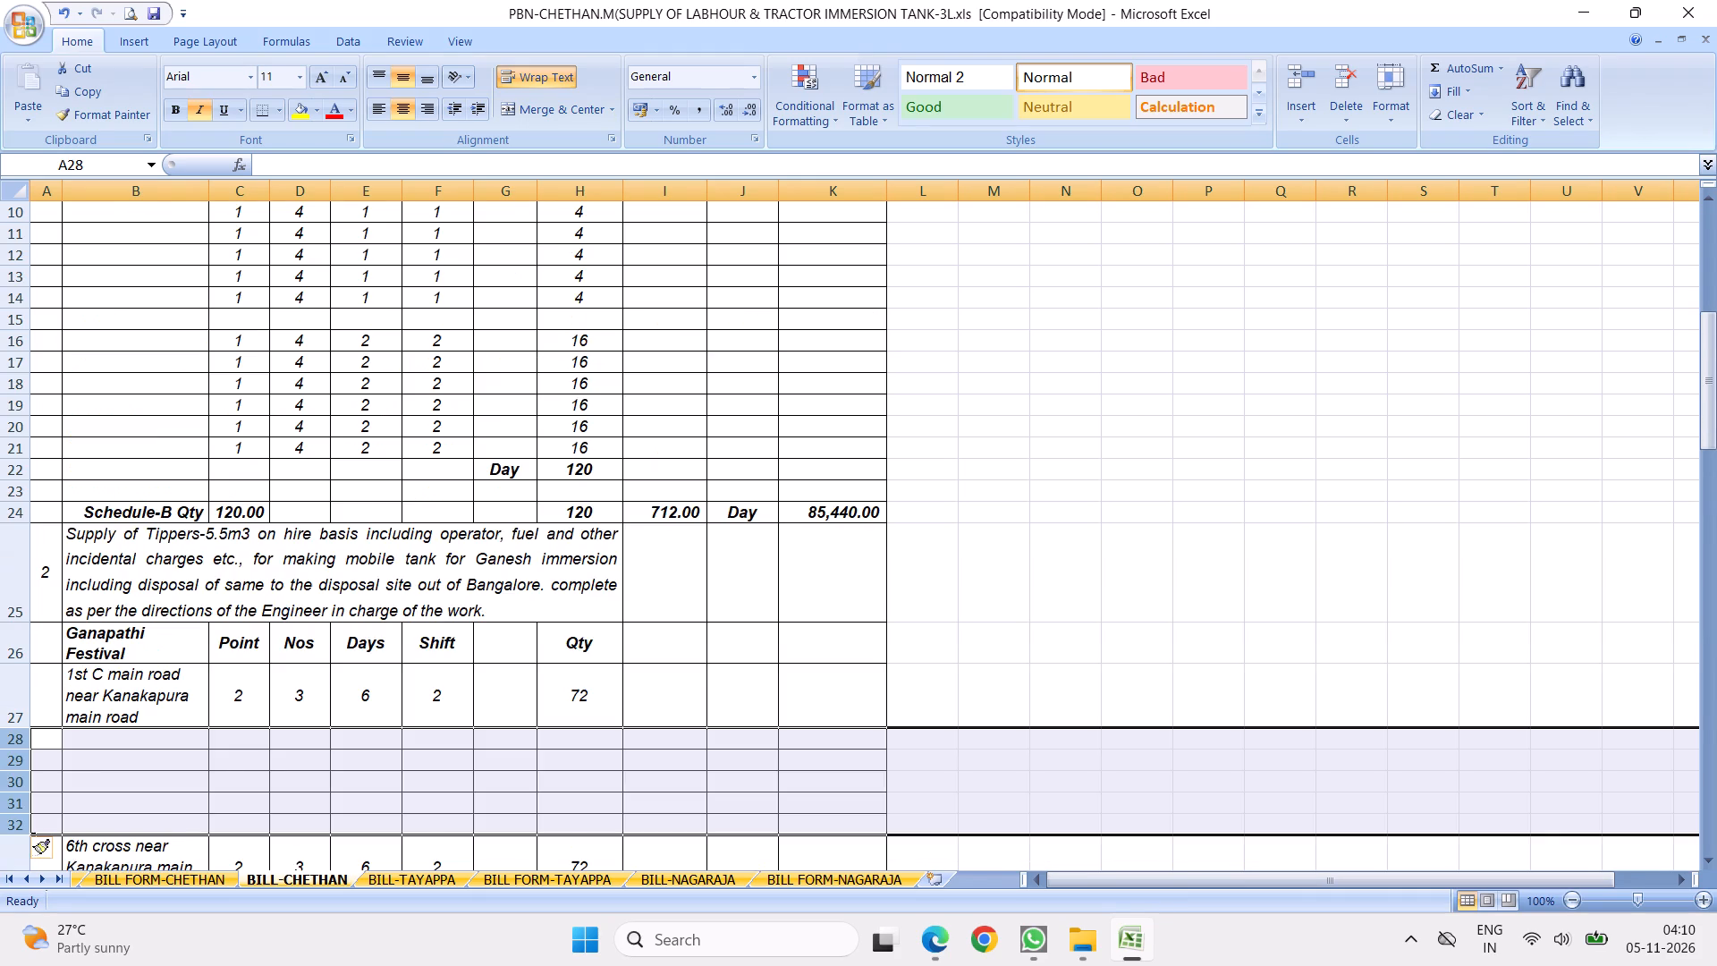
pyautogui.scroll(2, 376, 481)
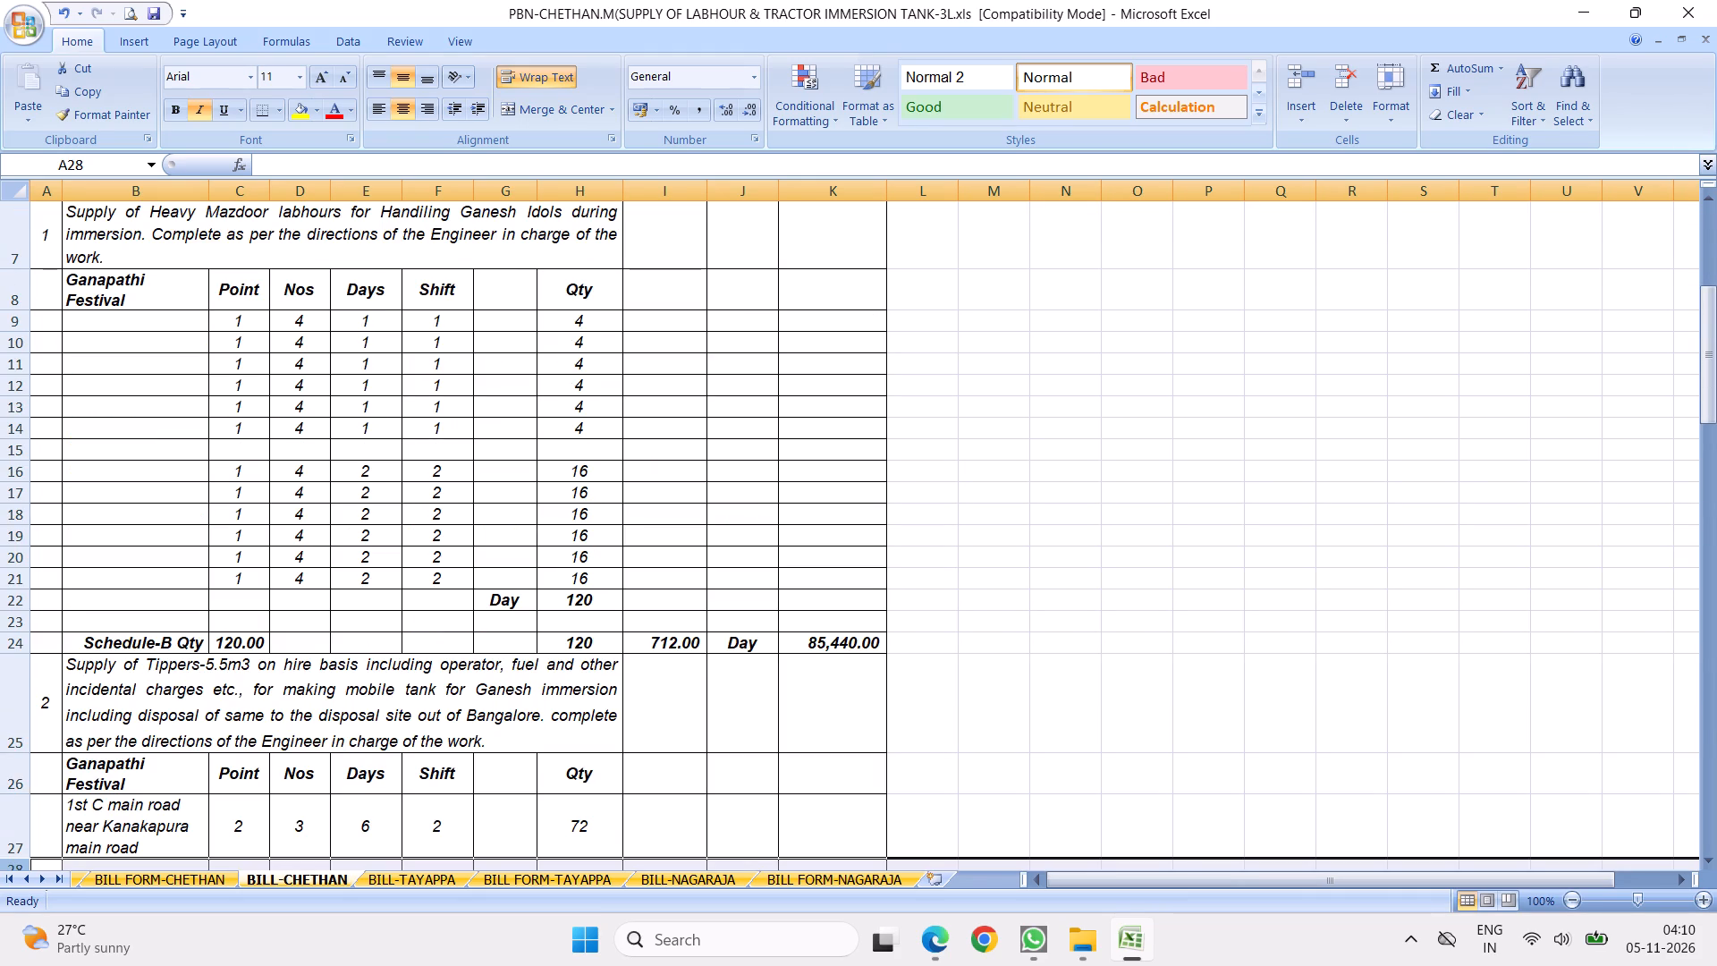
pyautogui.scroll(-3, 385, 640)
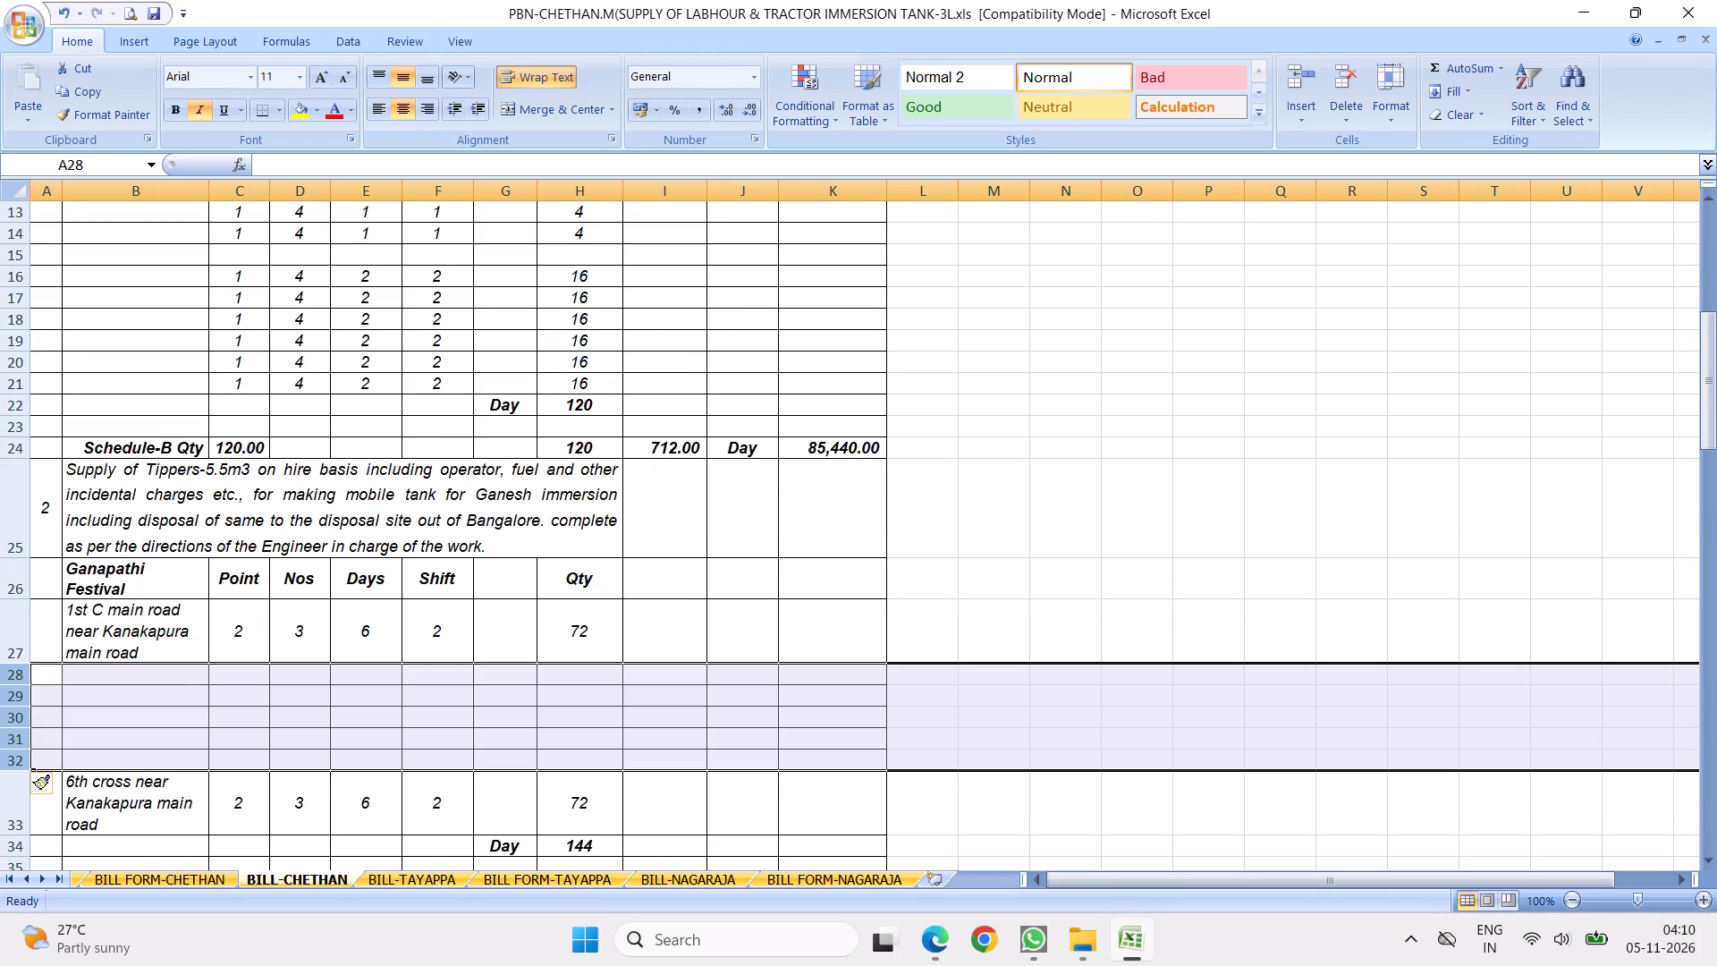
pyautogui.click(300, 581)
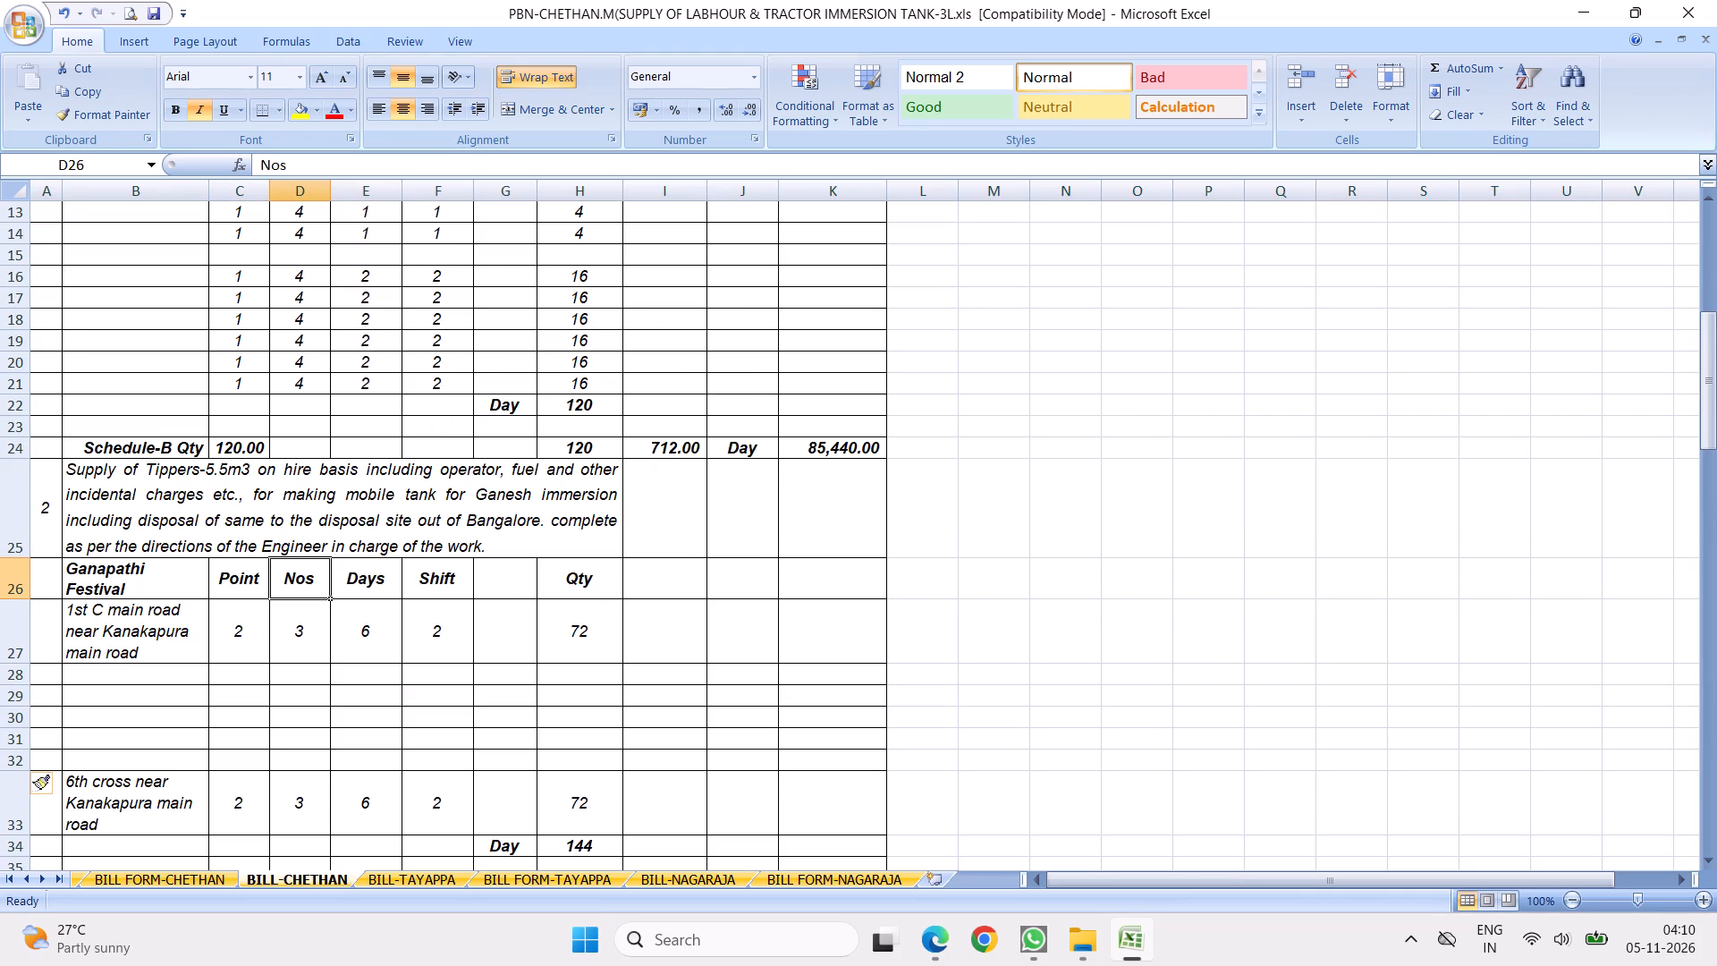